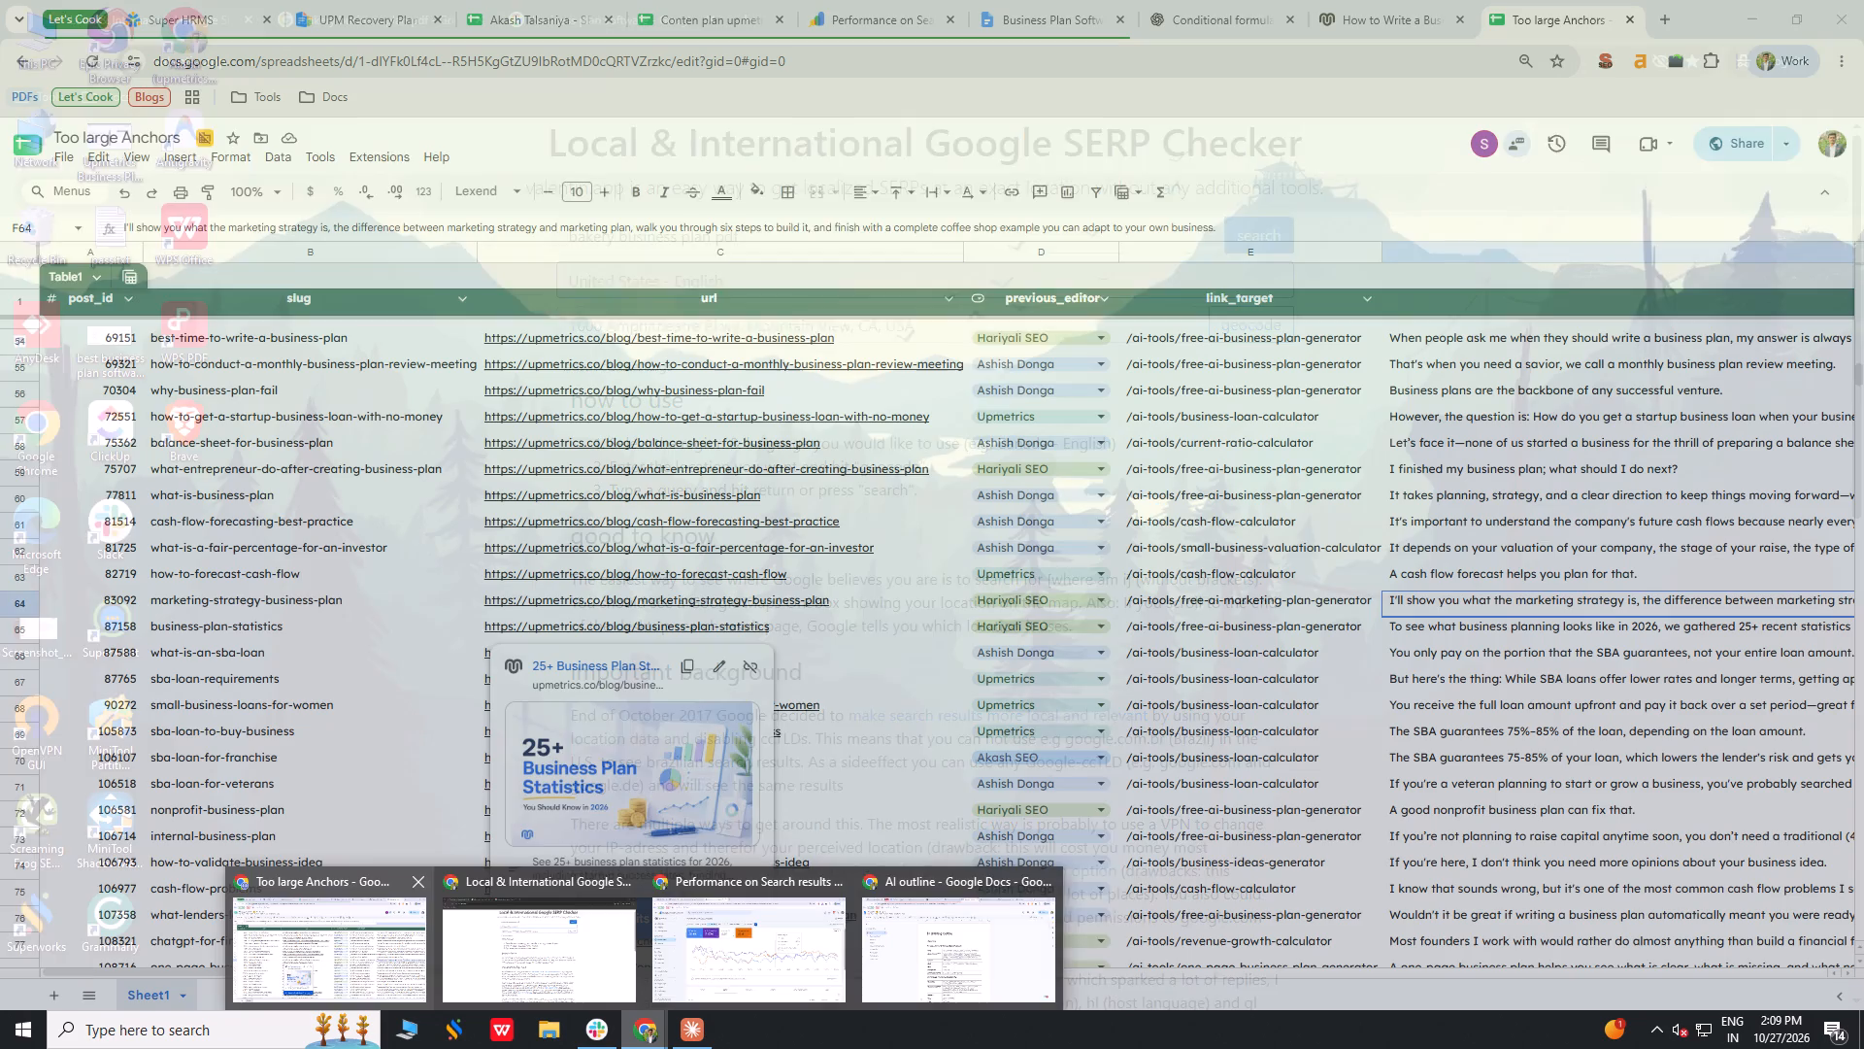
click(351, 900)
click(821, 412)
click(1319, 392)
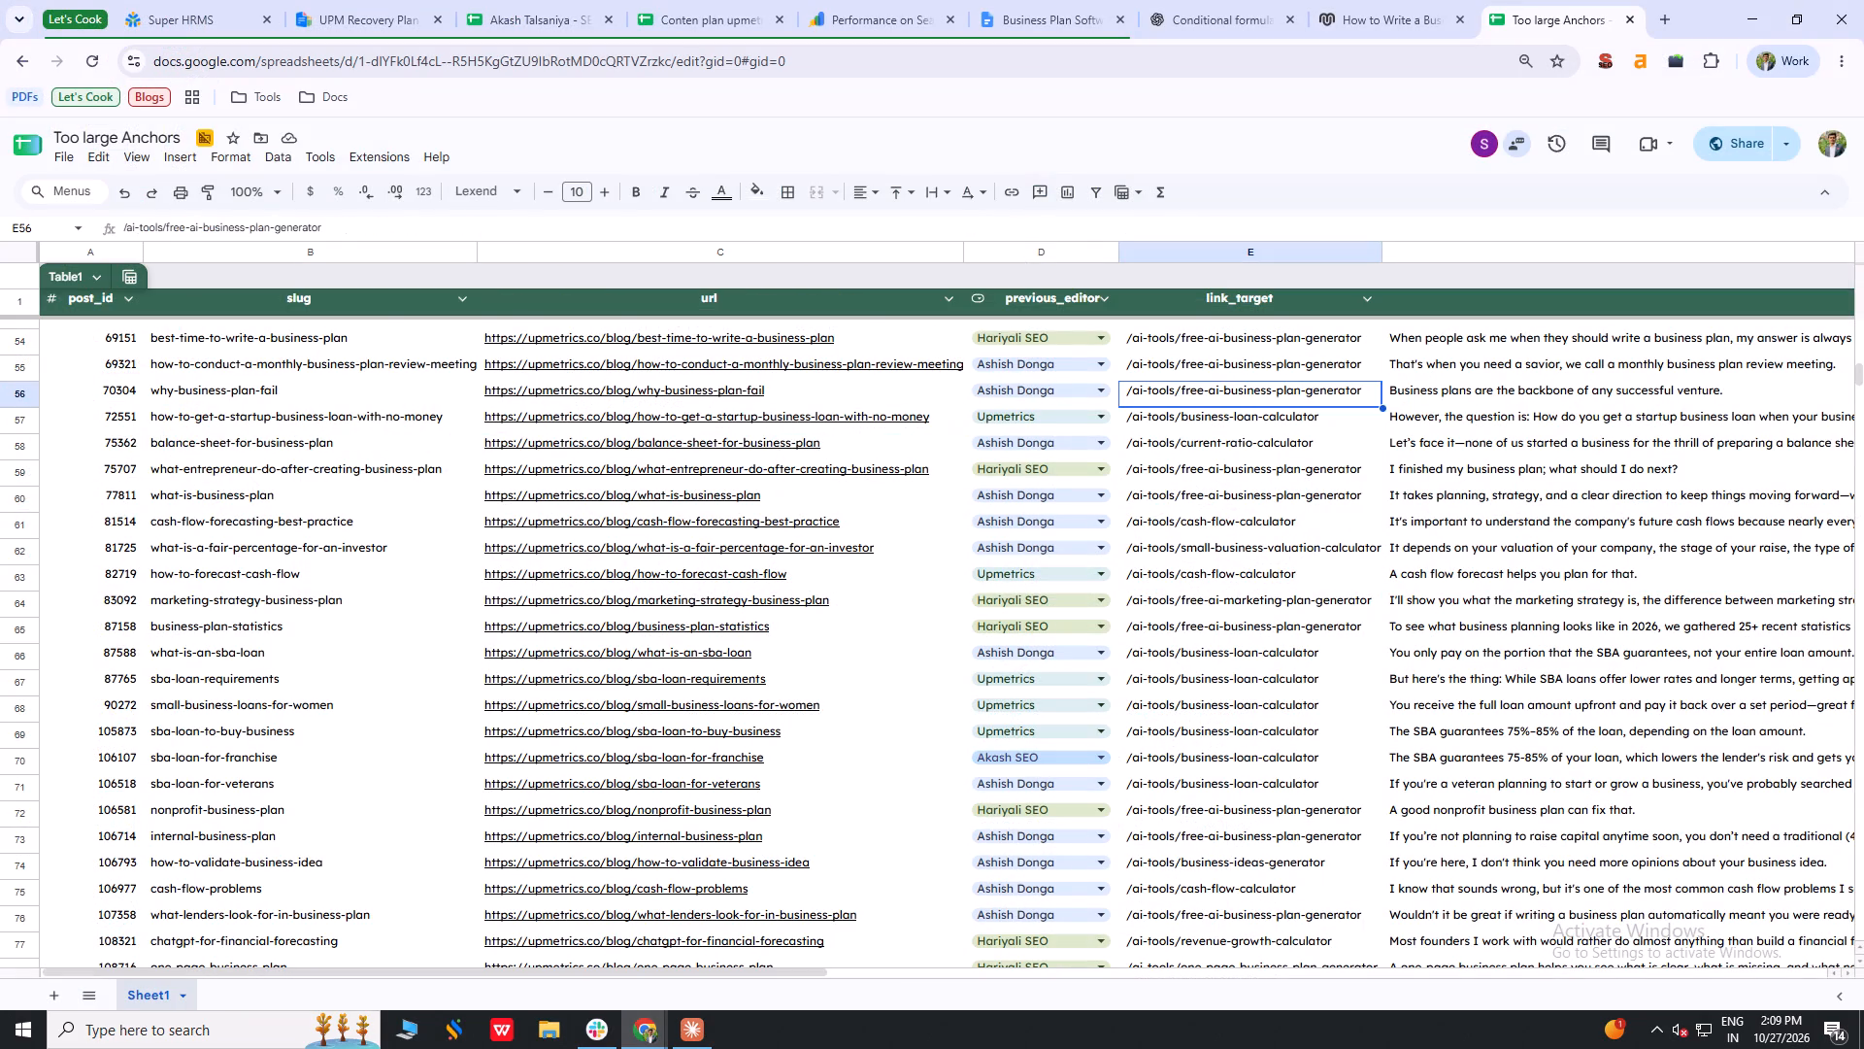
scroll(1455, 488, up, 3)
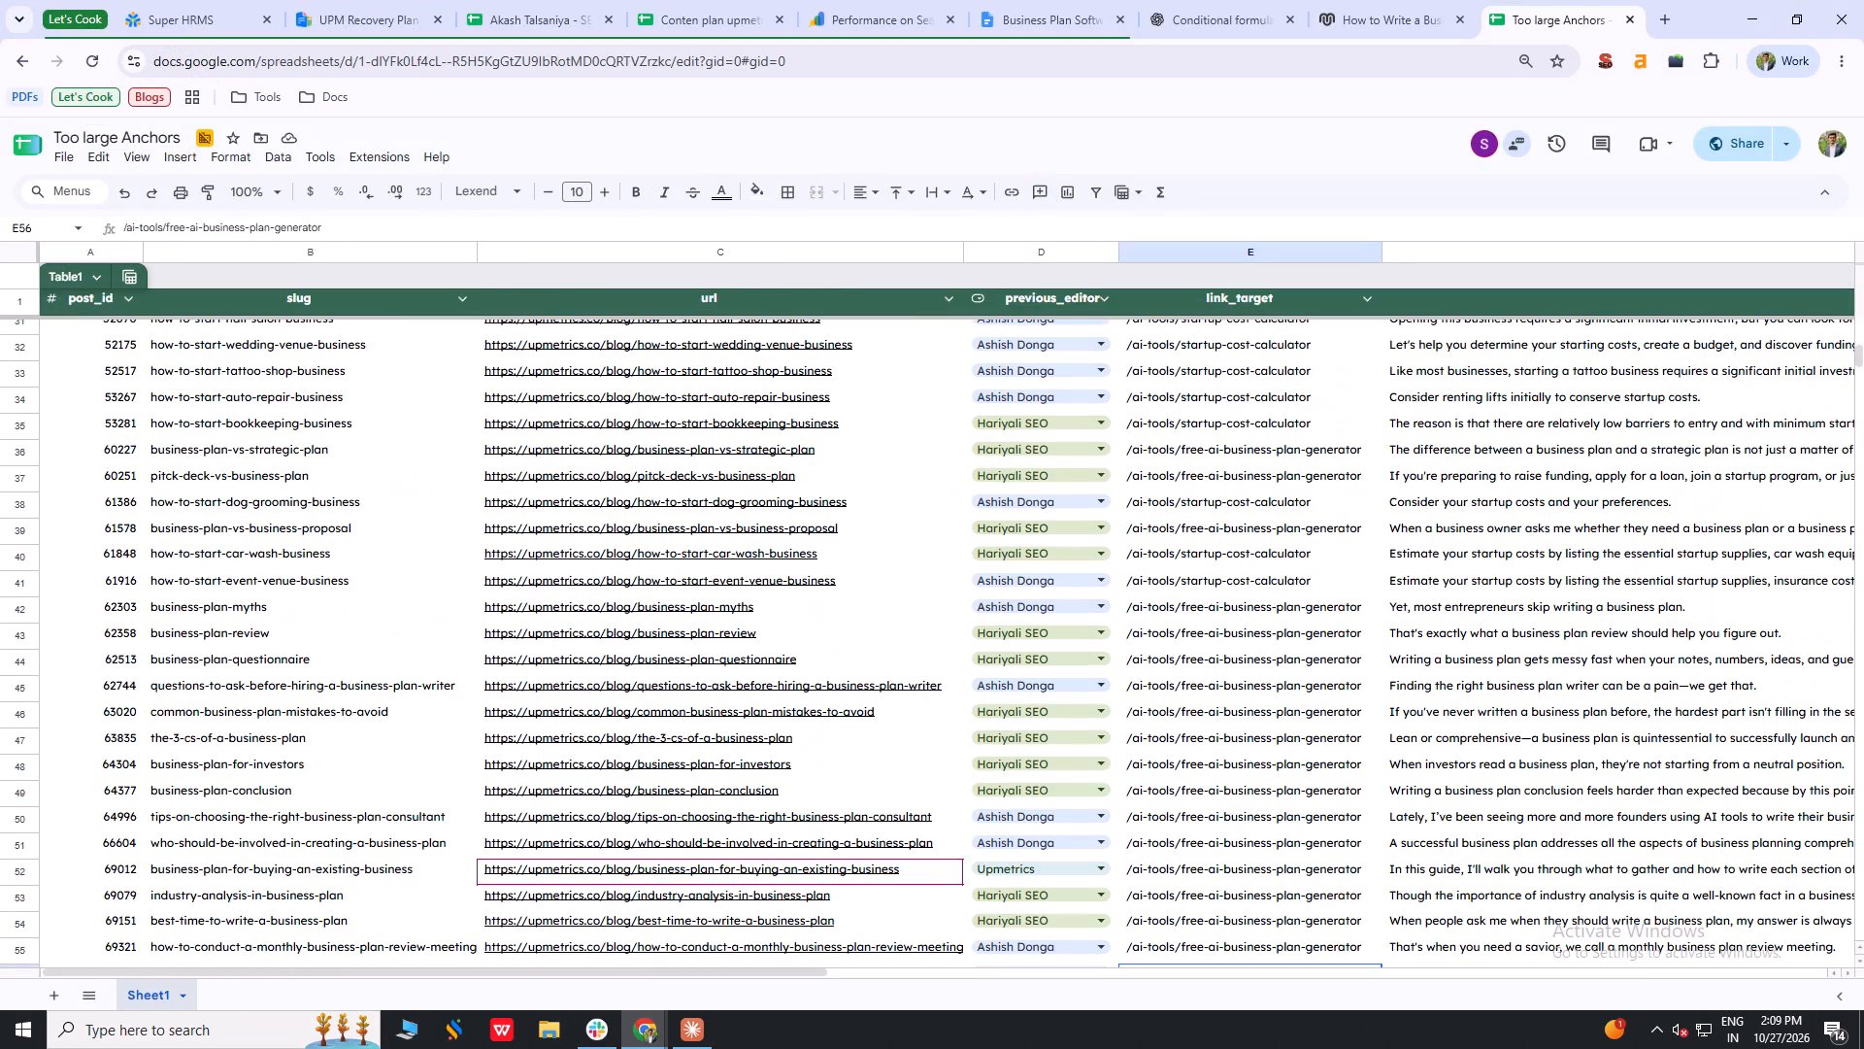
click(1438, 424)
shift+scroll(1463, 429, down, 1)
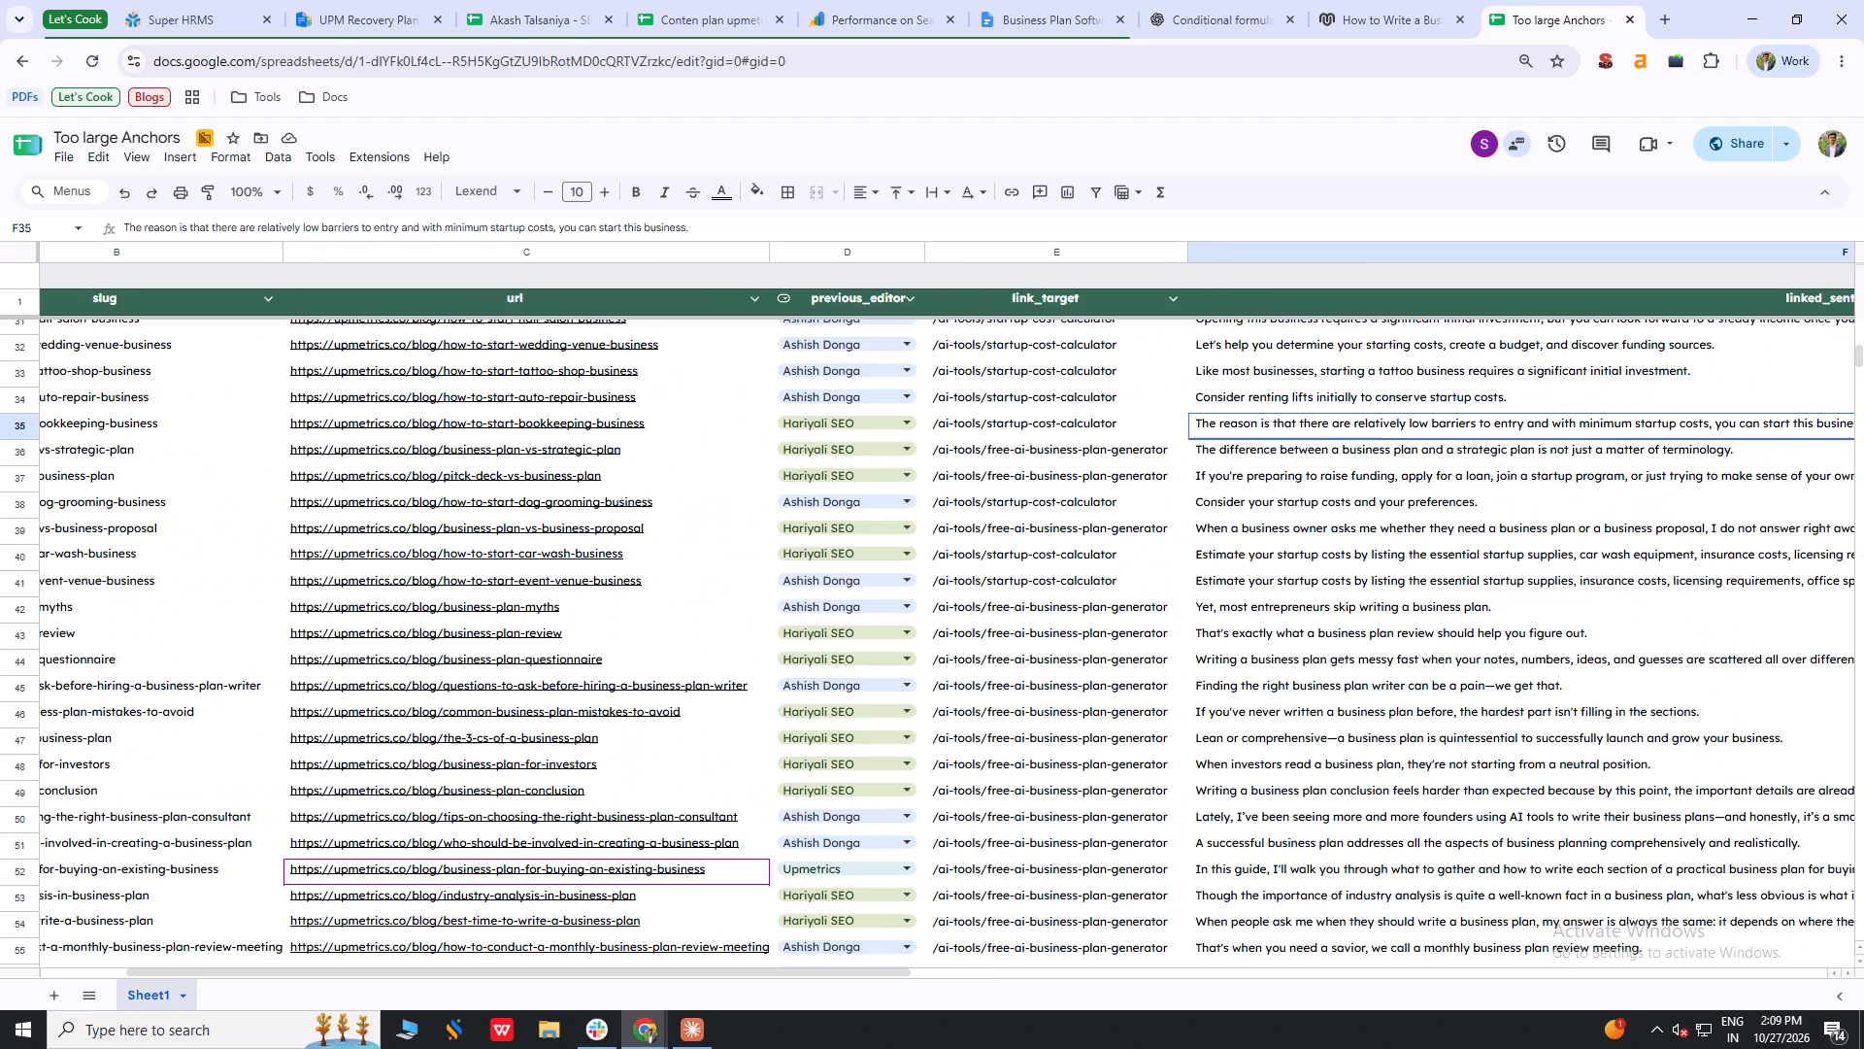
shift+scroll(1463, 429, down, 1)
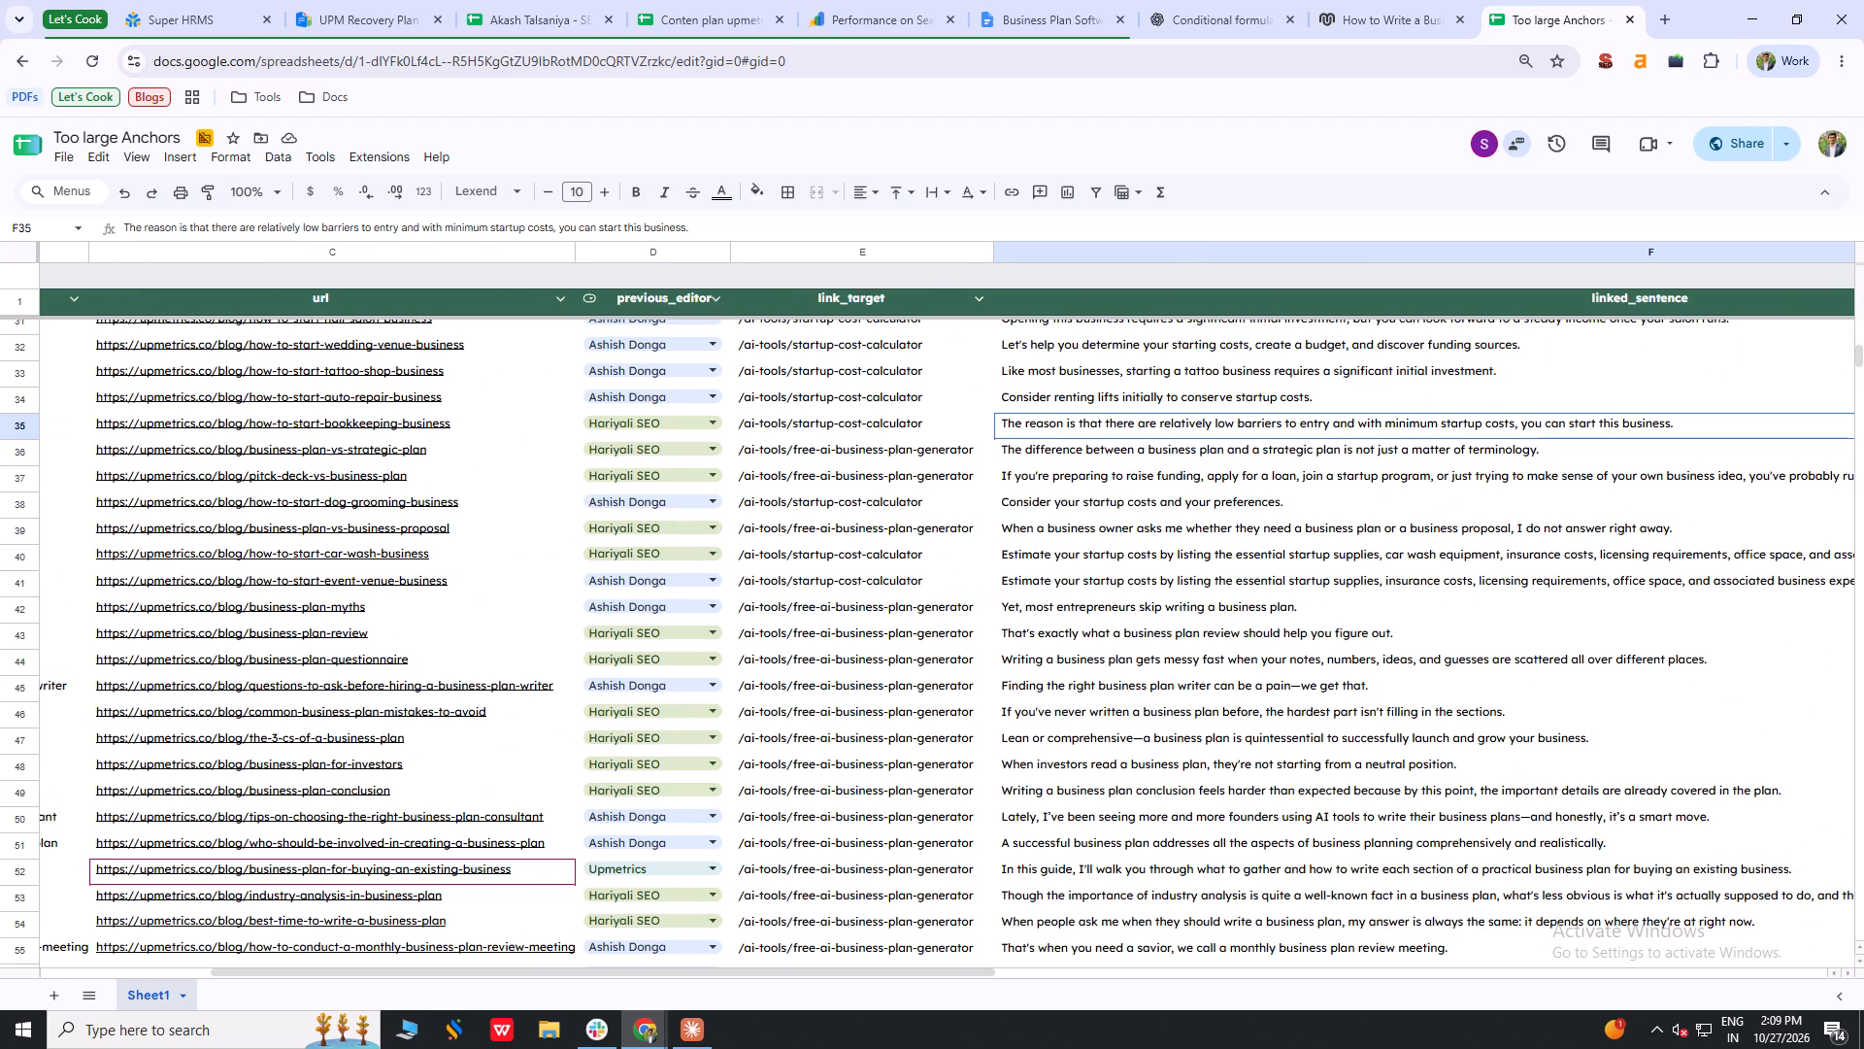
click(1529, 448)
click(1481, 504)
click(1430, 590)
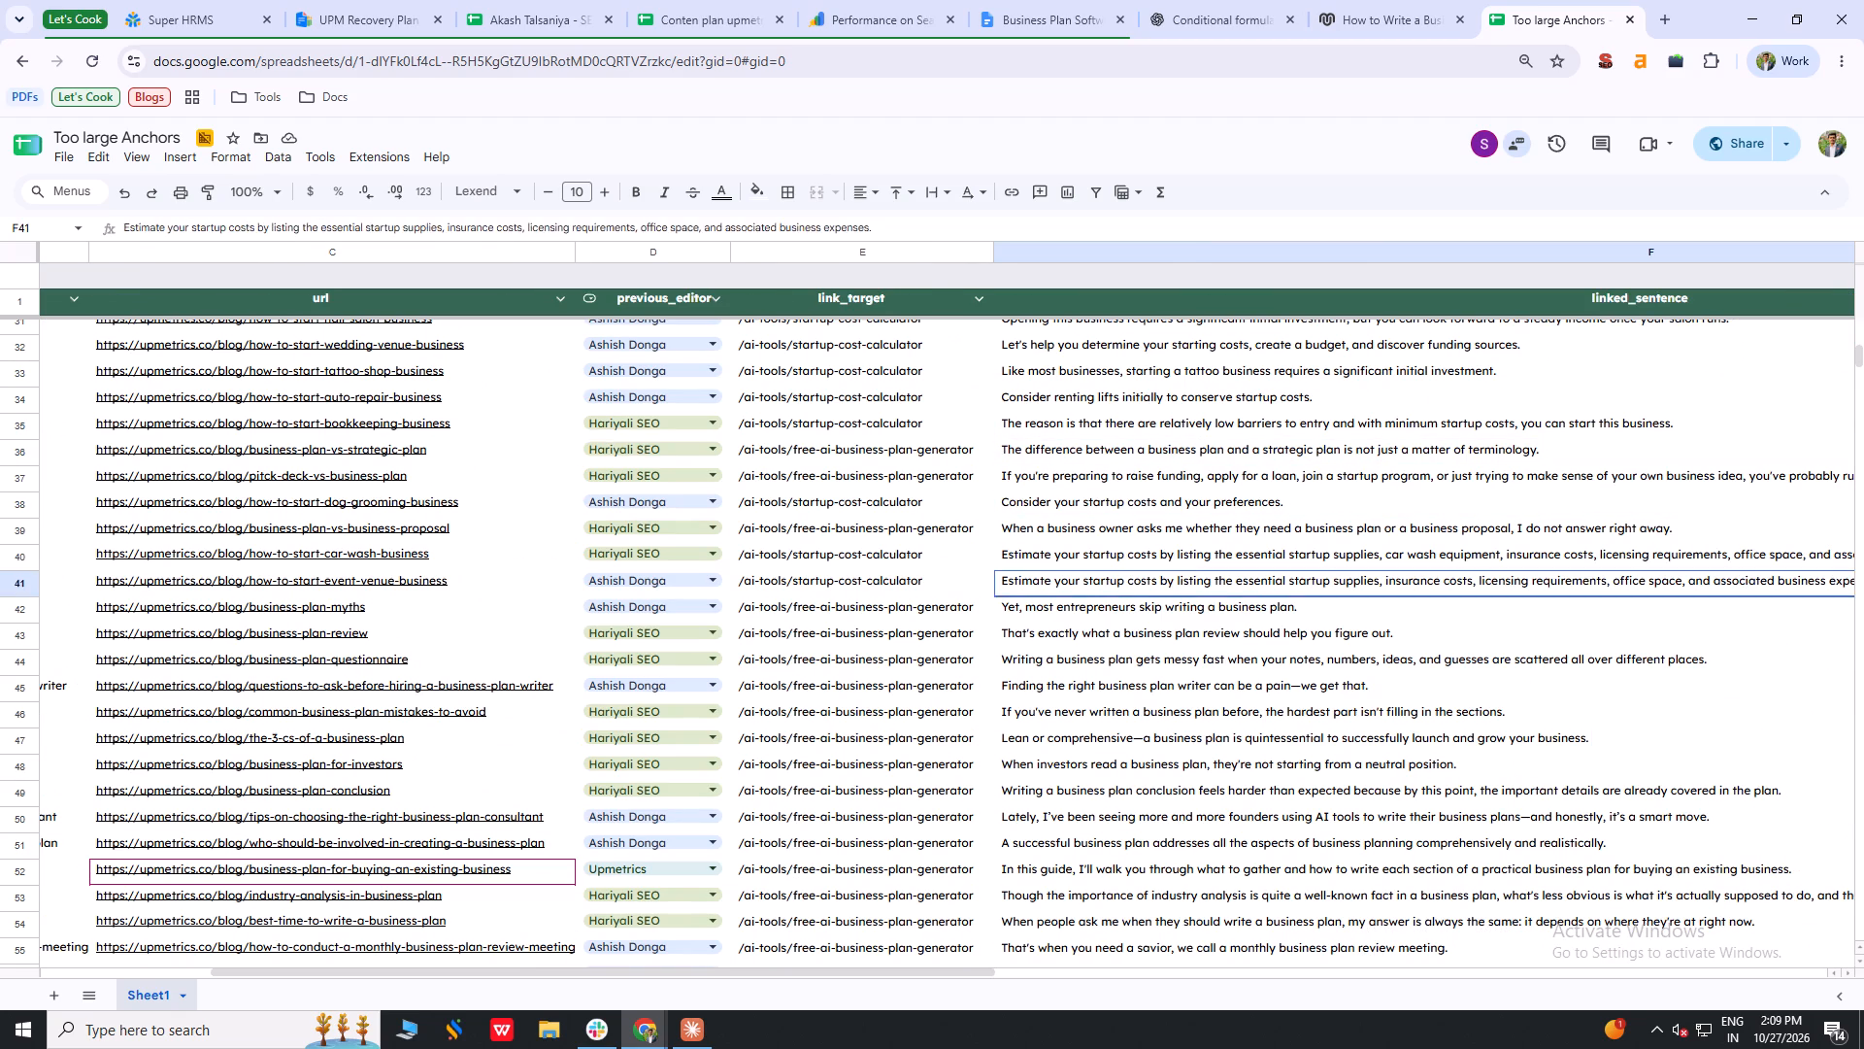
click(1415, 694)
scroll(1388, 541, down, 2)
click(1262, 590)
click(1216, 734)
scroll(1297, 691, down, 1)
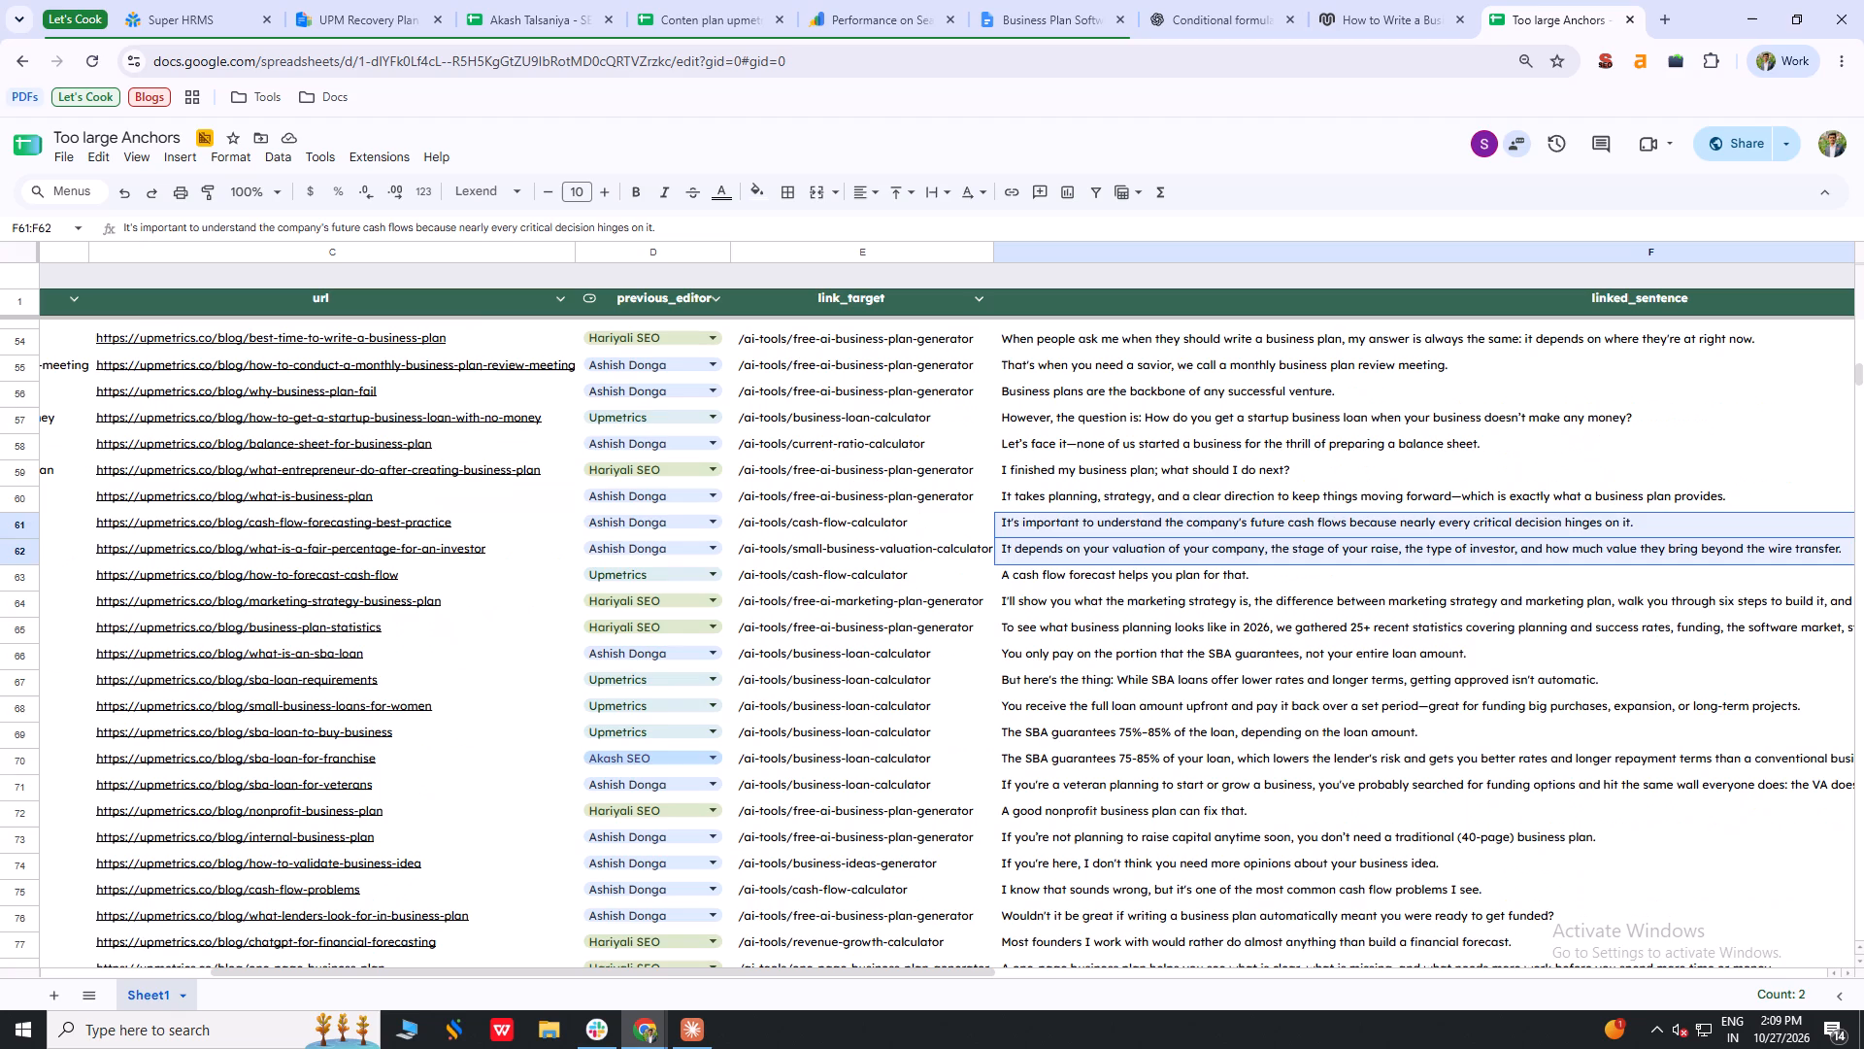
click(1220, 710)
scroll(1224, 701, down, 1)
click(1224, 701)
scroll(1232, 692, down, 1)
click(1232, 692)
scroll(1232, 692, down, 1)
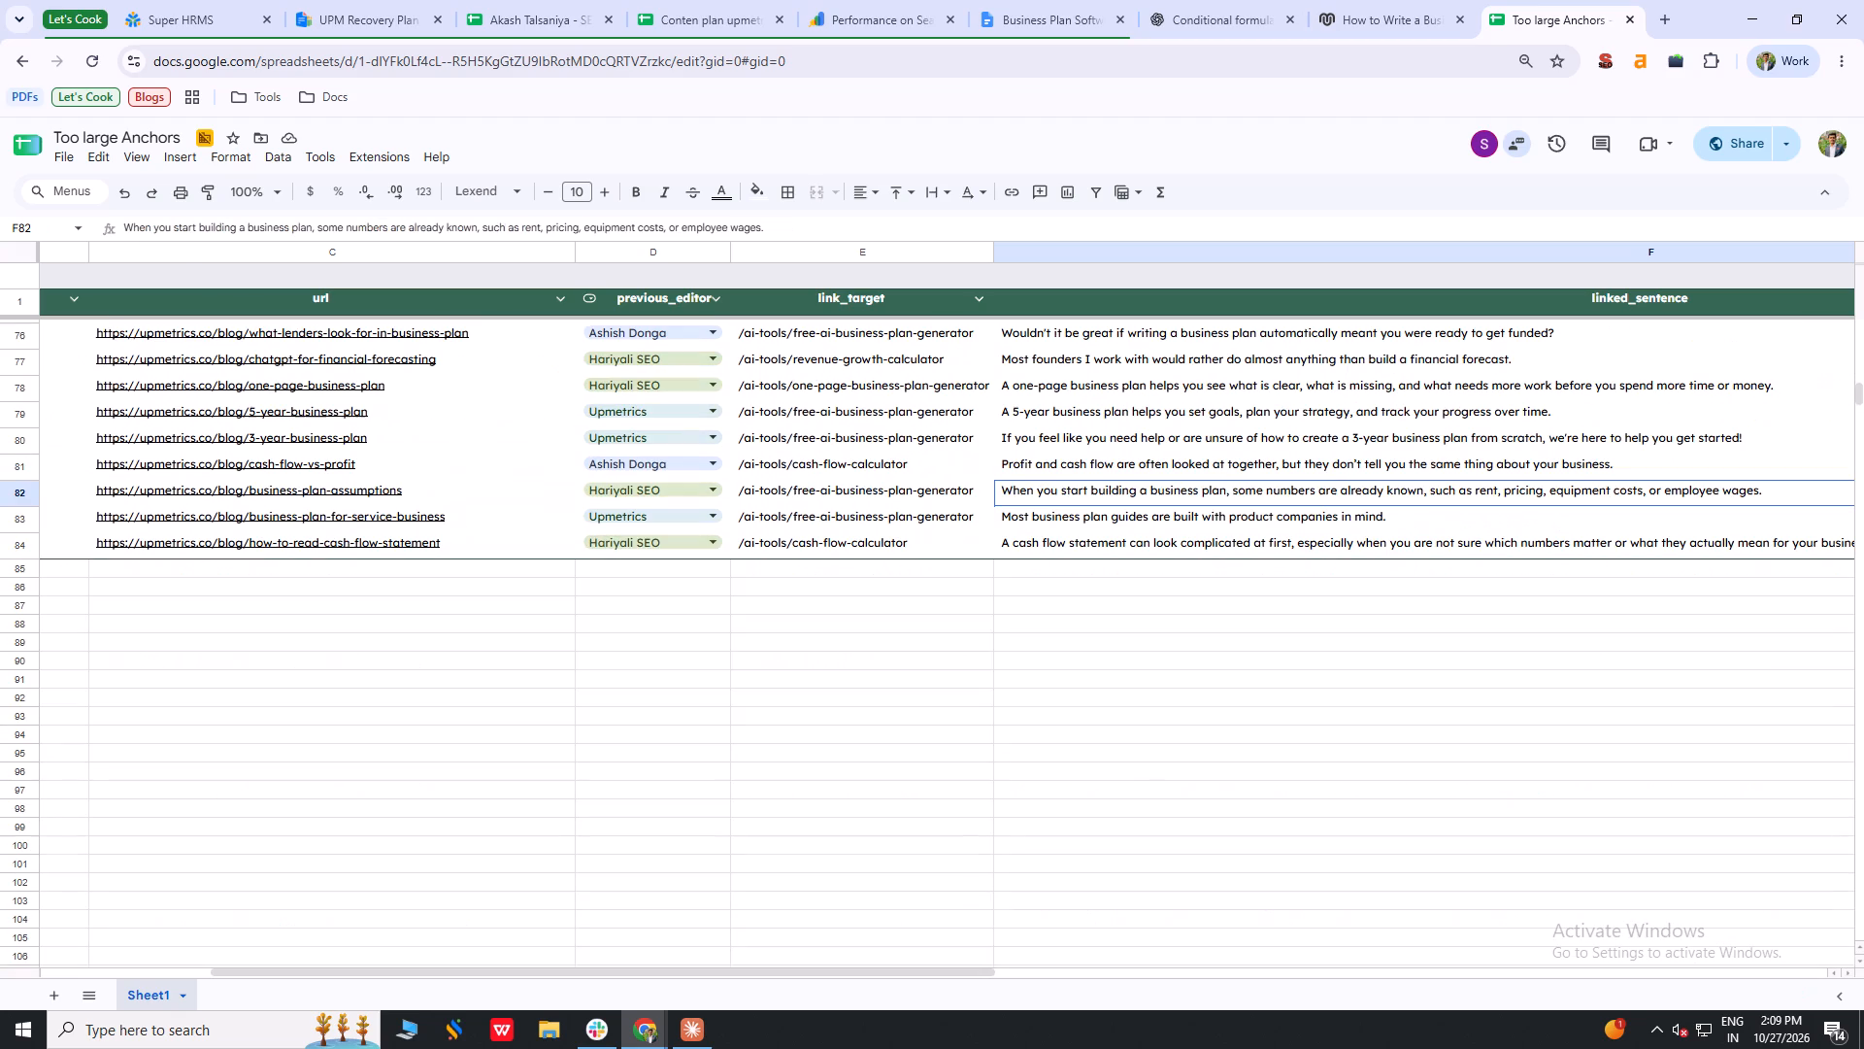
click(1084, 547)
click(1184, 676)
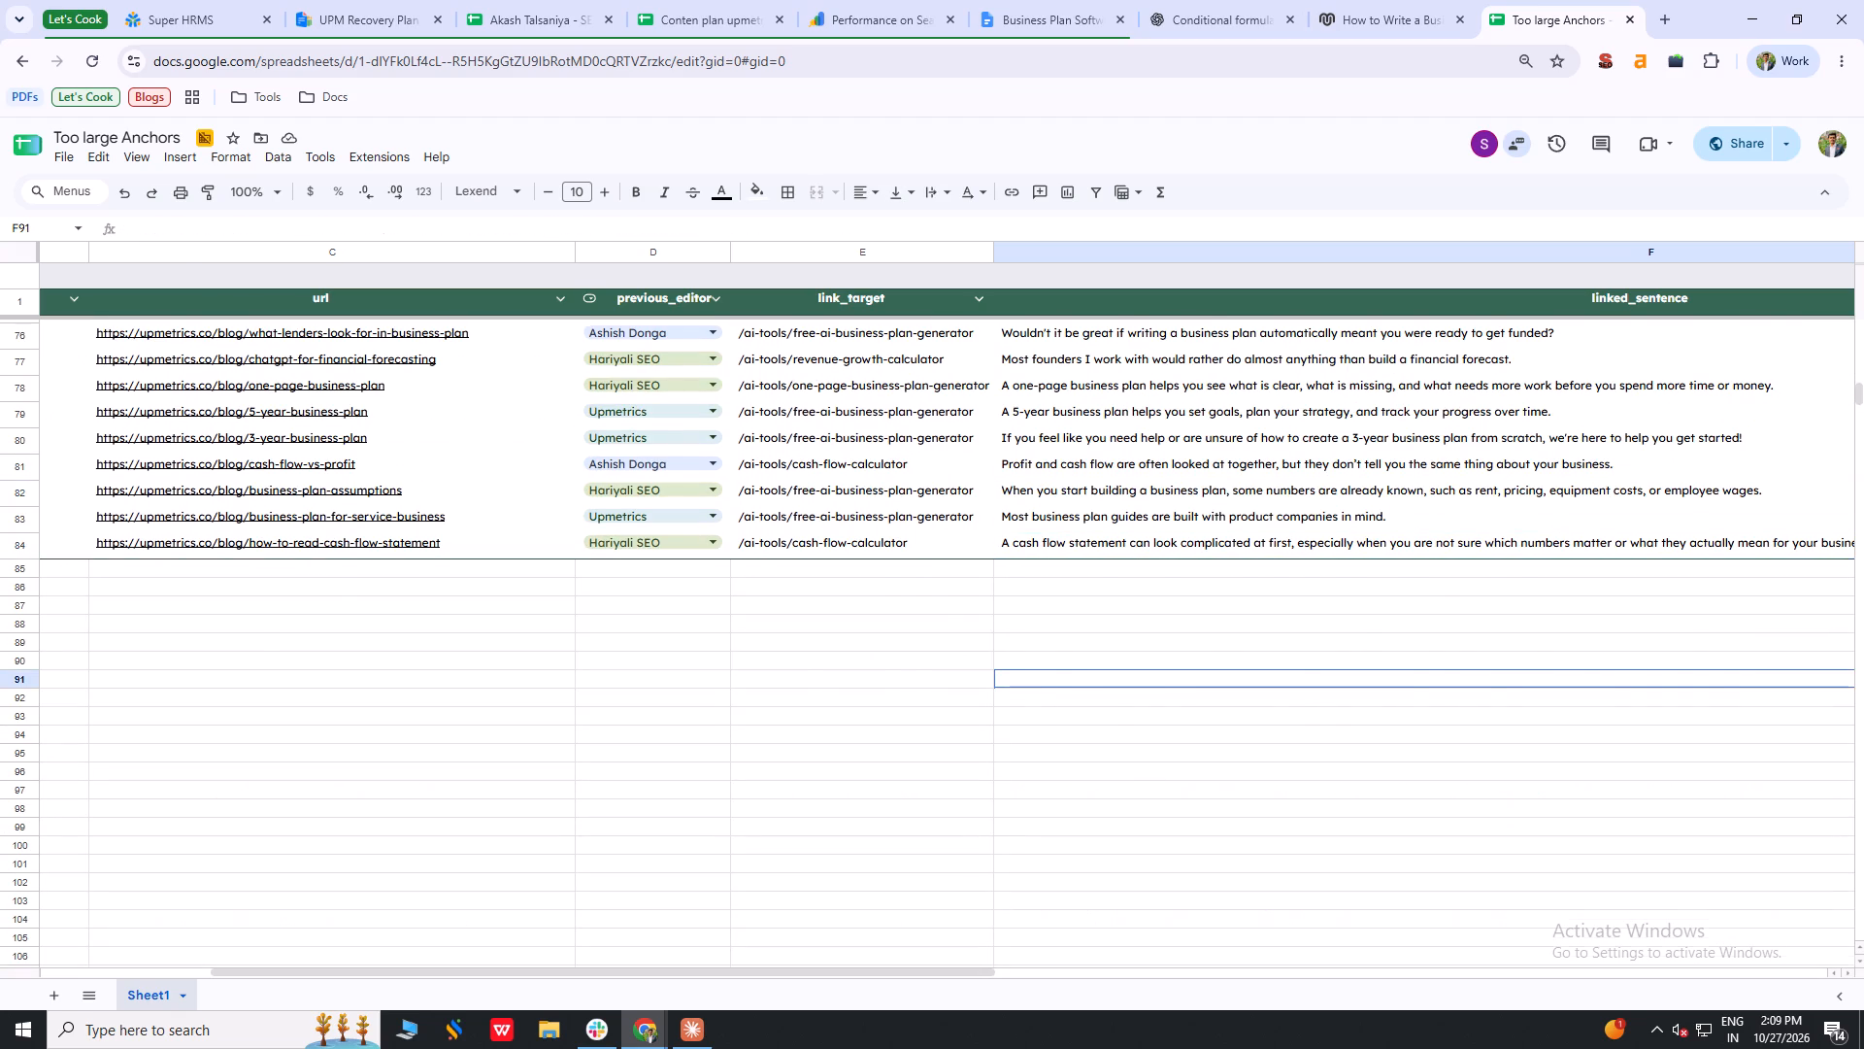
scroll(1028, 653, up, 1)
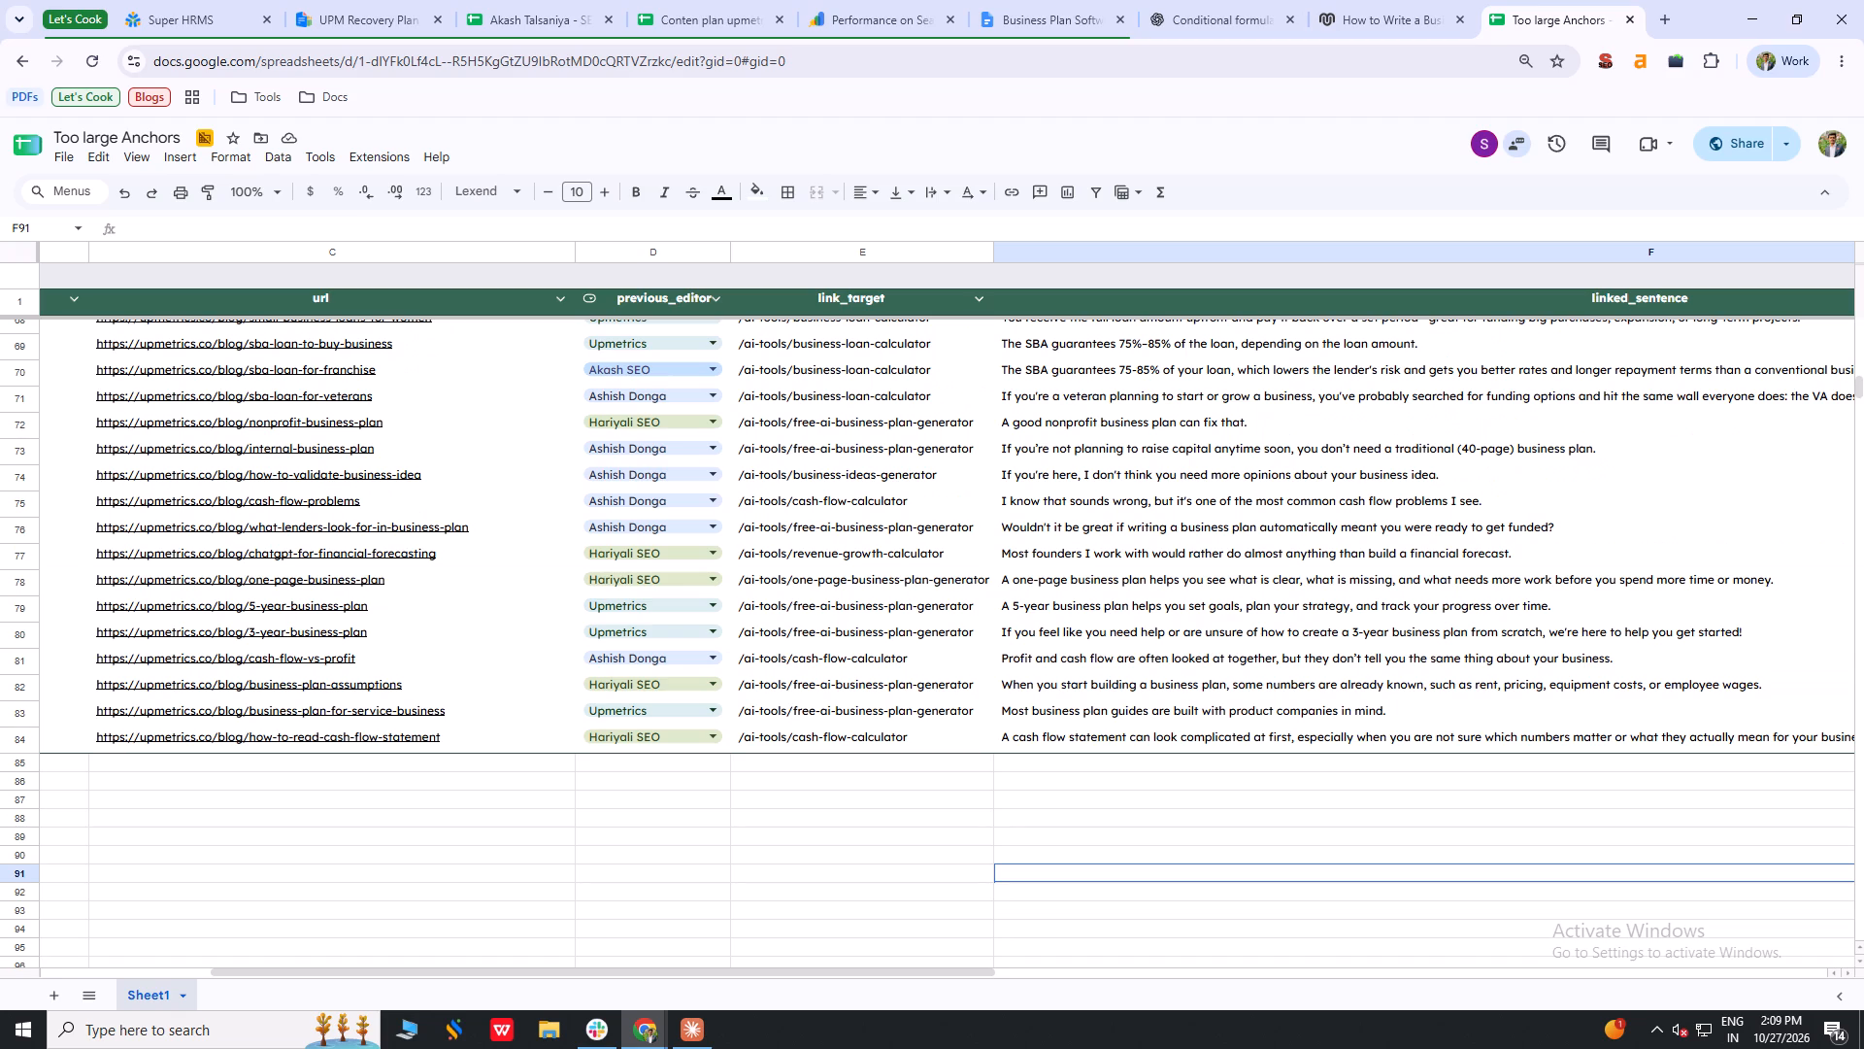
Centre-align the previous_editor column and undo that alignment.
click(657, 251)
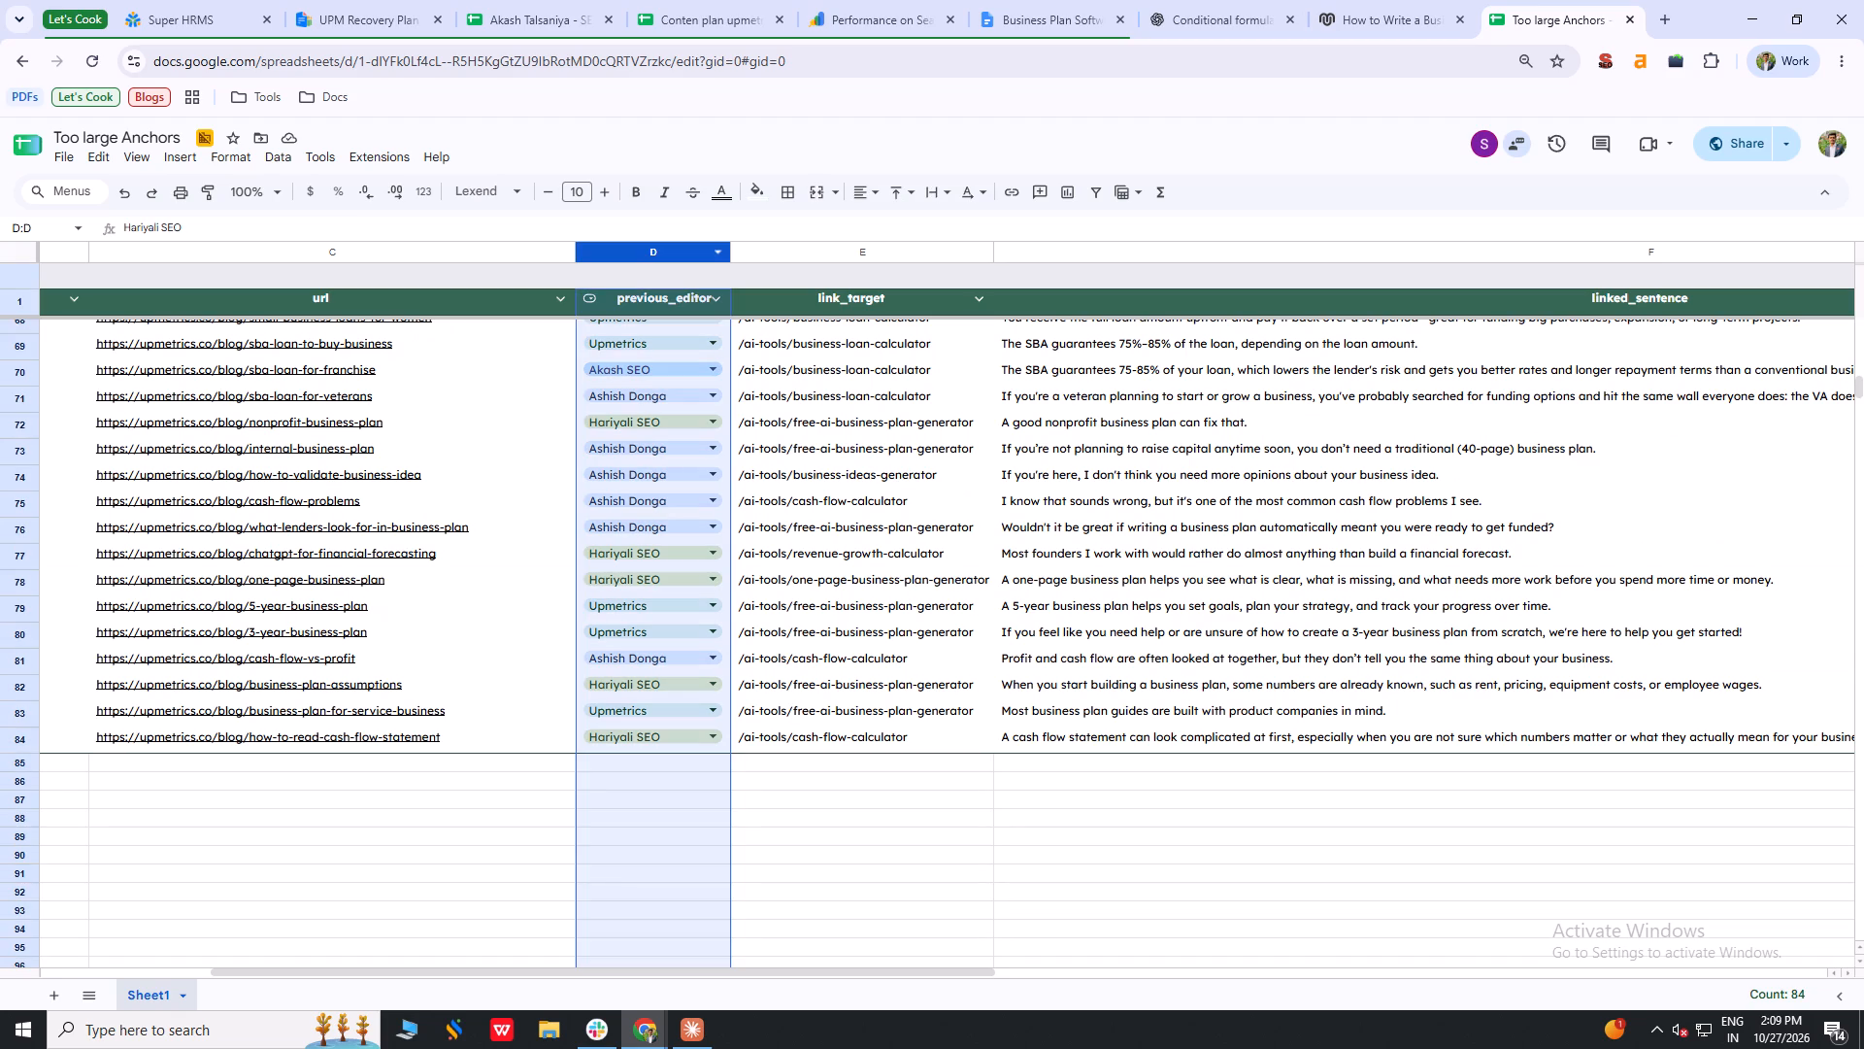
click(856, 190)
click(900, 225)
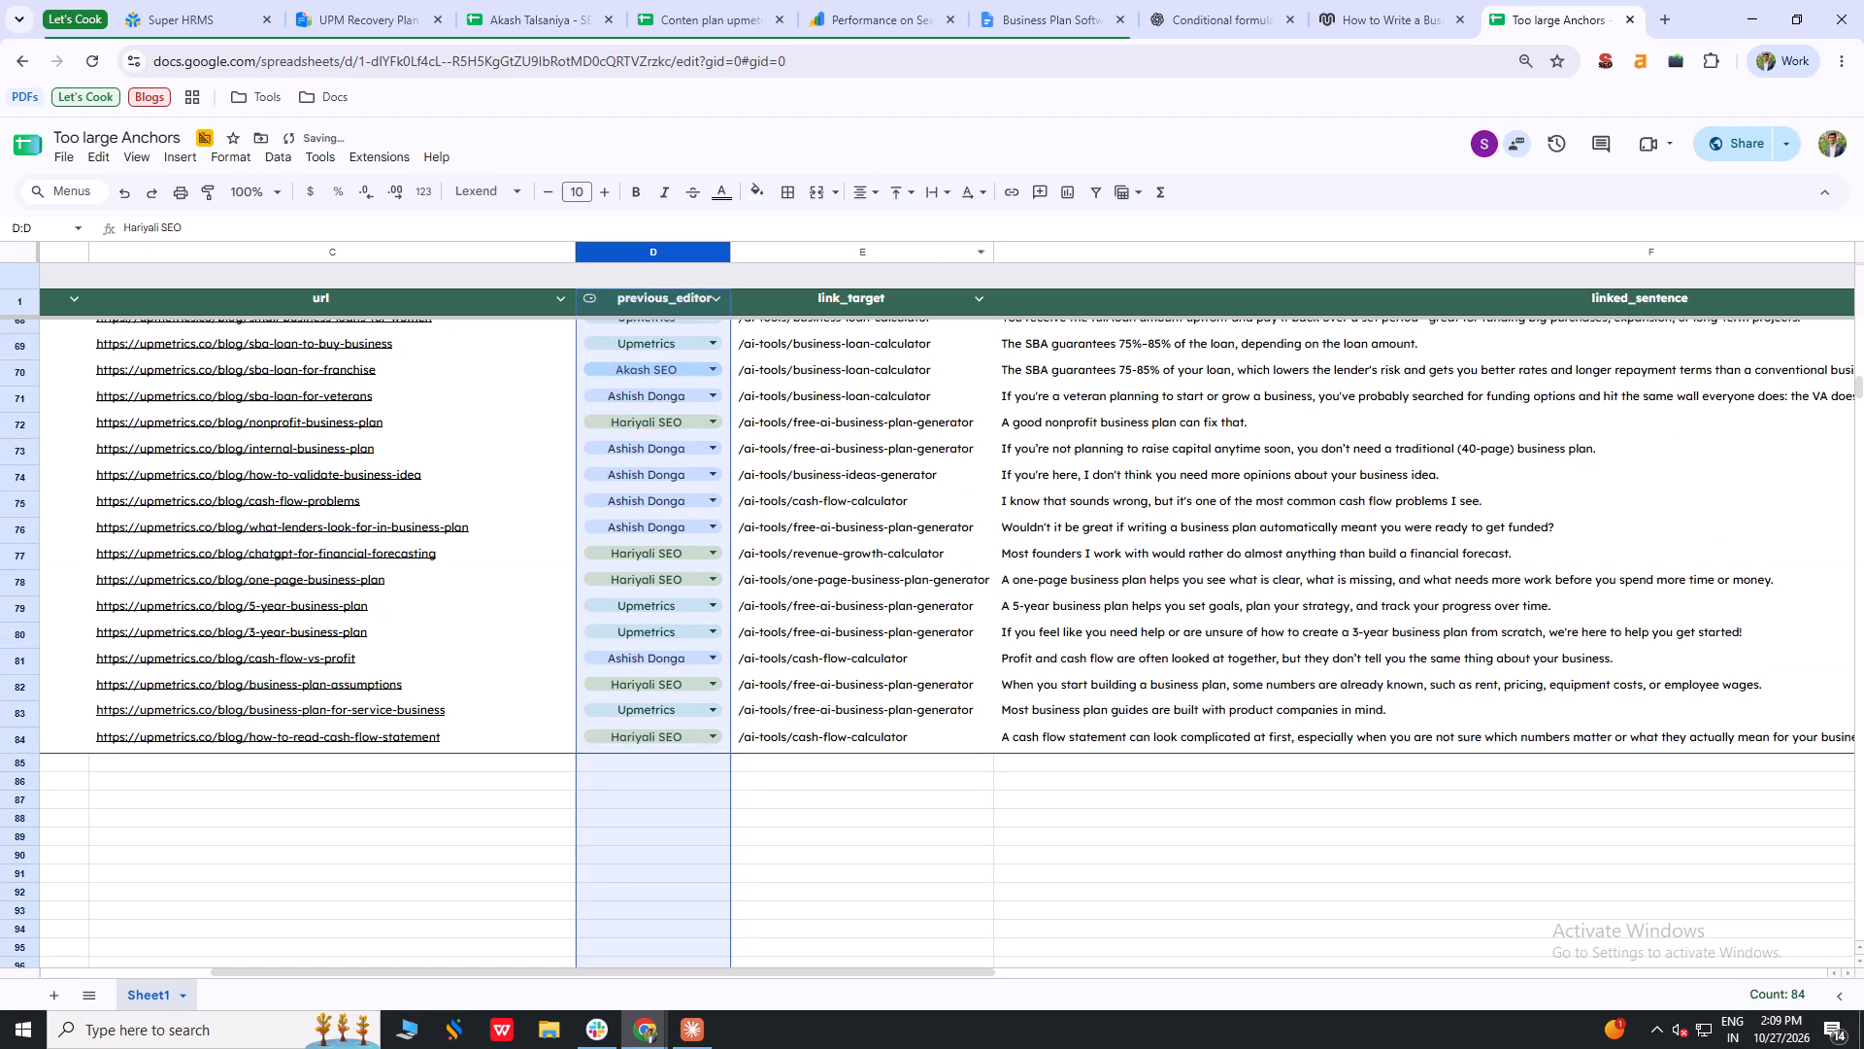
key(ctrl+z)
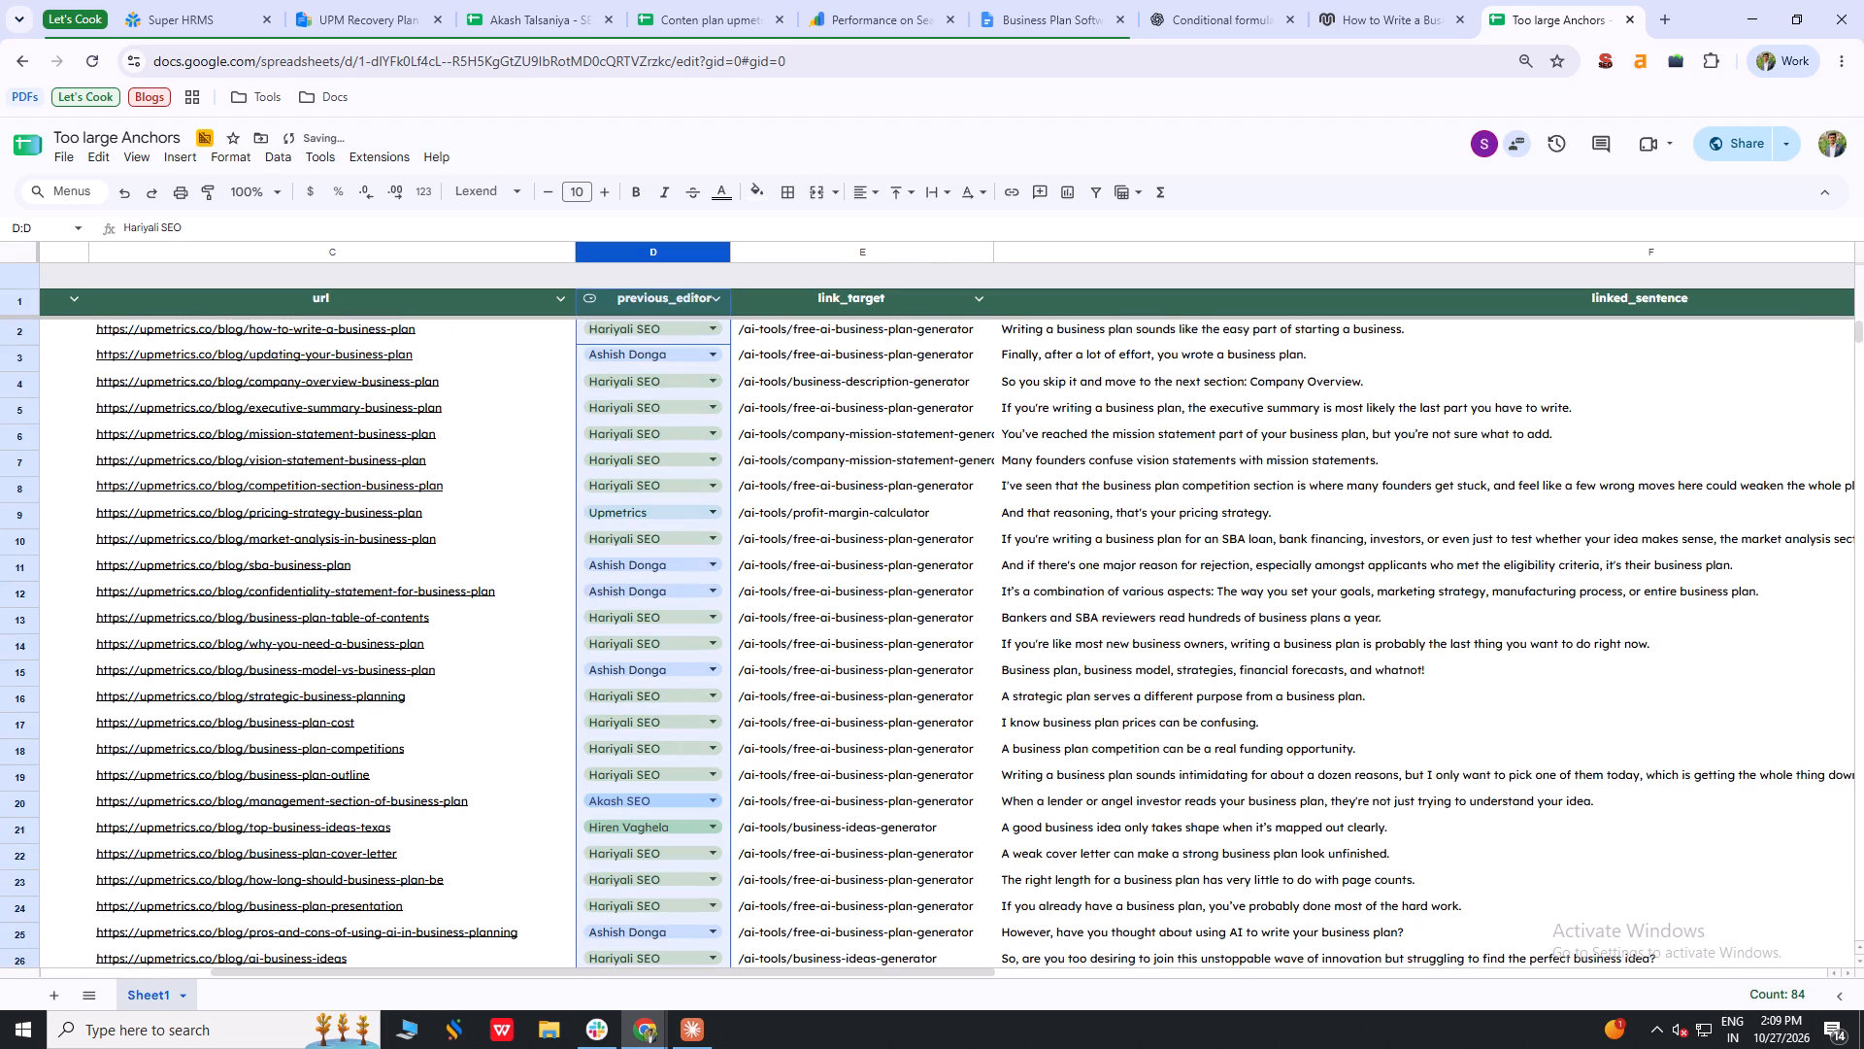
Undo the conversion of the sheet's data into a formatted table.
click(1012, 684)
scroll(896, 573, up, 5)
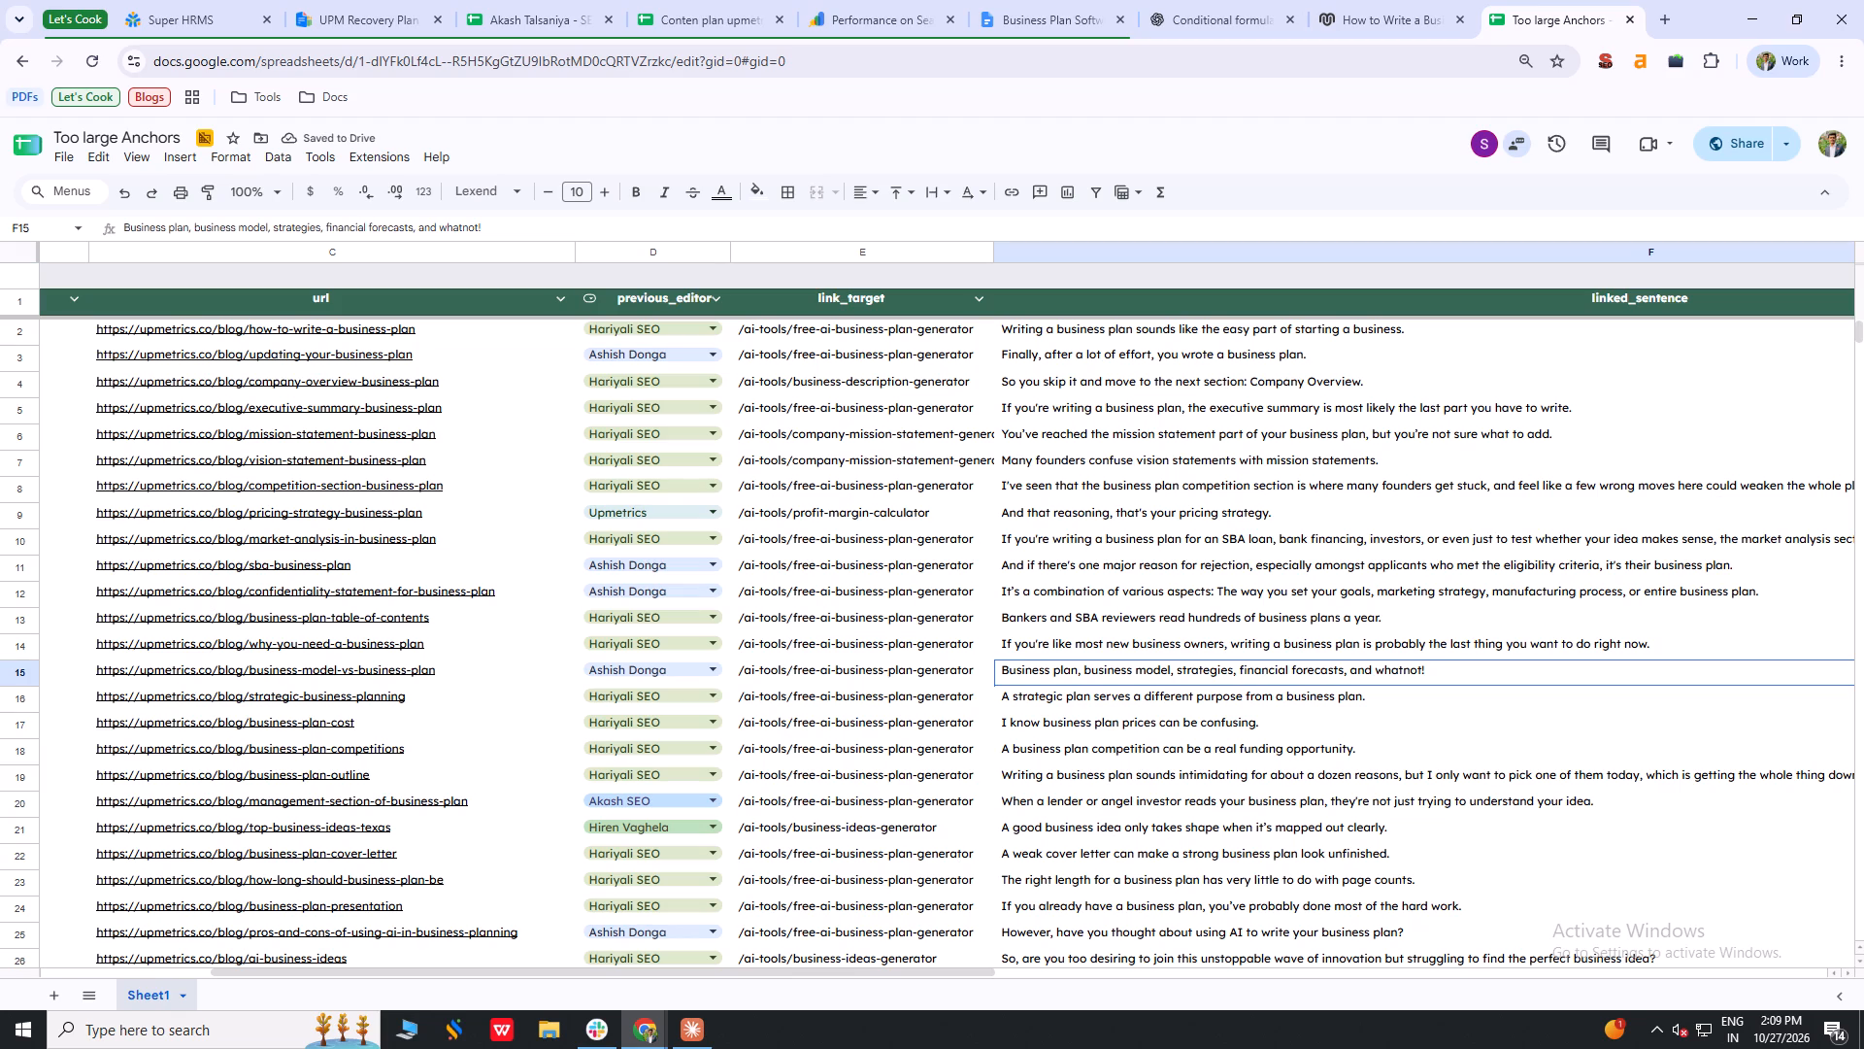
key(ctrl+z)
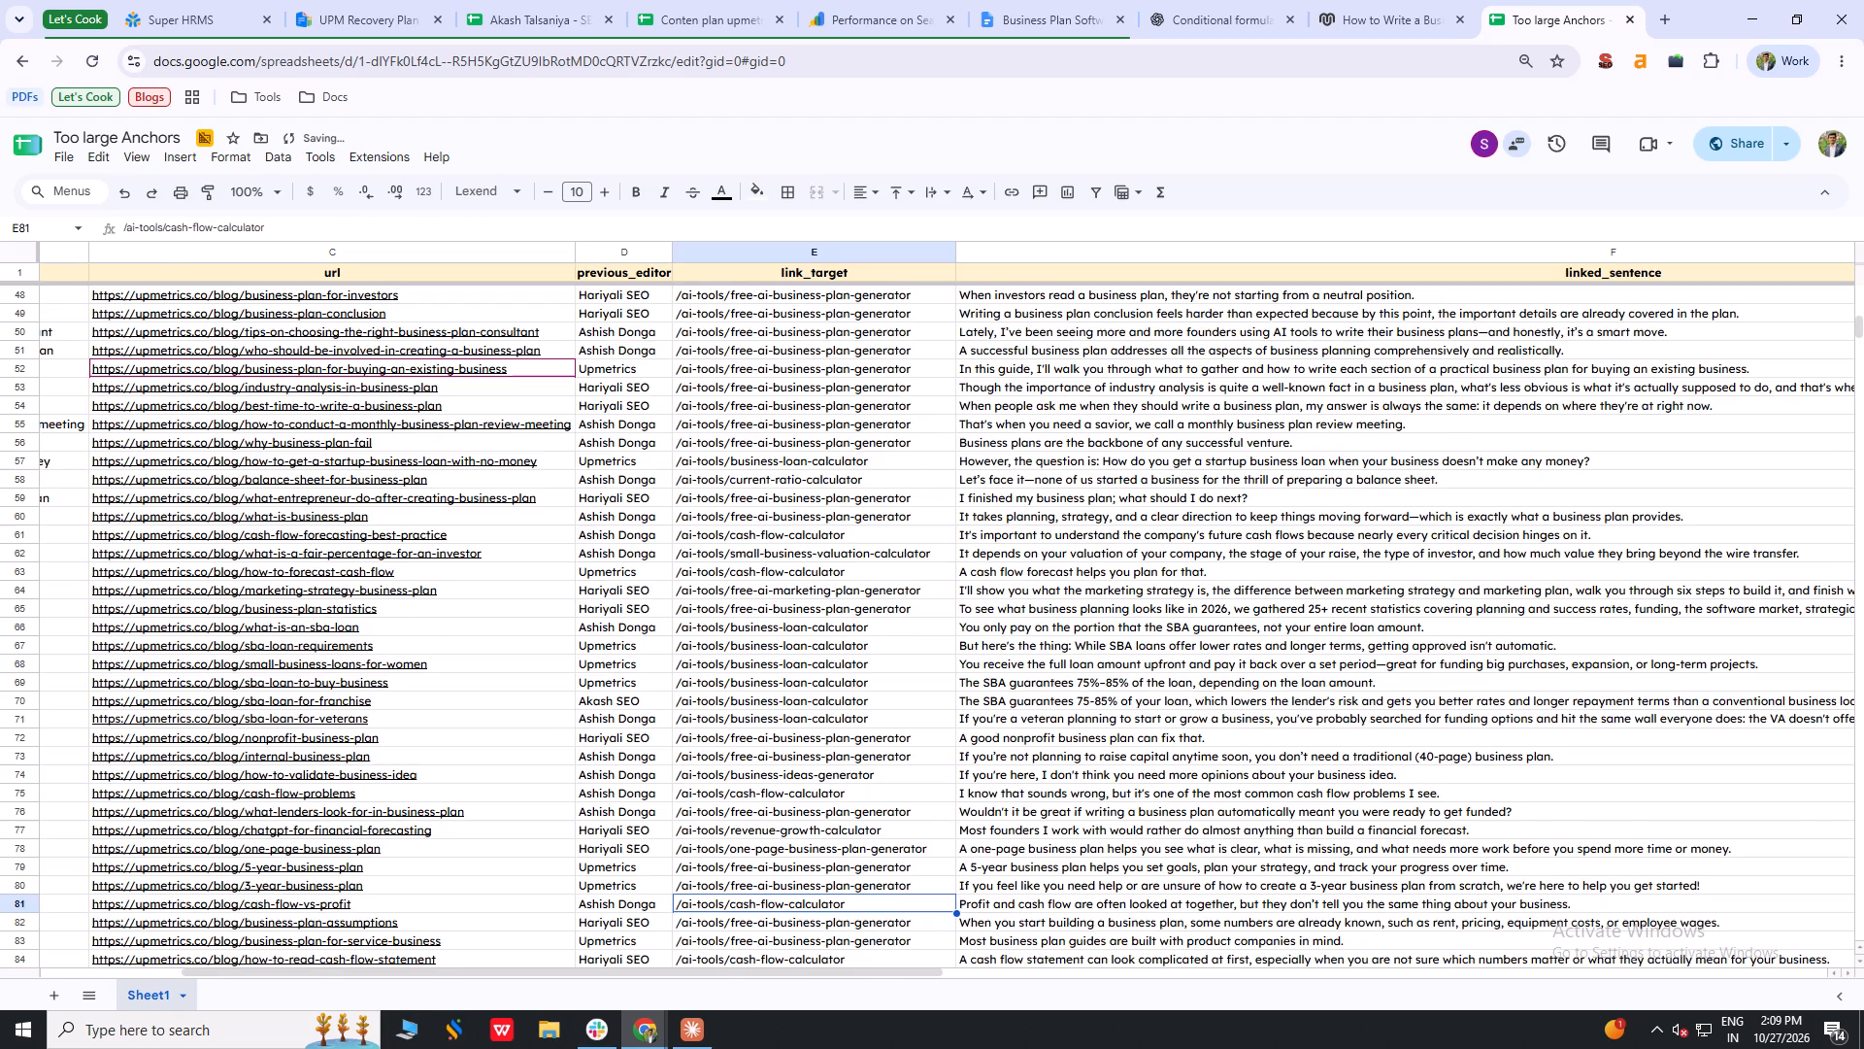
Review the link_target and linked_sentence columns of the plain sheet from the first rows to the end.
scroll(896, 573, up, 15)
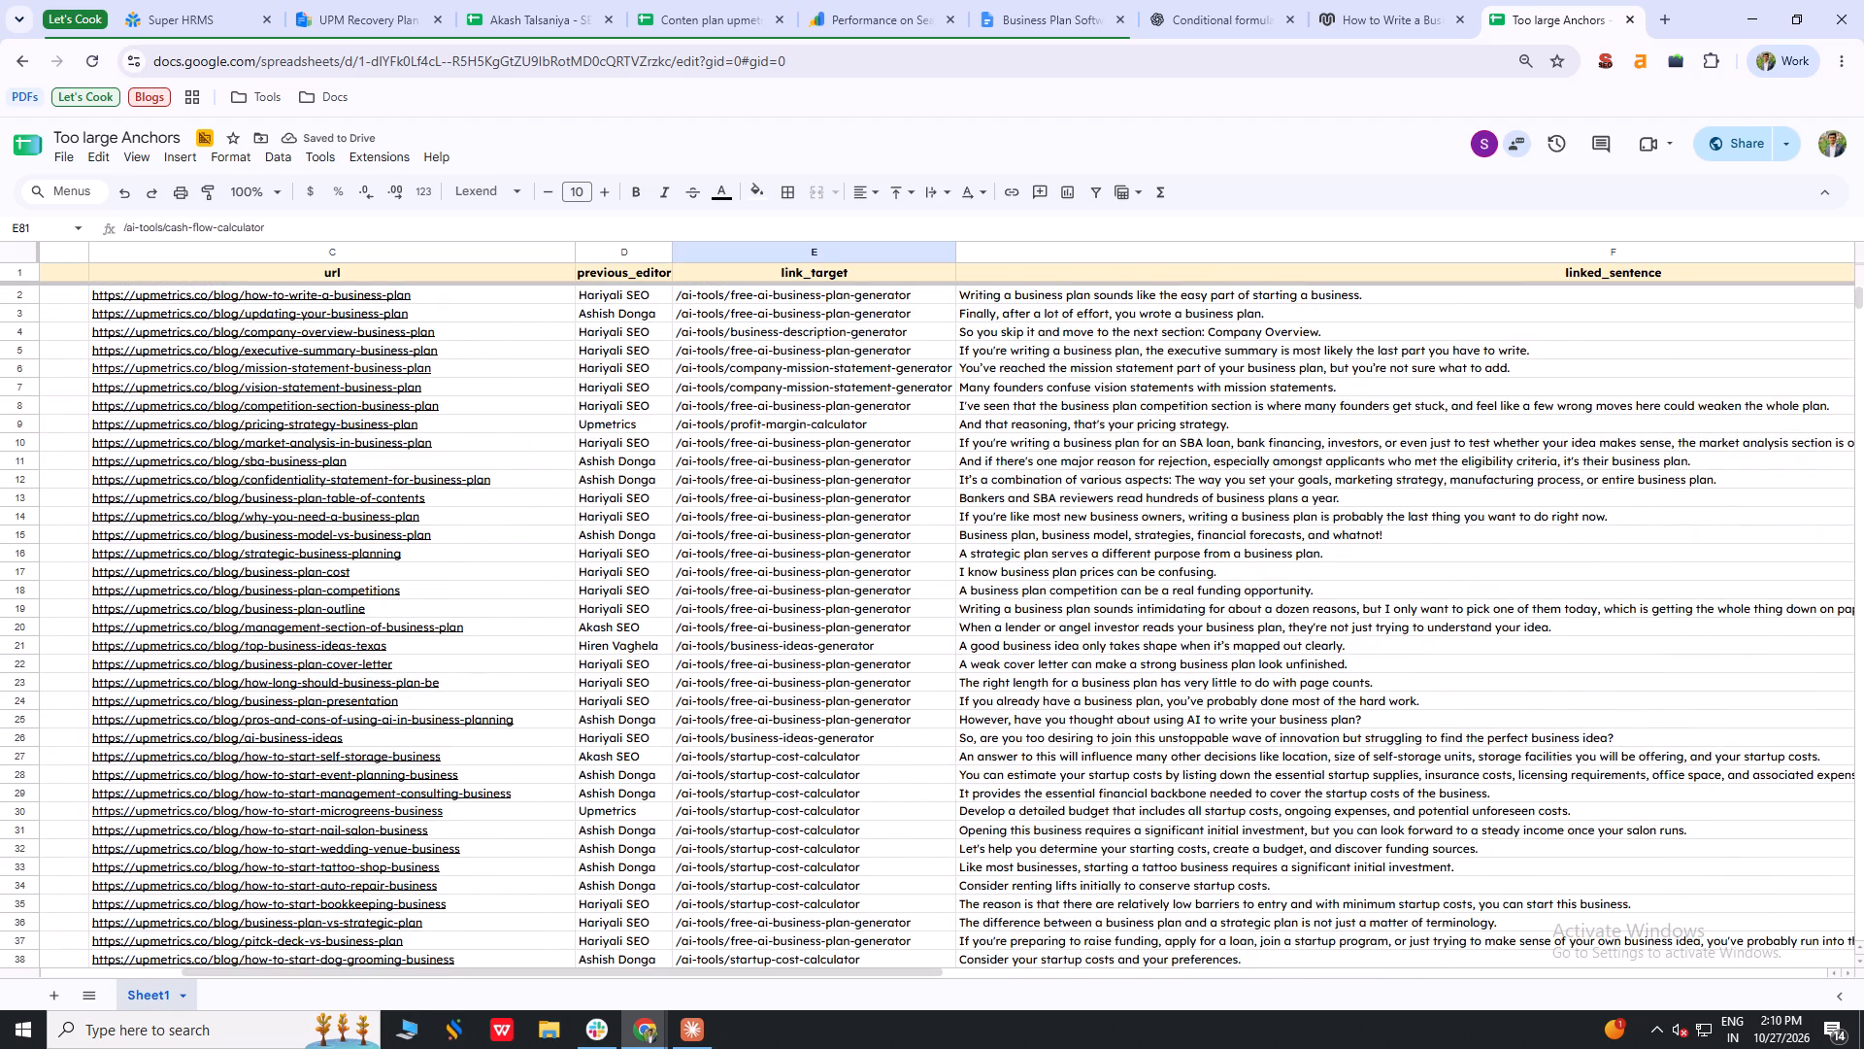
click(1549, 573)
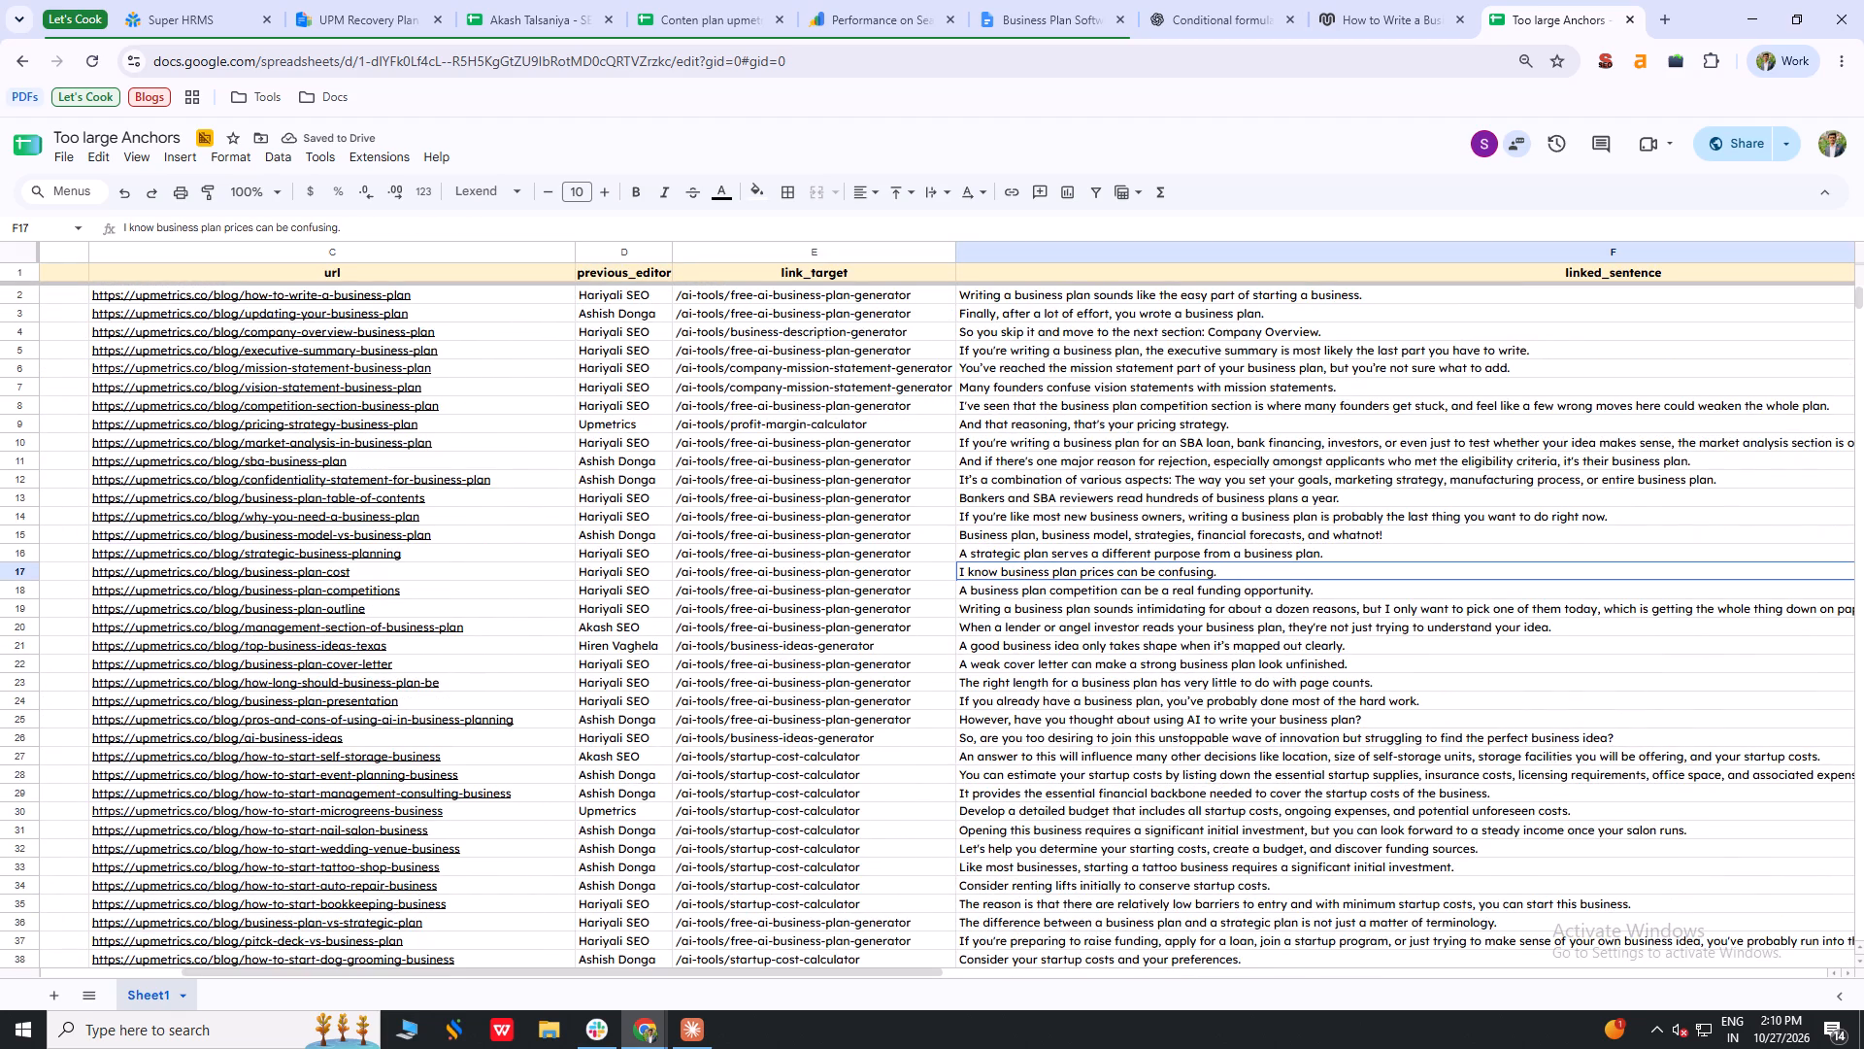
double_click(956, 254)
click(1316, 510)
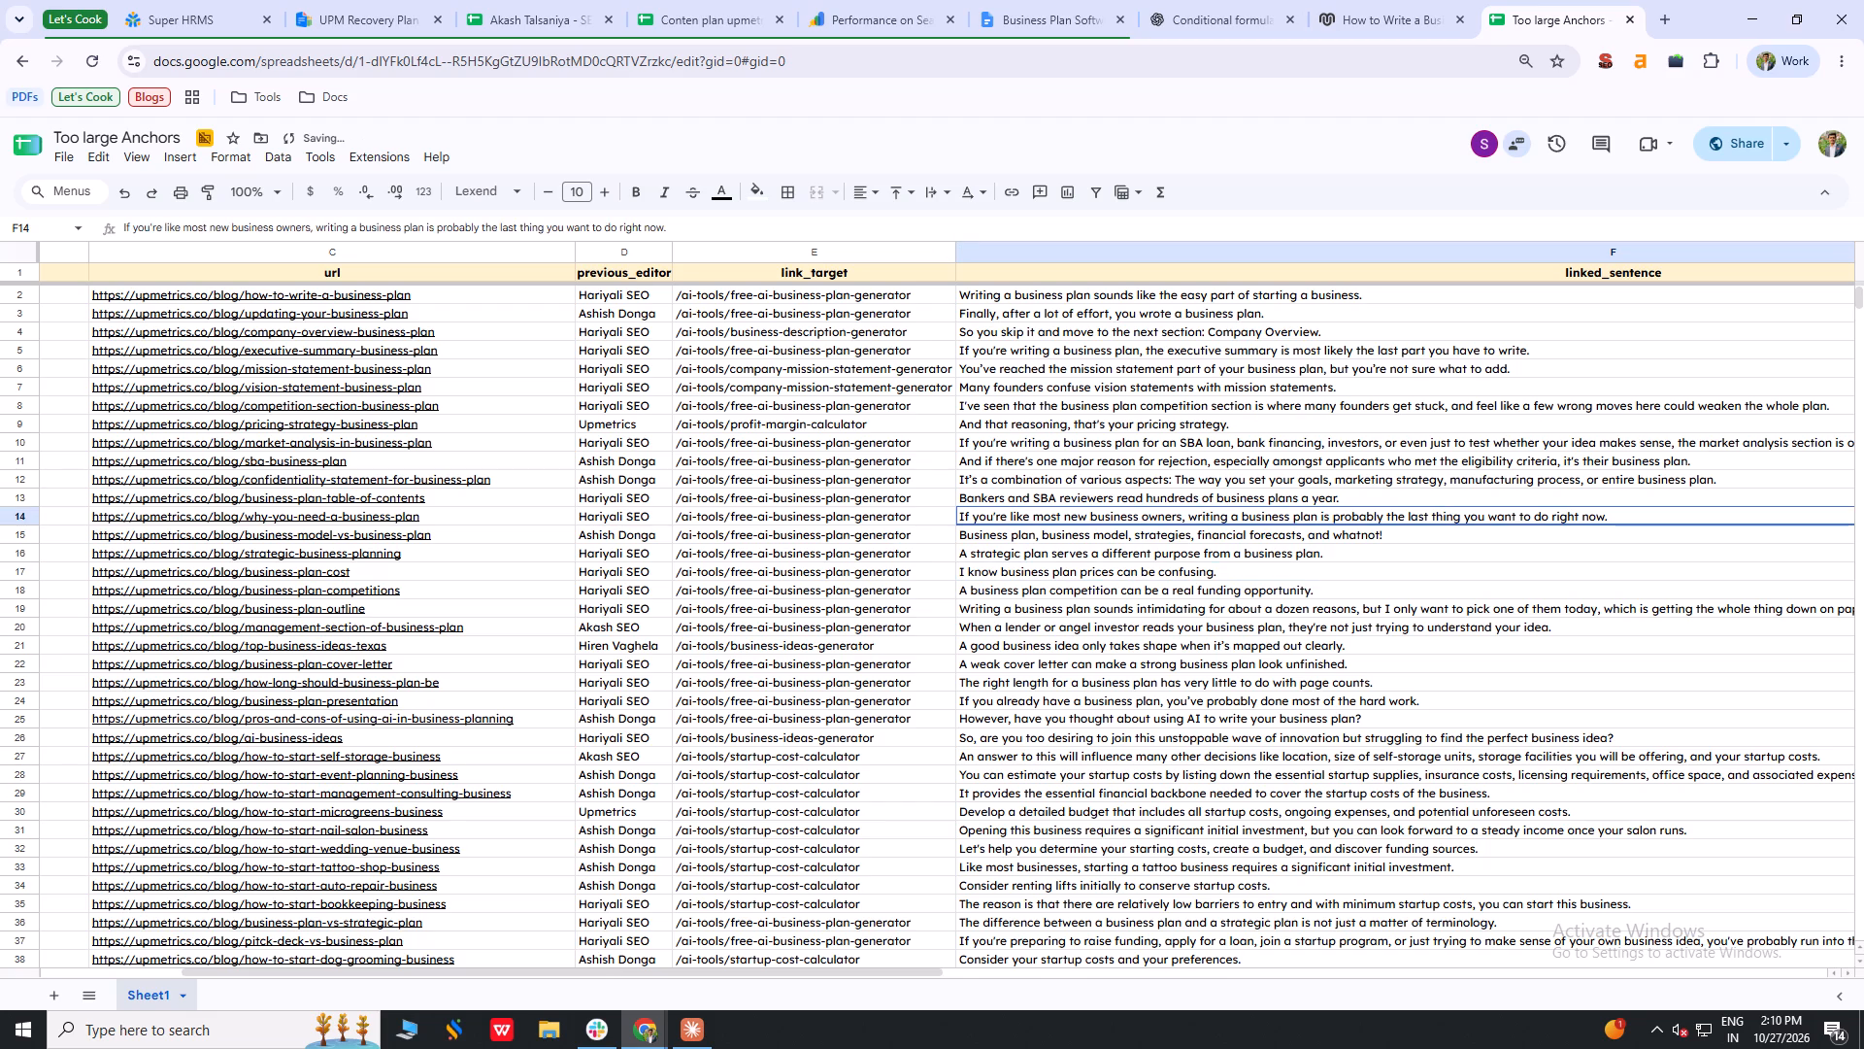
scroll(1001, 626, down, 2)
click(1022, 618)
scroll(1022, 618, down, 1)
click(1023, 618)
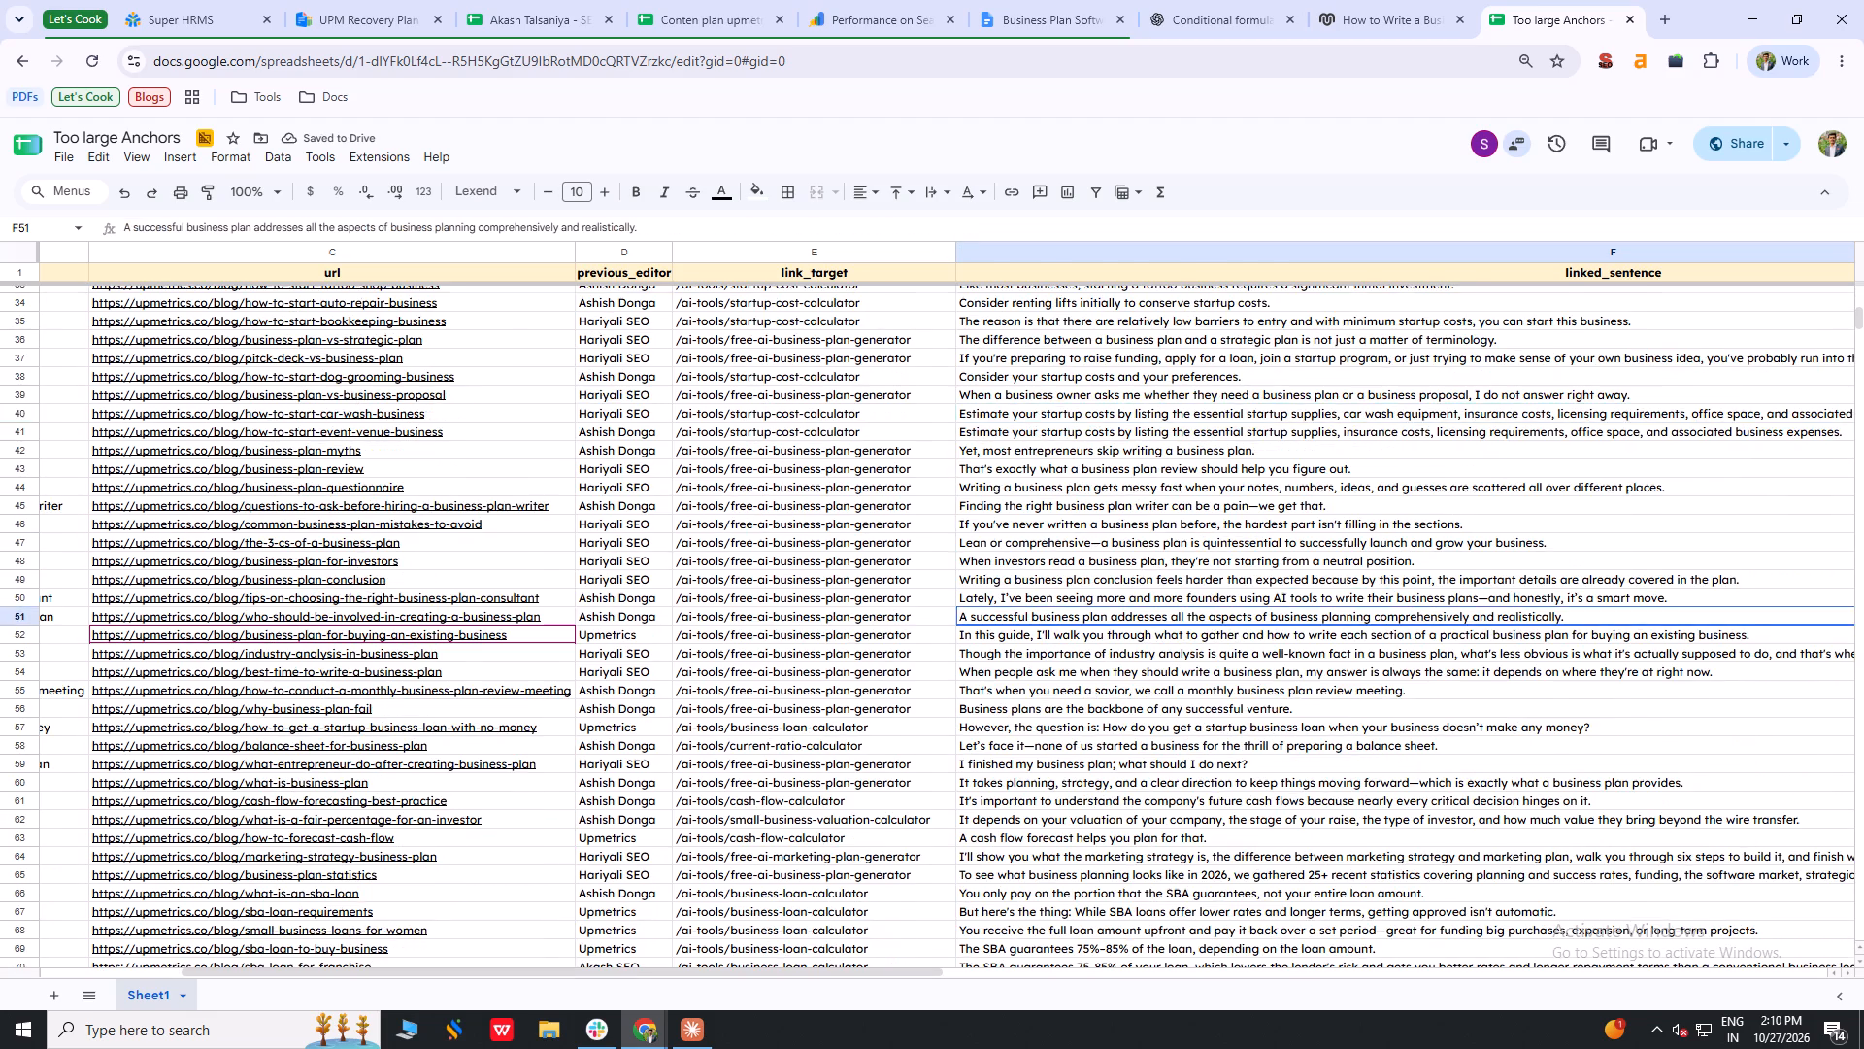
scroll(1023, 618, down, 1)
click(1104, 635)
click(1048, 773)
click(1061, 902)
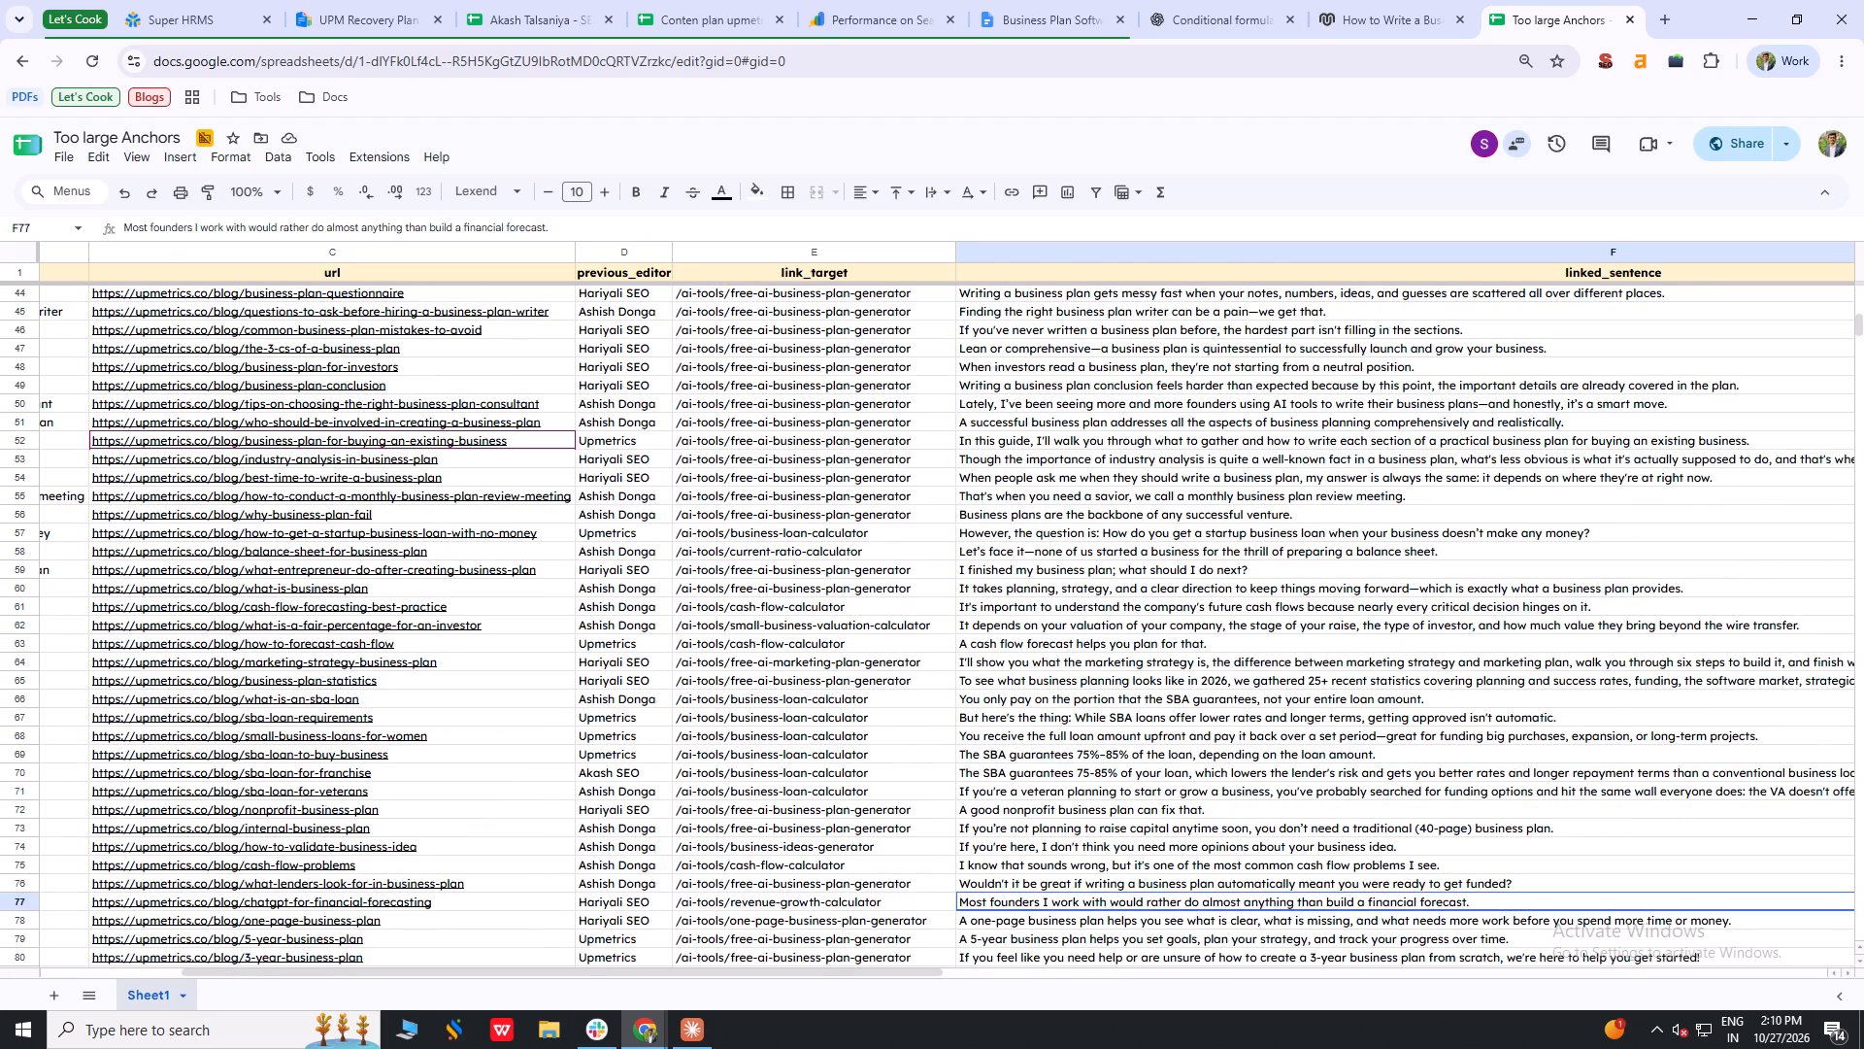
scroll(1137, 585, down, 2)
scroll(1137, 585, up, 13)
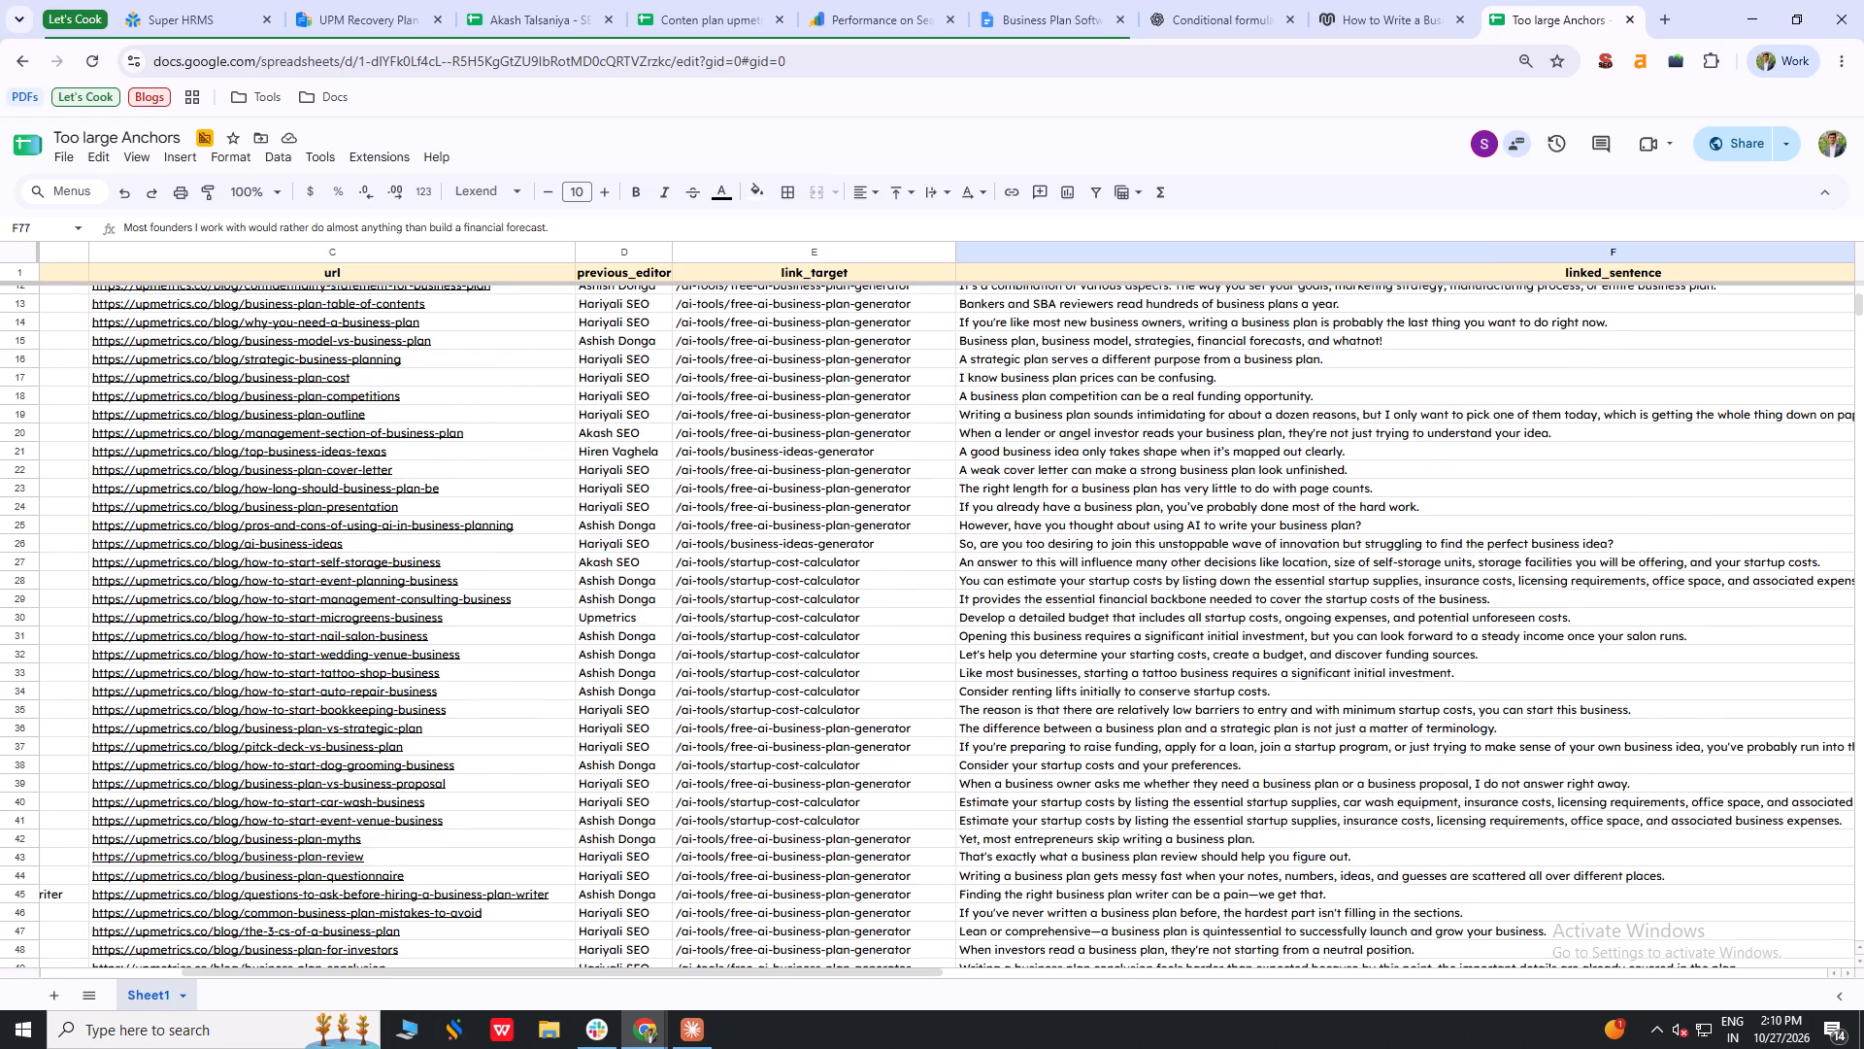
shift+scroll(1147, 584, up, 1)
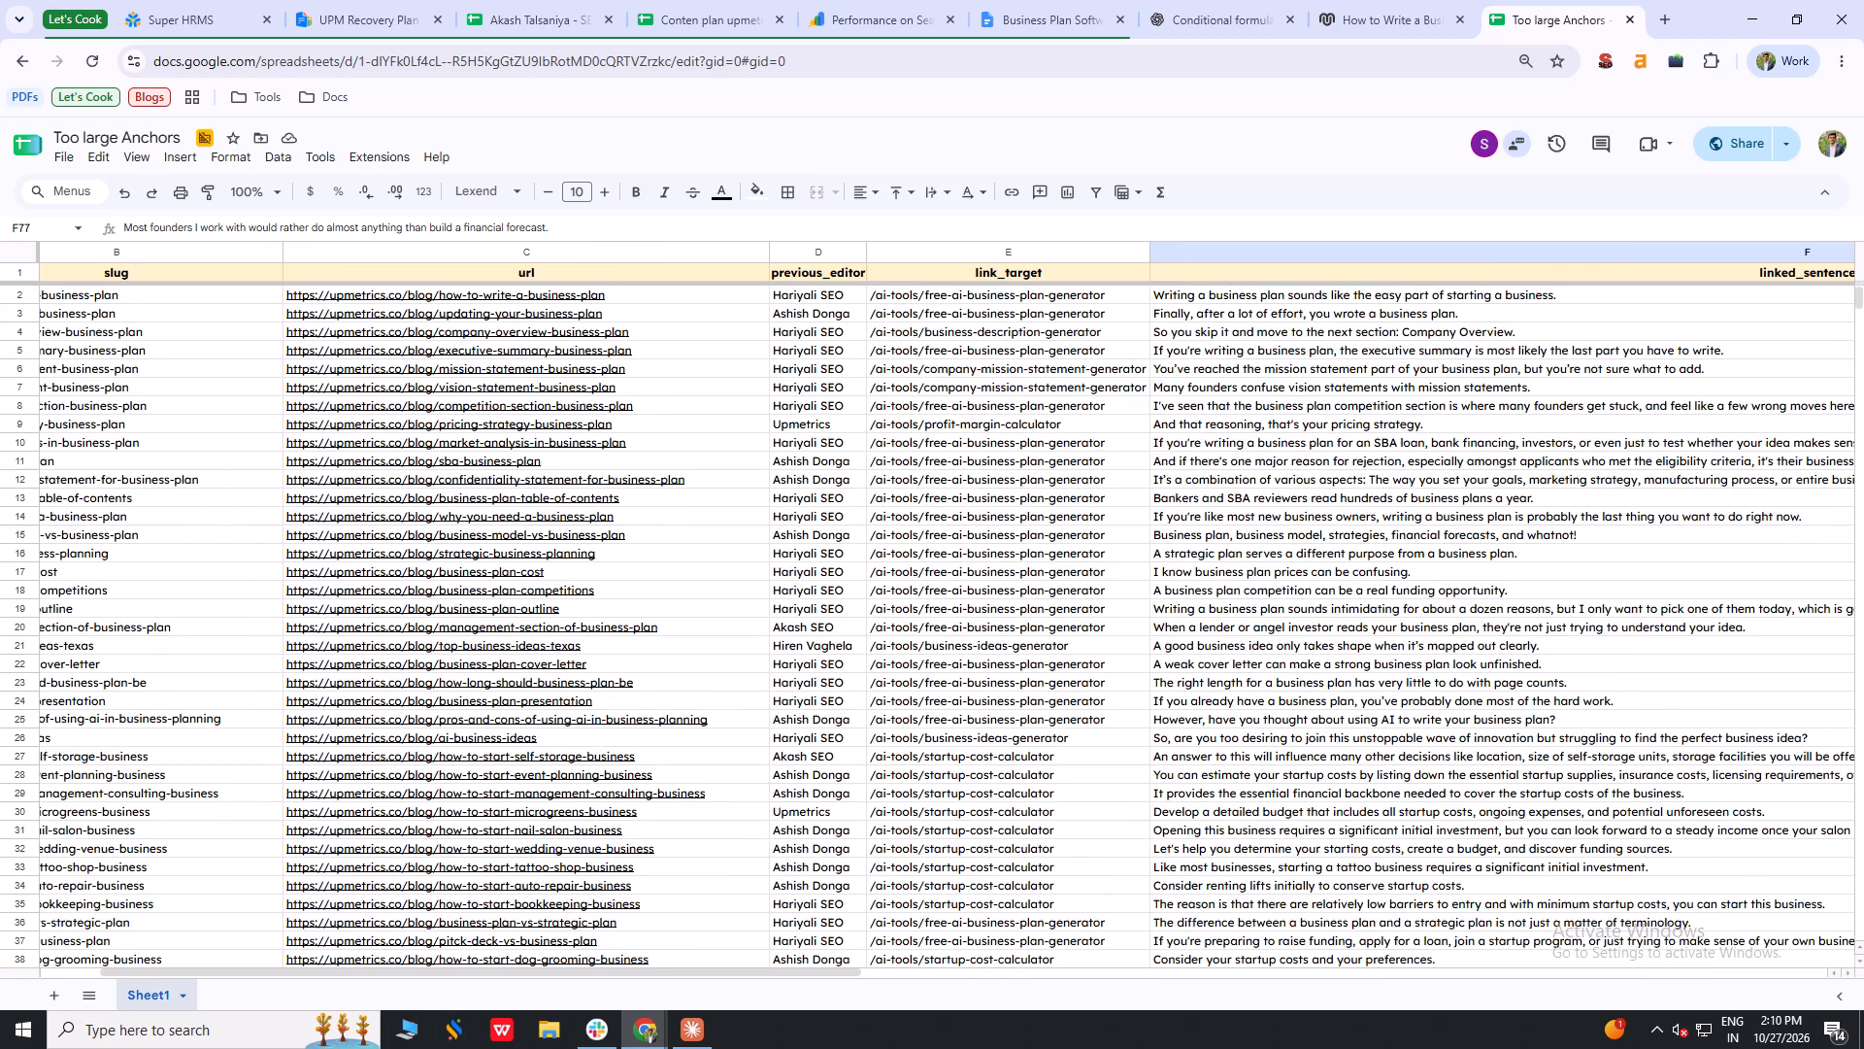
shift+scroll(1147, 584, down, 1)
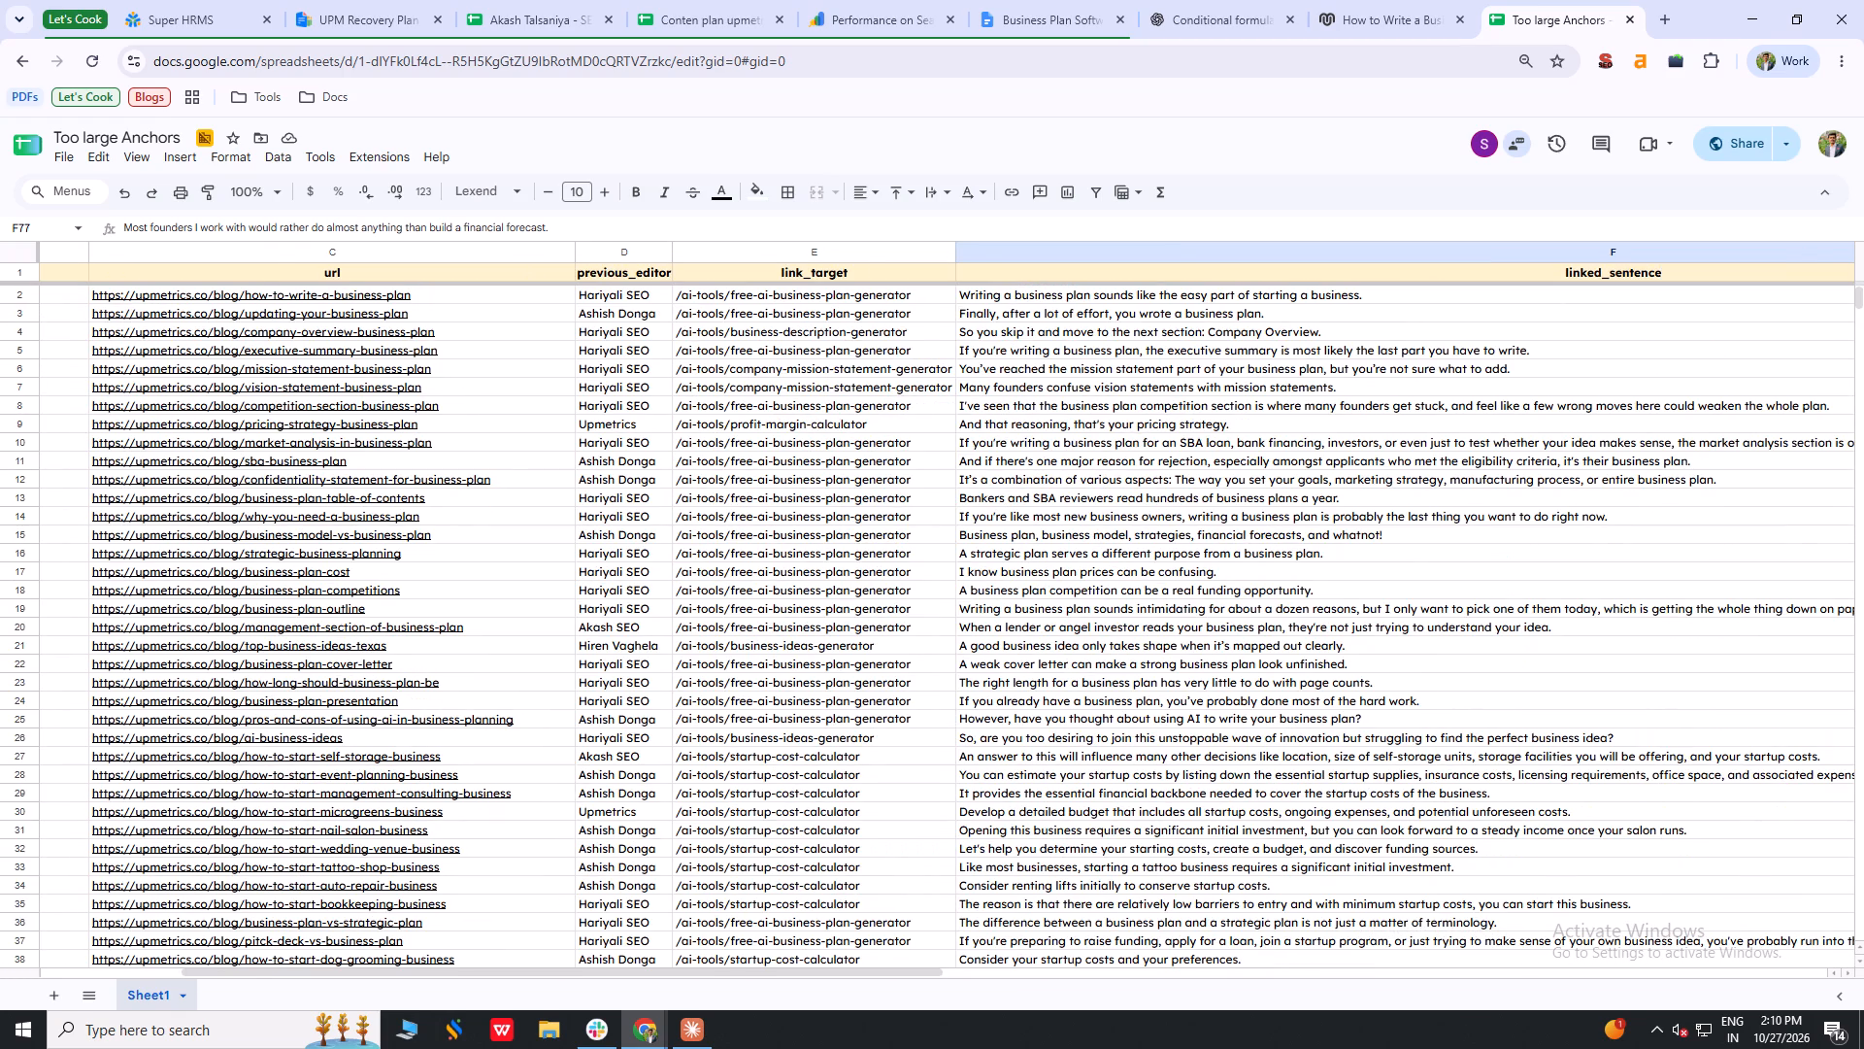
Search the sheet for the link target /ai-tools/free-ai-business-plan-generator and look over which rows use it.
click(926, 443)
key(ctrl+c)
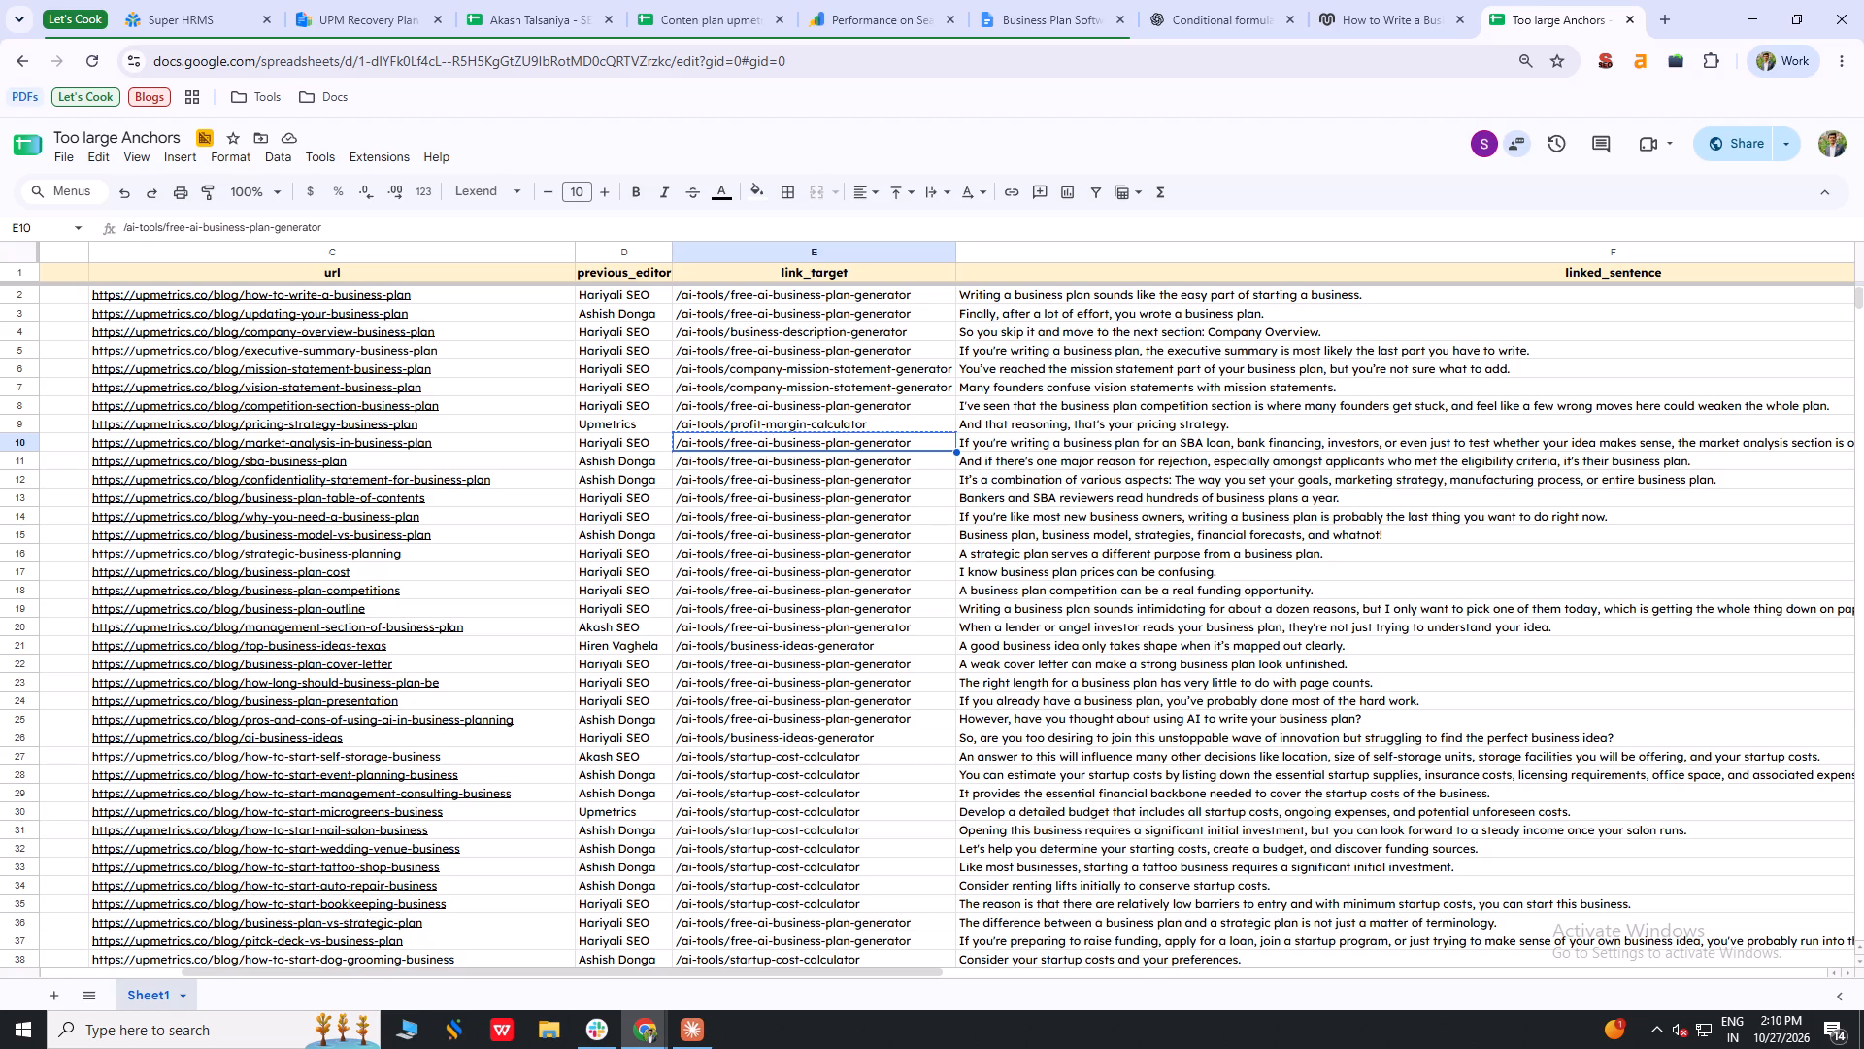
key(ctrl+f)
key(ctrl+v)
scroll(1091, 551, down, 4)
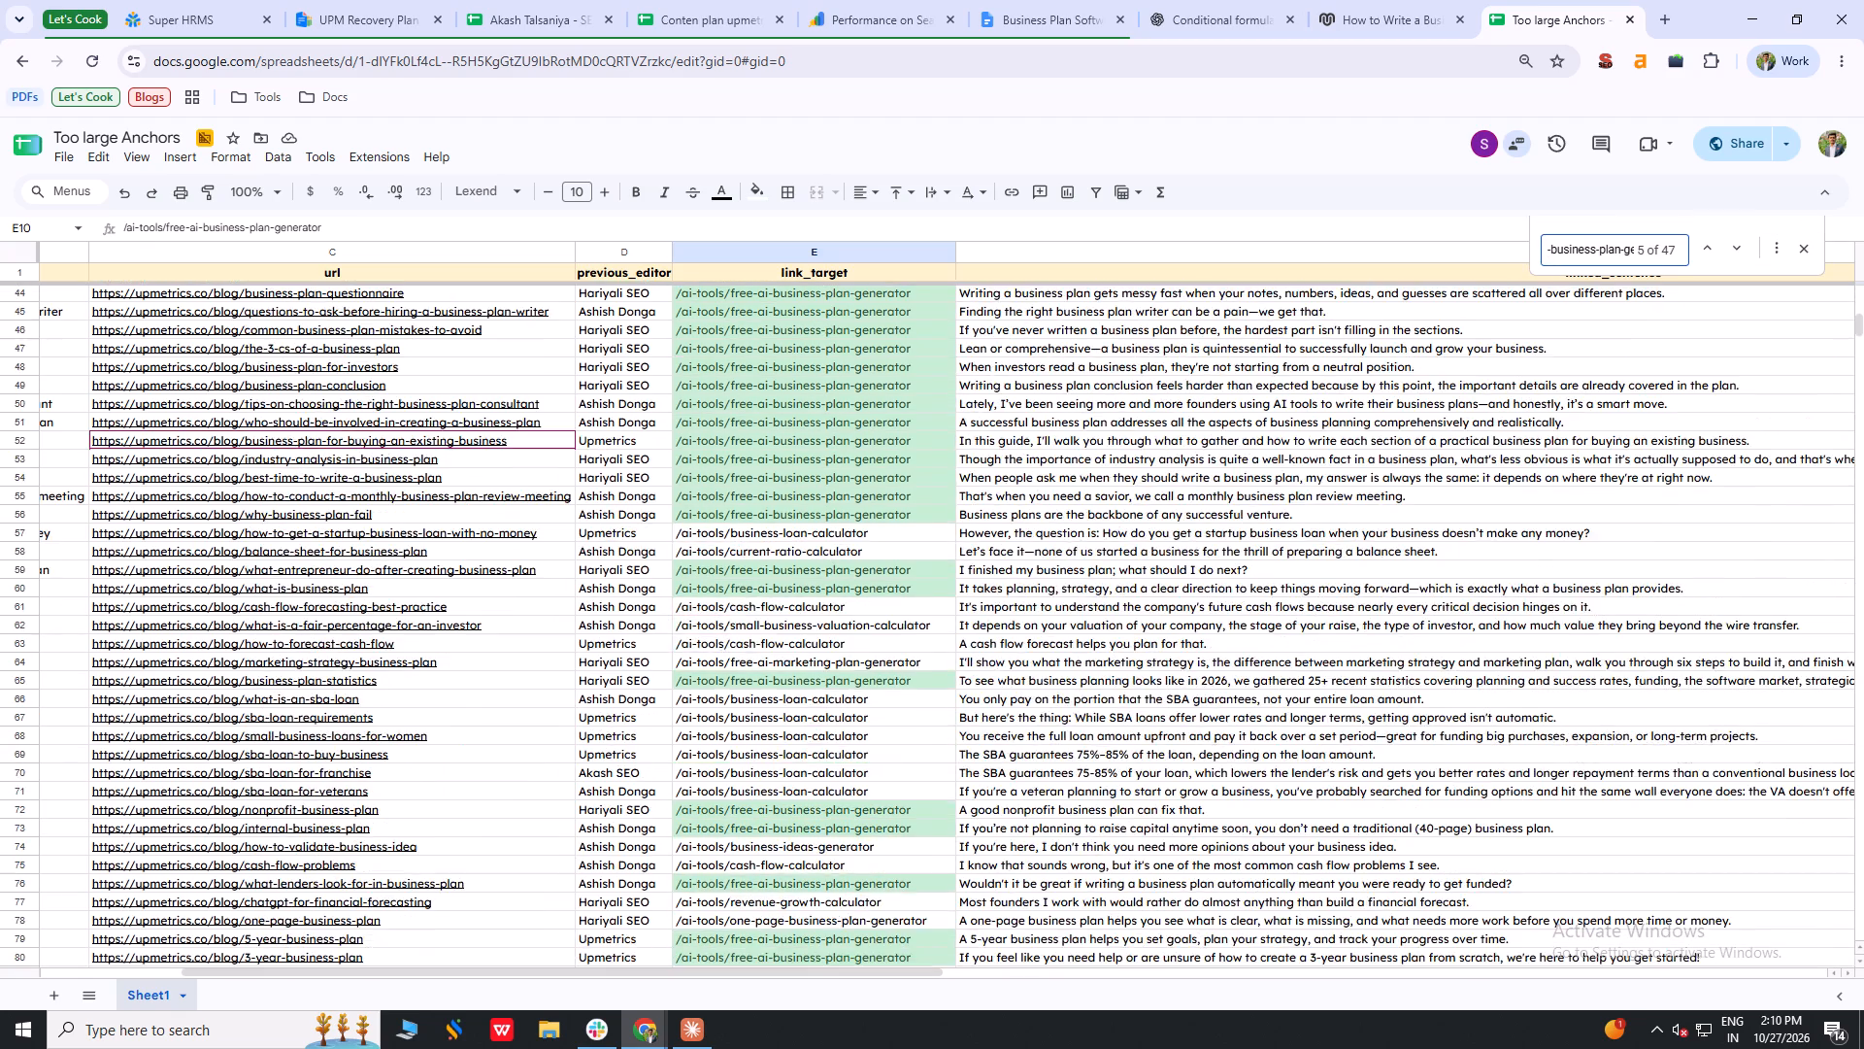
scroll(1091, 555, down, 3)
scroll(1091, 555, up, 1)
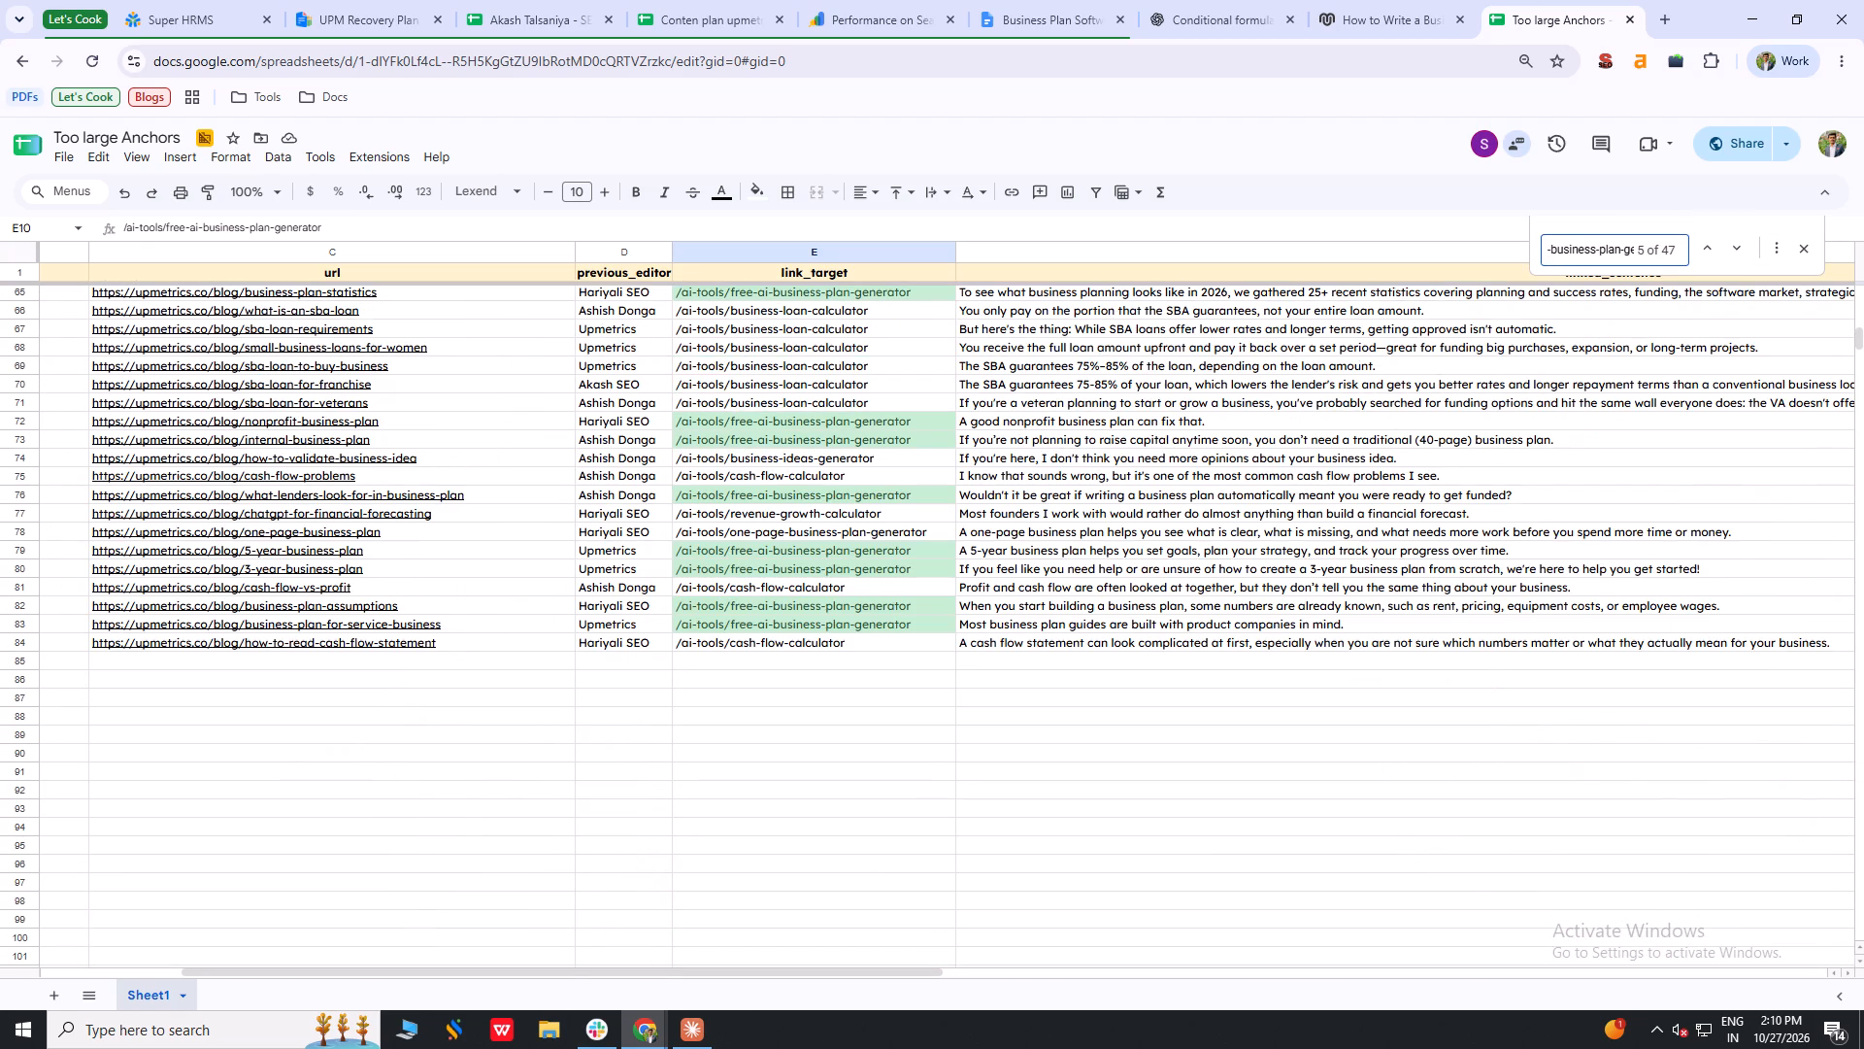
Move the cash-flow-vs-profit and cash-flow-problems rows to the end of the data, below how-to-read-cash-flow-statement.
click(707, 588)
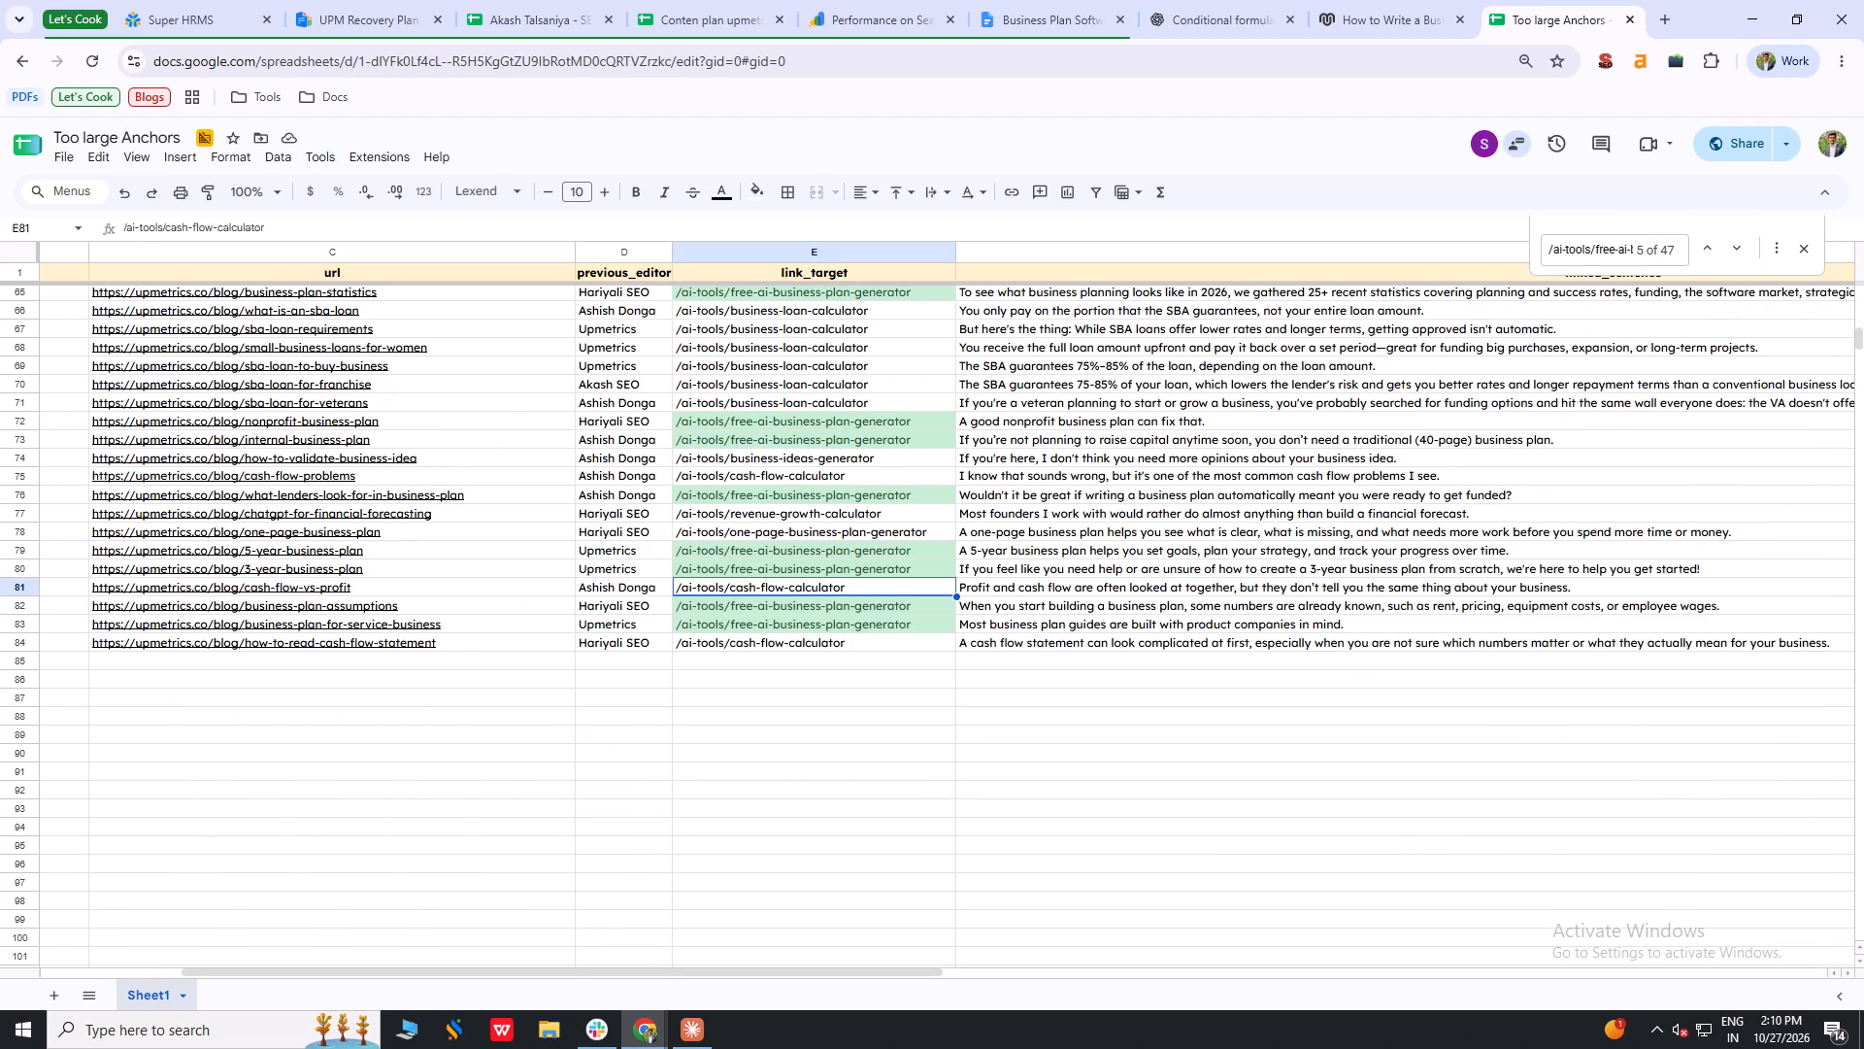
click(15, 584)
drag(15, 584, 17, 585)
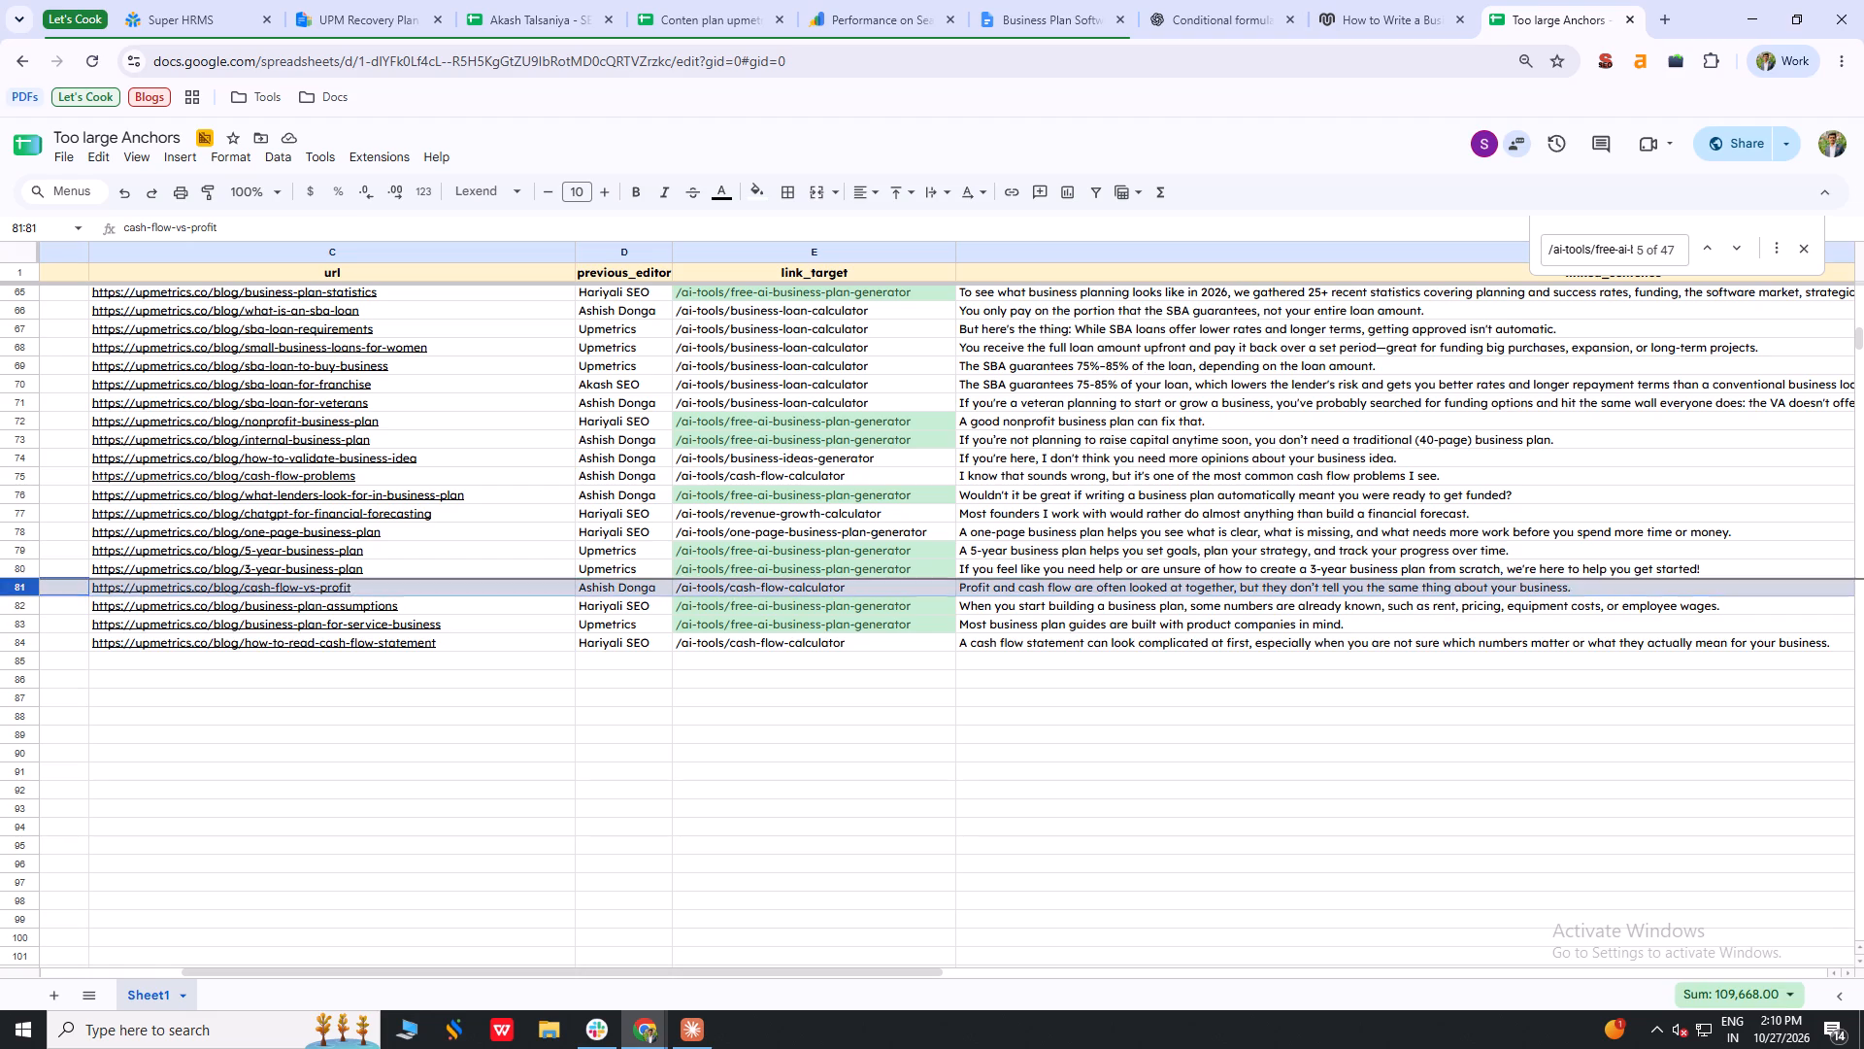
drag(17, 585, 0, 650)
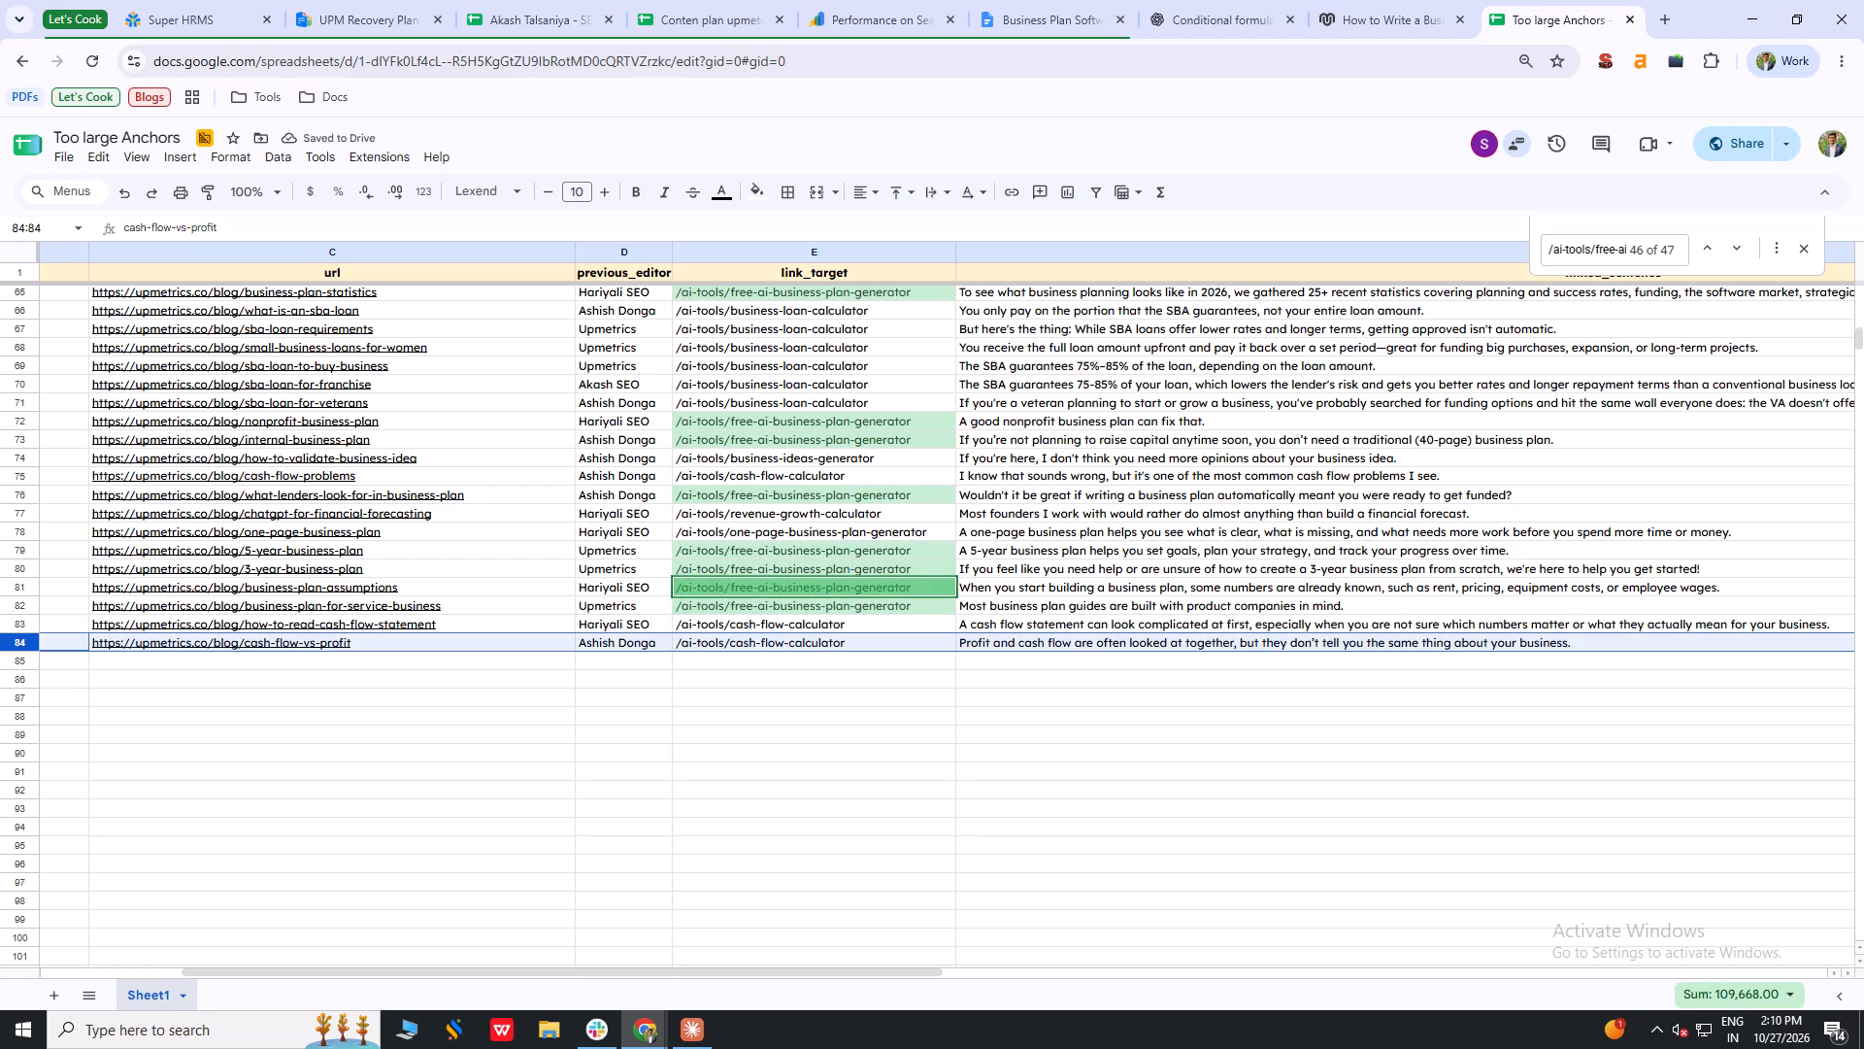
click(21, 476)
drag(21, 476, 0, 650)
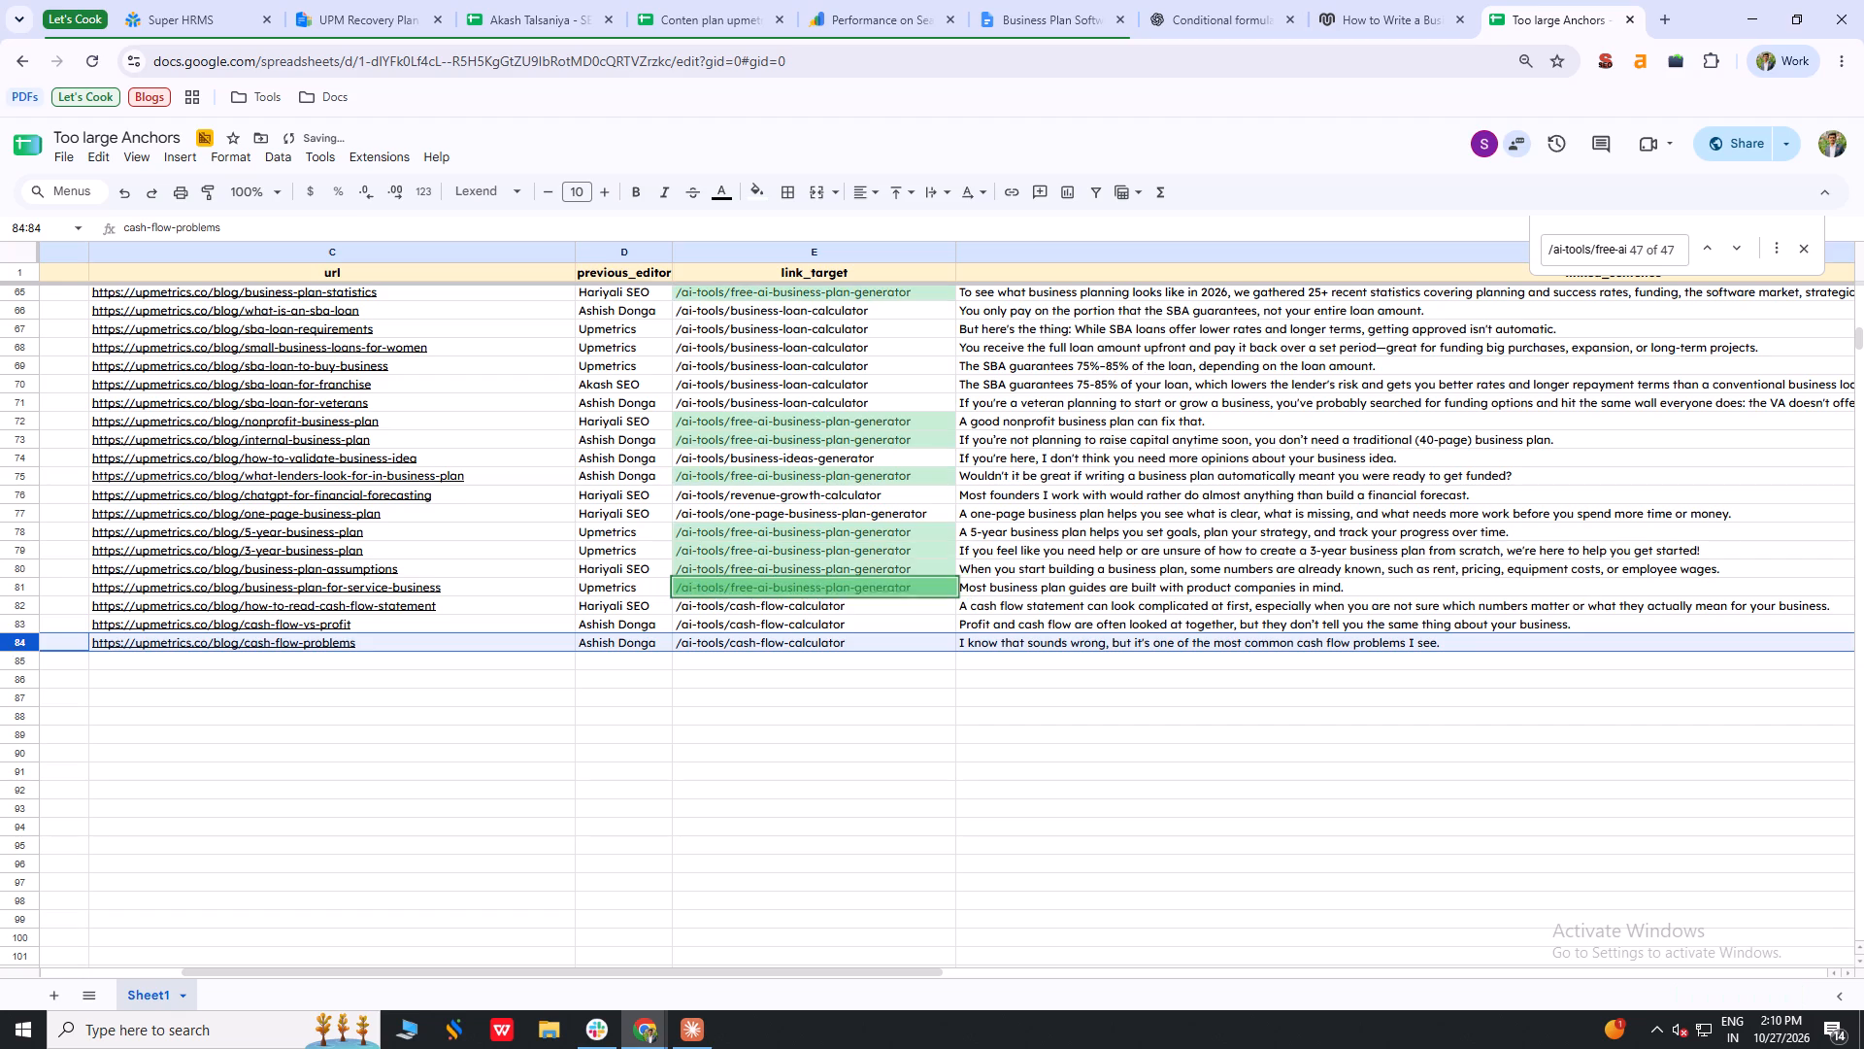
click(746, 733)
Search for /ai-tools/cash-flow-calculator and move the matching how-to-forecast-cash-flow row to the end of the data, below cash-flow-problems.
click(818, 642)
key(ctrl+c)
key(ctrl+f)
key(ctrl+v)
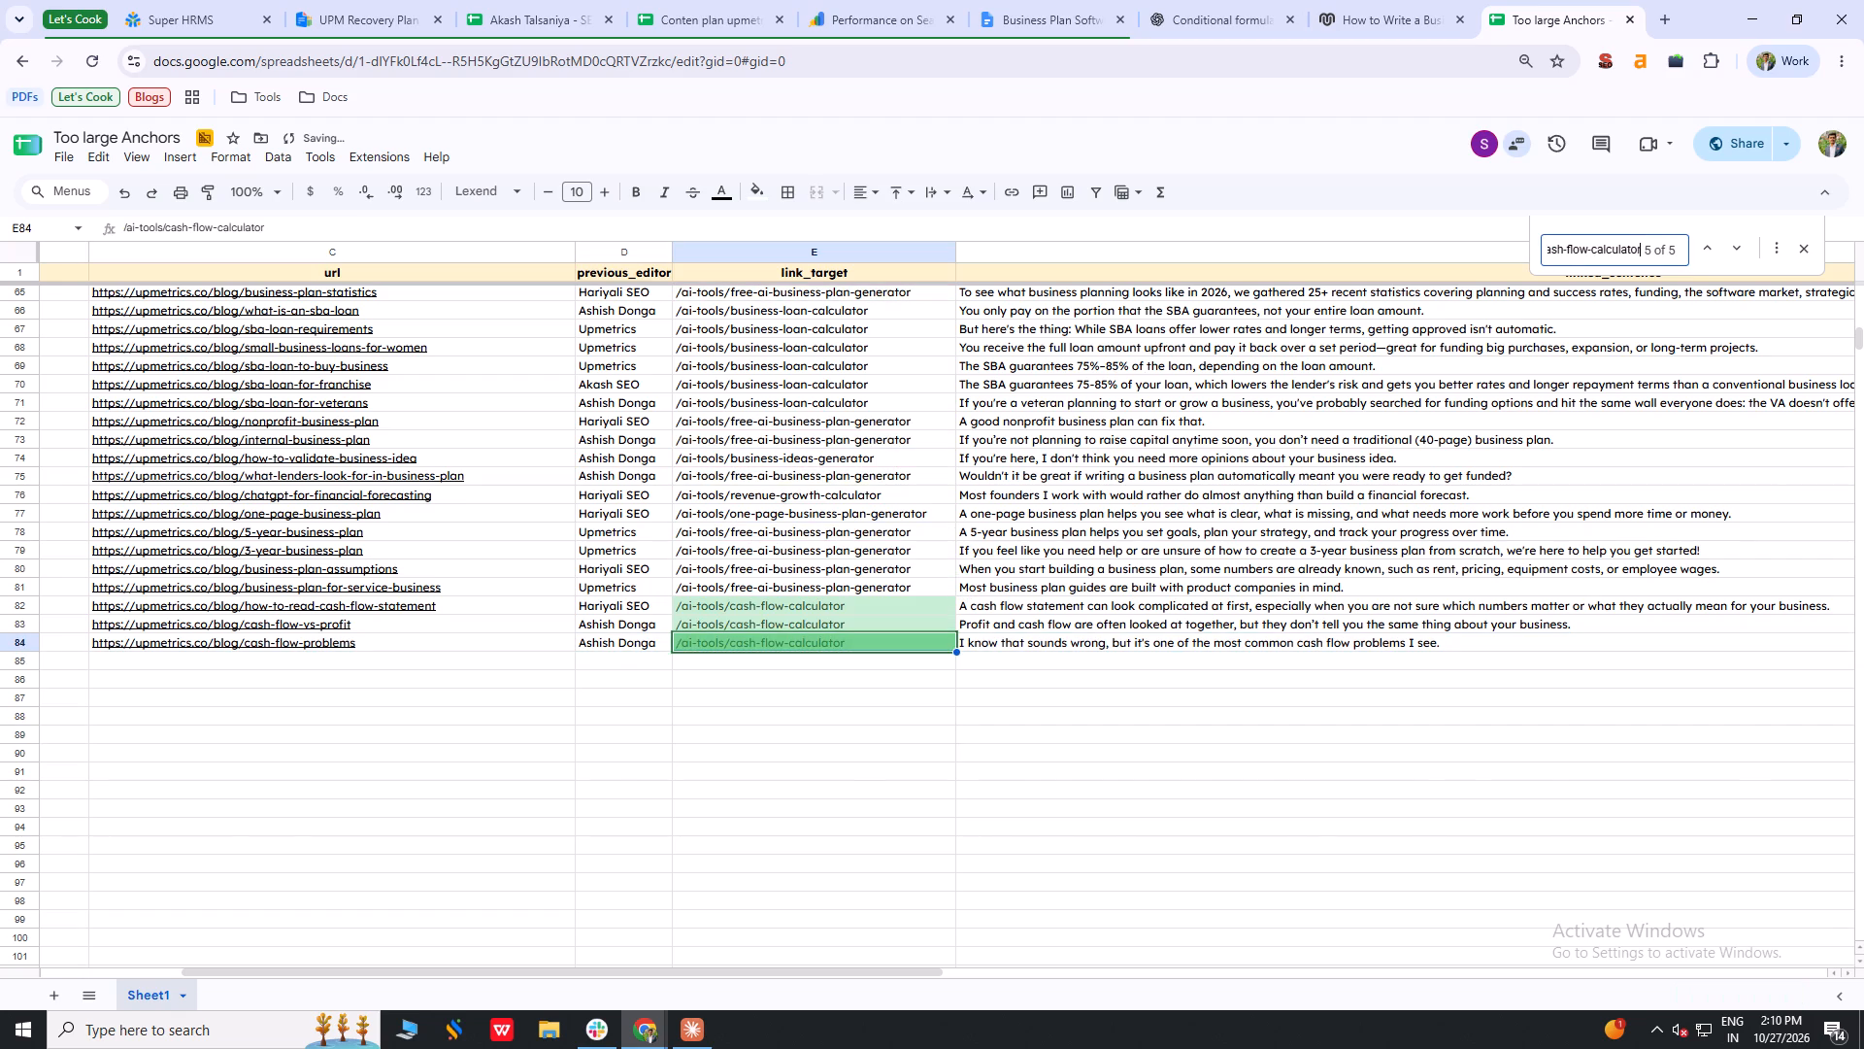
scroll(827, 578, up, 5)
scroll(827, 578, down, 4)
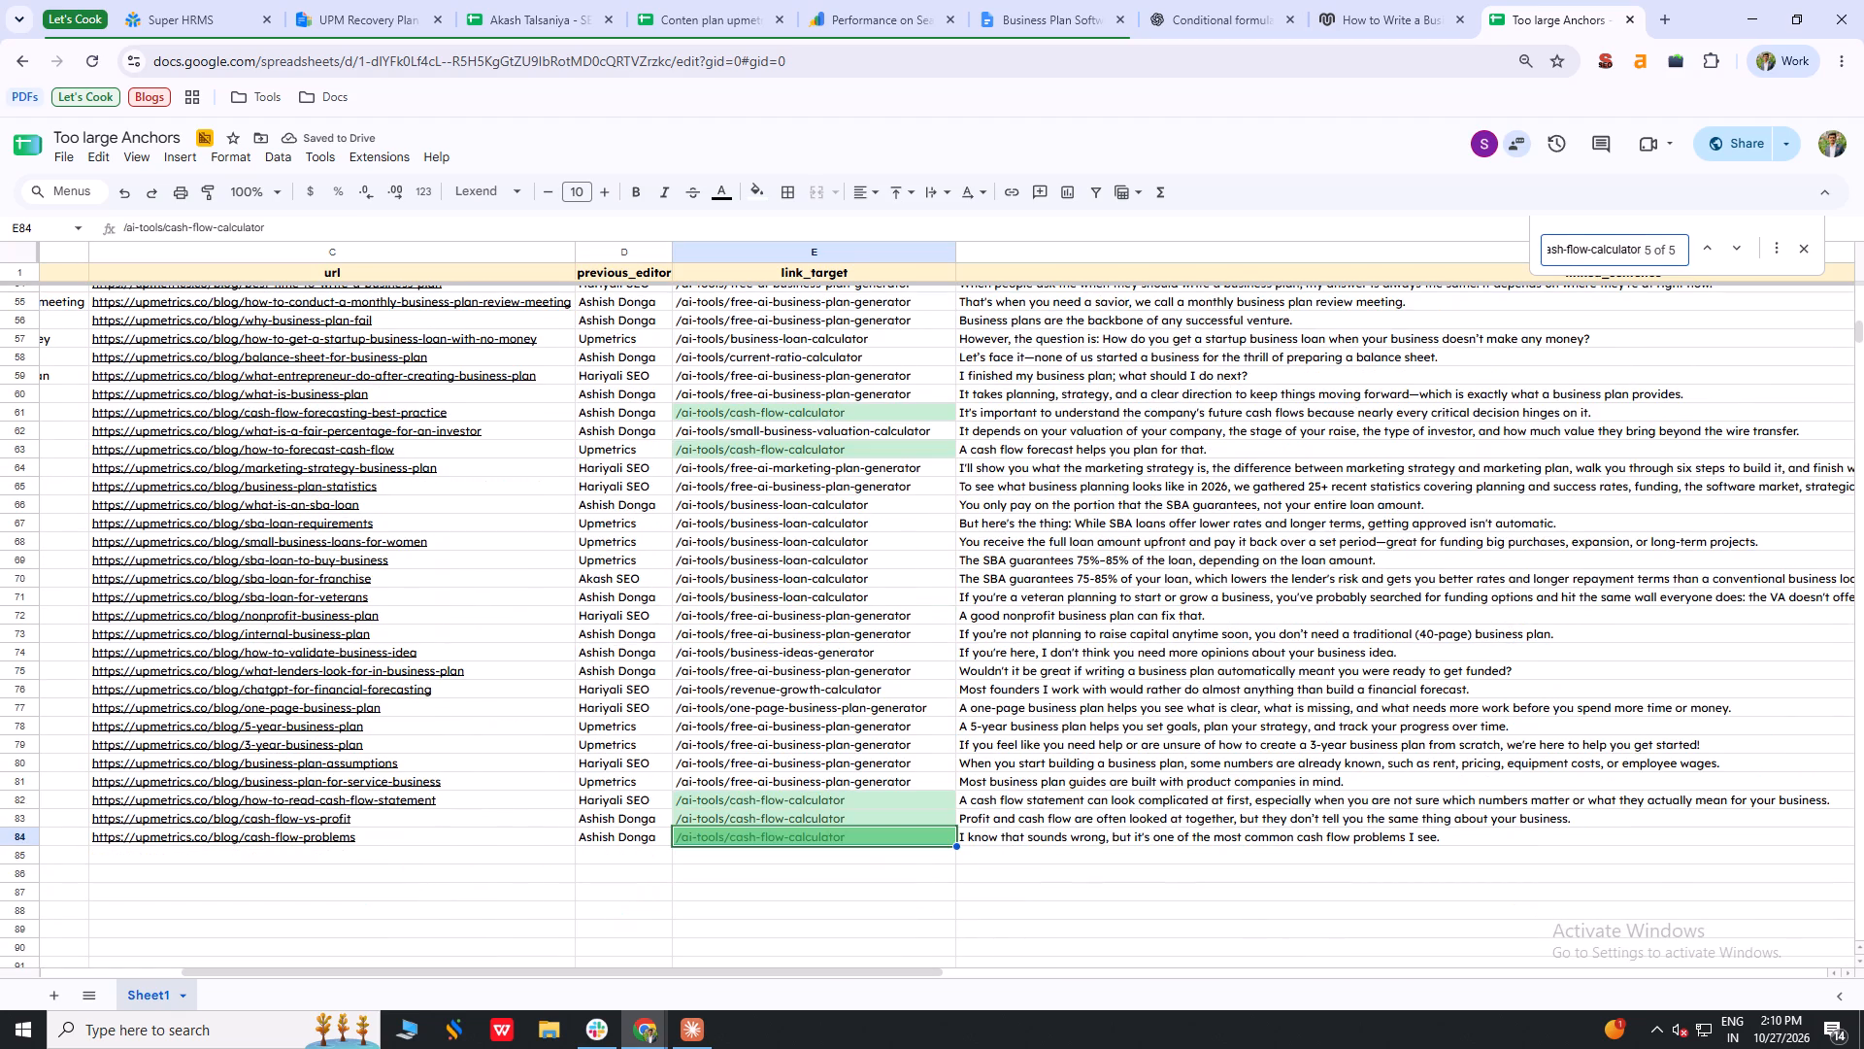
click(19, 447)
drag(19, 447, 18, 455)
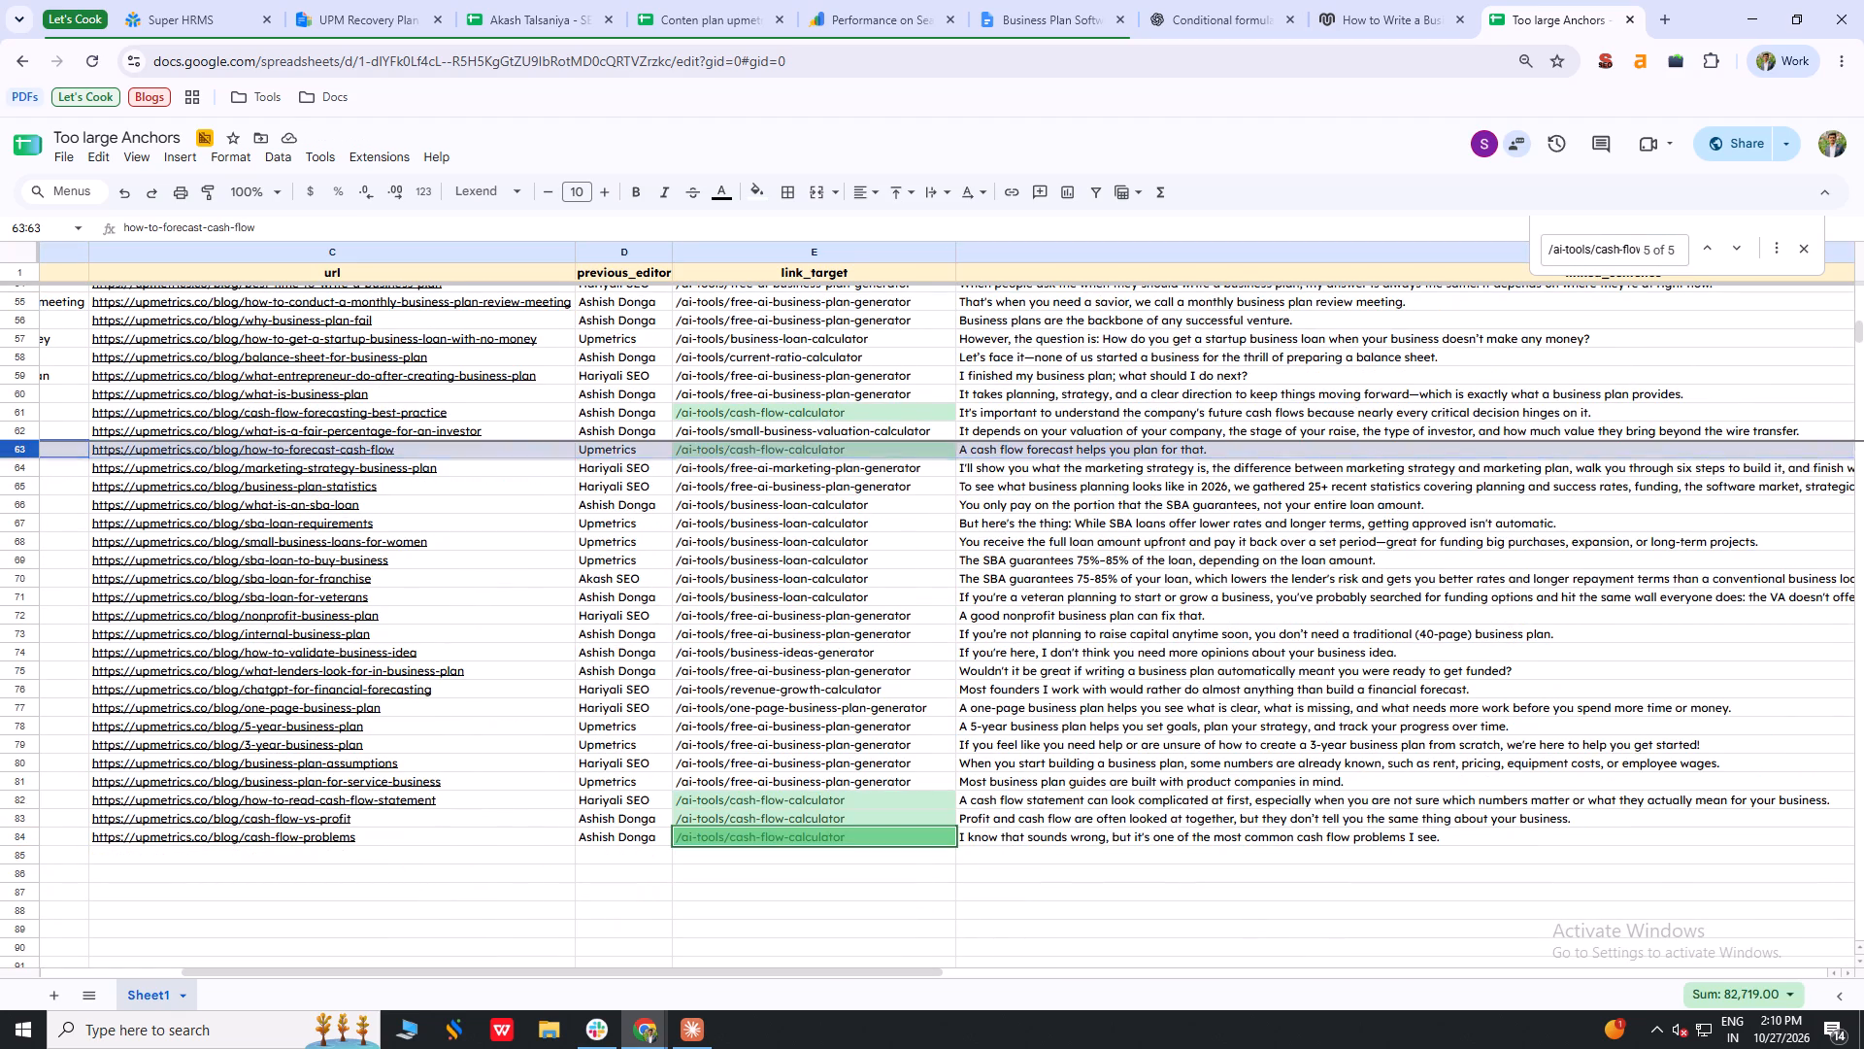
drag(18, 455, 0, 837)
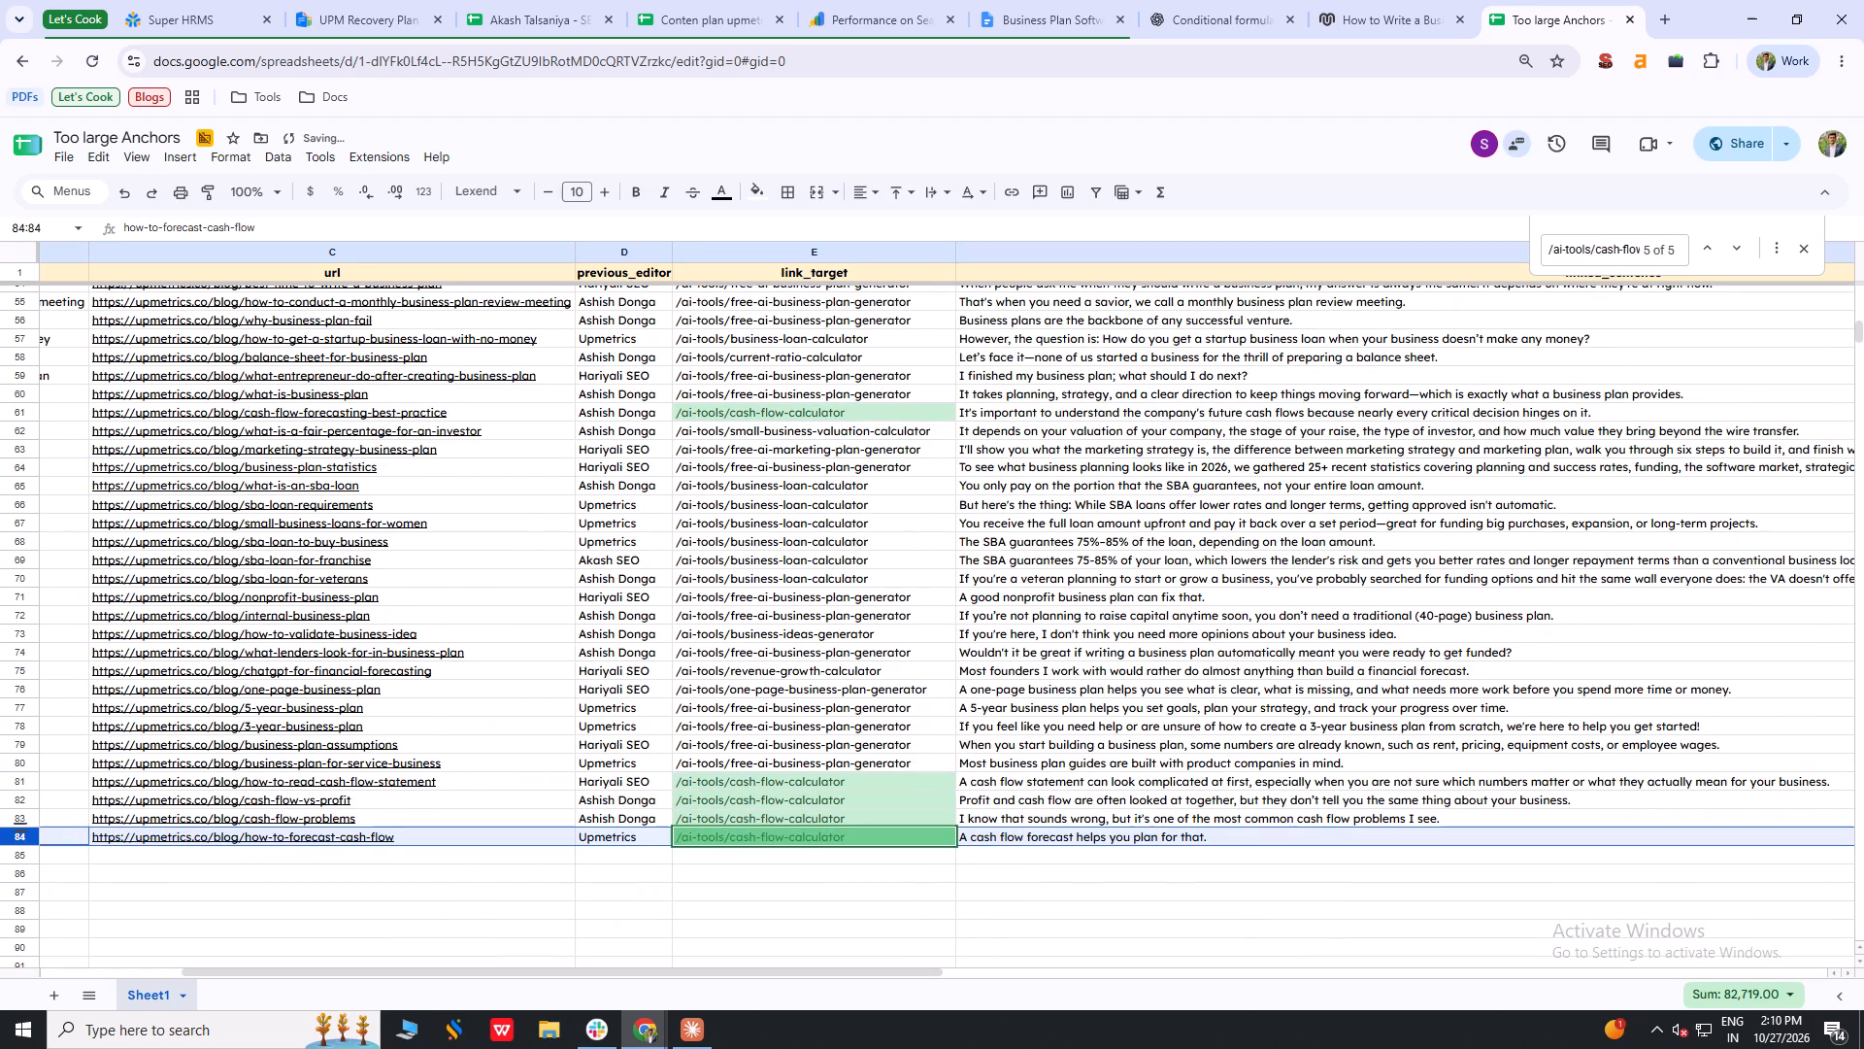
Move the cash-flow-forecasting-best-practice row to the end of the data, below how-to-forecast-cash-flow, and close the sheet search.
click(22, 406)
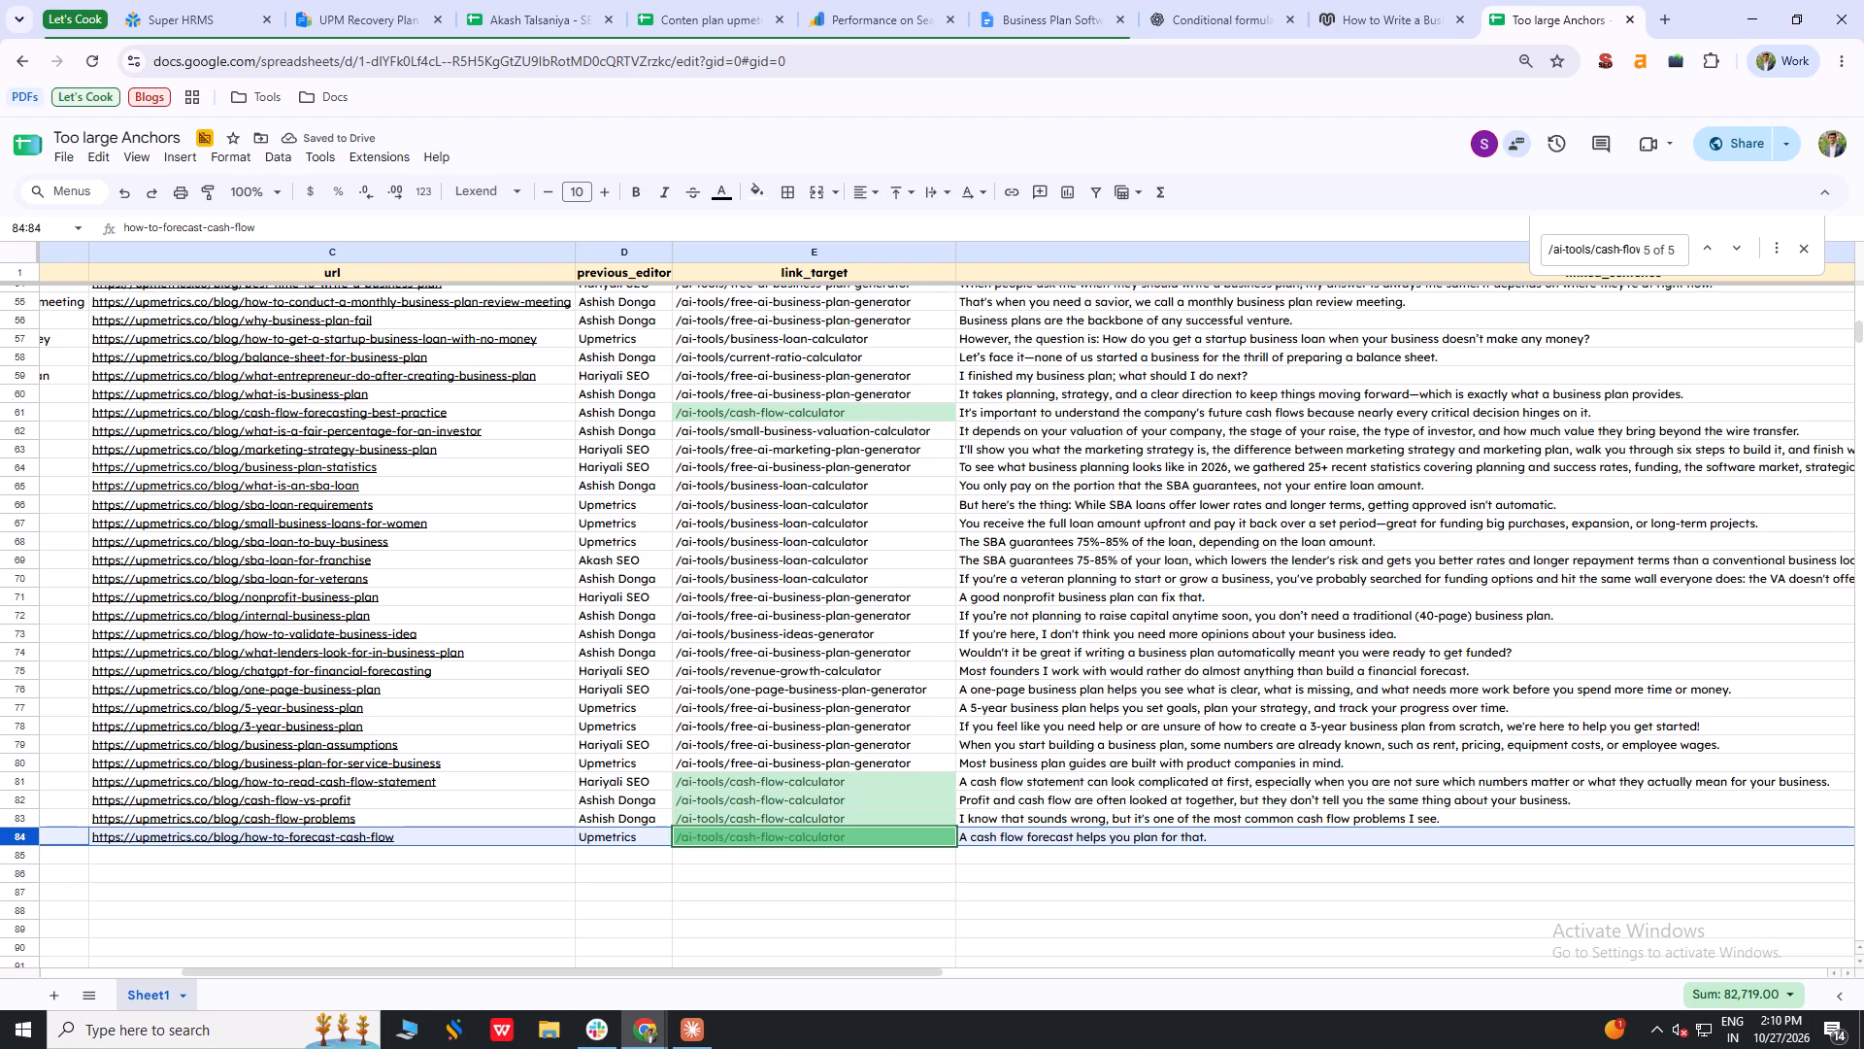
click(22, 413)
drag(22, 413, 7, 846)
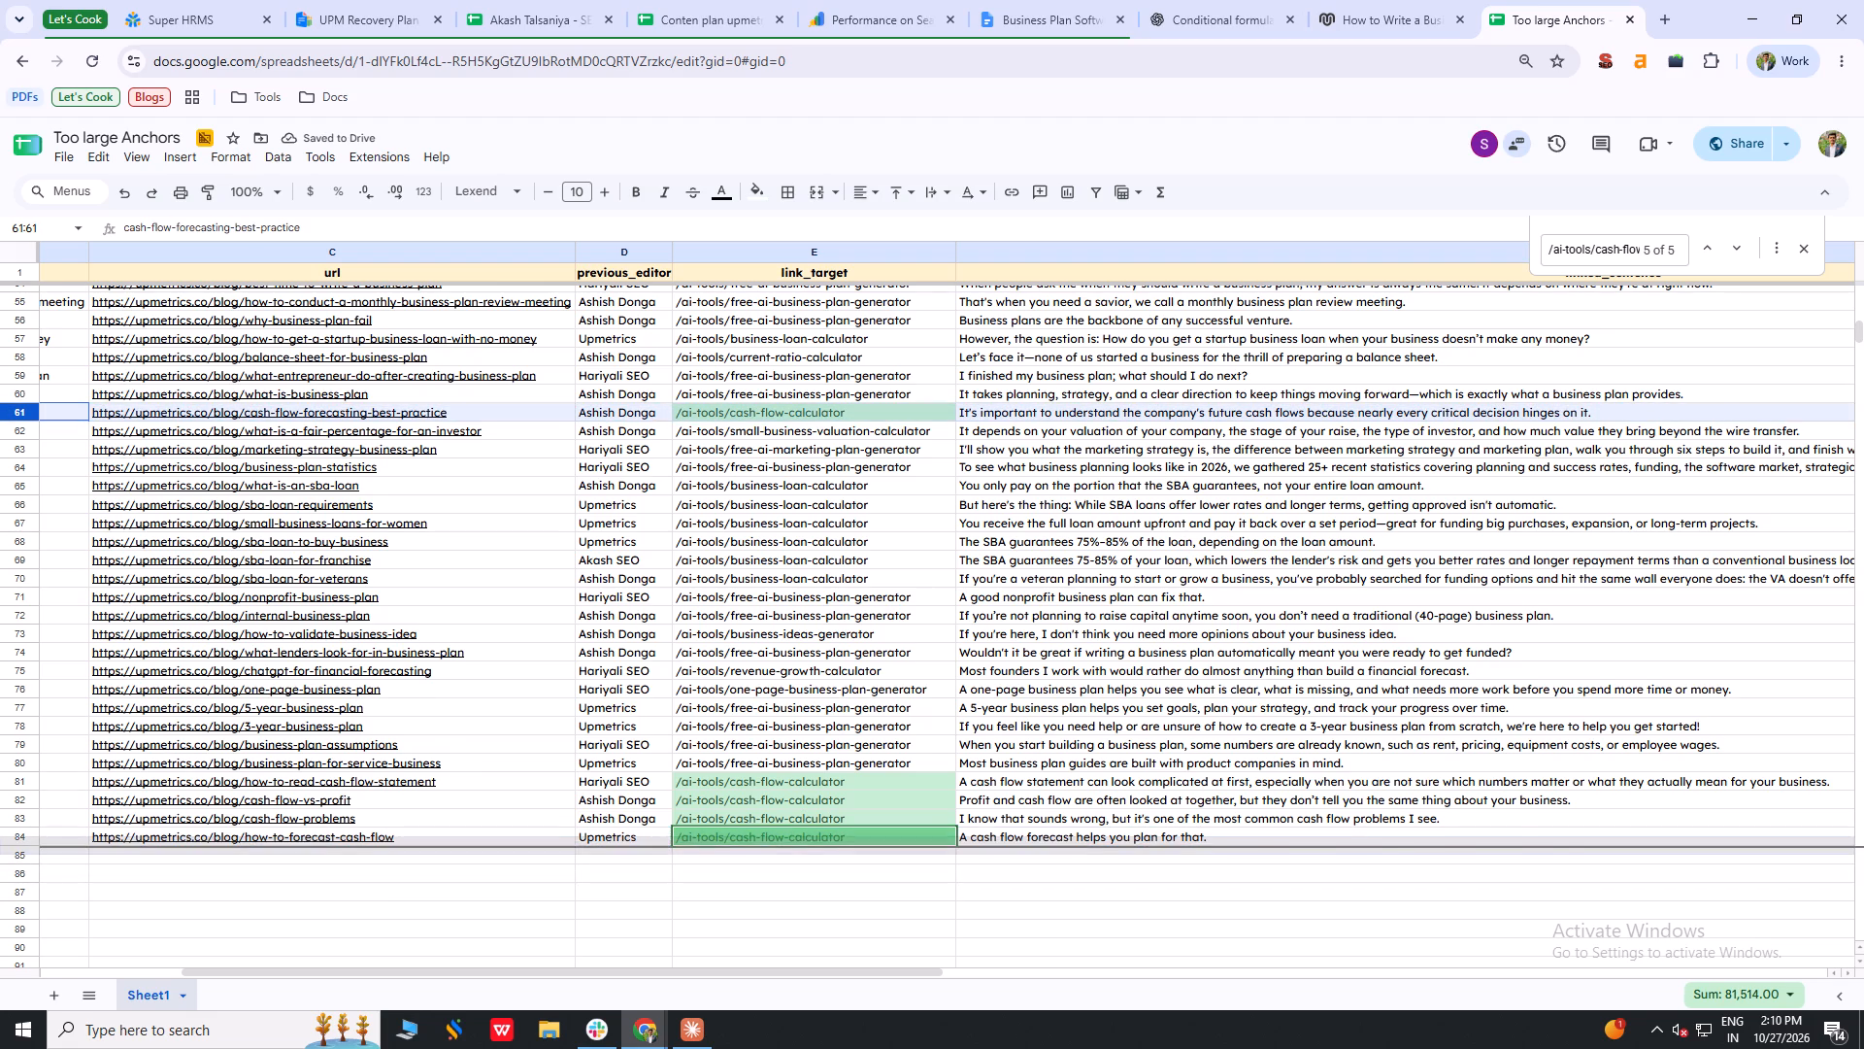
drag(7, 846, 7, 845)
click(1213, 880)
scroll(1092, 507, up, 3)
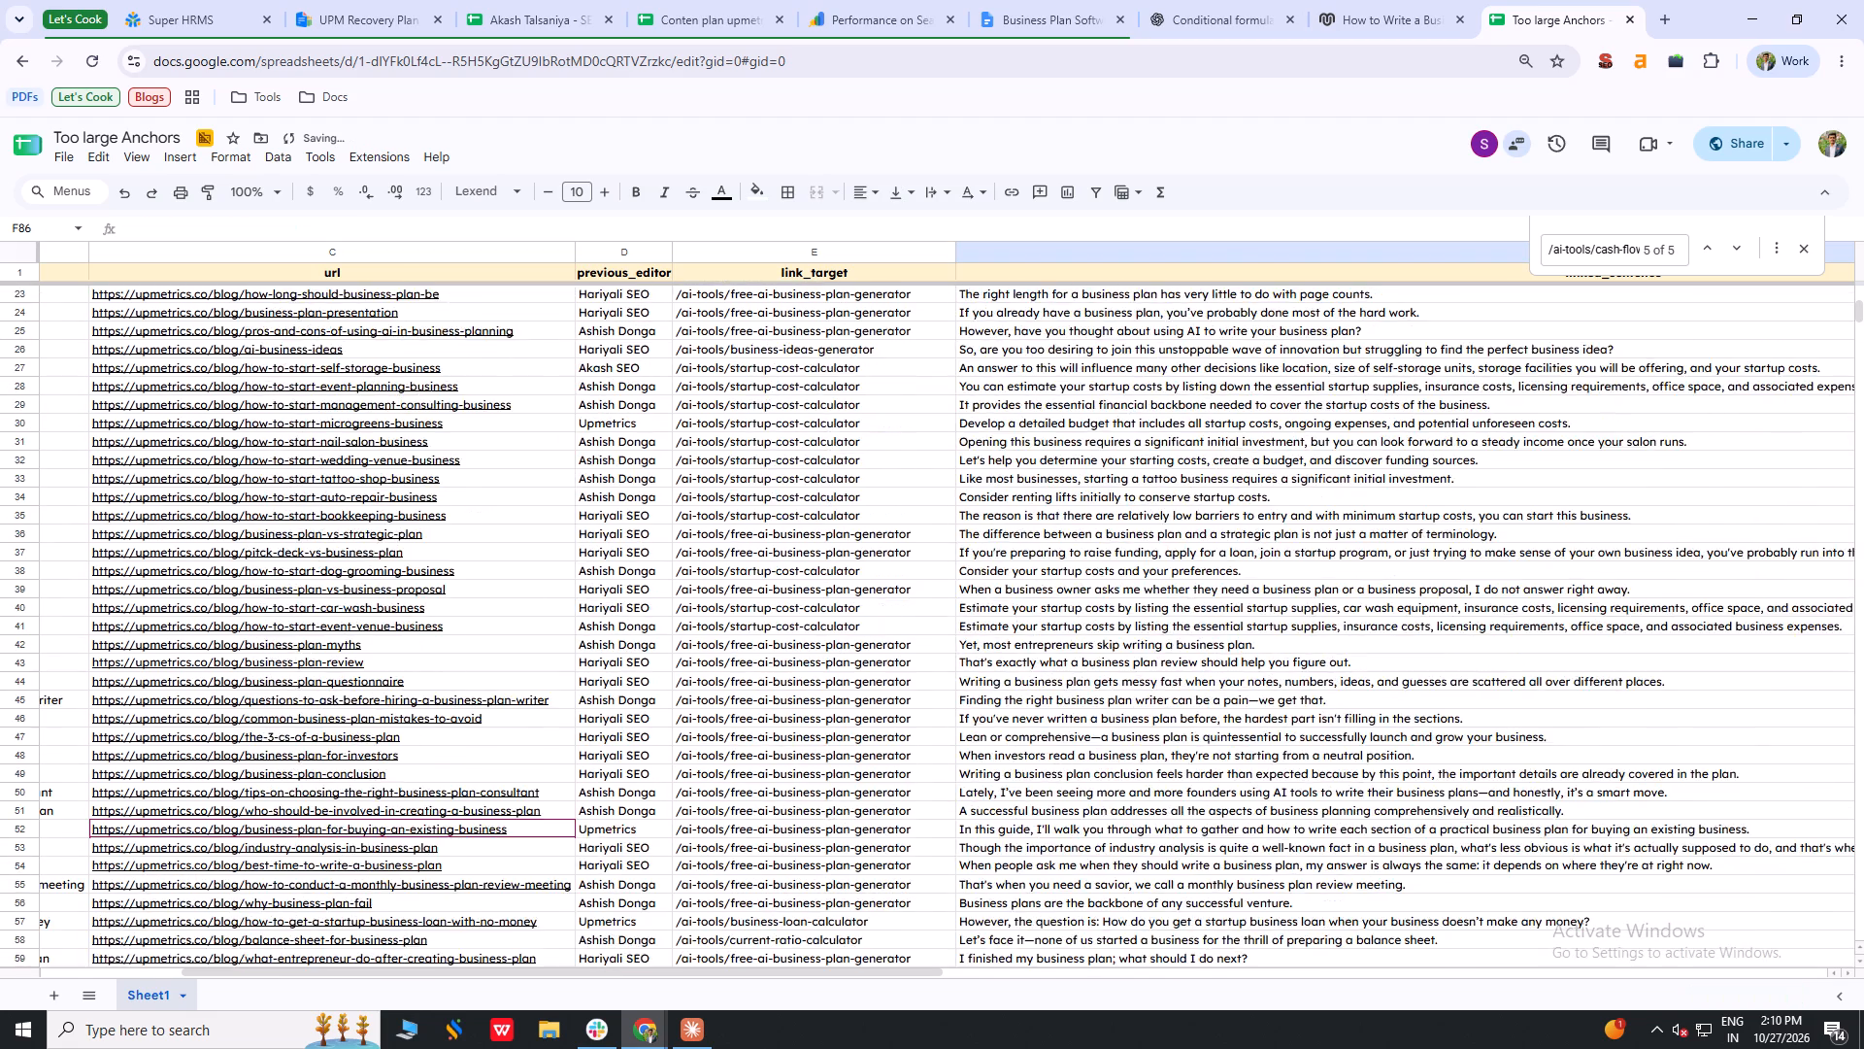
scroll(1097, 507, up, 4)
shift+scroll(1097, 507, up, 5)
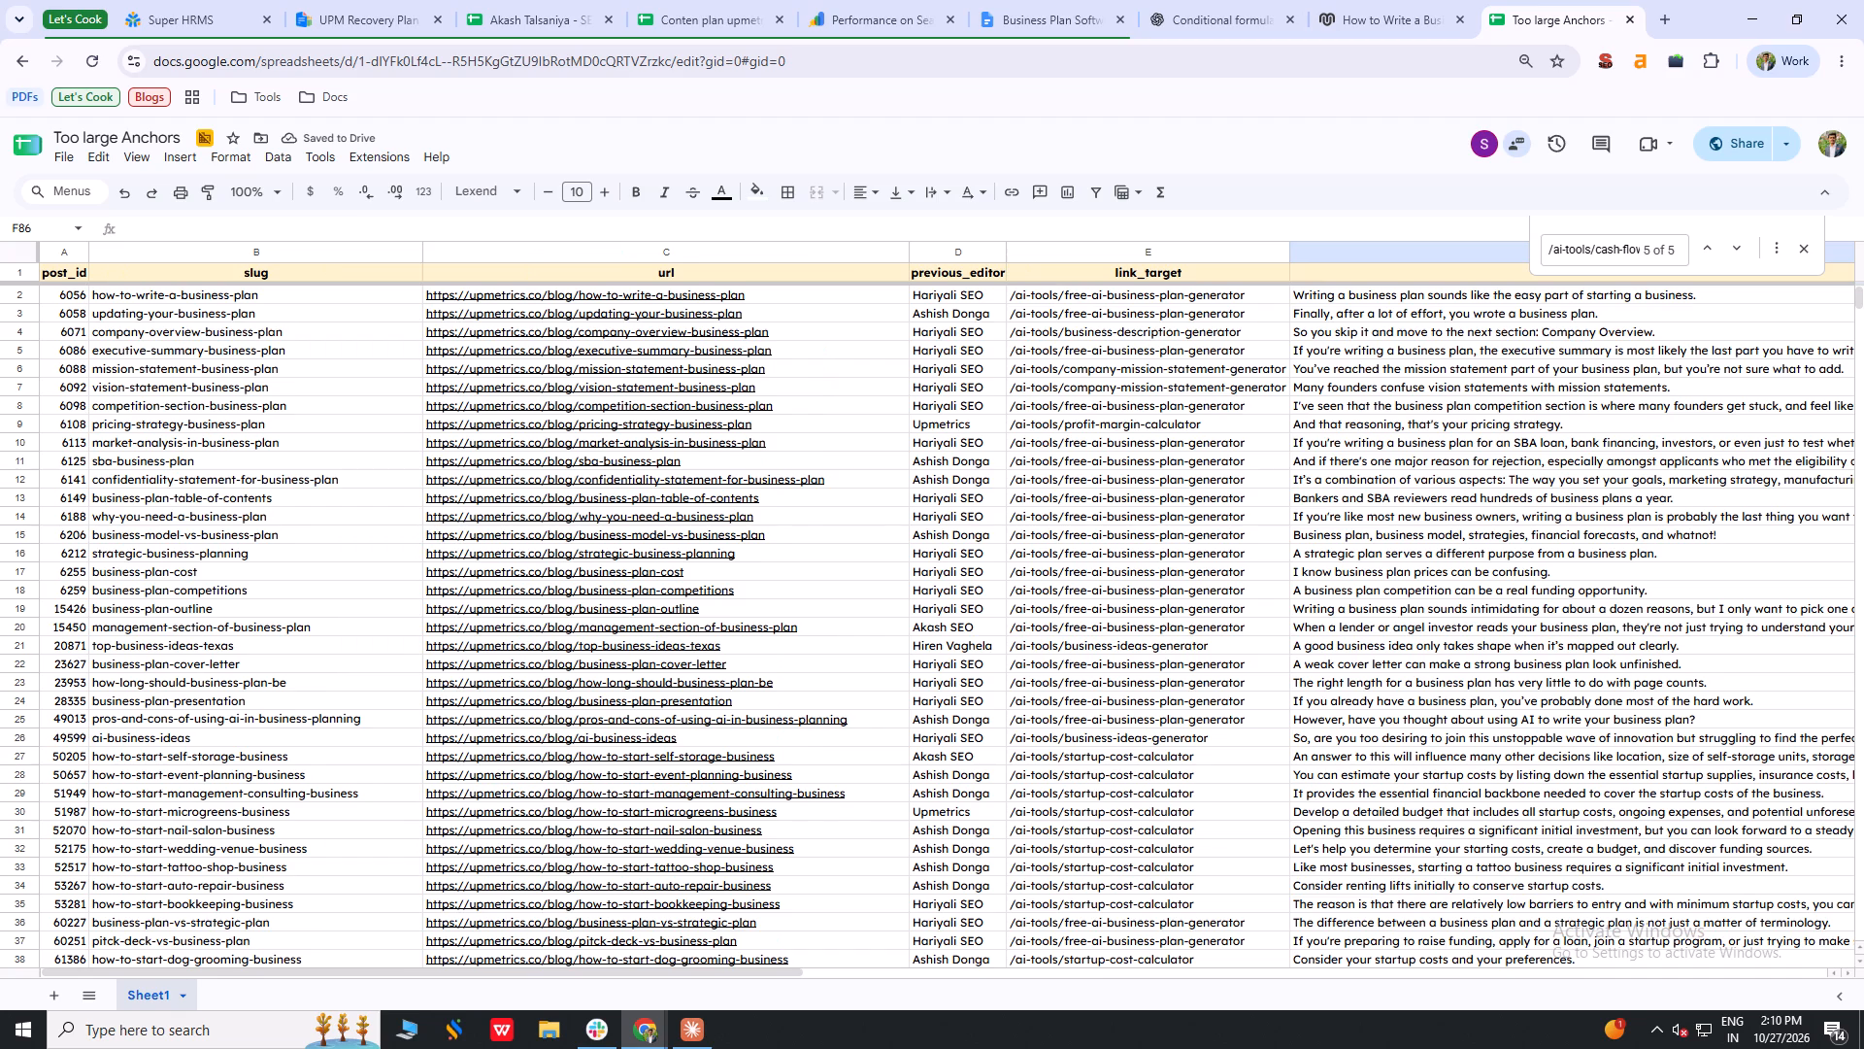
shift+scroll(1097, 507, up, 2)
click(1808, 247)
Sort the whole sheet by the link_target column from Z to A and check the grouping down to the last row.
scroll(1147, 513, up, 15)
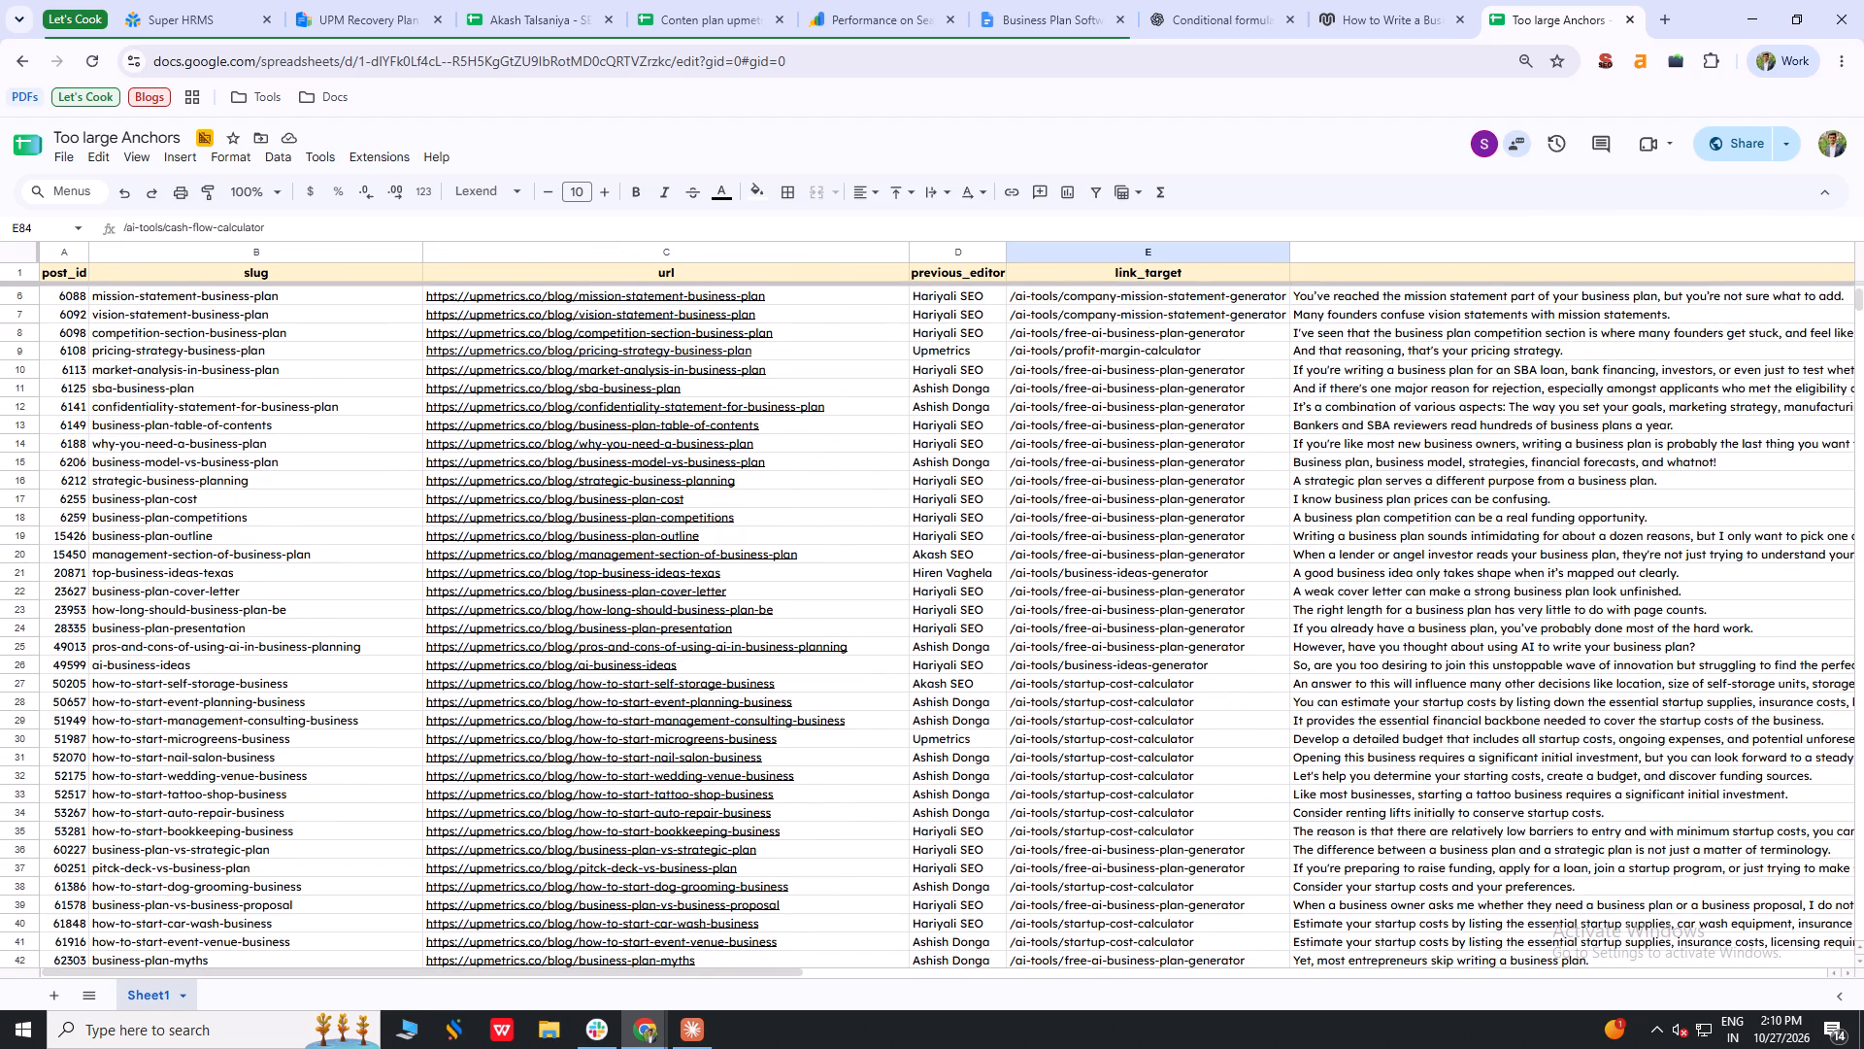
click(1174, 503)
key(ctrl+a)
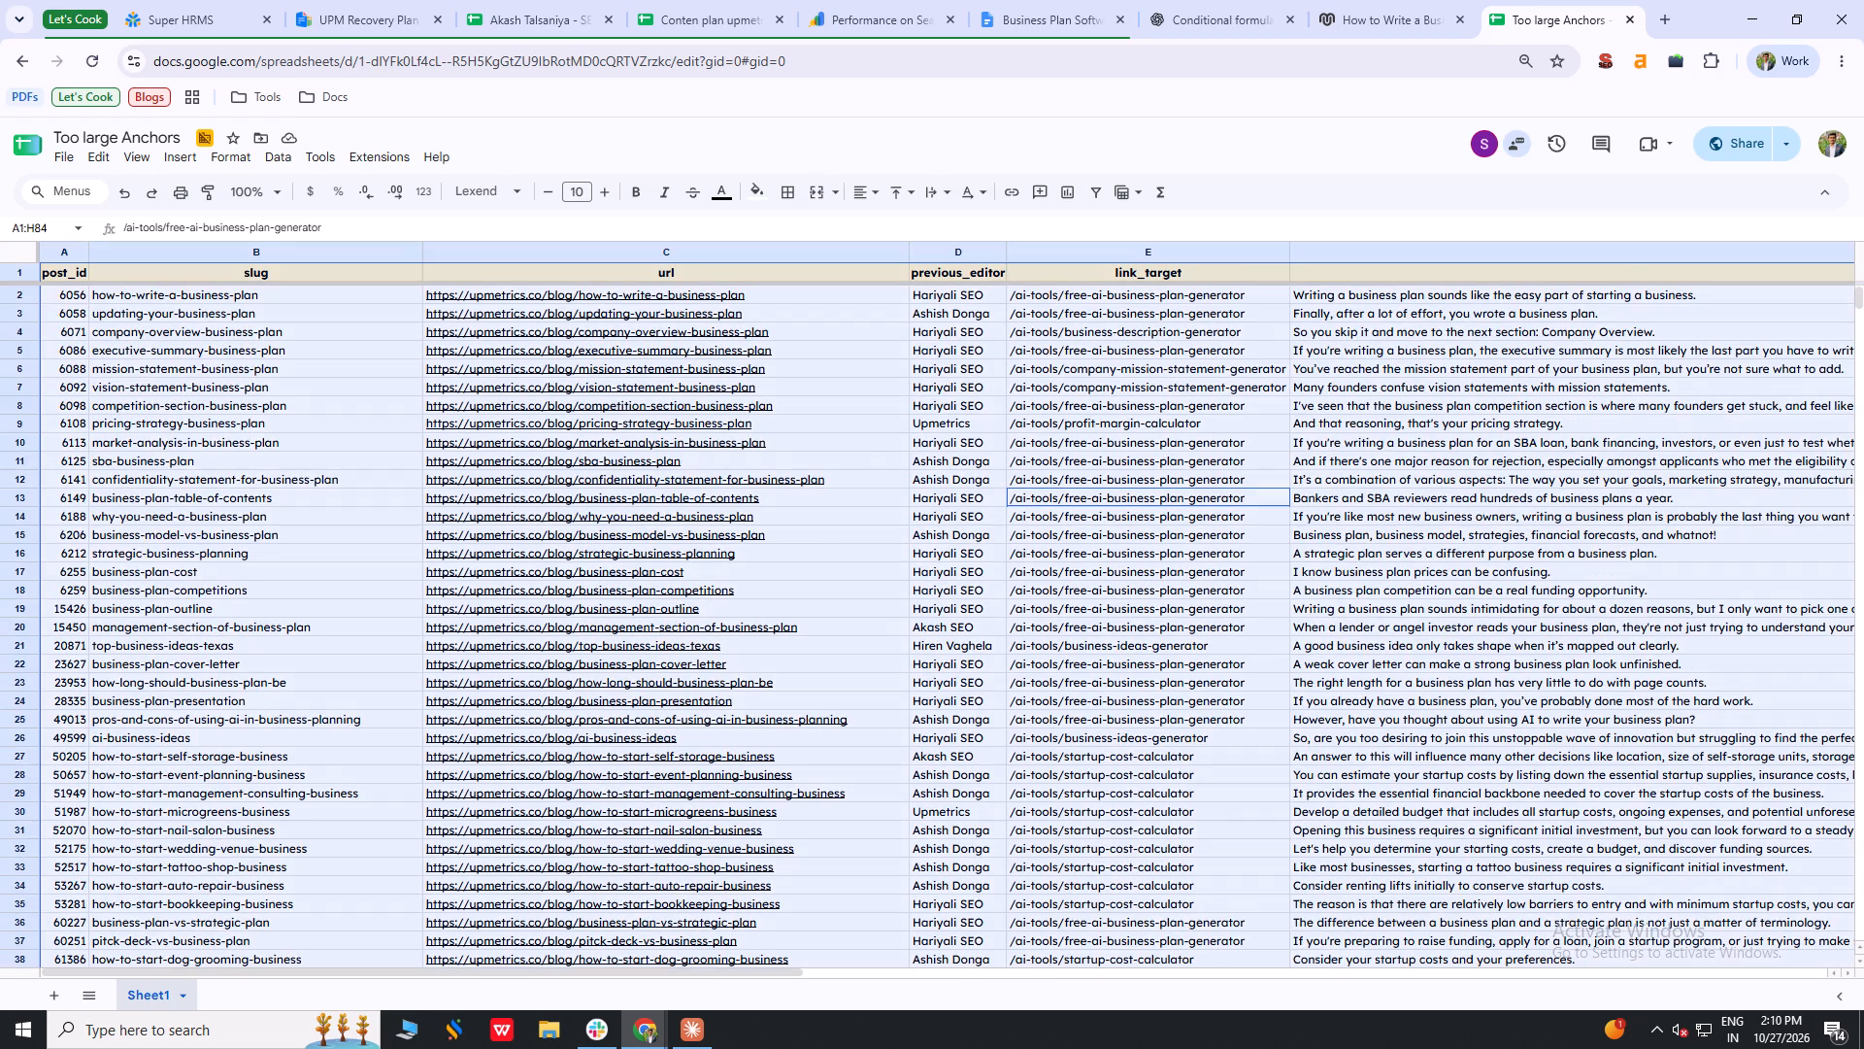
click(1171, 252)
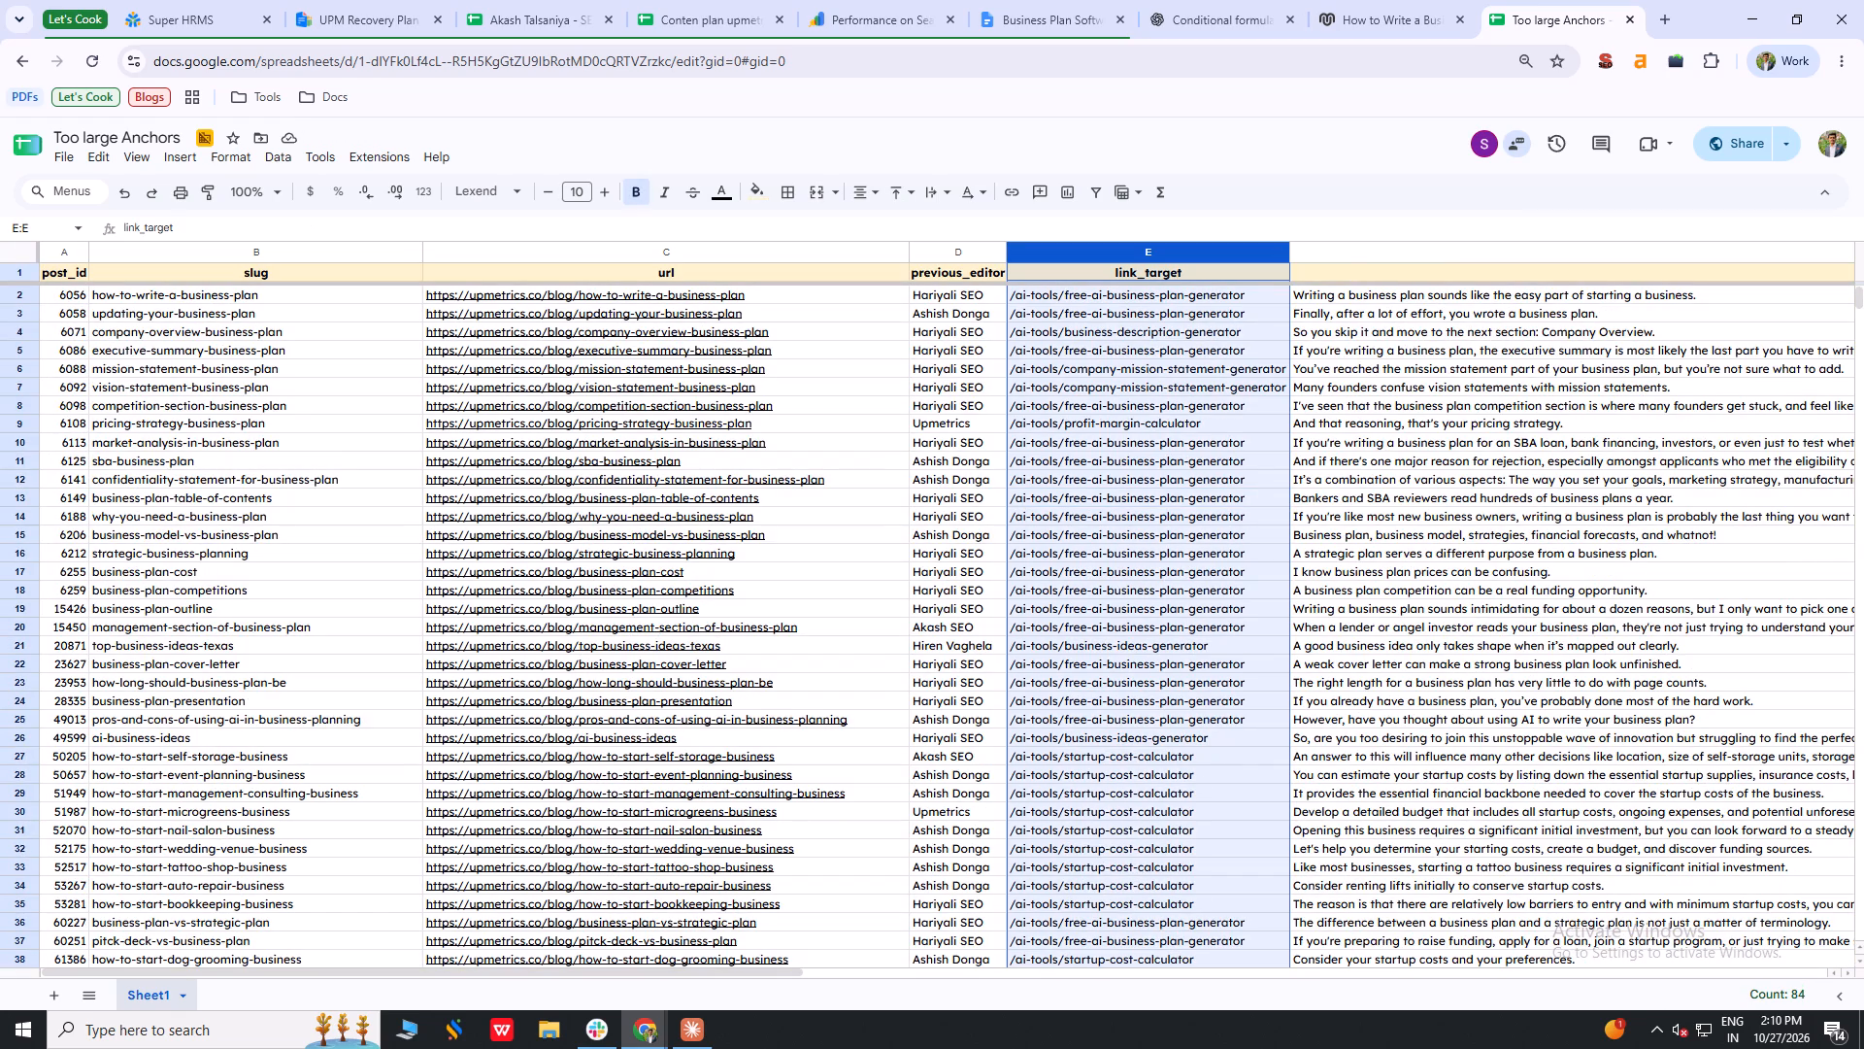
right_click(1167, 255)
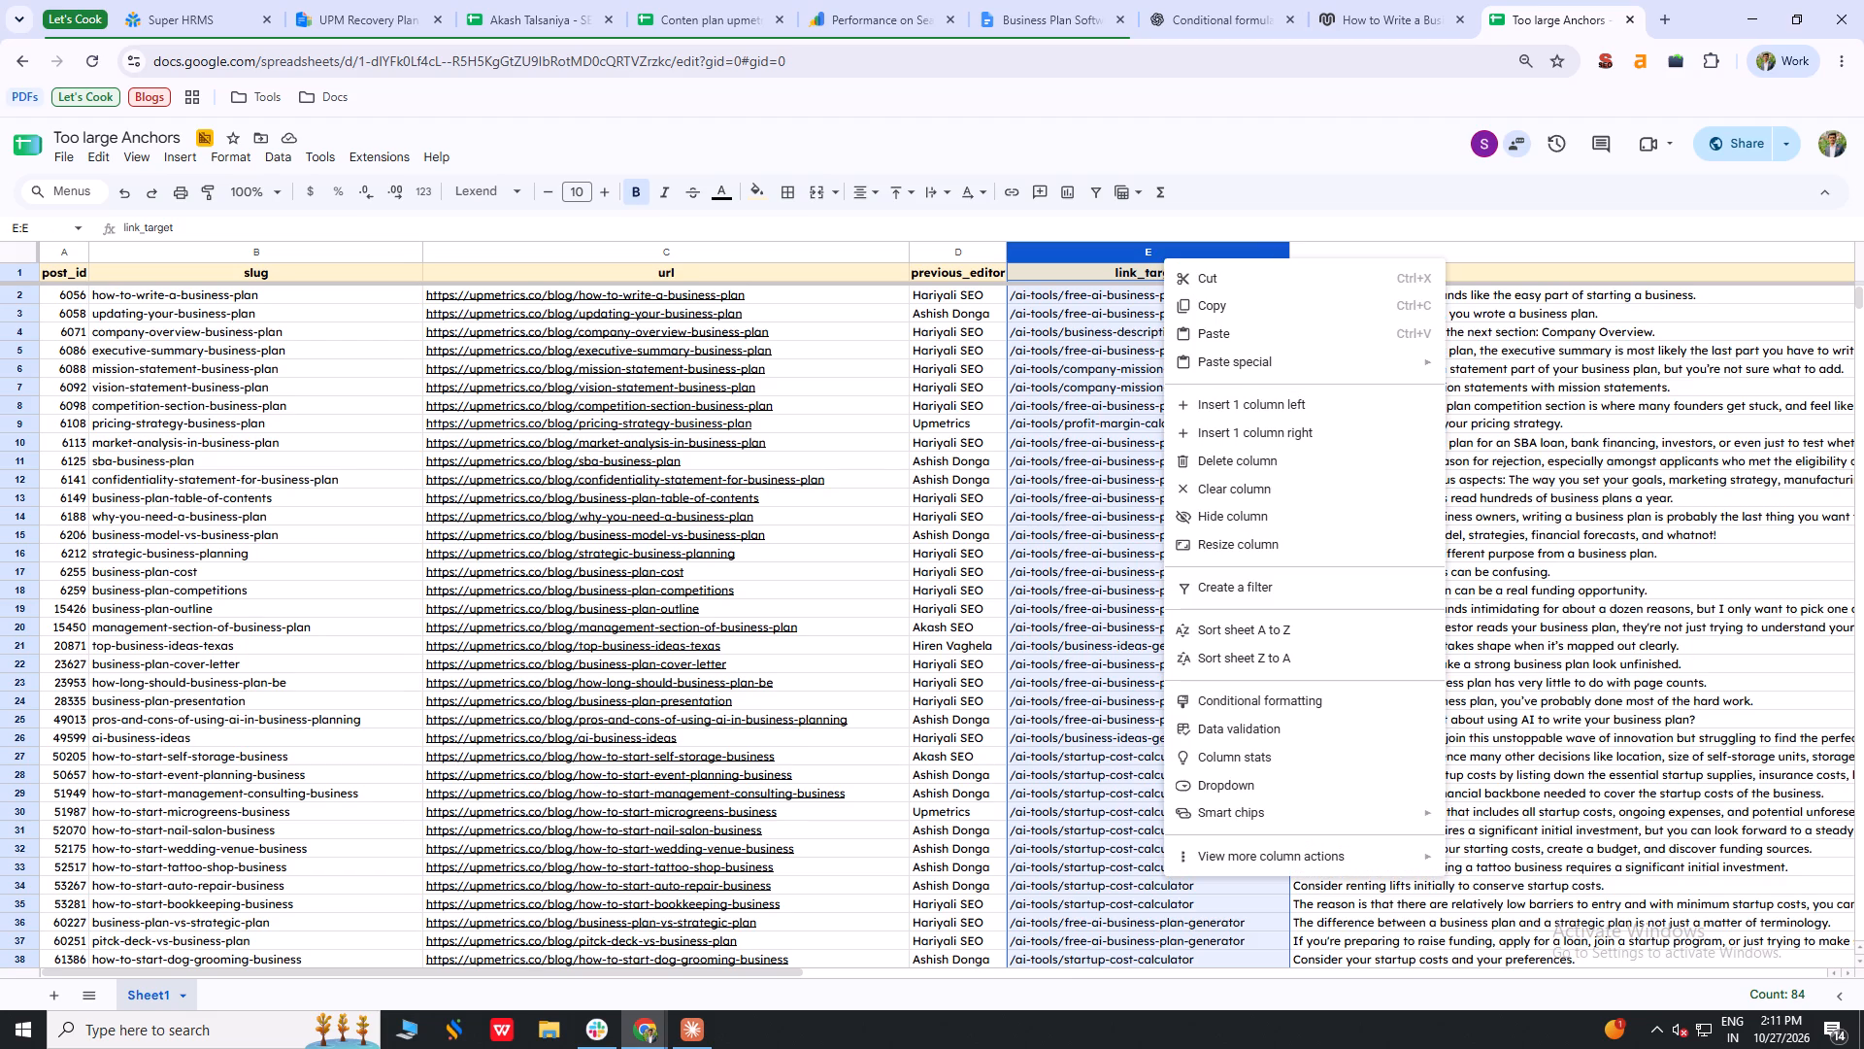
click(1310, 659)
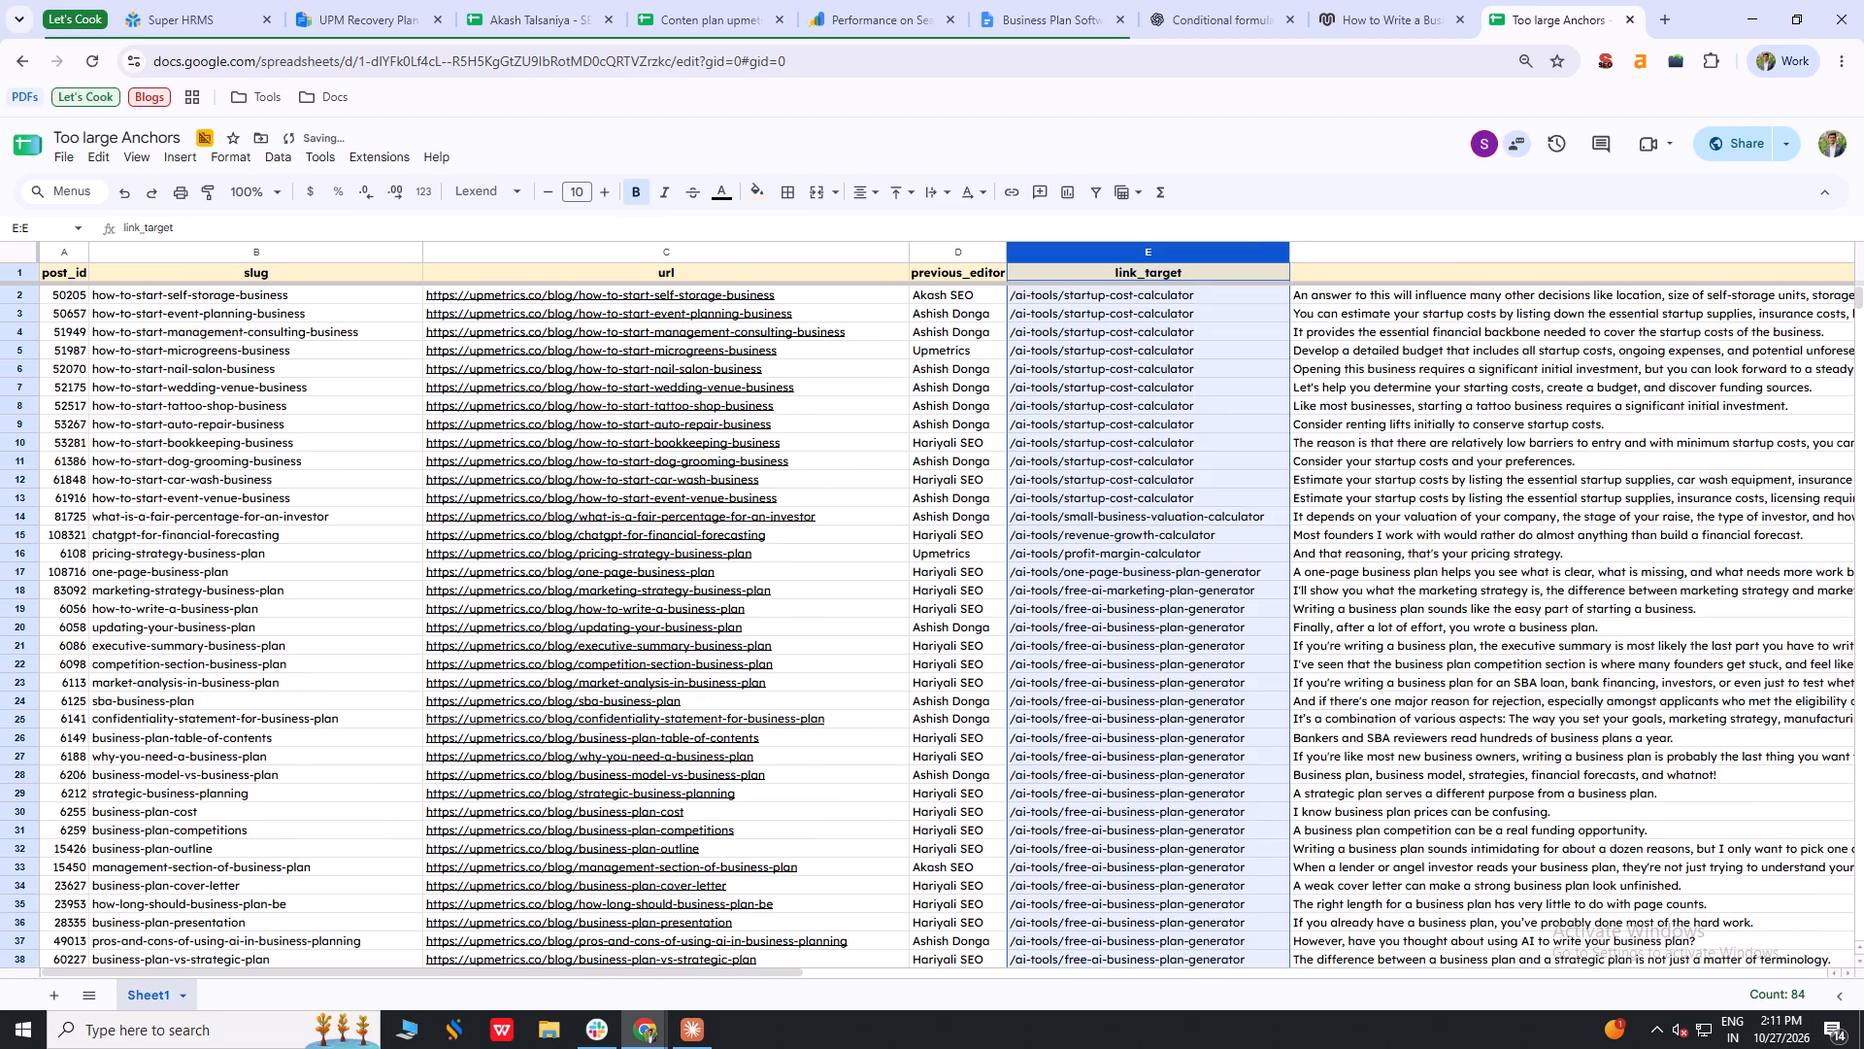
scroll(1303, 641, down, 3)
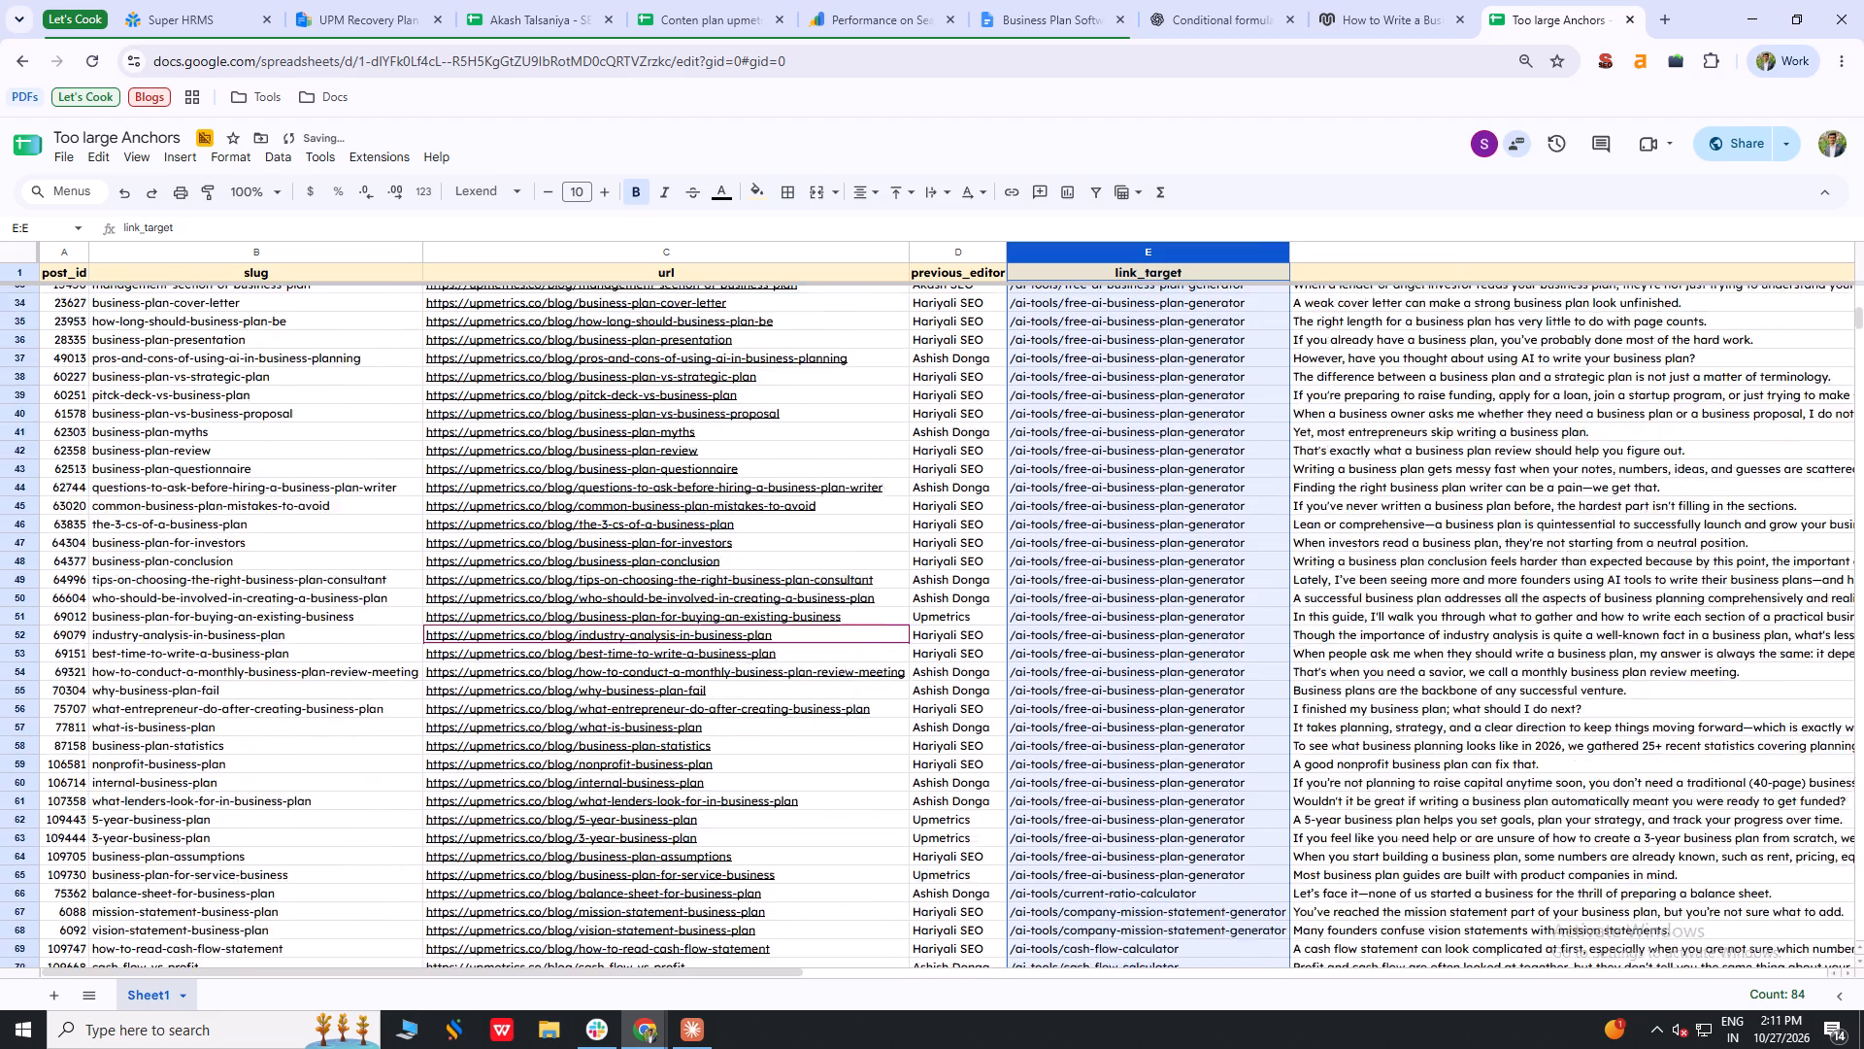
scroll(1306, 643, down, 3)
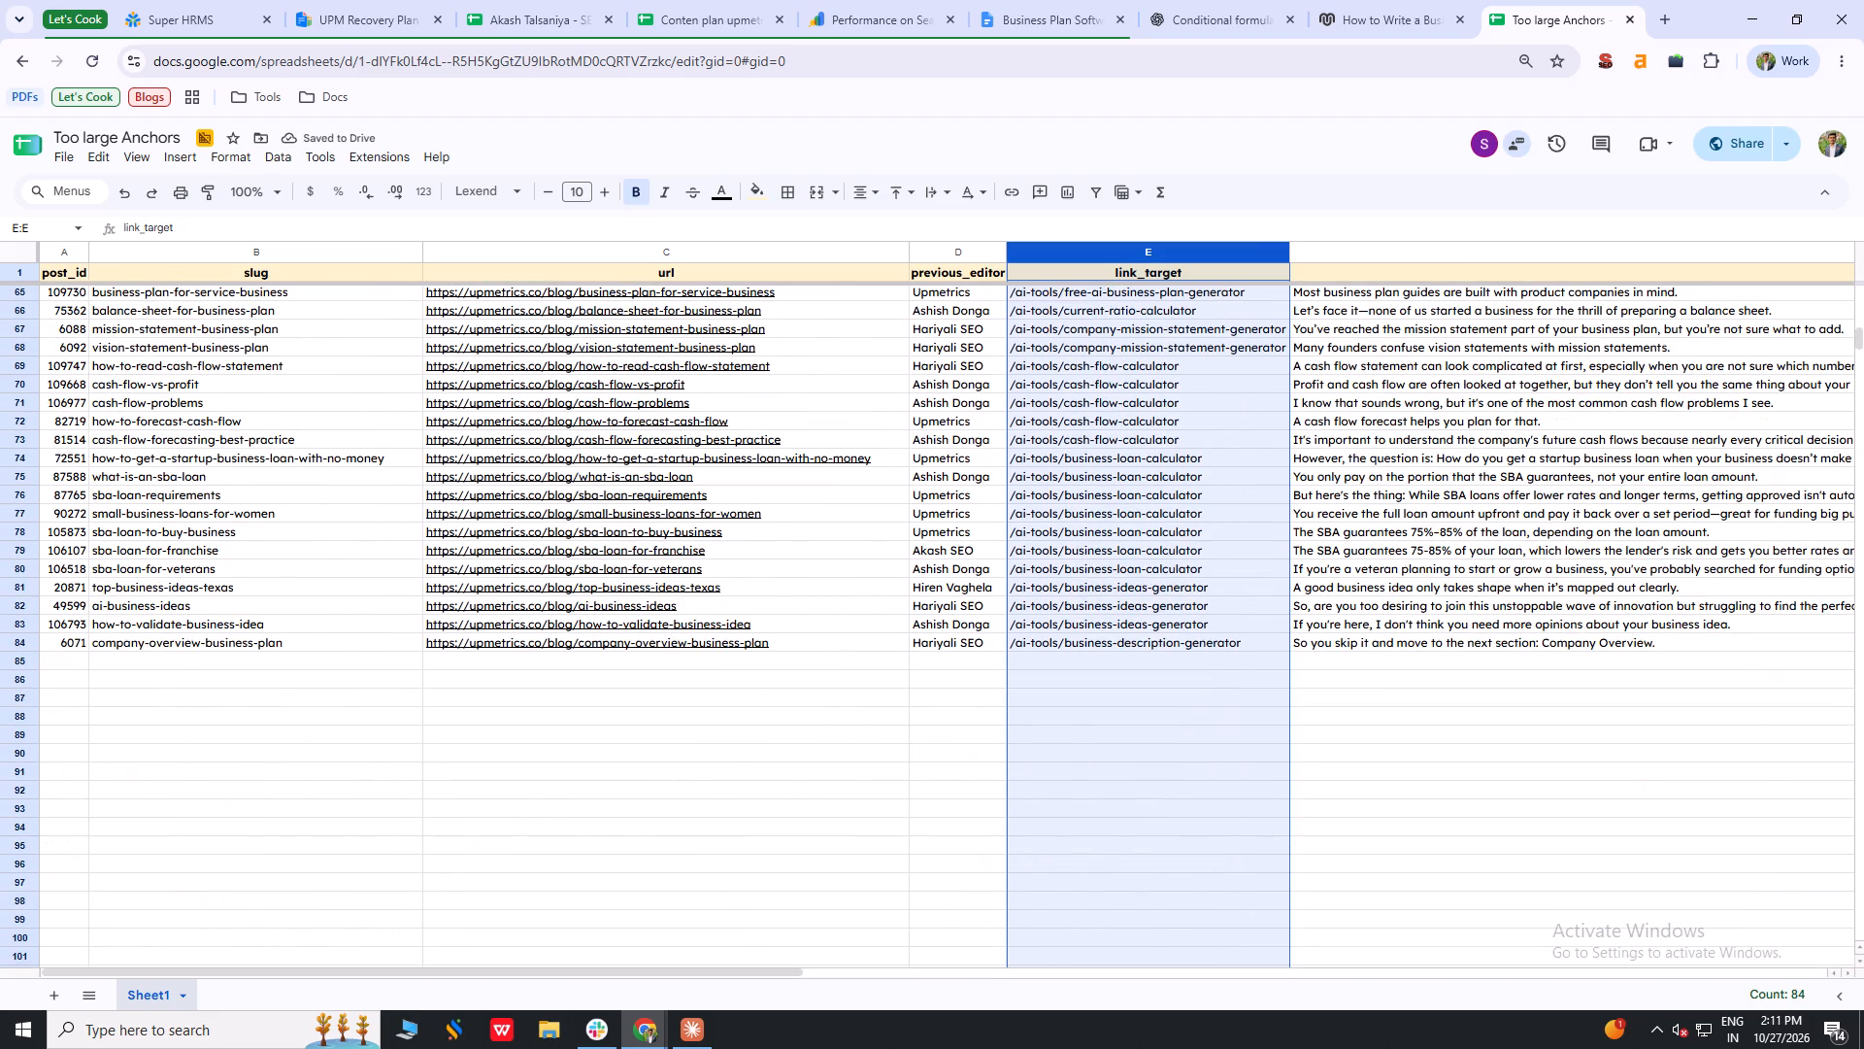
scroll(1312, 644, up, 13)
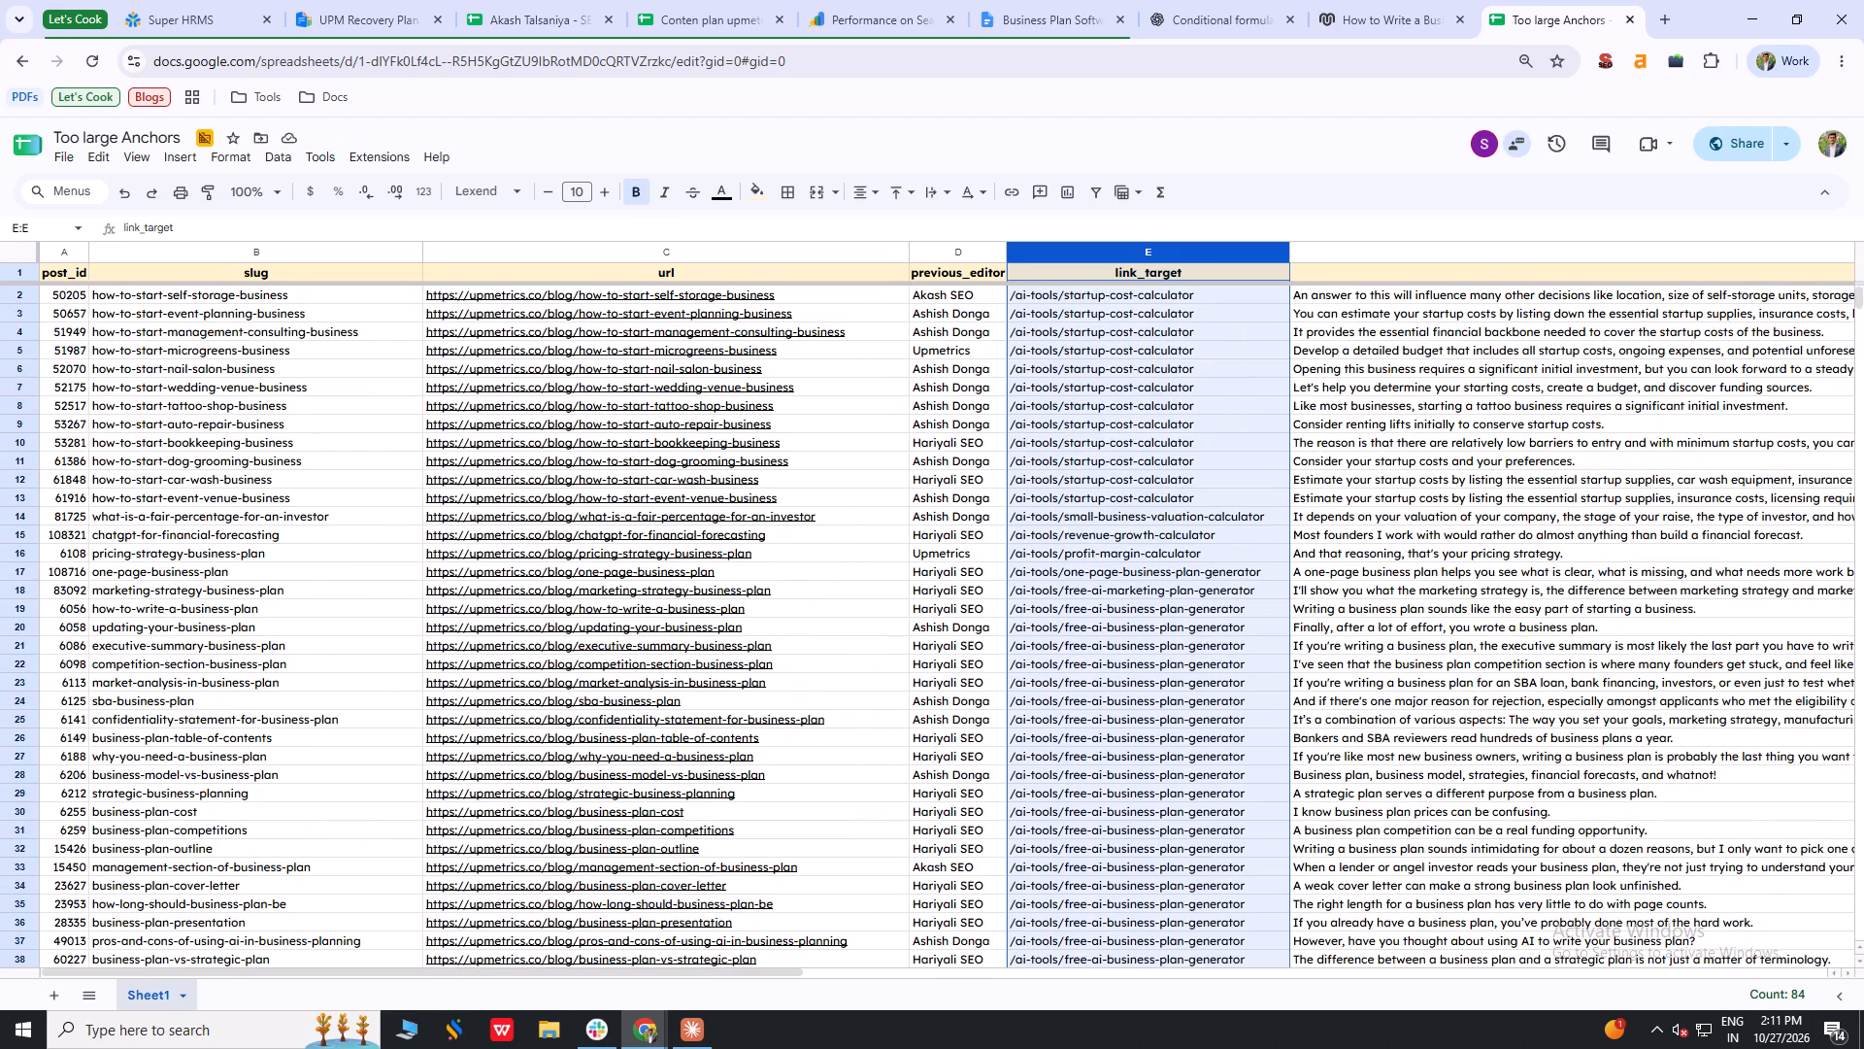
Open the how-to-start-microgreens-business article from its url cell and find the linked budget sentence in the financing section.
click(1323, 471)
click(727, 356)
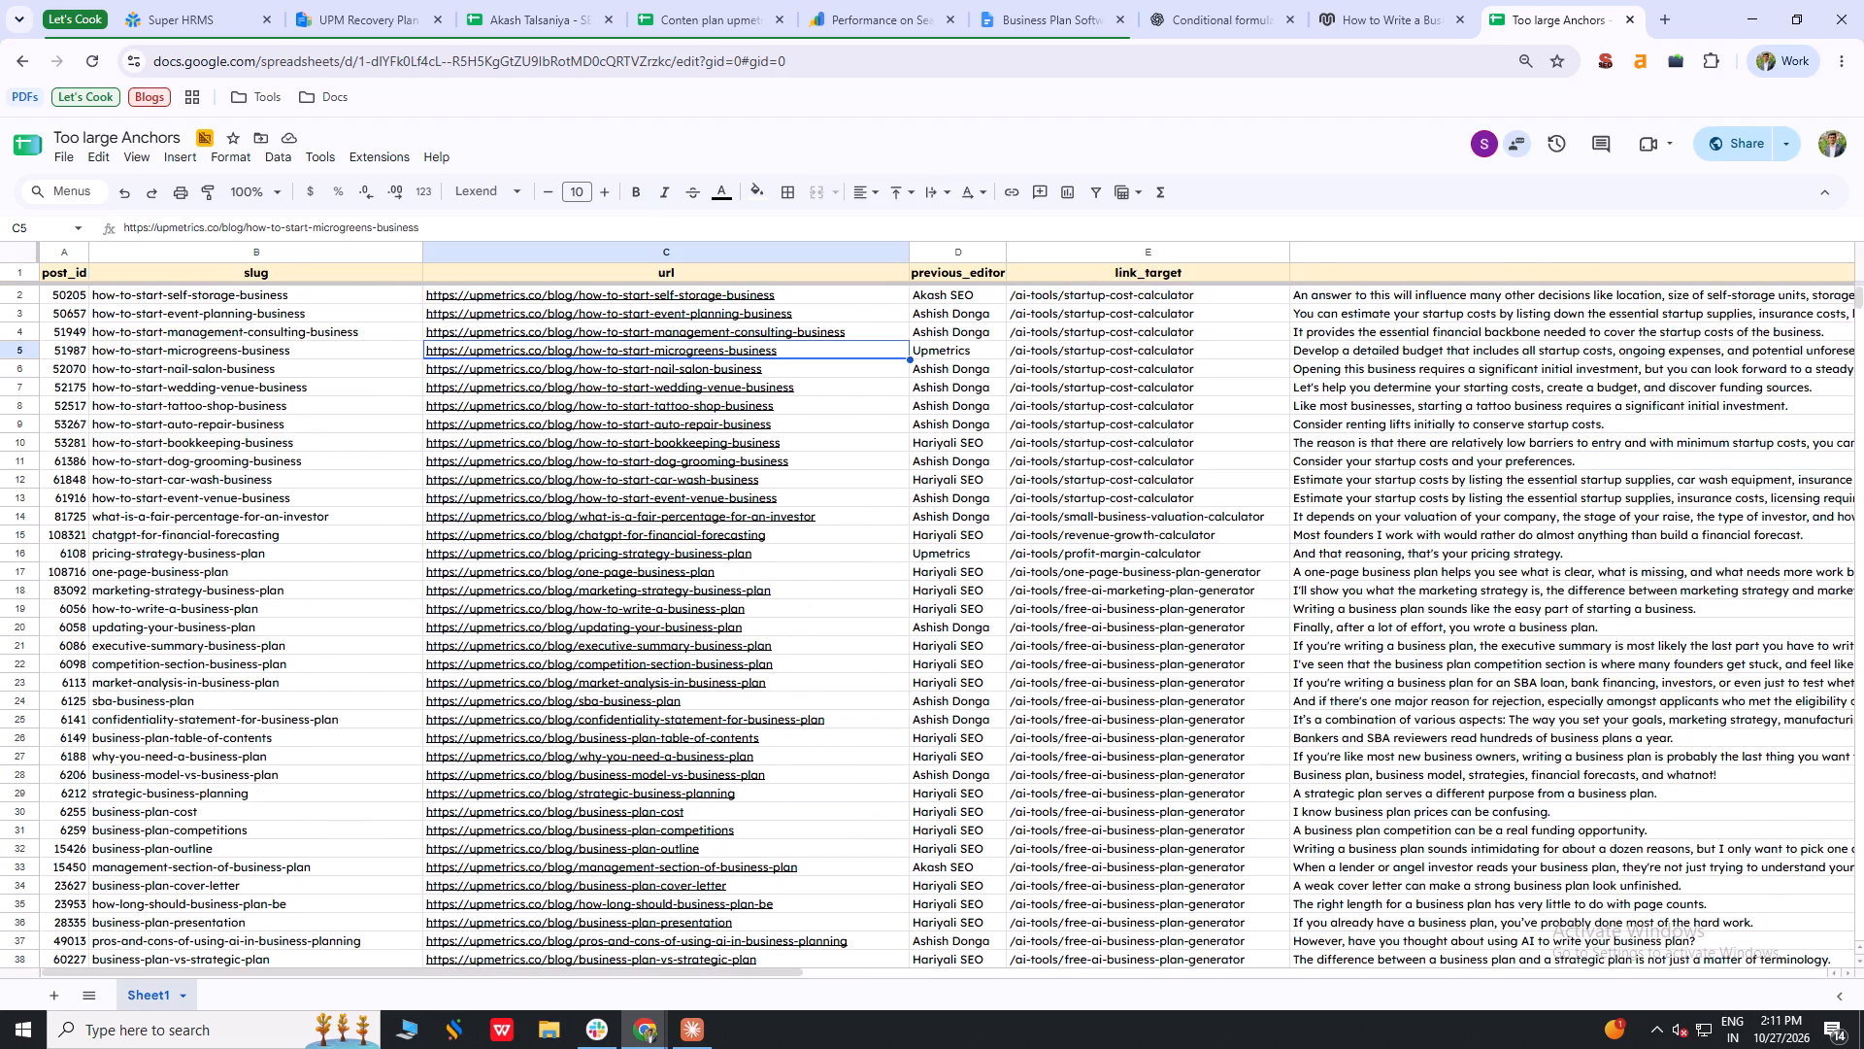
key(ctrl+c)
key(ctrl+c)
key(ctrl+c)
key(ctrl+c)
key(ctrl+c)
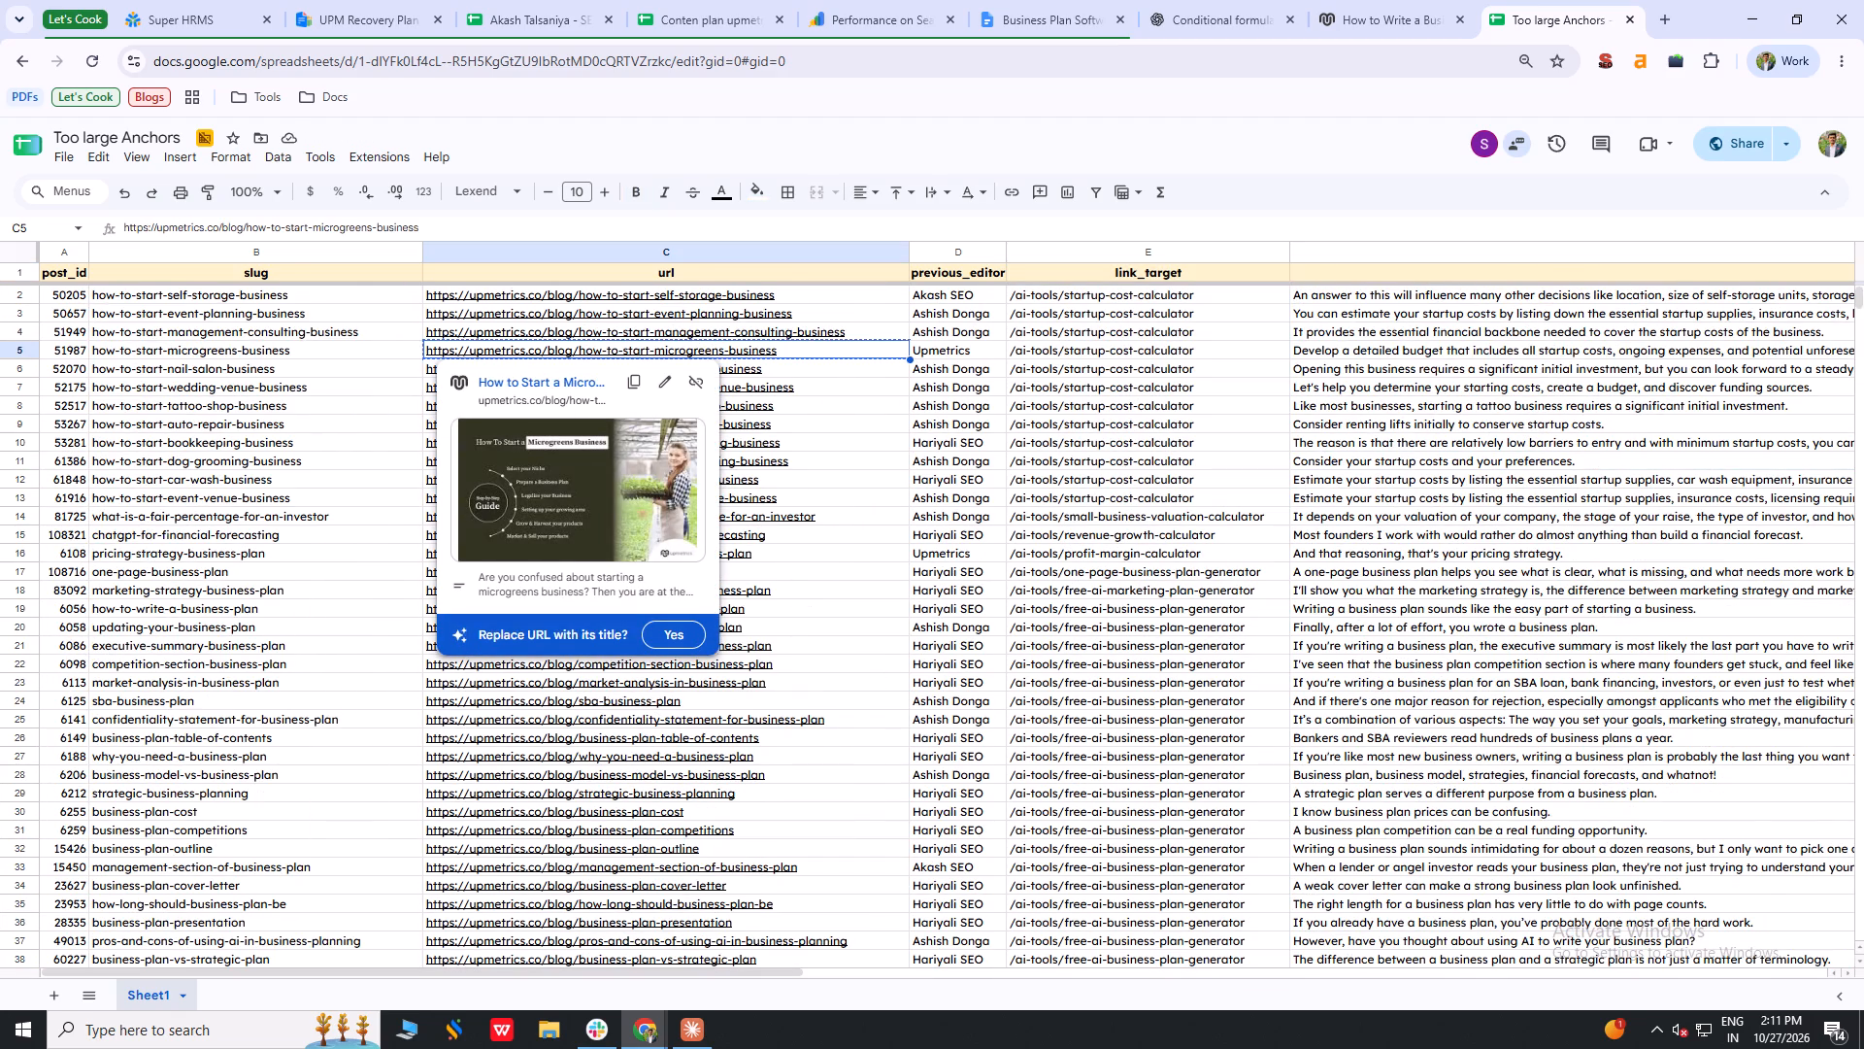
key(ctrl+c)
key(ctrl+c)
key(ctrl+c)
key(ctrl+c)
key(ctrl+c)
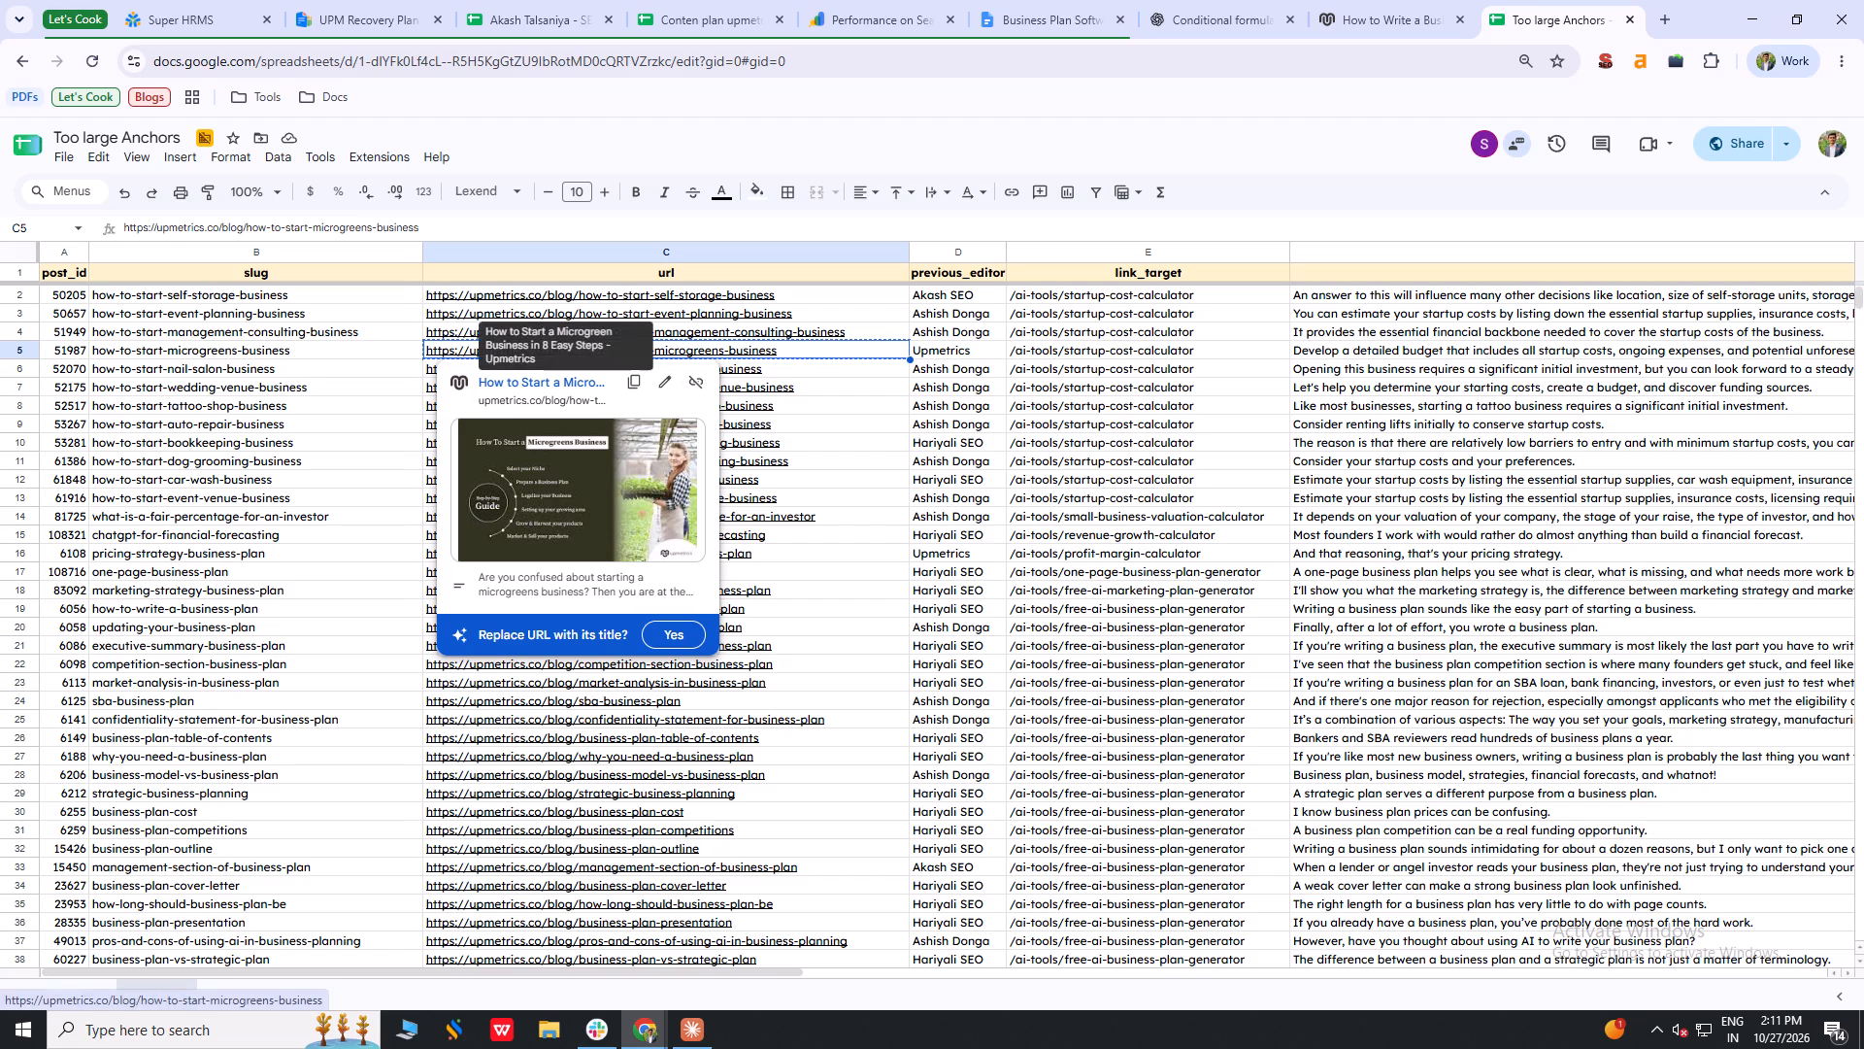
click(523, 382)
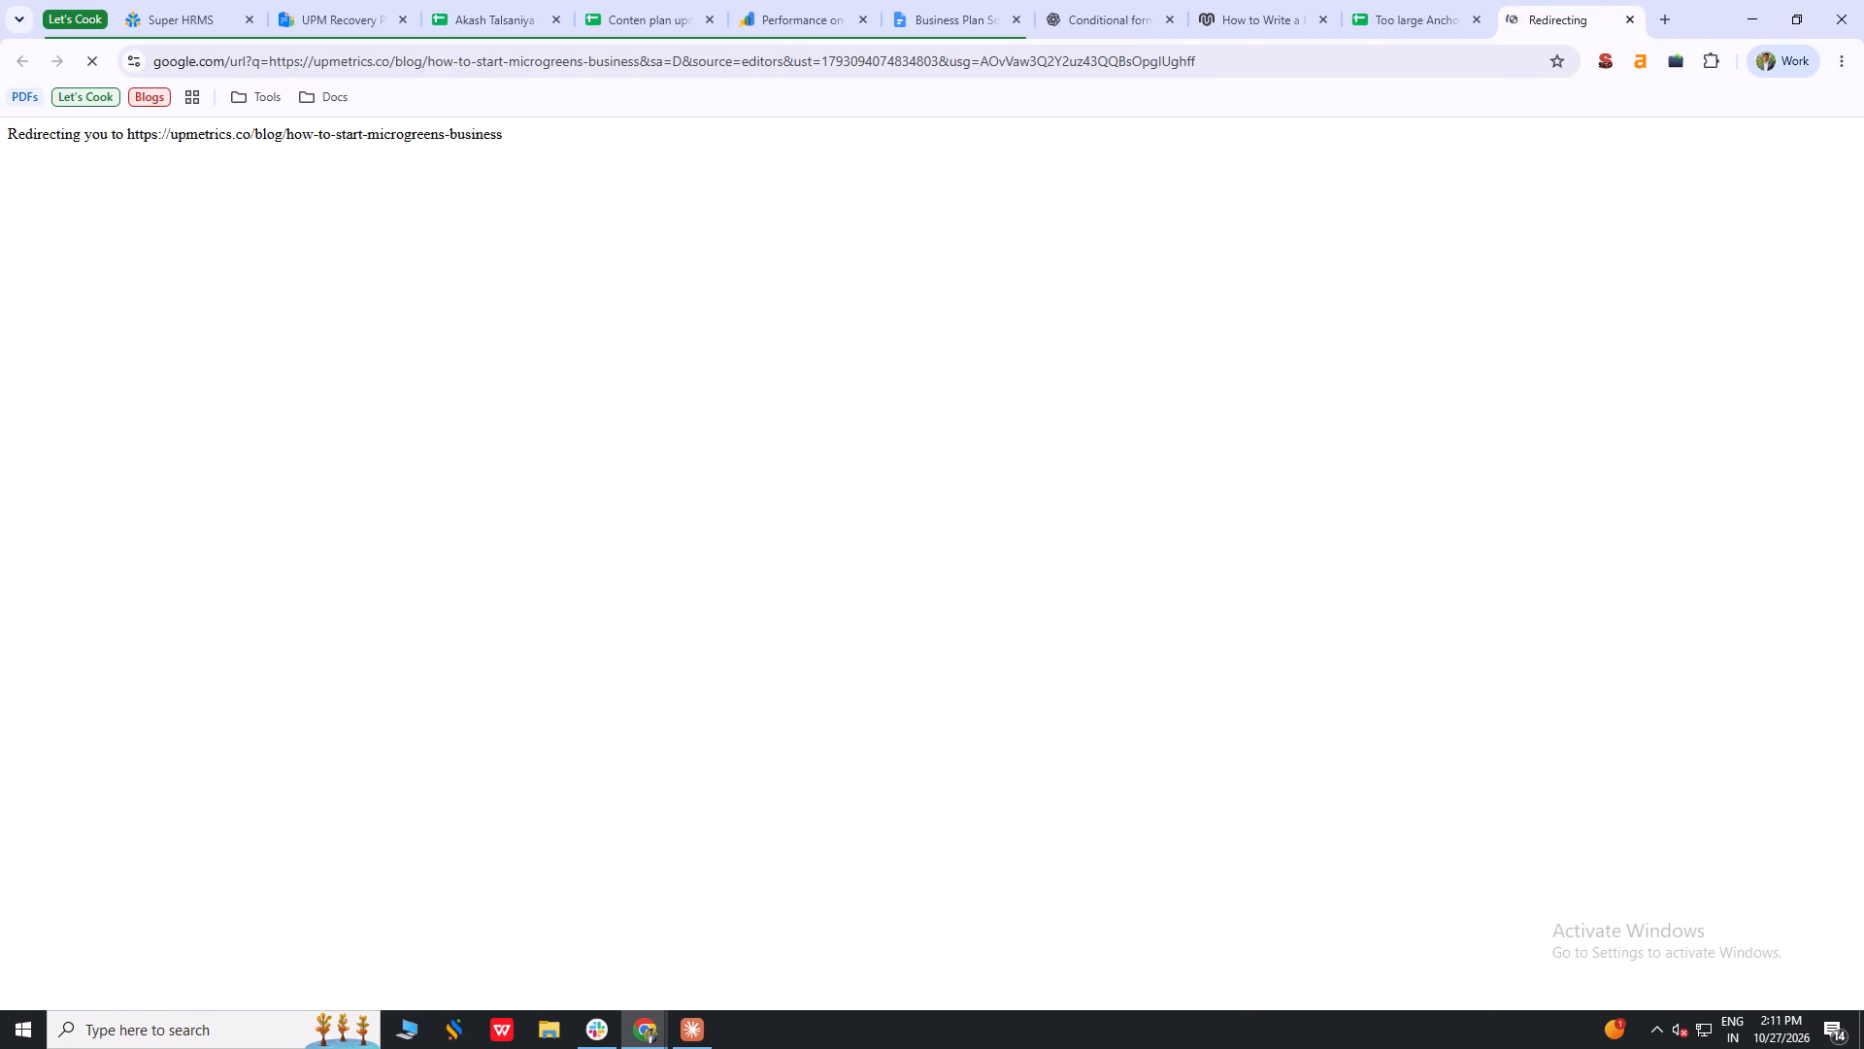
scroll(992, 455, down, 5)
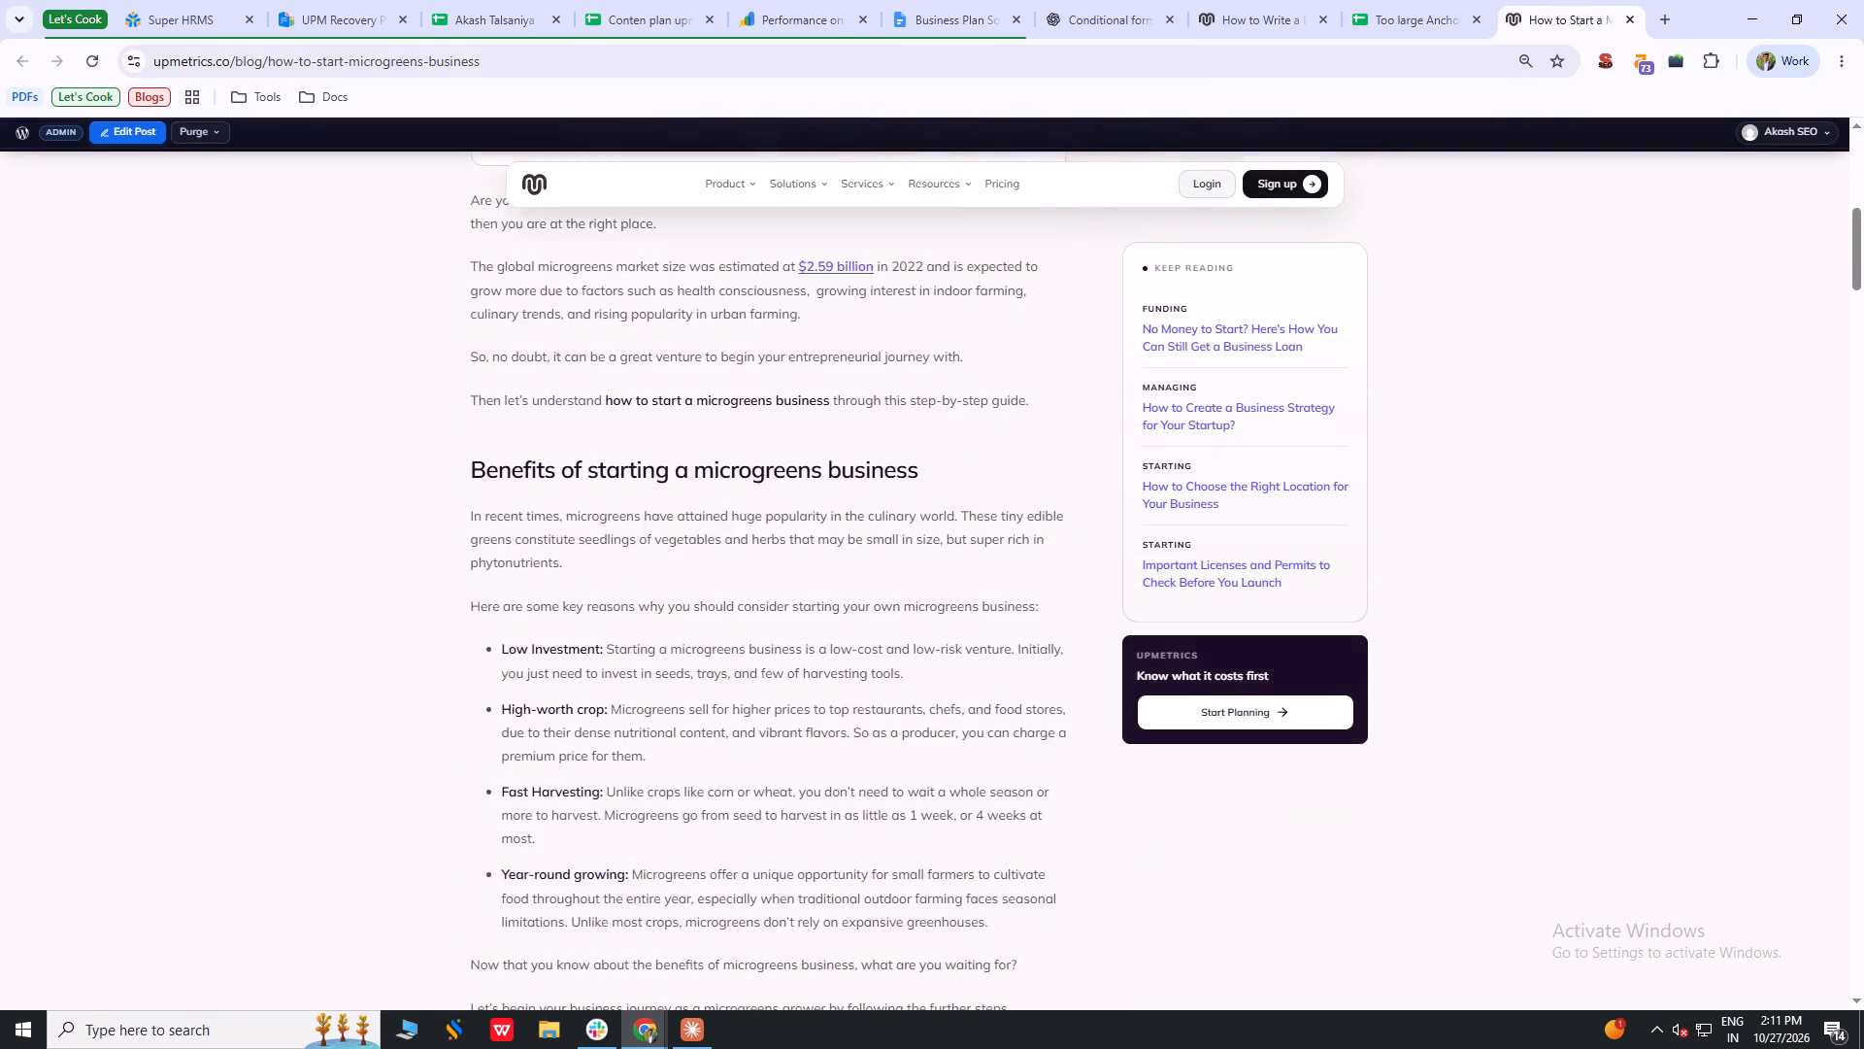
scroll(992, 459, down, 12)
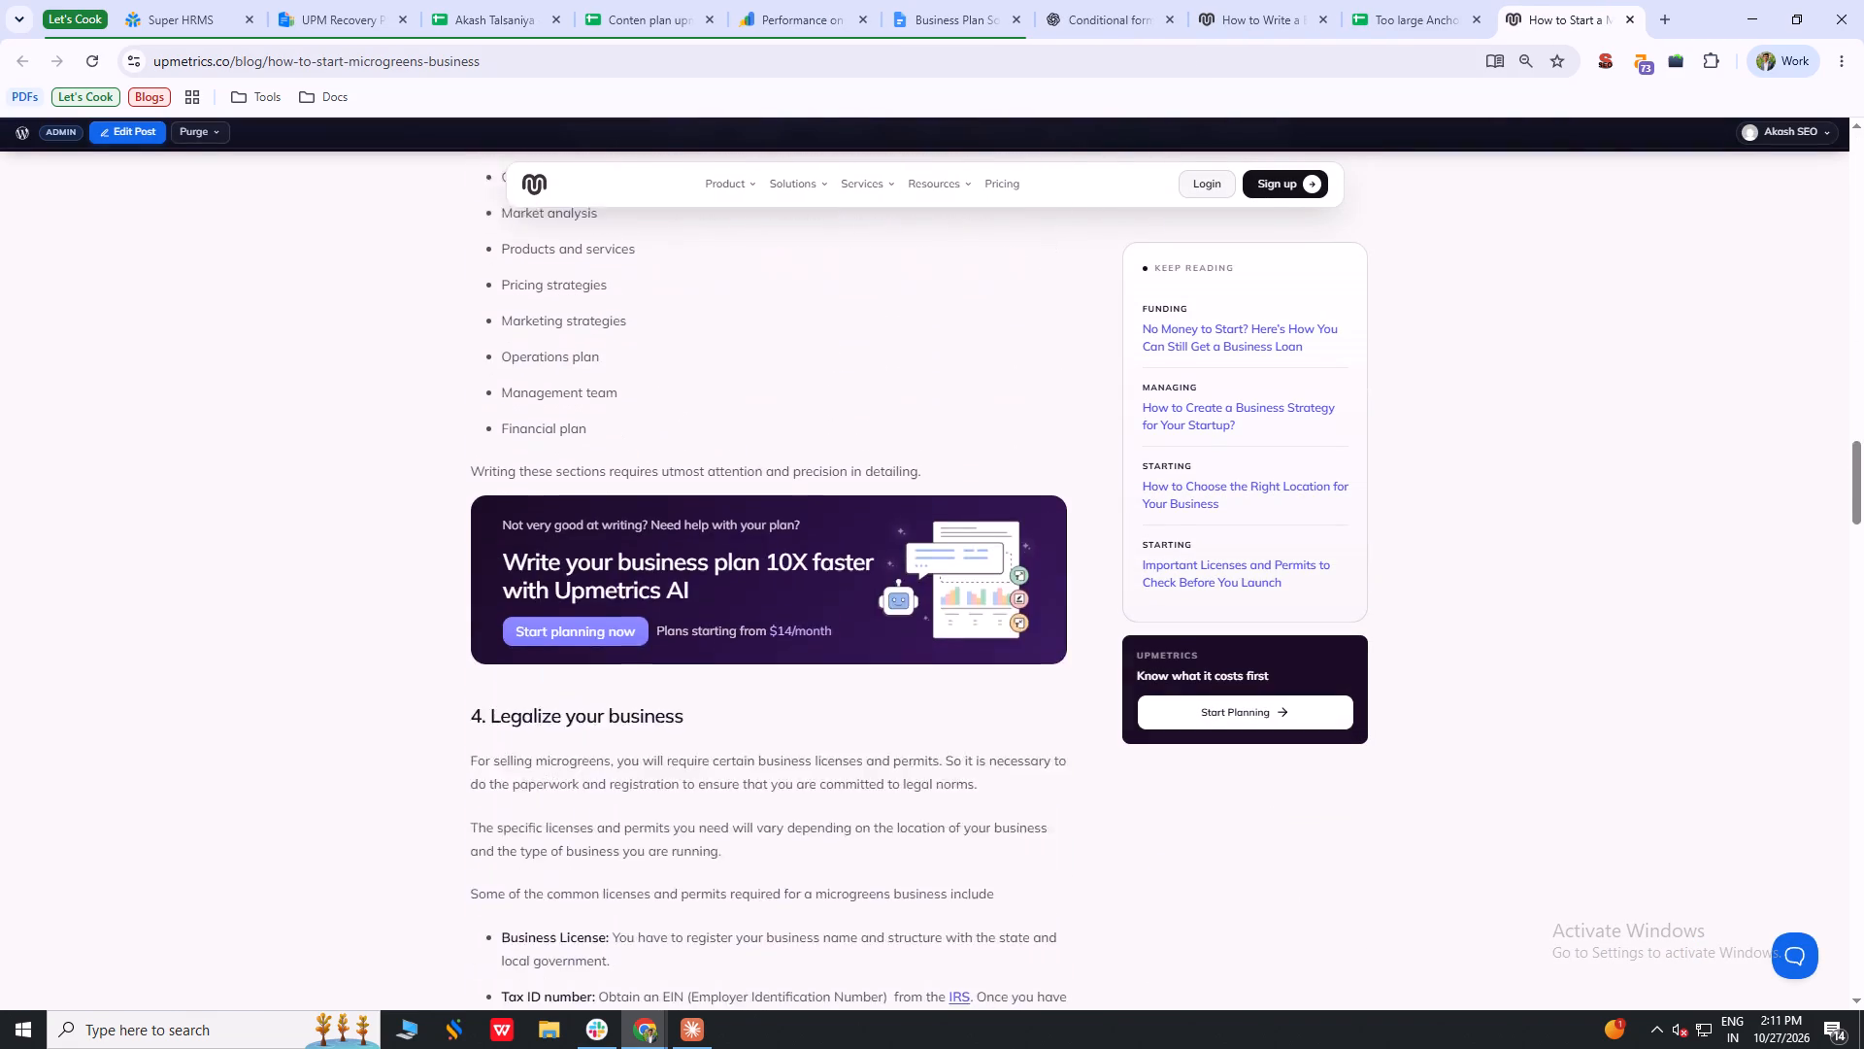
scroll(957, 469, down, 5)
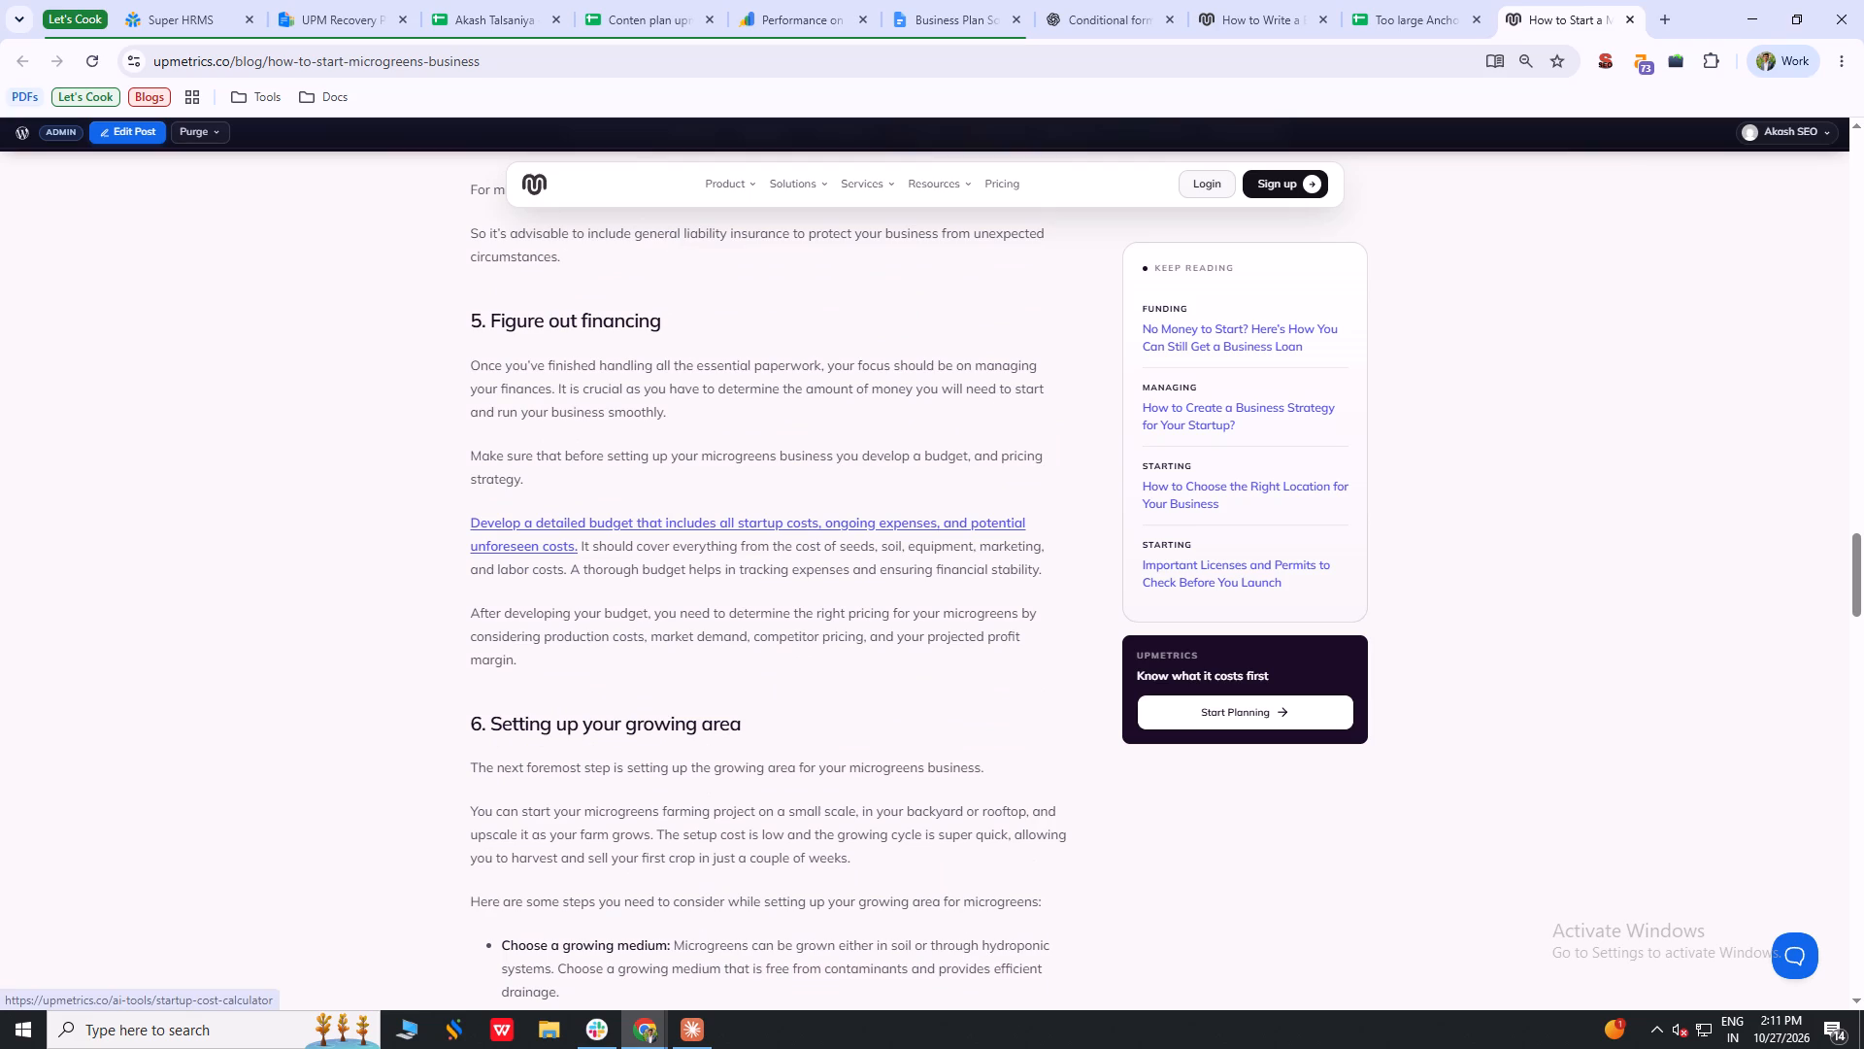
Open the budget sentence's link to check its target page, and close both that page and the microgreens article.
middle_click(490, 524)
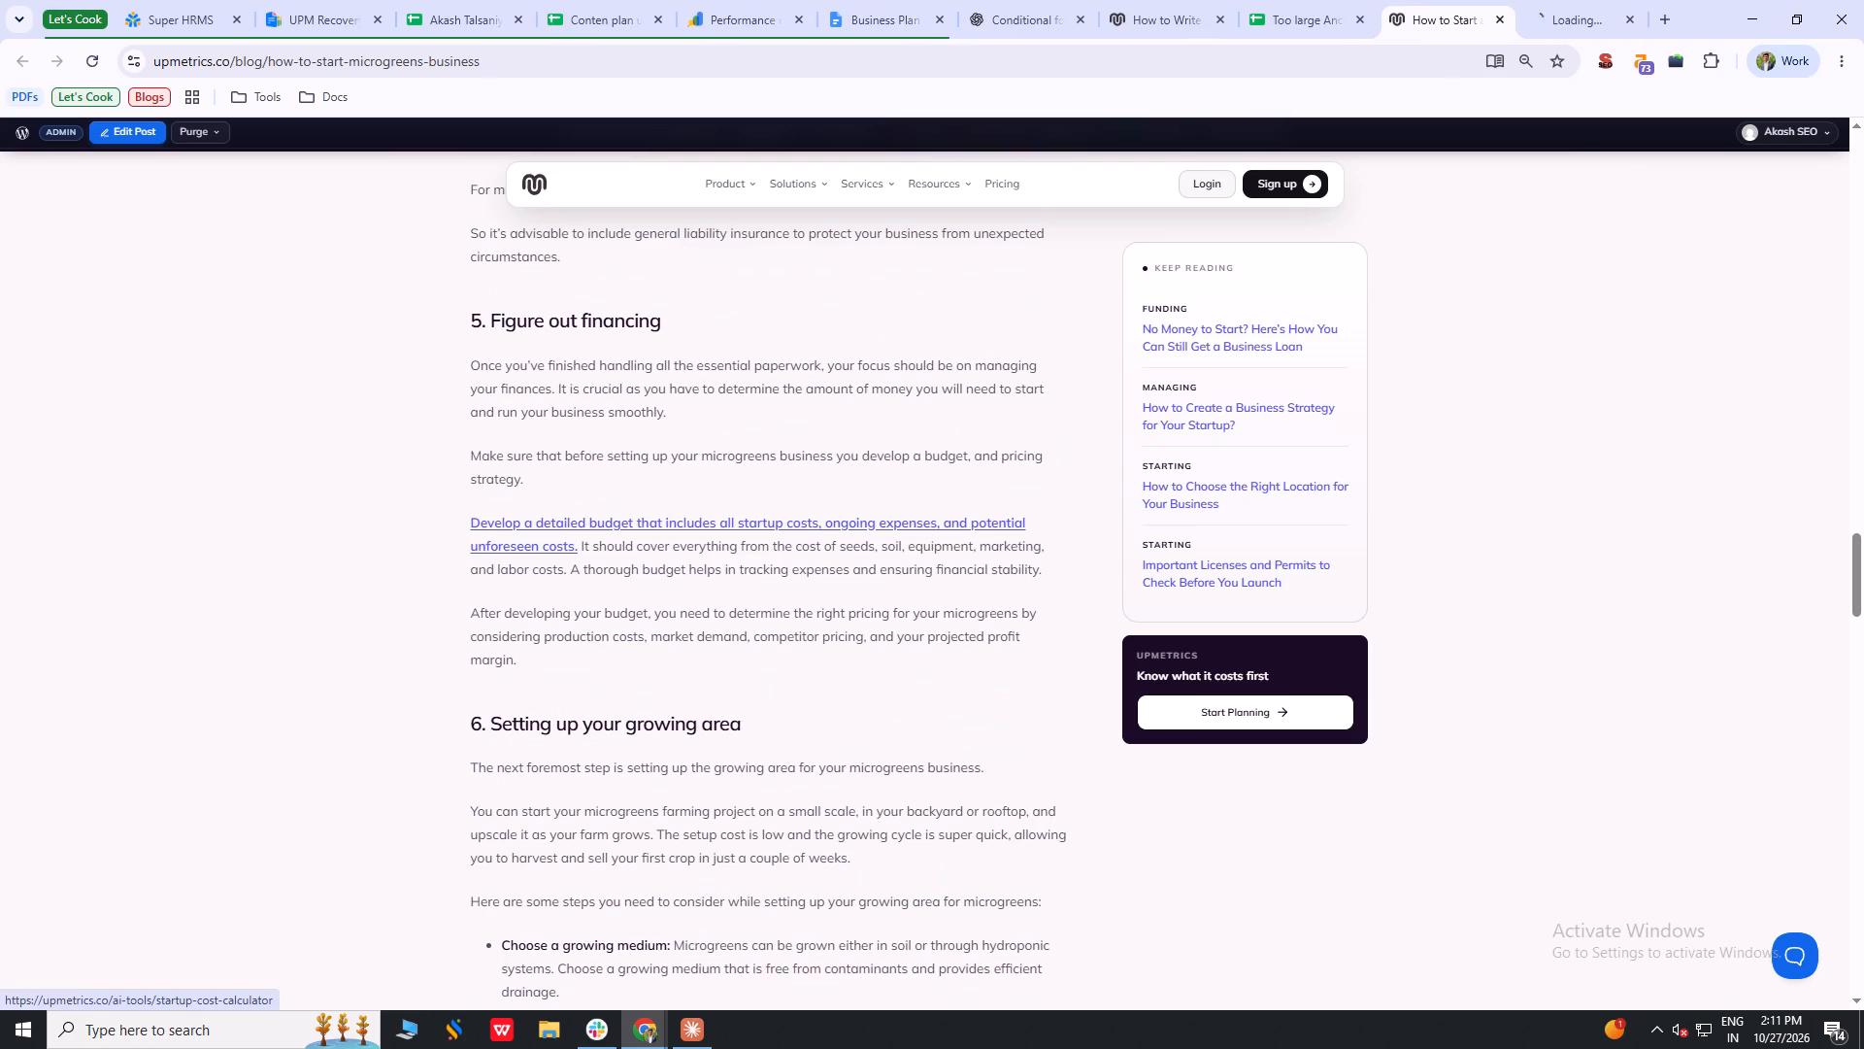
click(1564, 0)
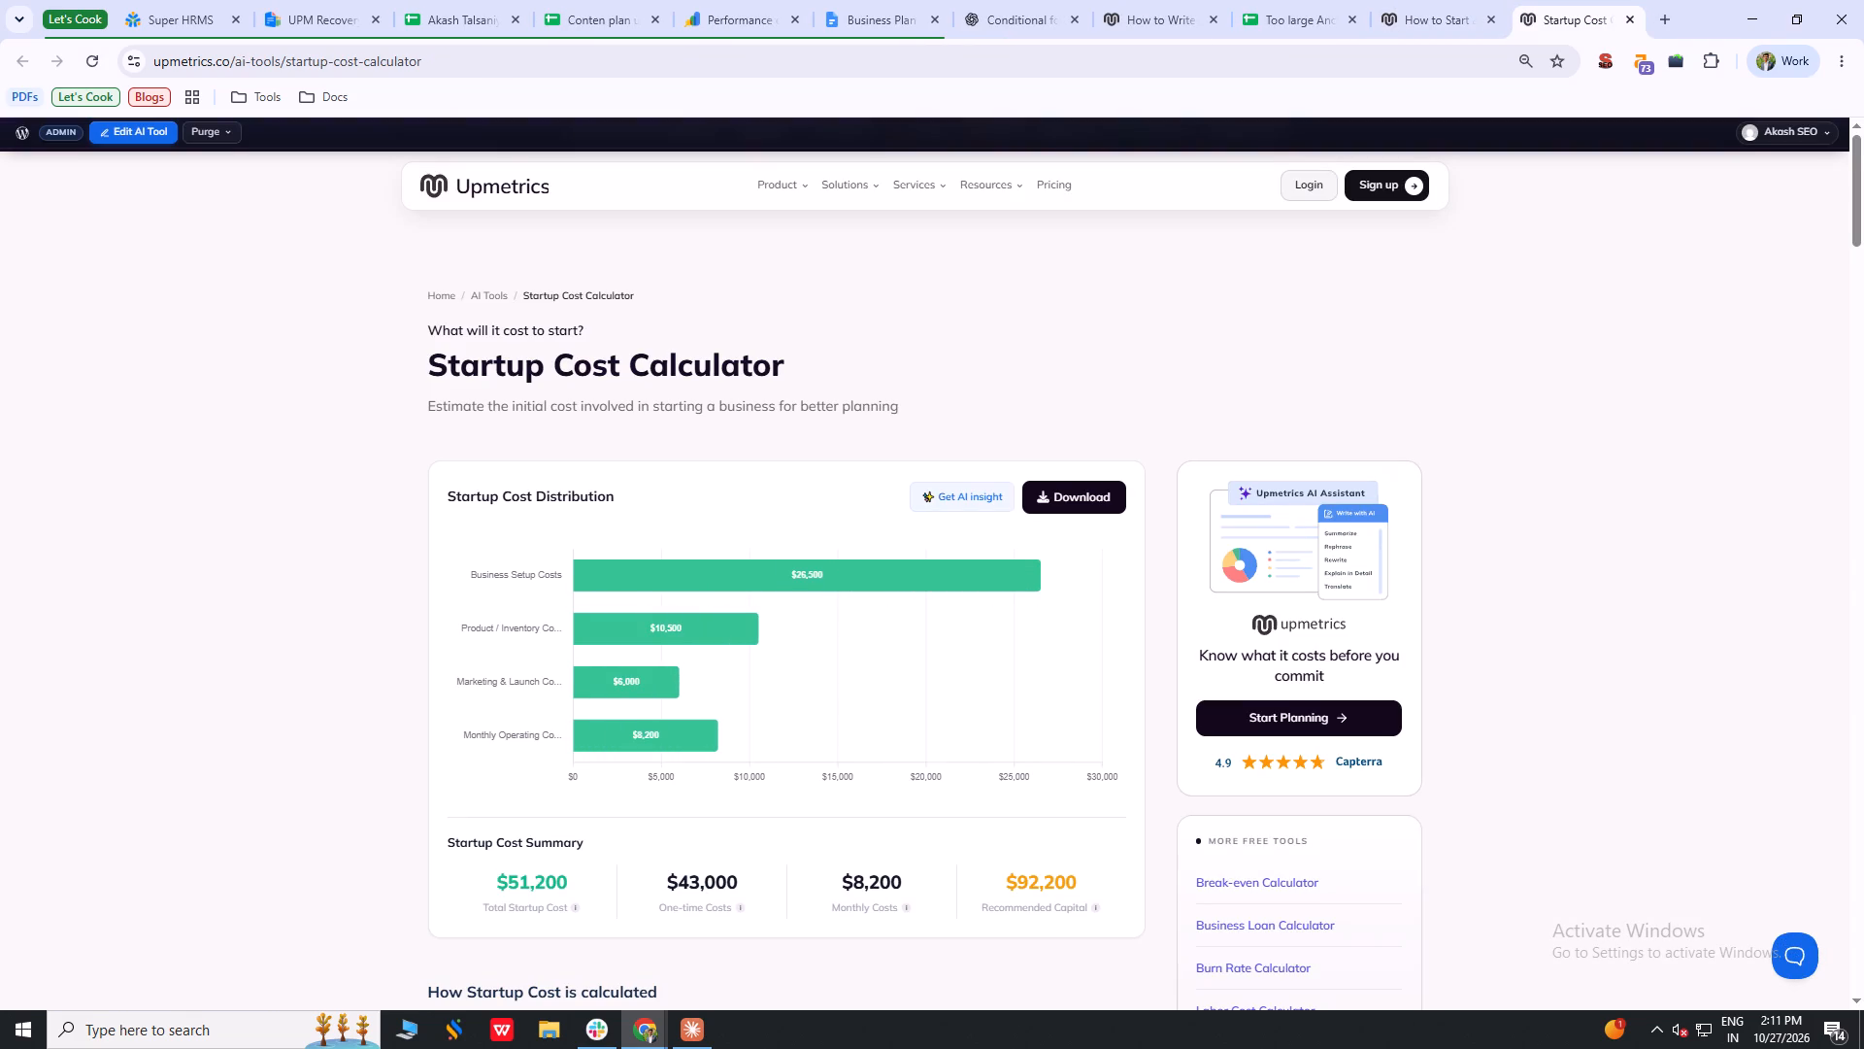
middle_click(1551, 24)
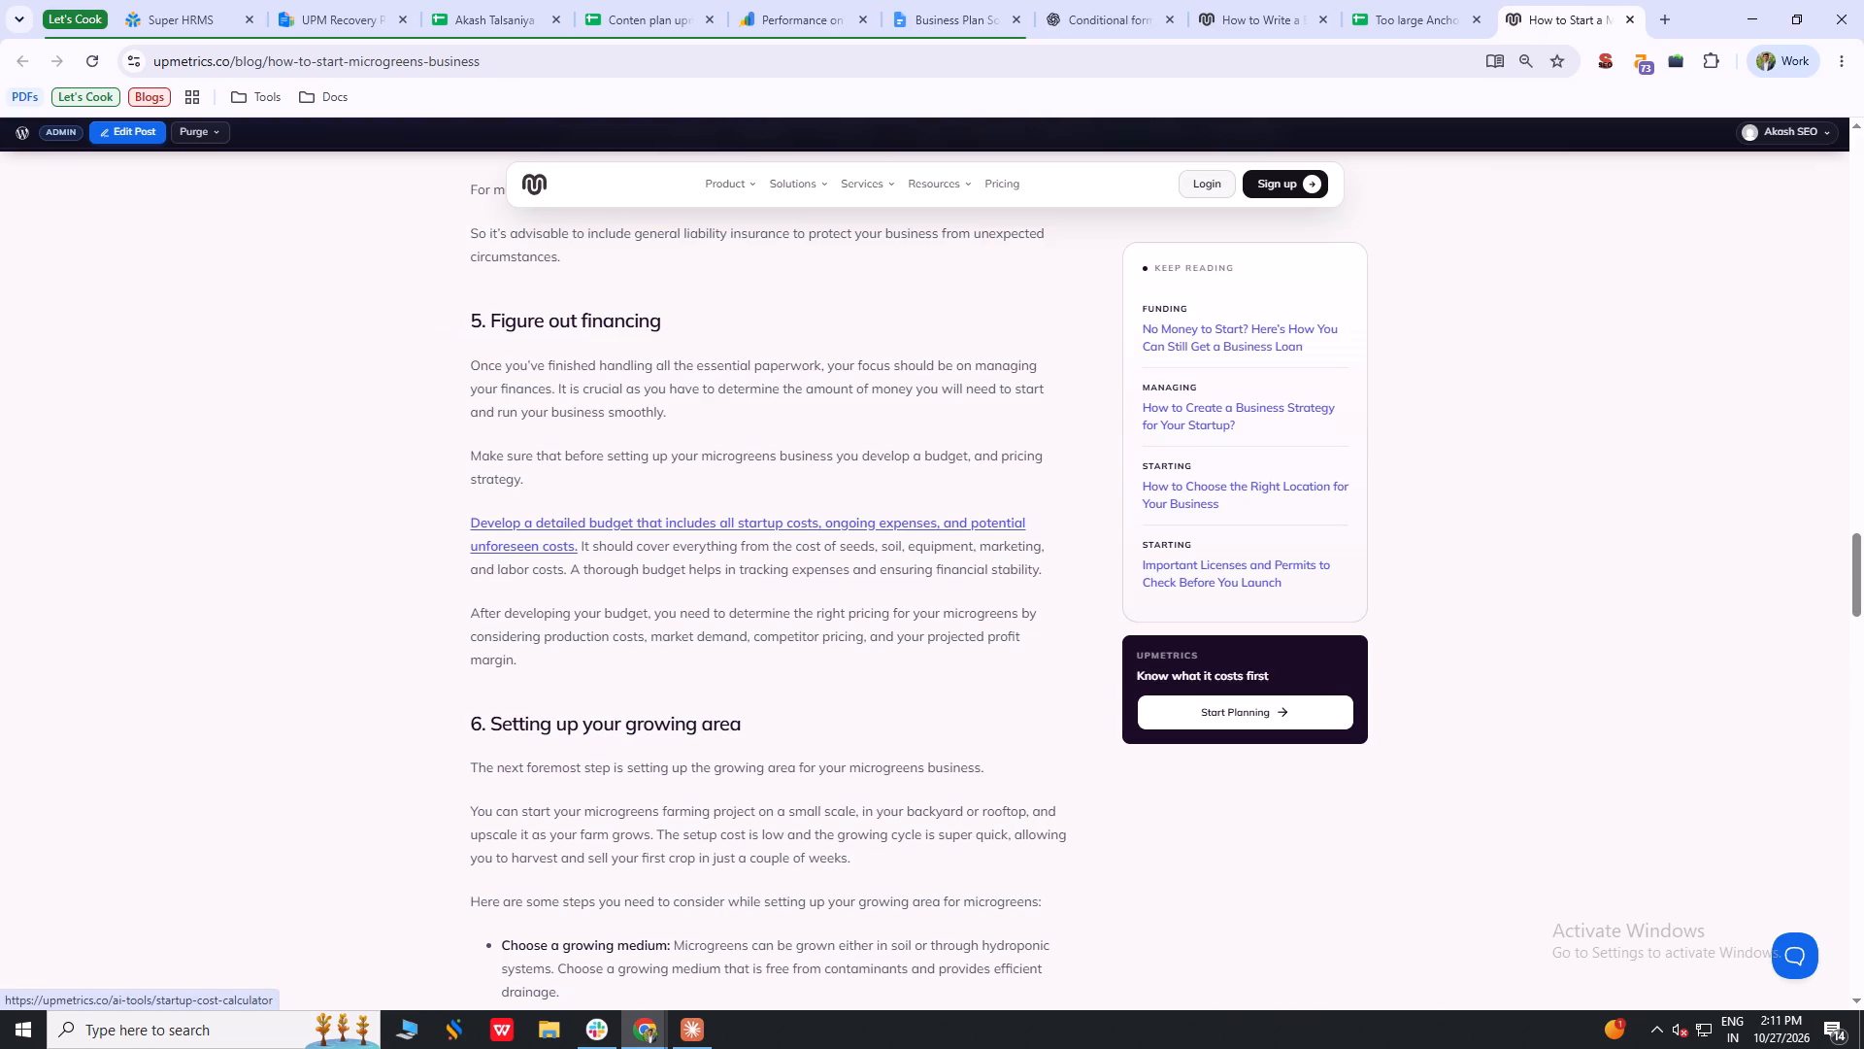
middle_click(1561, 18)
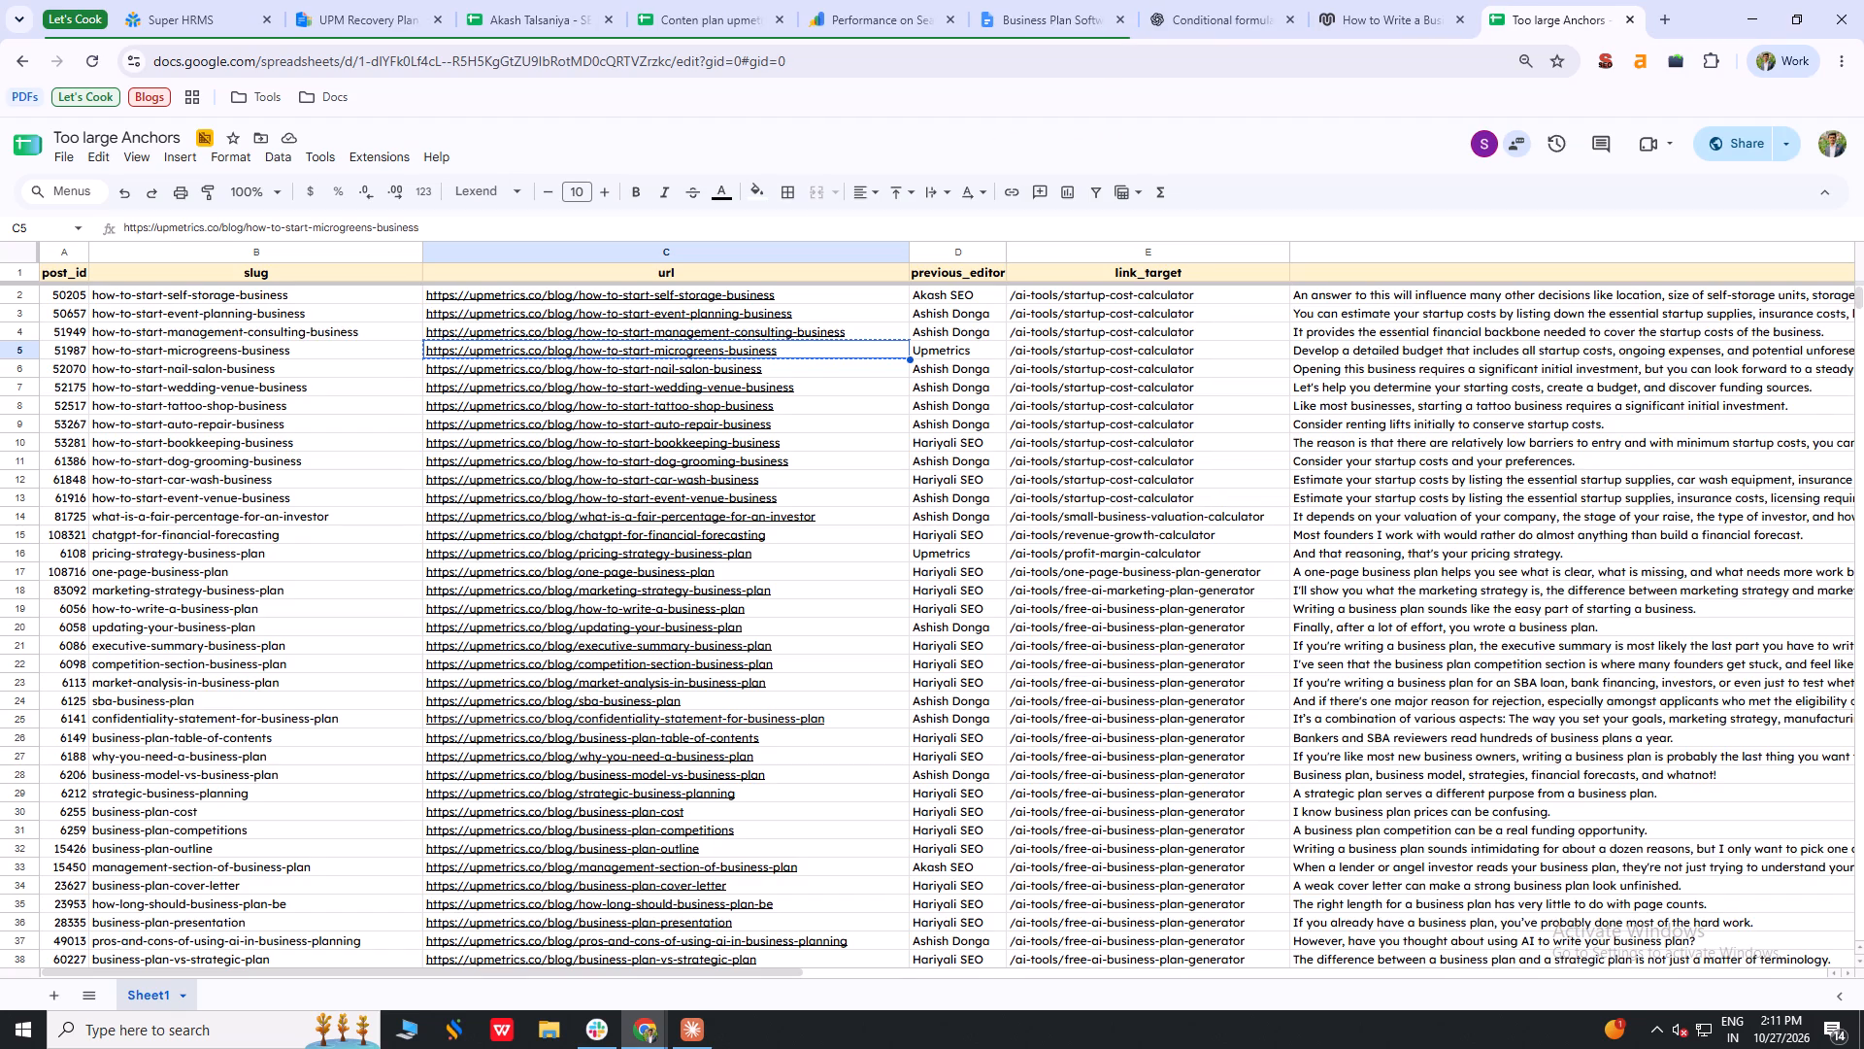
Open the how-to-start-dog-grooming-business article and search it for its linked sentence "Consider your startup costs and your preferences.".
click(1148, 475)
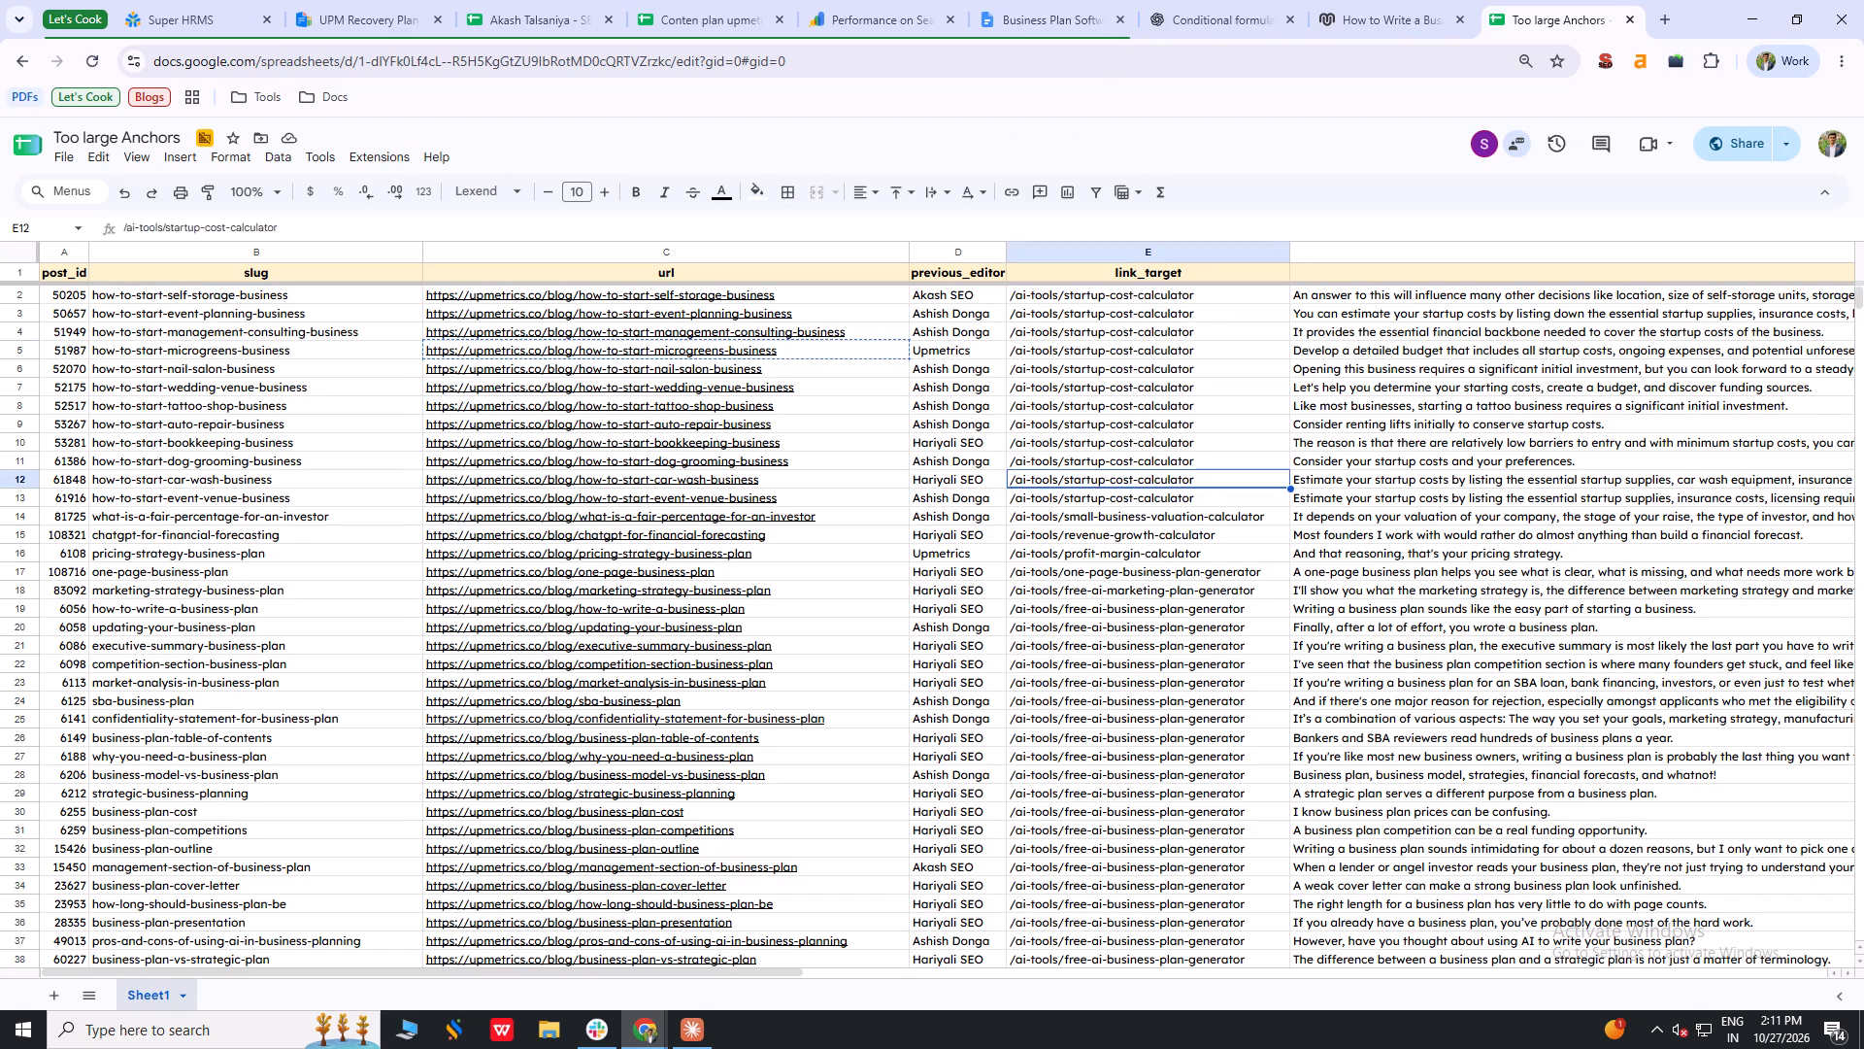
click(1481, 466)
key(ctrl+c)
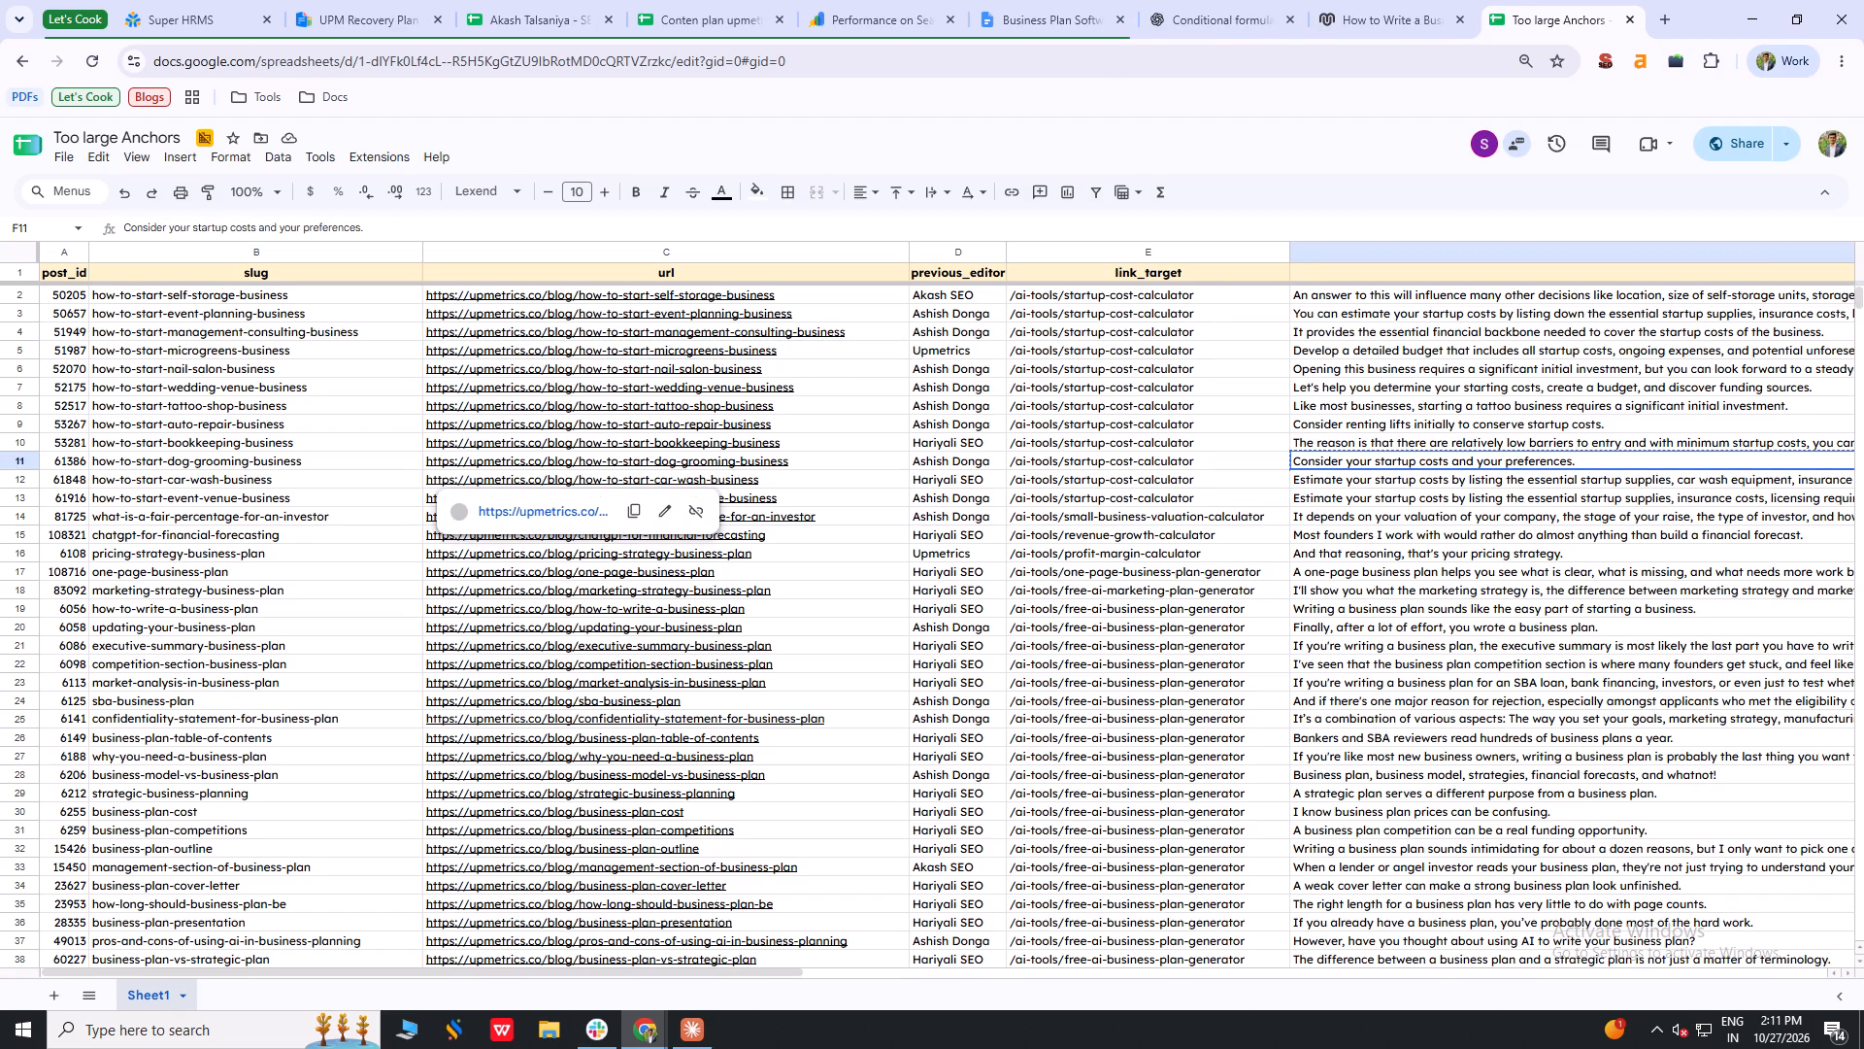
key(ctrl+c)
key(ctrl+c)
key(ctrl+c)
key(ctrl+c)
key(ctrl+c)
click(856, 458)
click(517, 488)
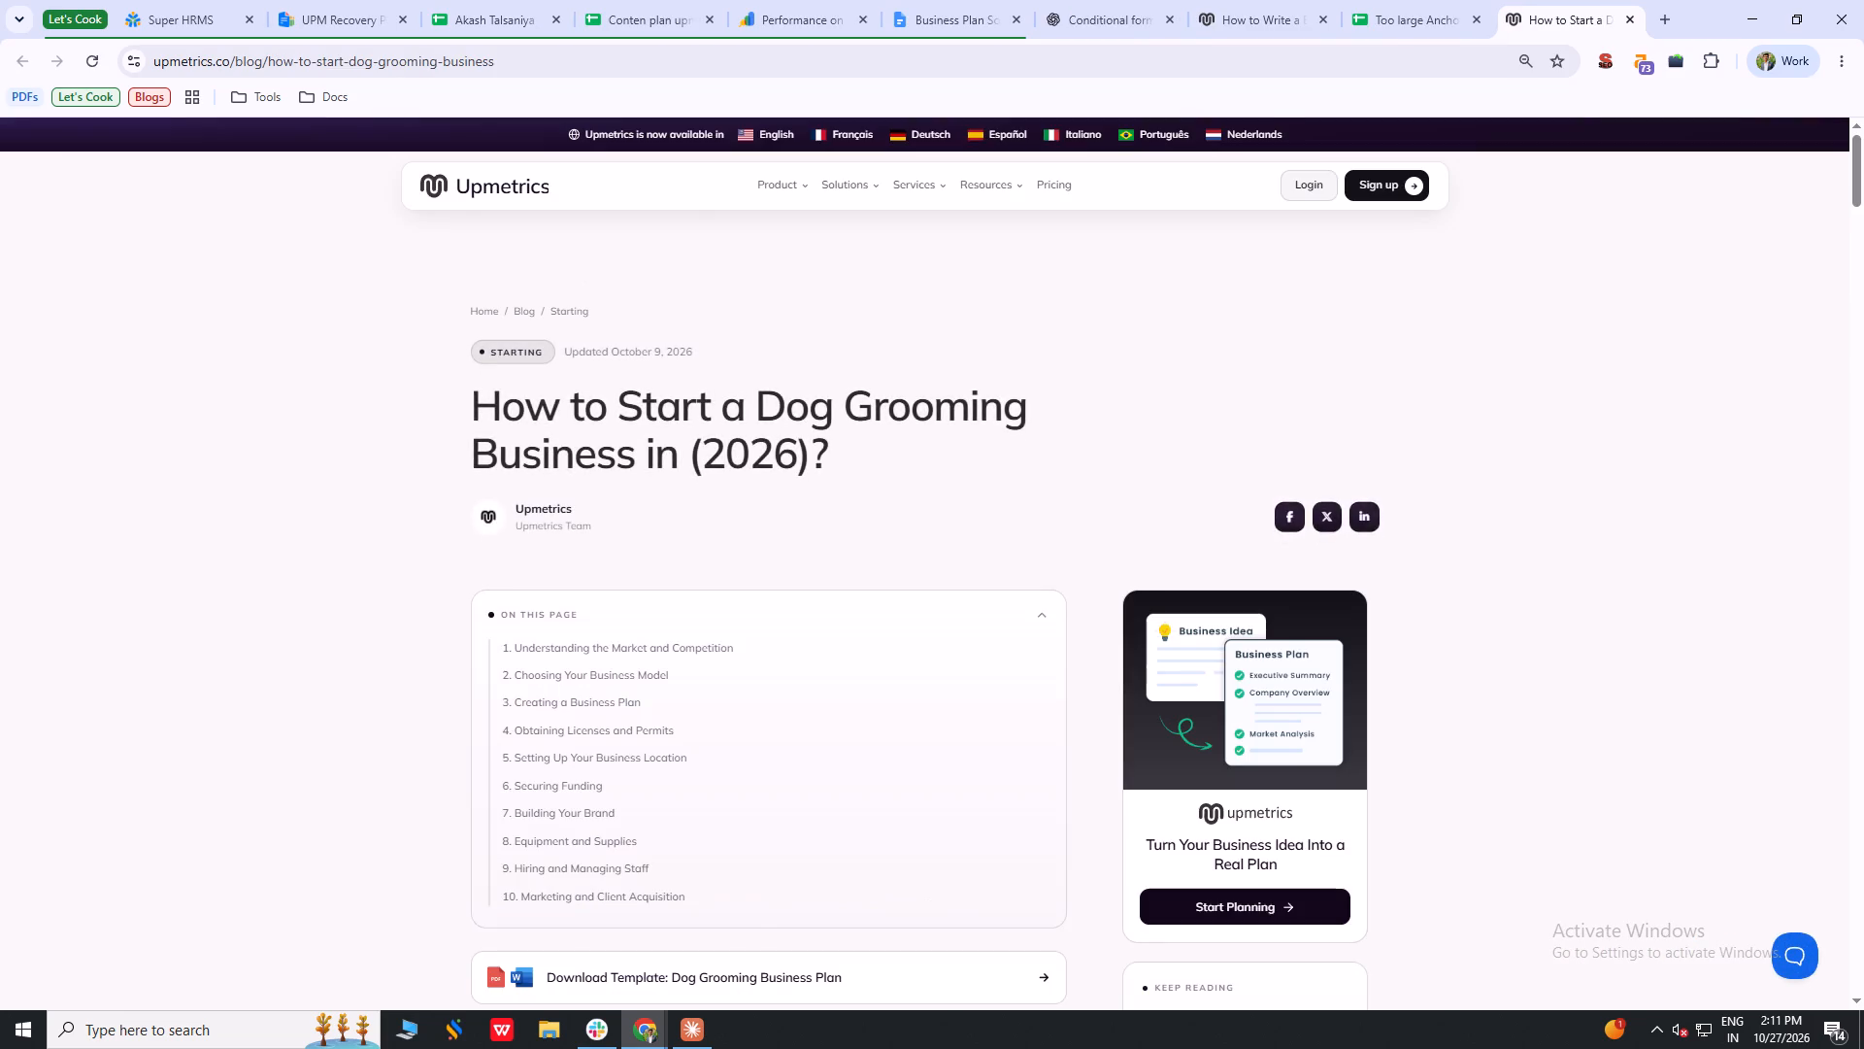
key(ctrl+f)
key(ctrl+v)
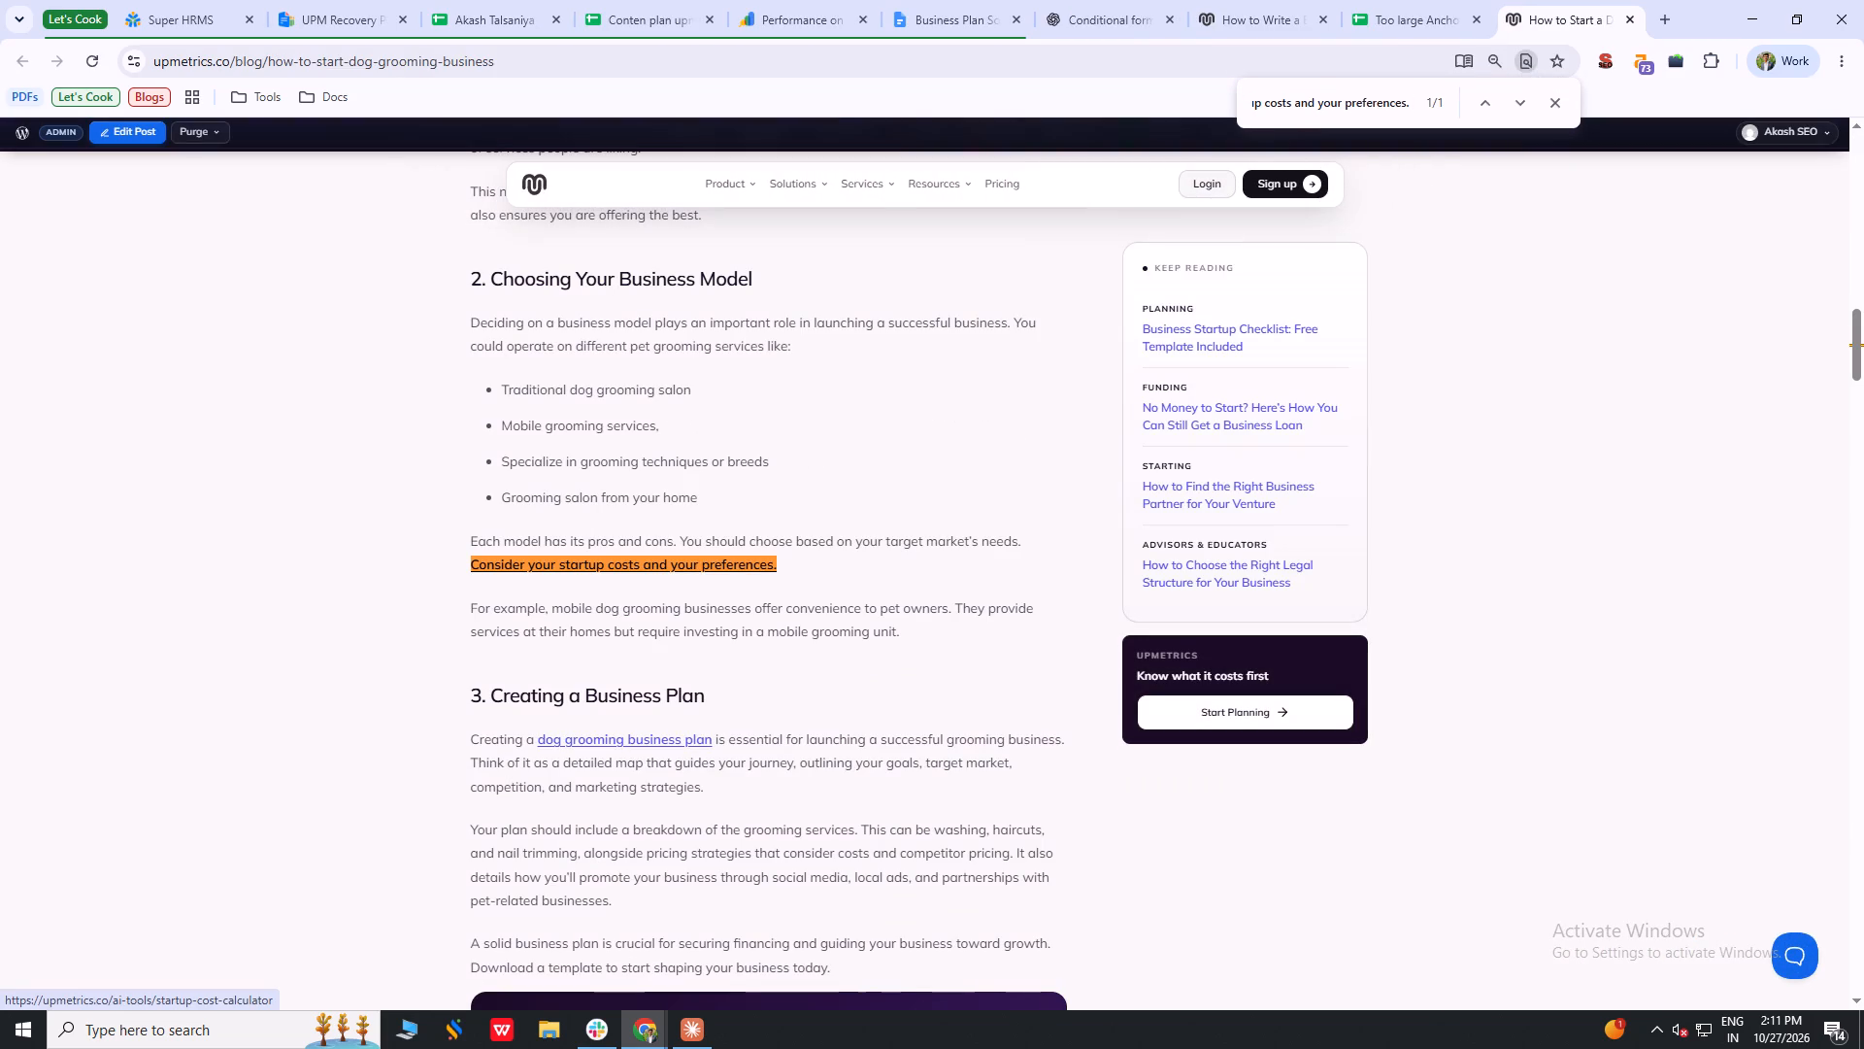
Read the text around the linked sentence in the Choosing Your Business Model section and close the dog grooming article.
click(1563, 99)
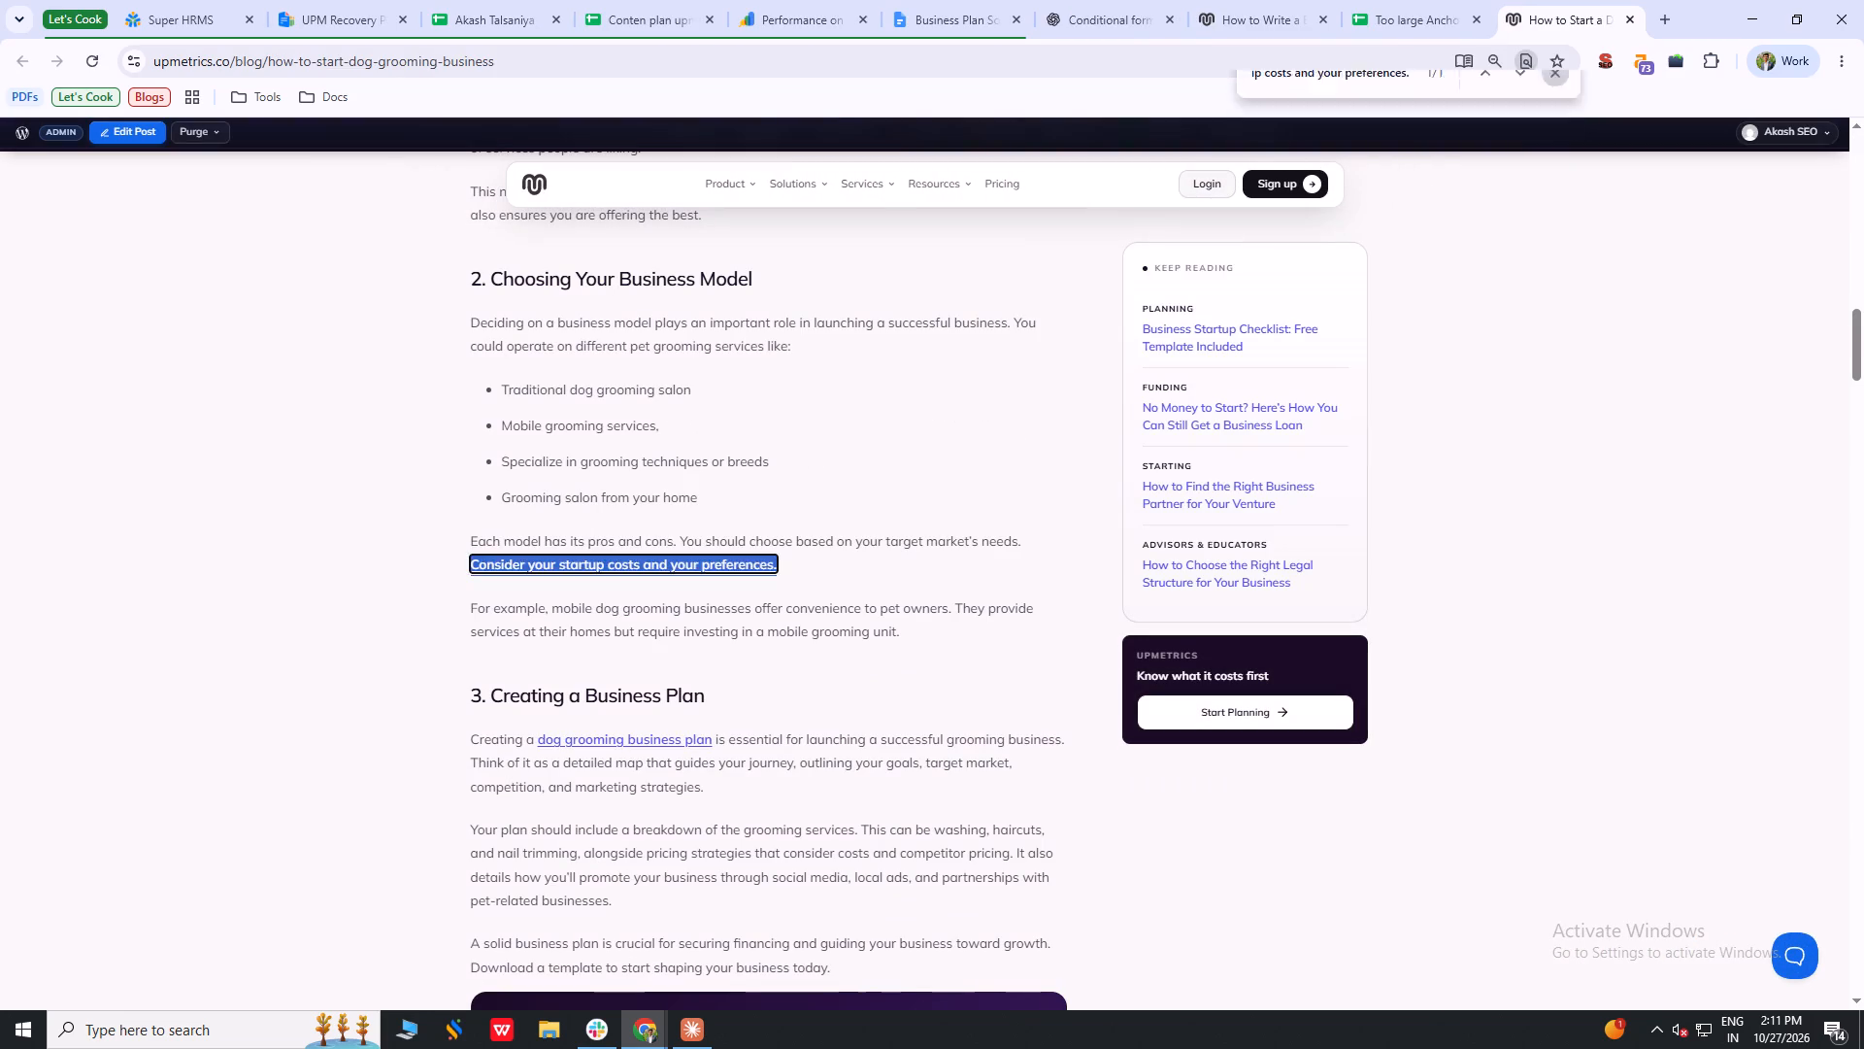
click(1507, 475)
drag(536, 540, 757, 532)
click(837, 541)
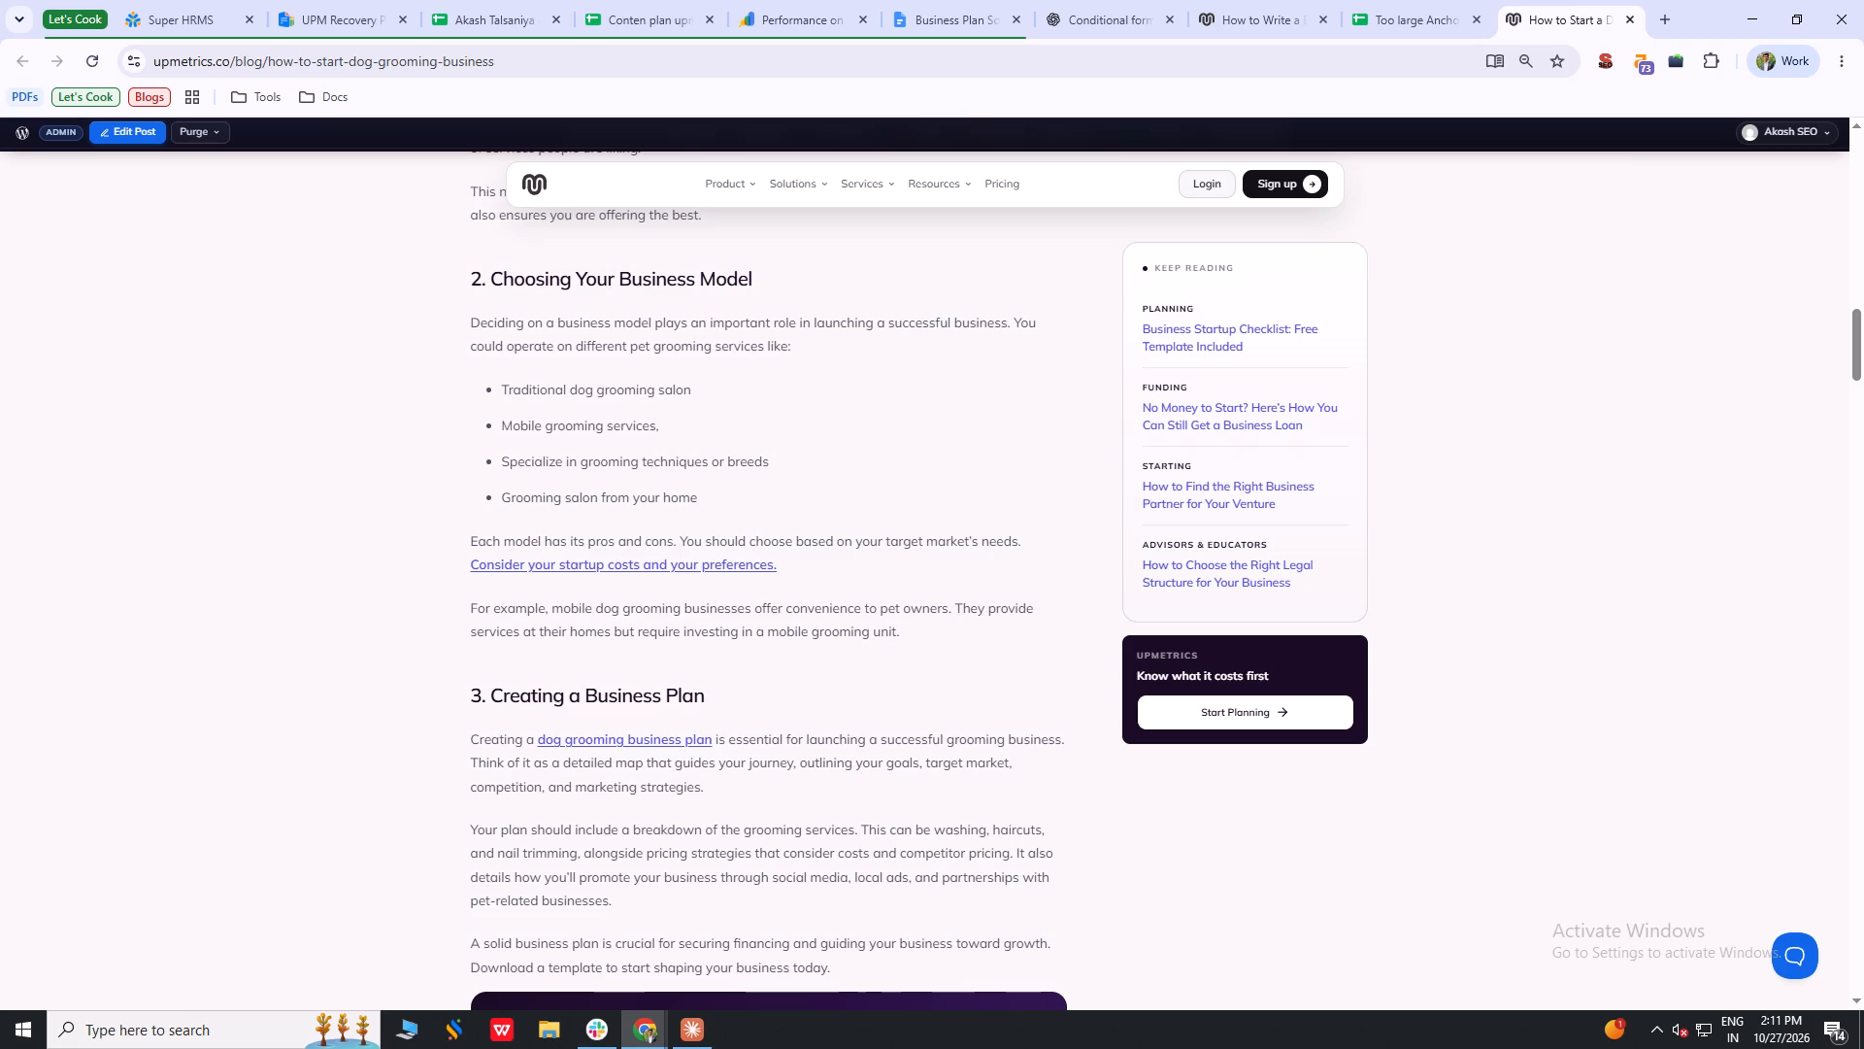
drag(837, 541, 965, 548)
click(965, 548)
middle_click(1516, 0)
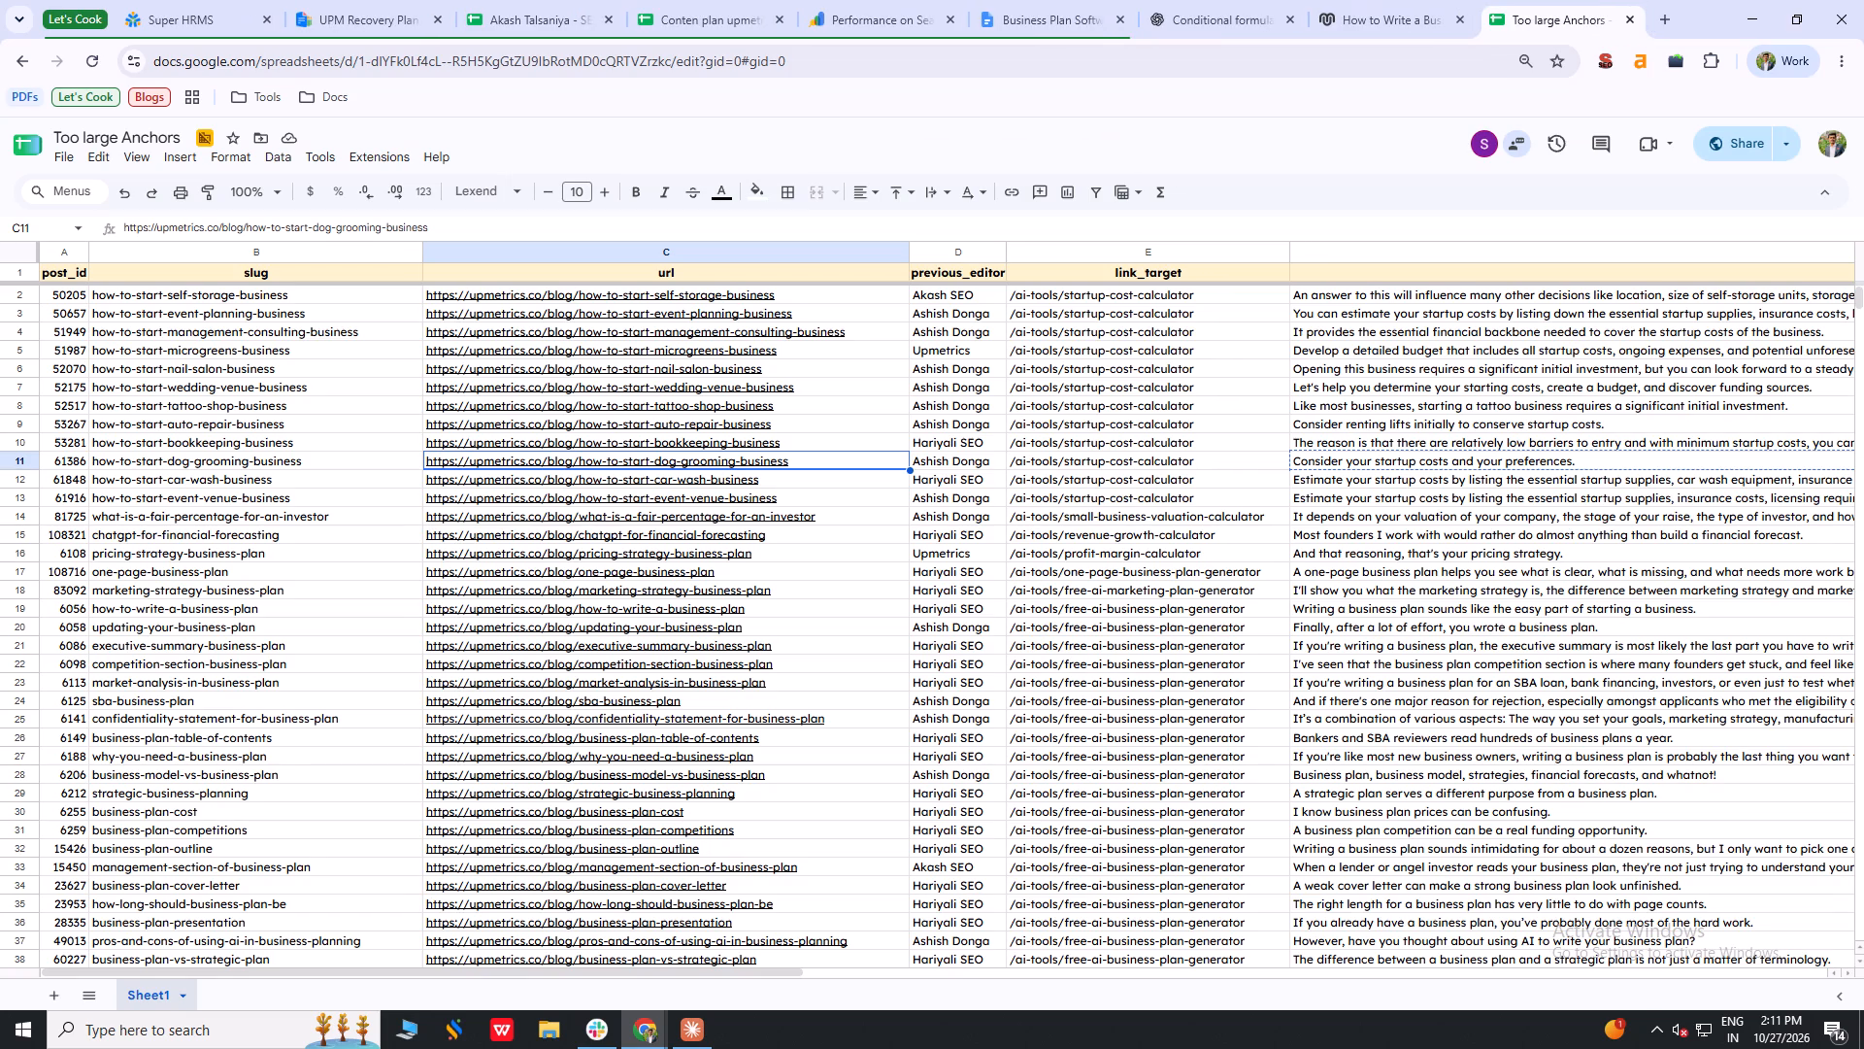
Convert the previous_editor column's values to dropdowns.
click(968, 463)
click(965, 560)
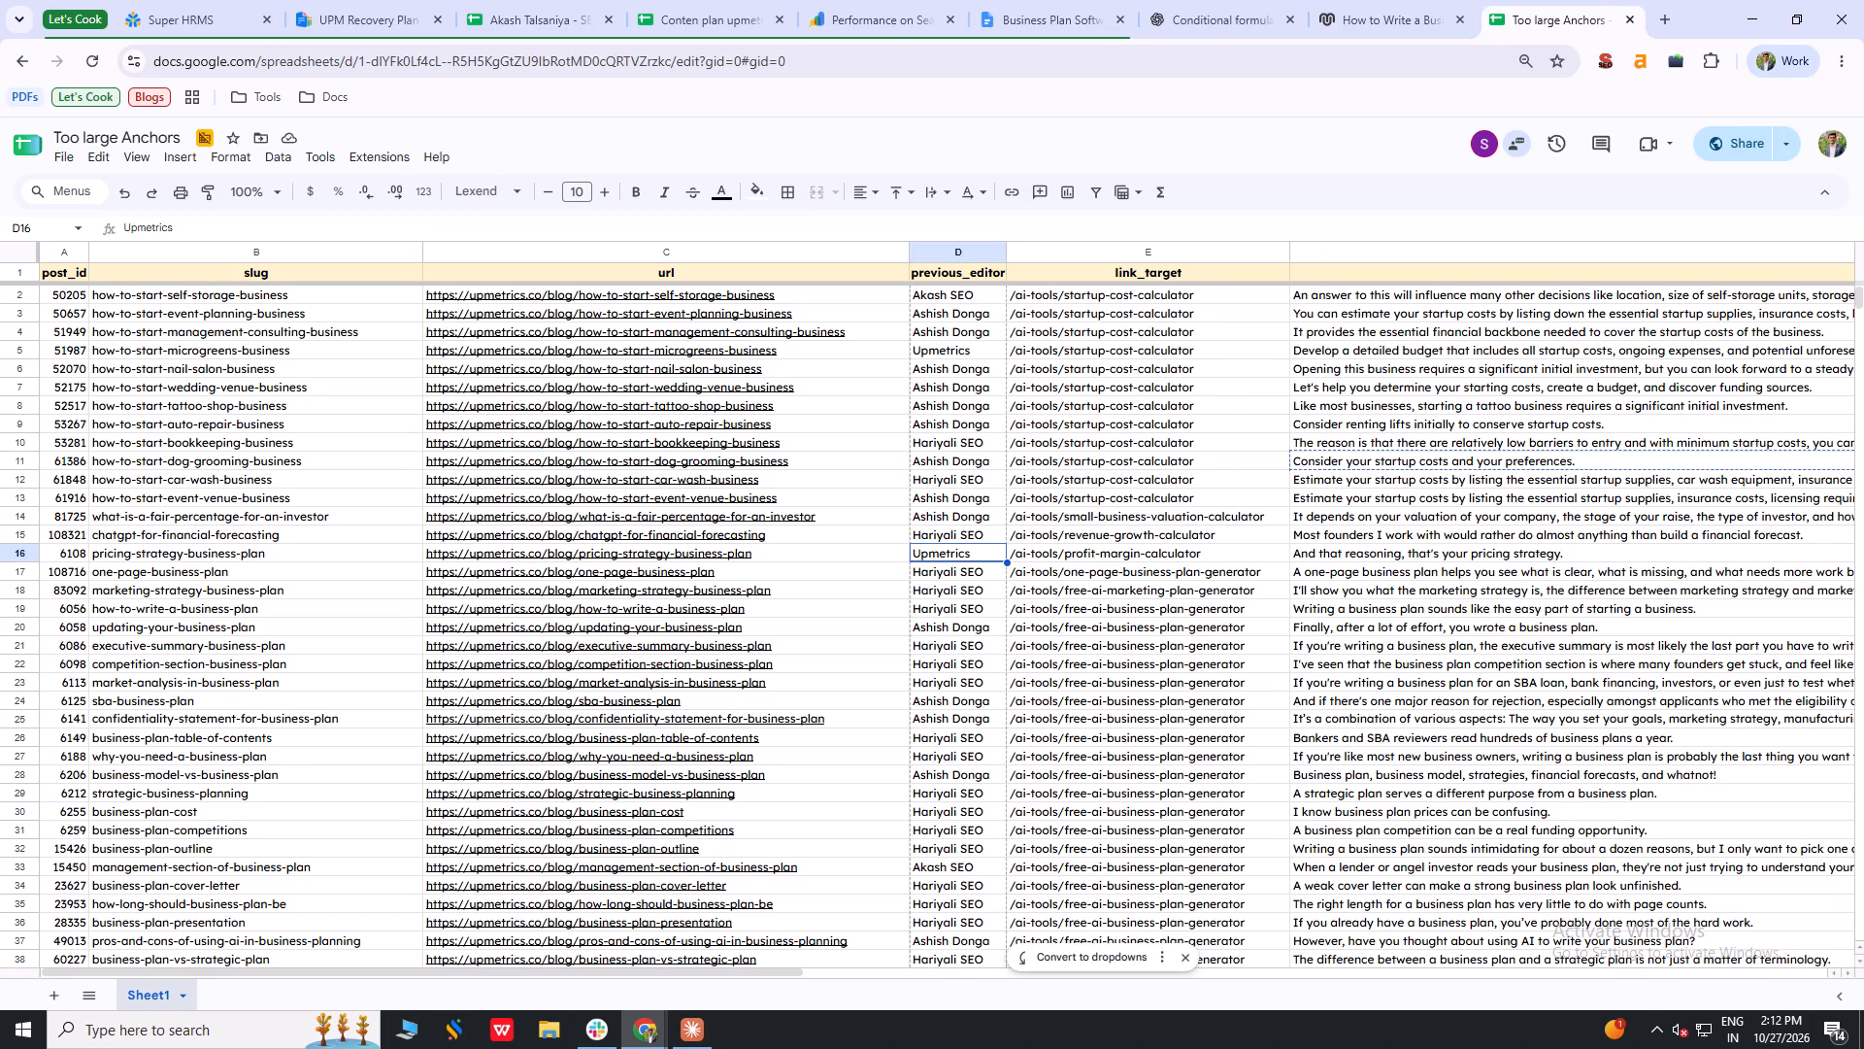
click(1071, 960)
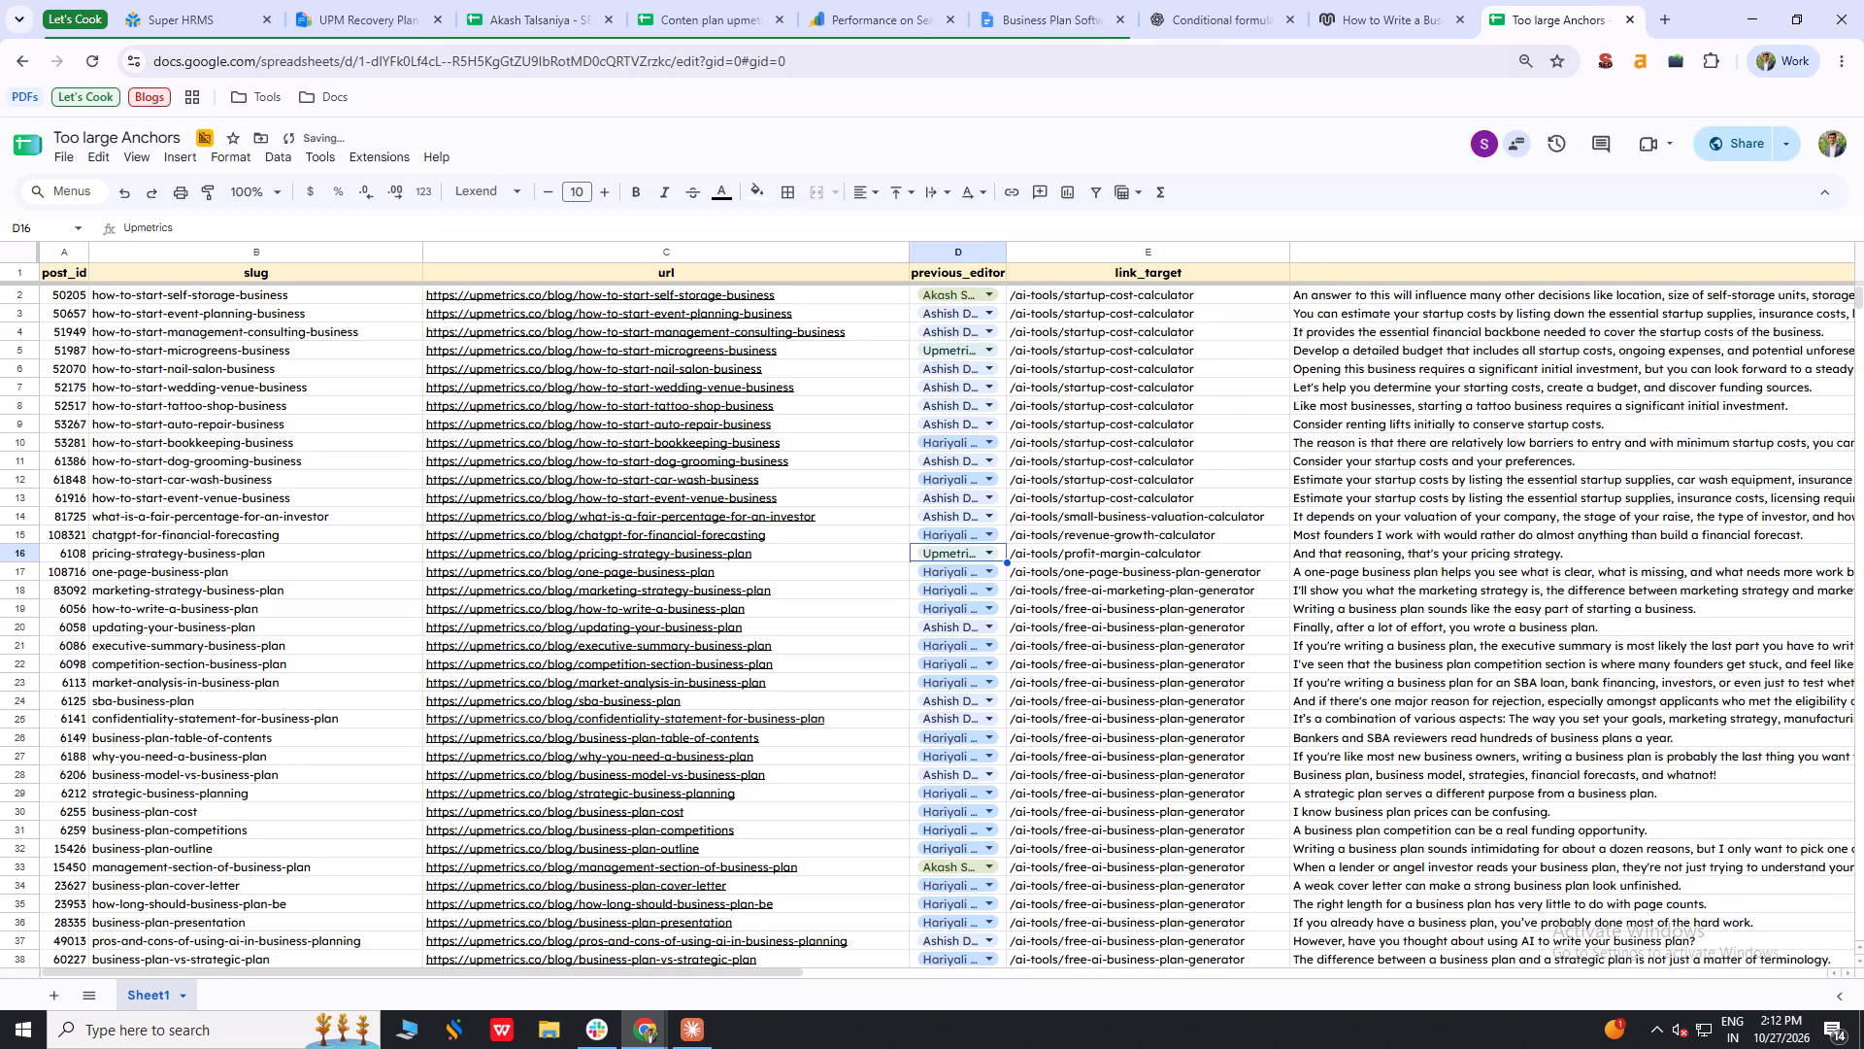
Fit the previous_editor column's width to its dropdown contents.
double_click(1008, 253)
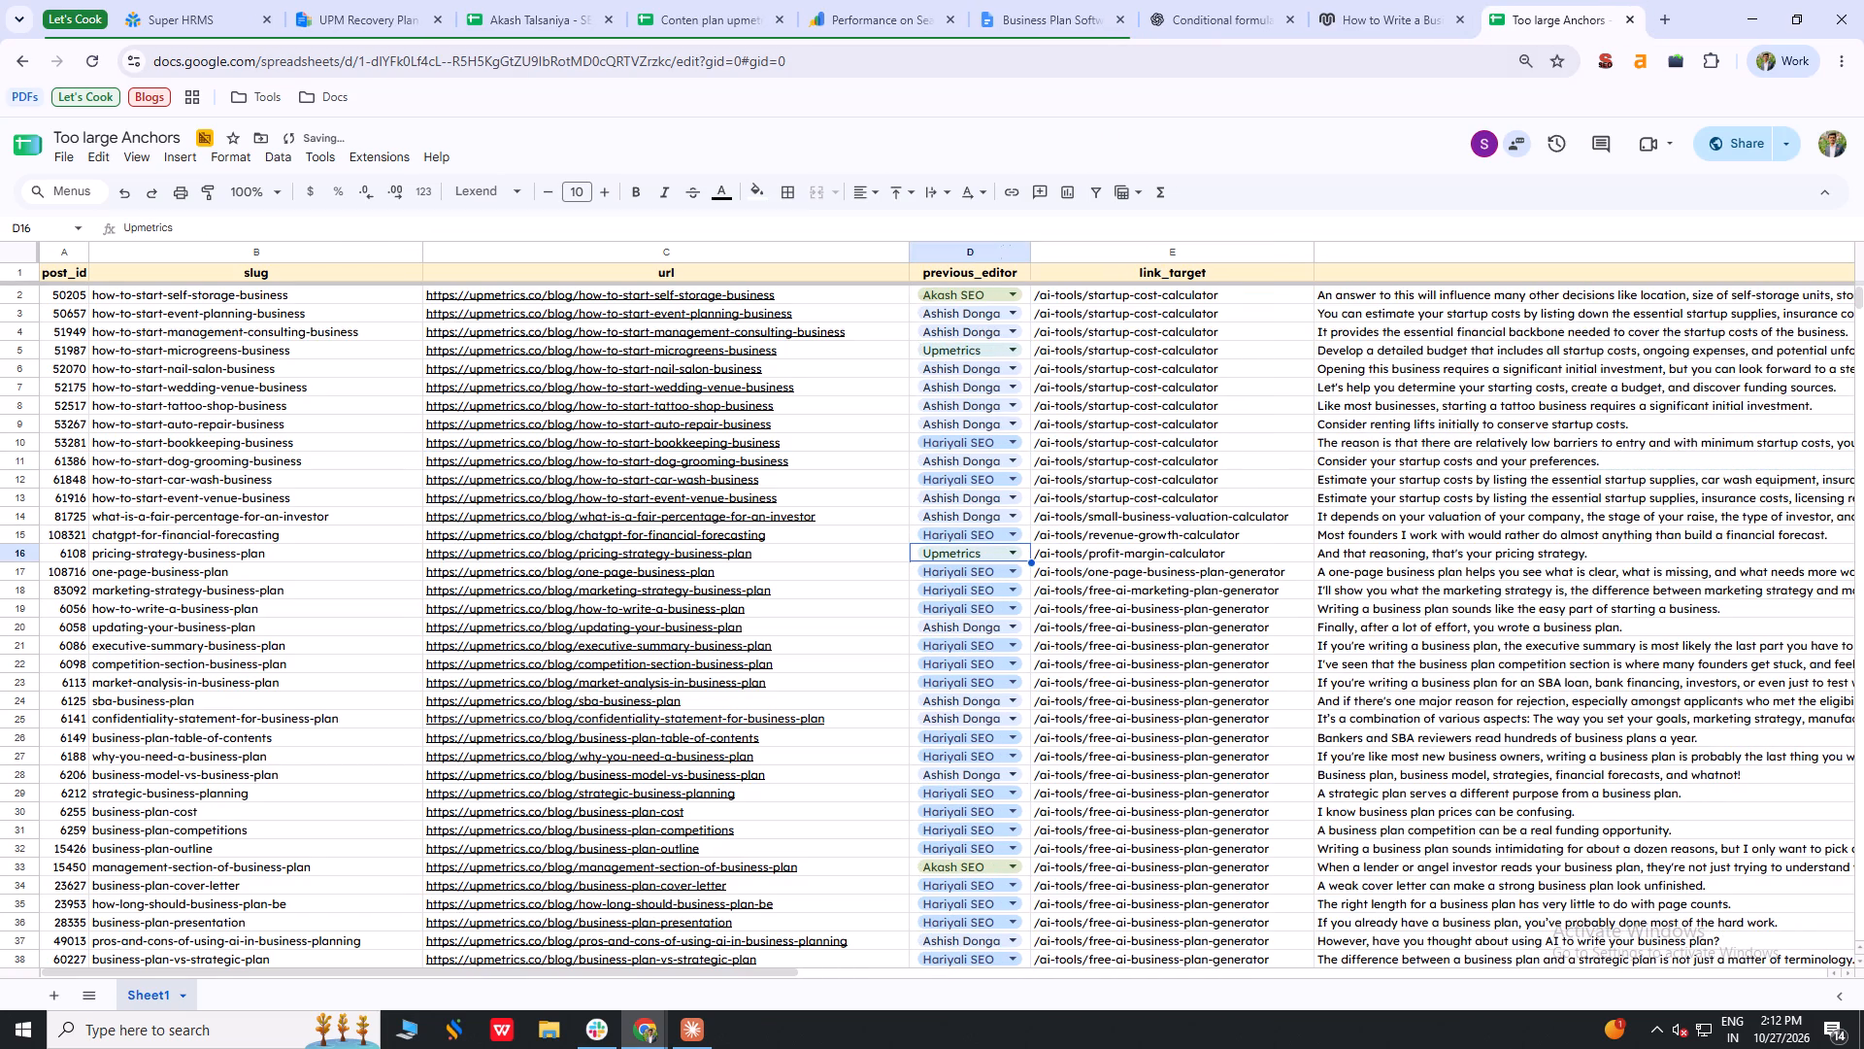
click(1127, 857)
click(1182, 558)
click(1153, 829)
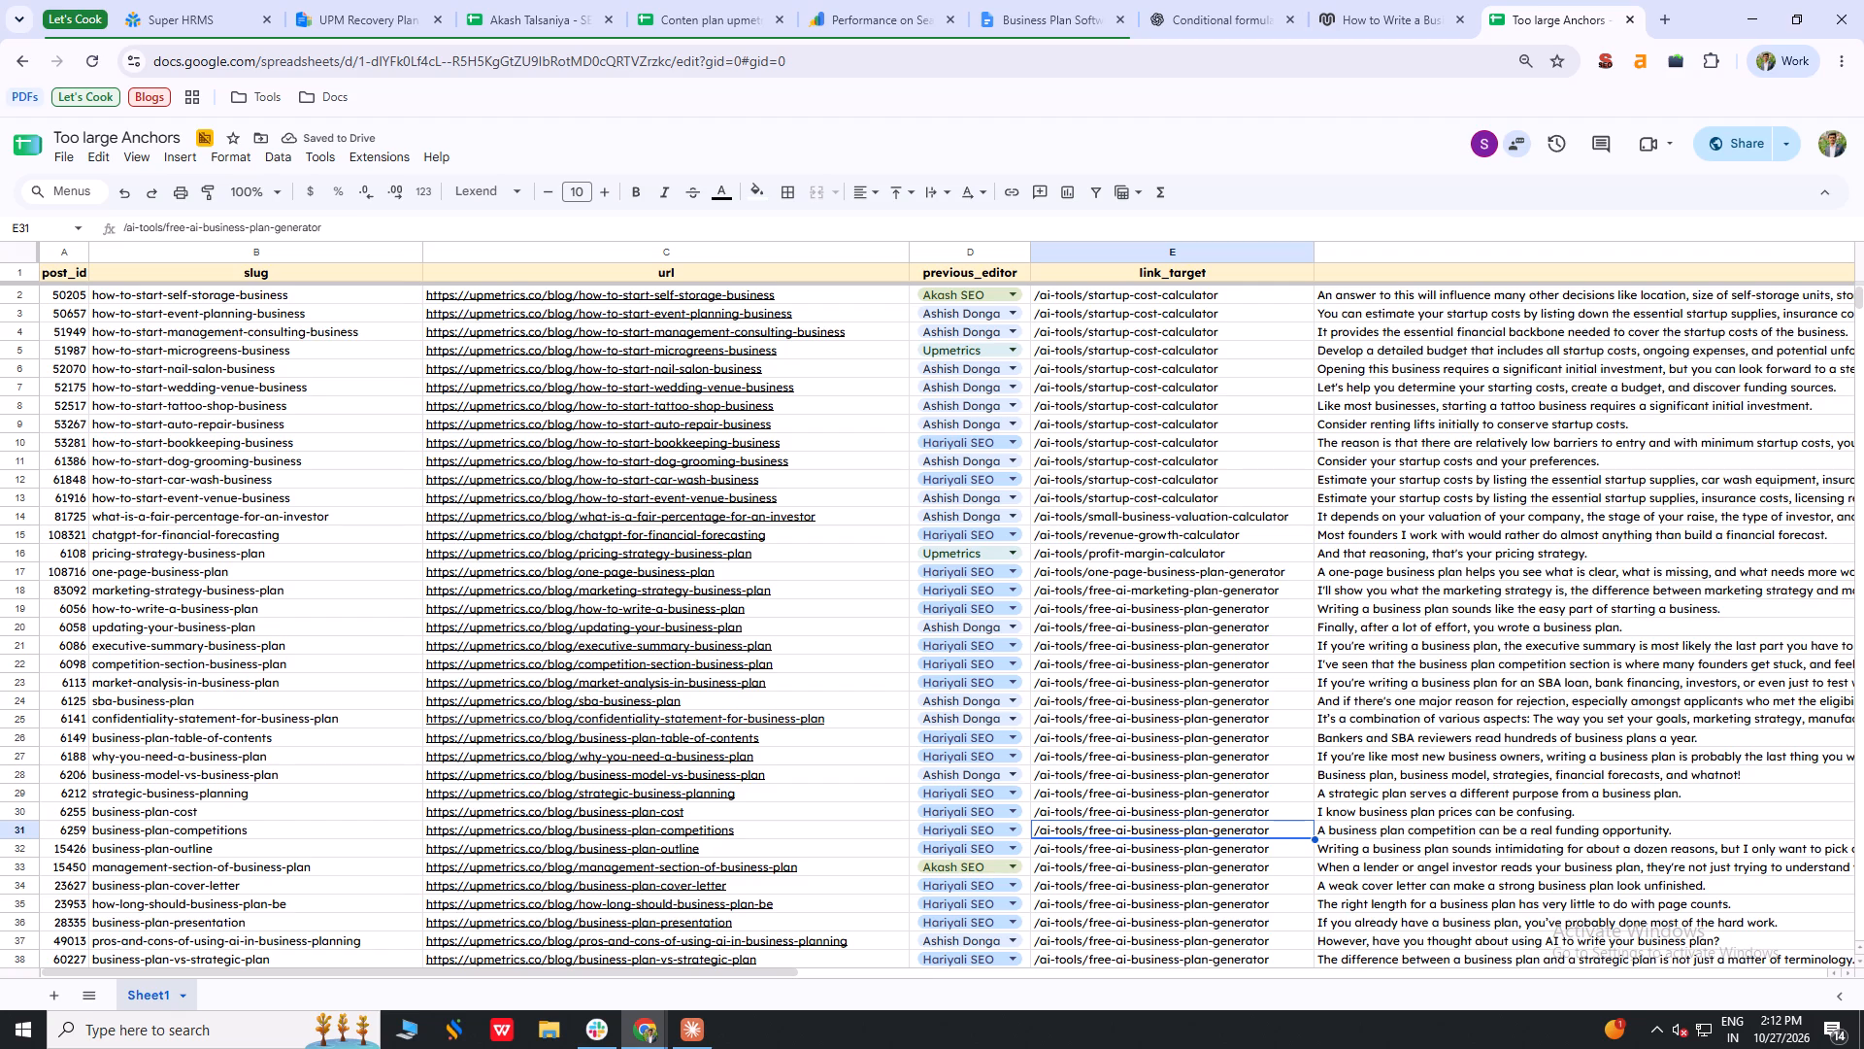
Look through the link_target column from the first row to the last to examine how the rows are grouped by target.
scroll(1098, 650, down, 8)
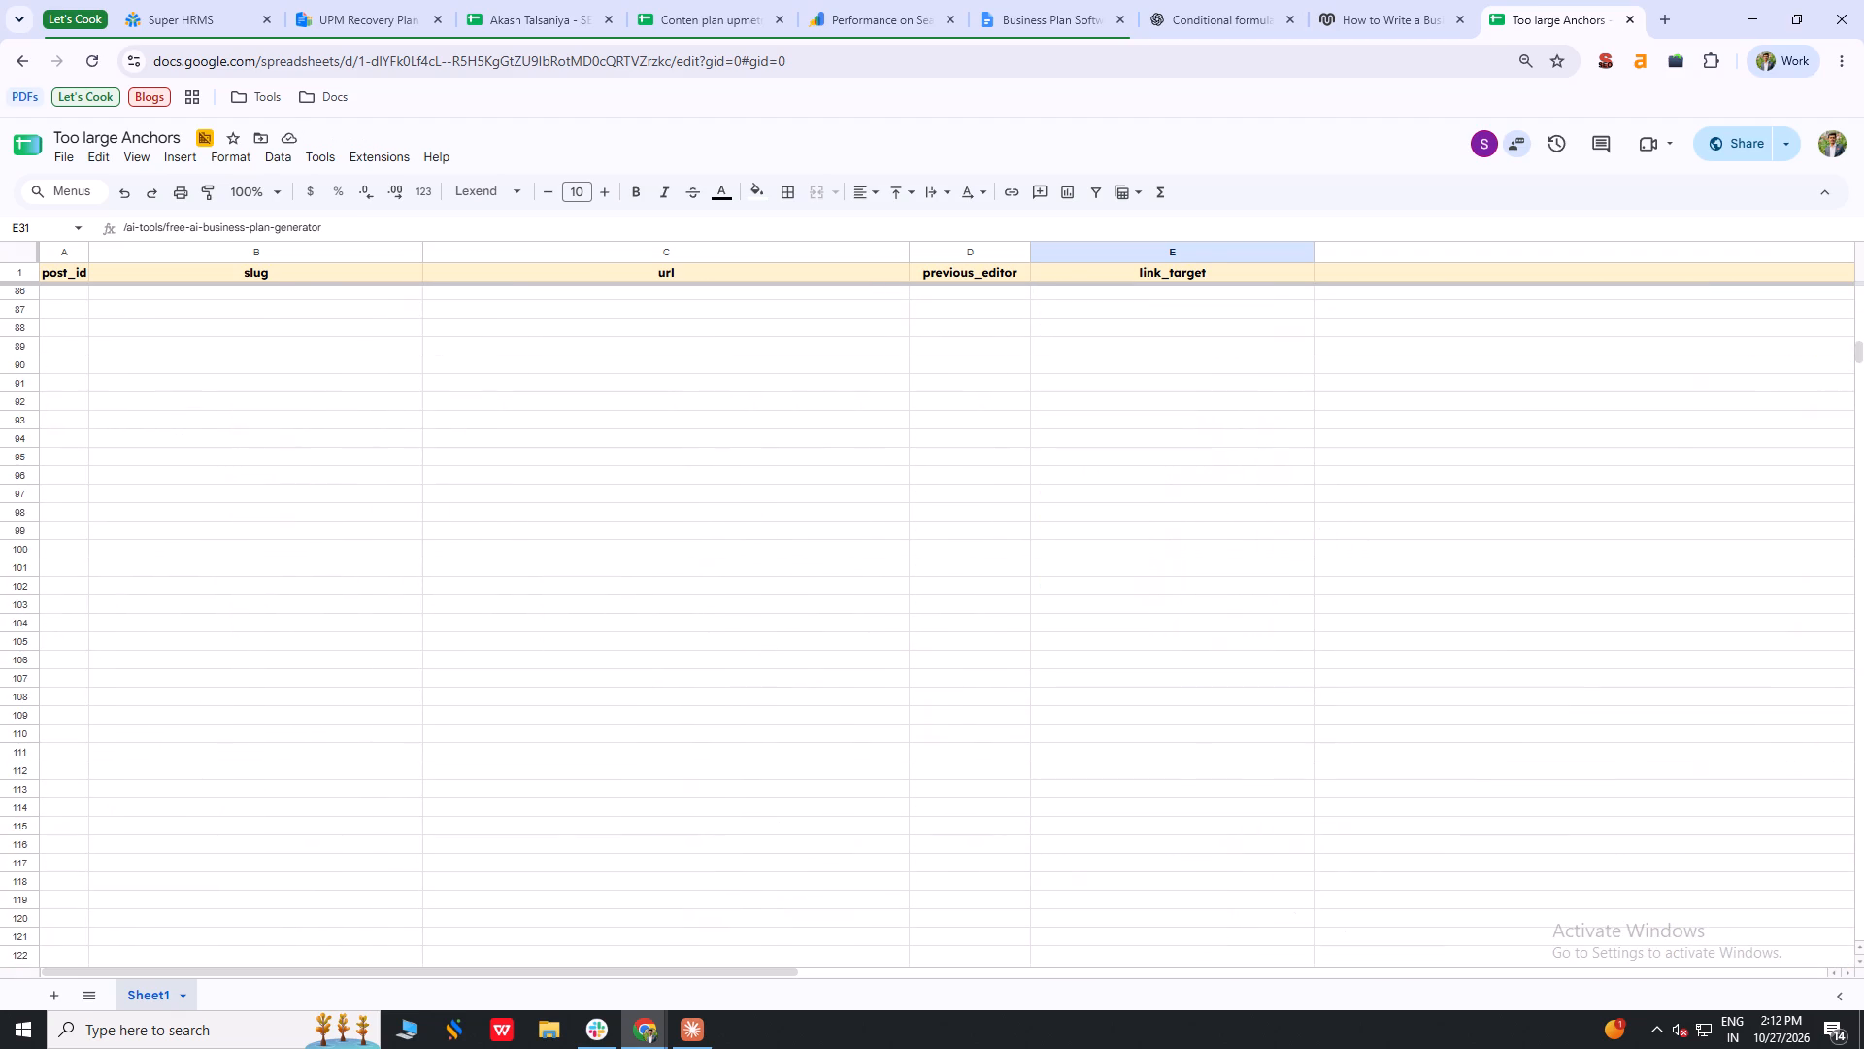
scroll(1097, 656, up, 3)
scroll(225, 703, up, 4)
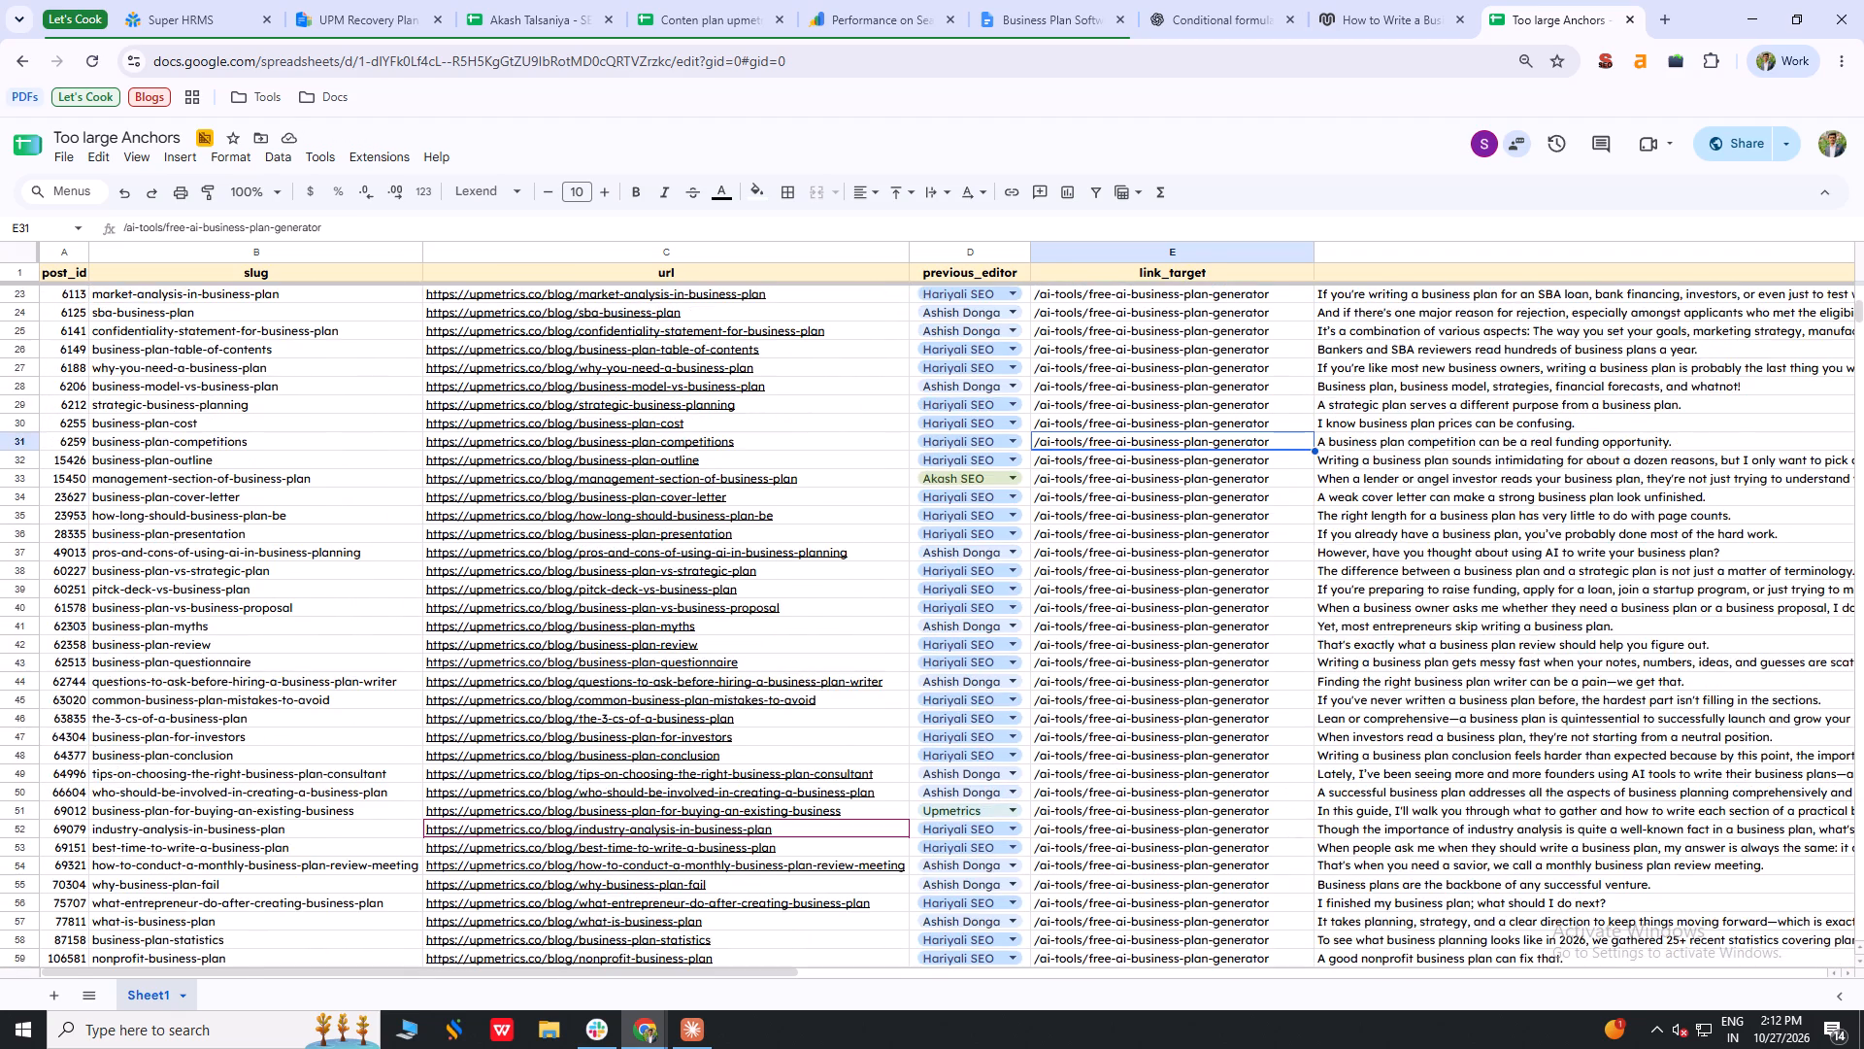
scroll(251, 653, up, 4)
scroll(162, 467, up, 6)
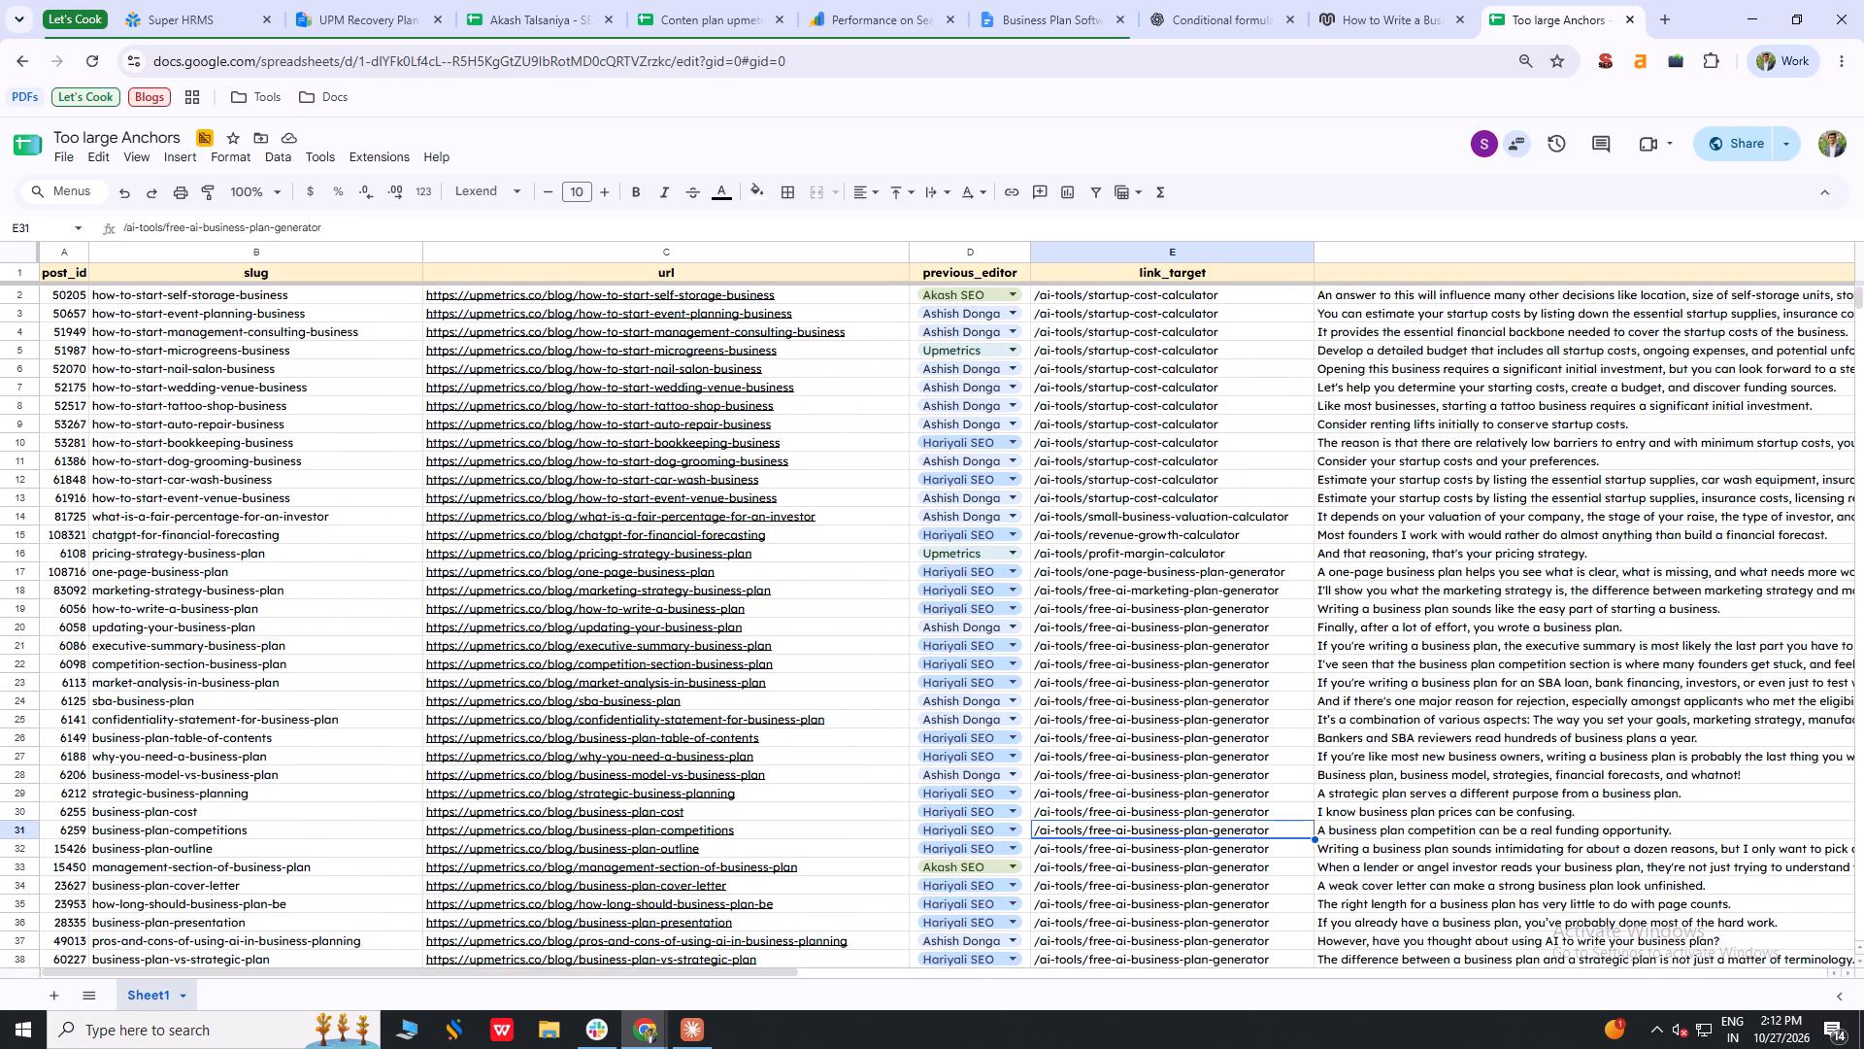
scroll(1228, 333, up, 5)
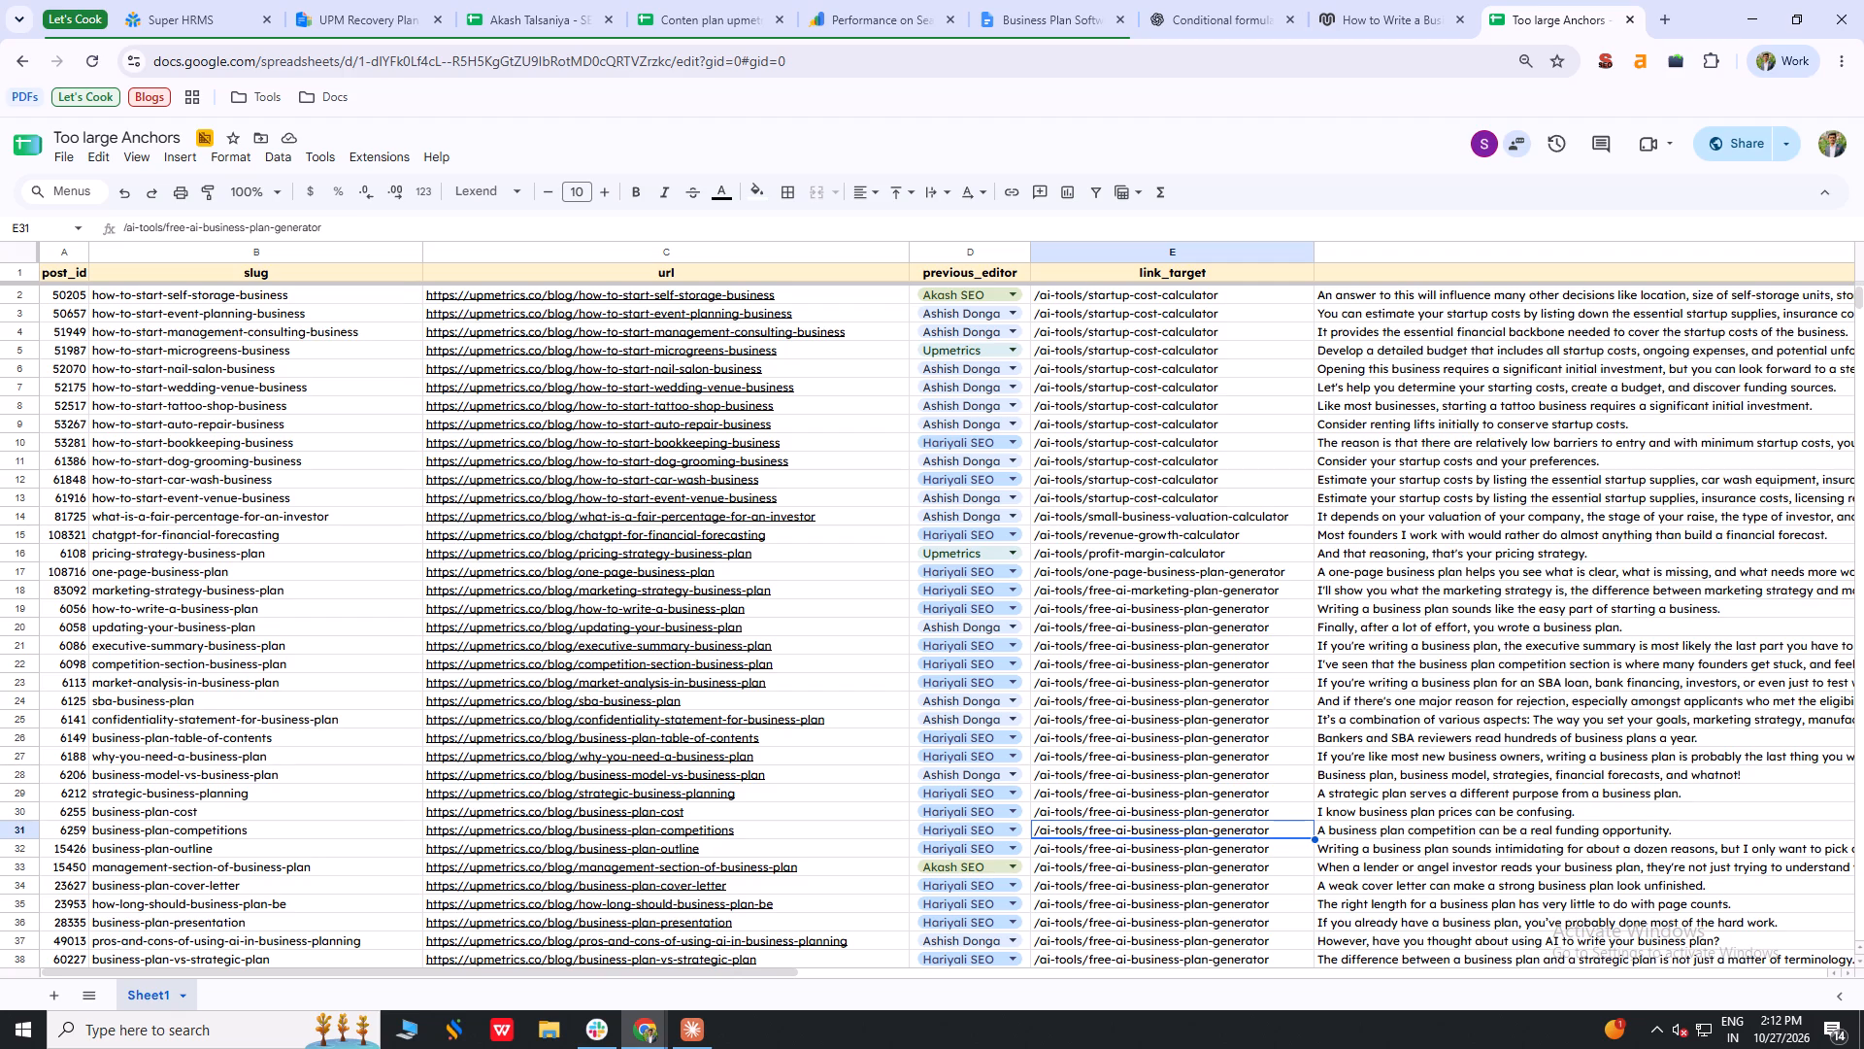
drag(1240, 287, 1214, 570)
click(1215, 854)
drag(1235, 293, 1191, 934)
scroll(1225, 637, down, 6)
drag(1277, 643, 1272, 364)
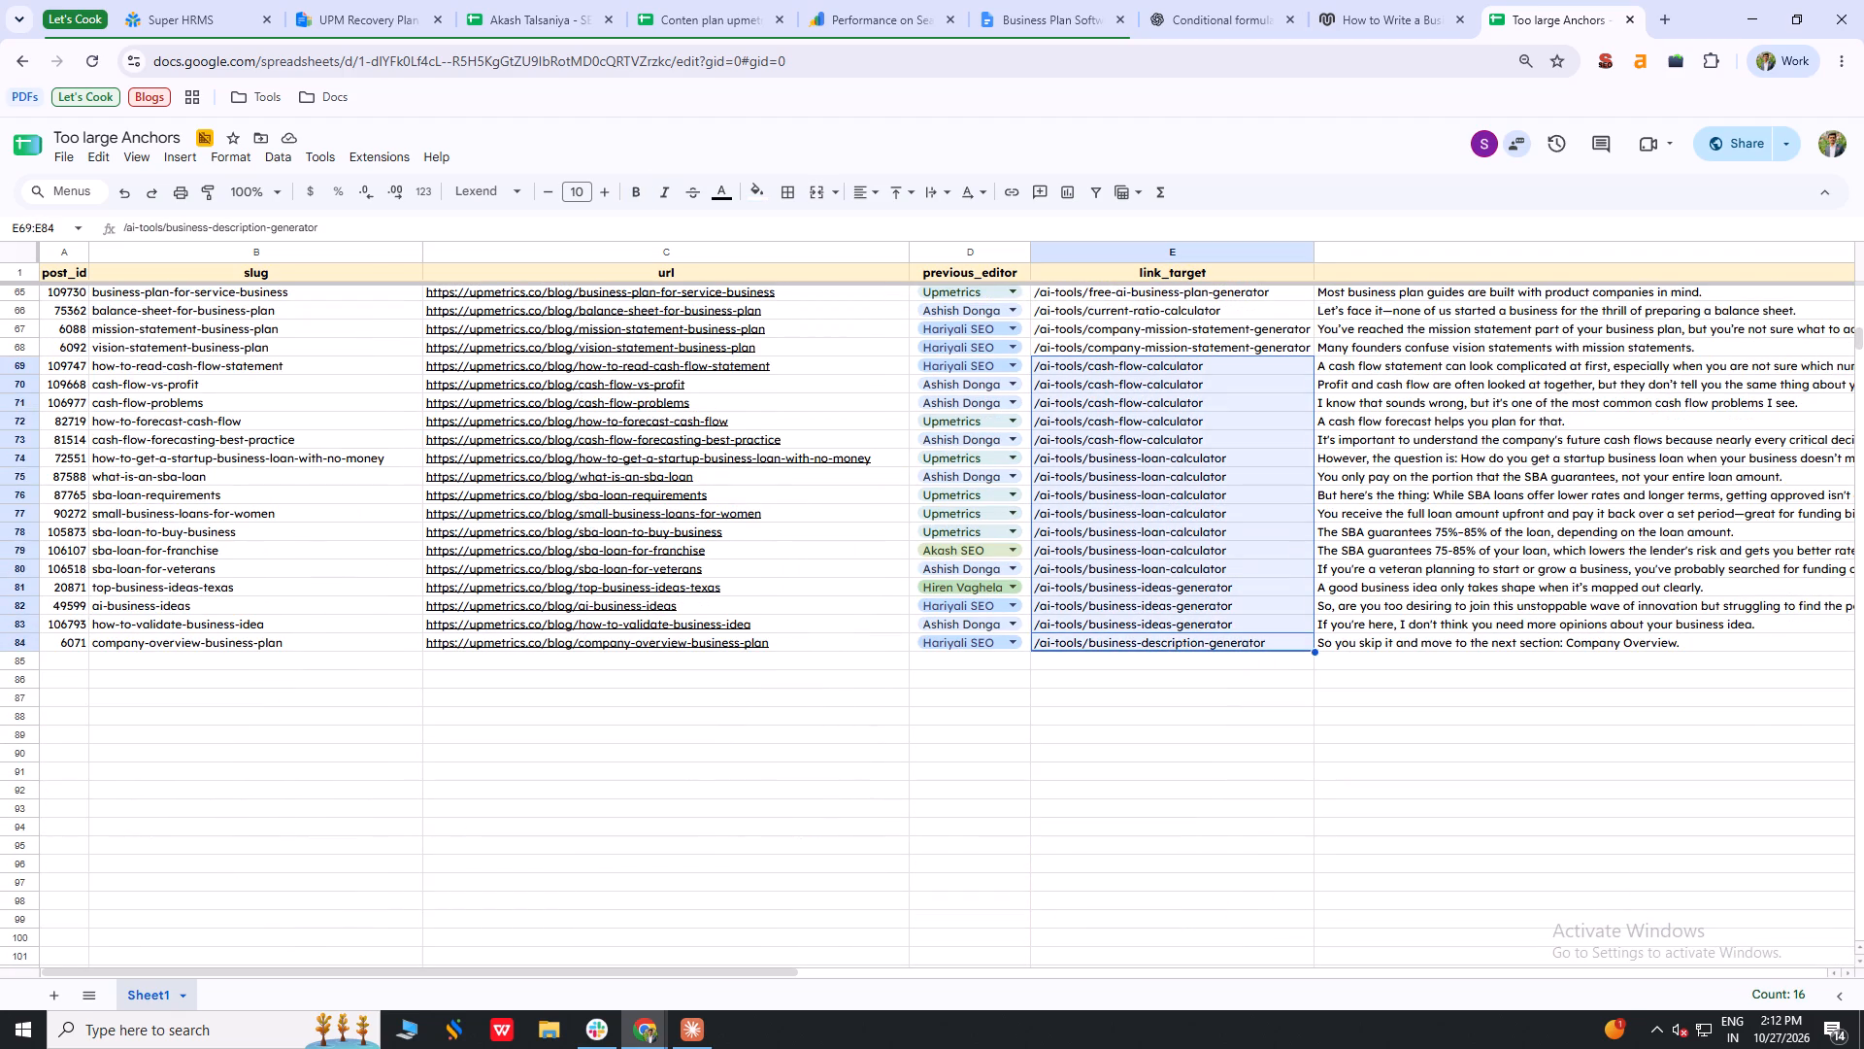
click(1190, 708)
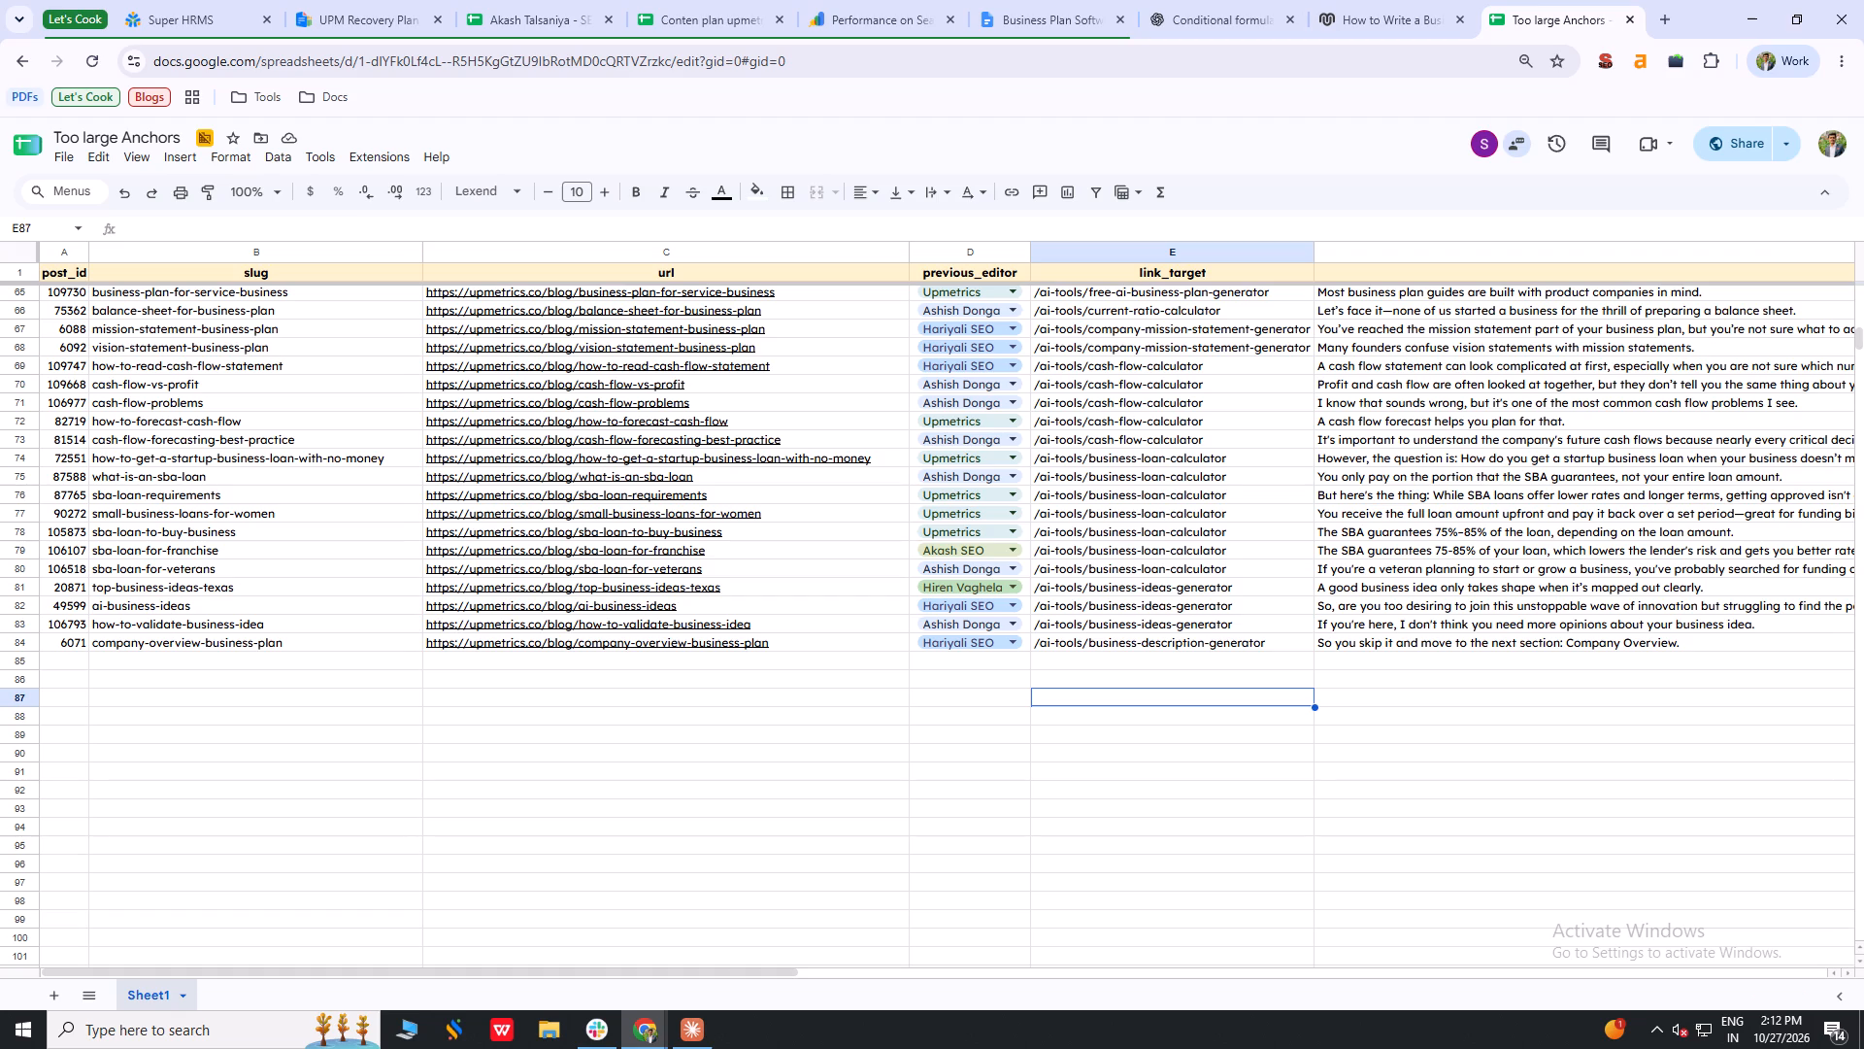
click(1209, 852)
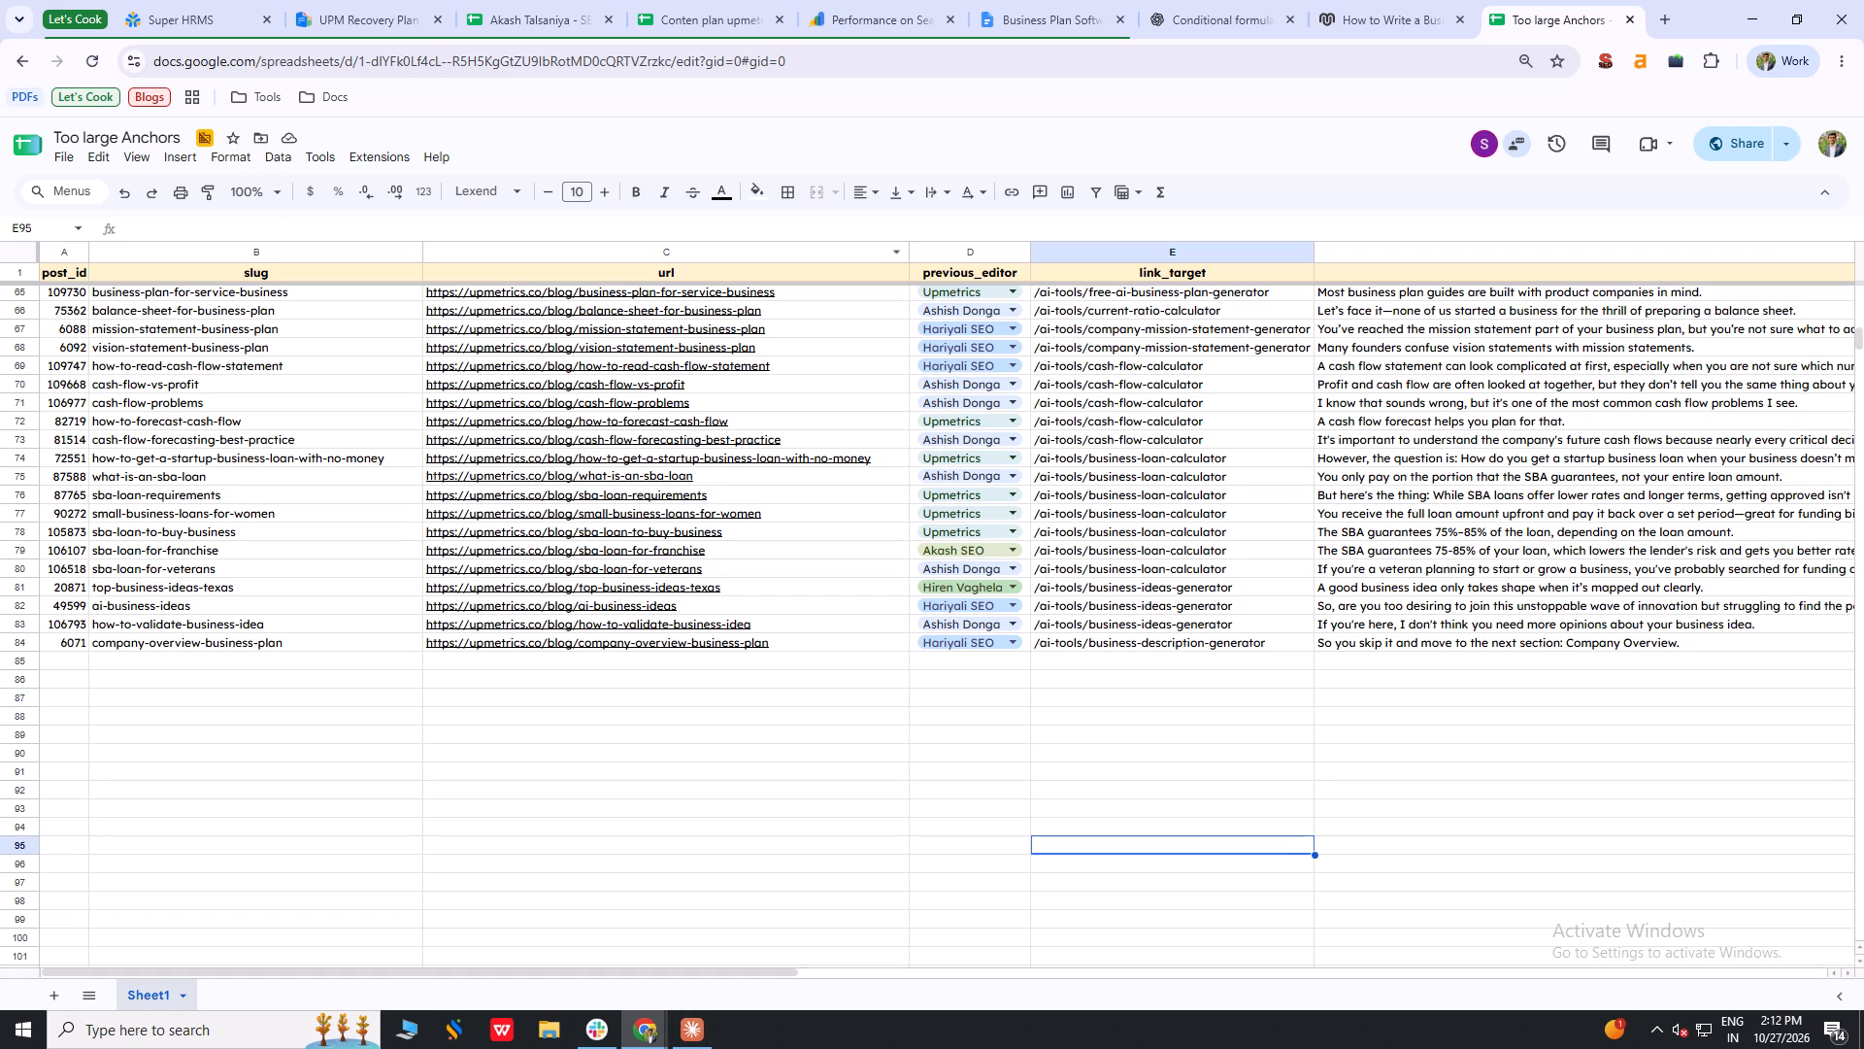
click(1546, 853)
Switch to the browser window showing Search Console's search results performance and close all of its tabs.
key(alt+Tab)
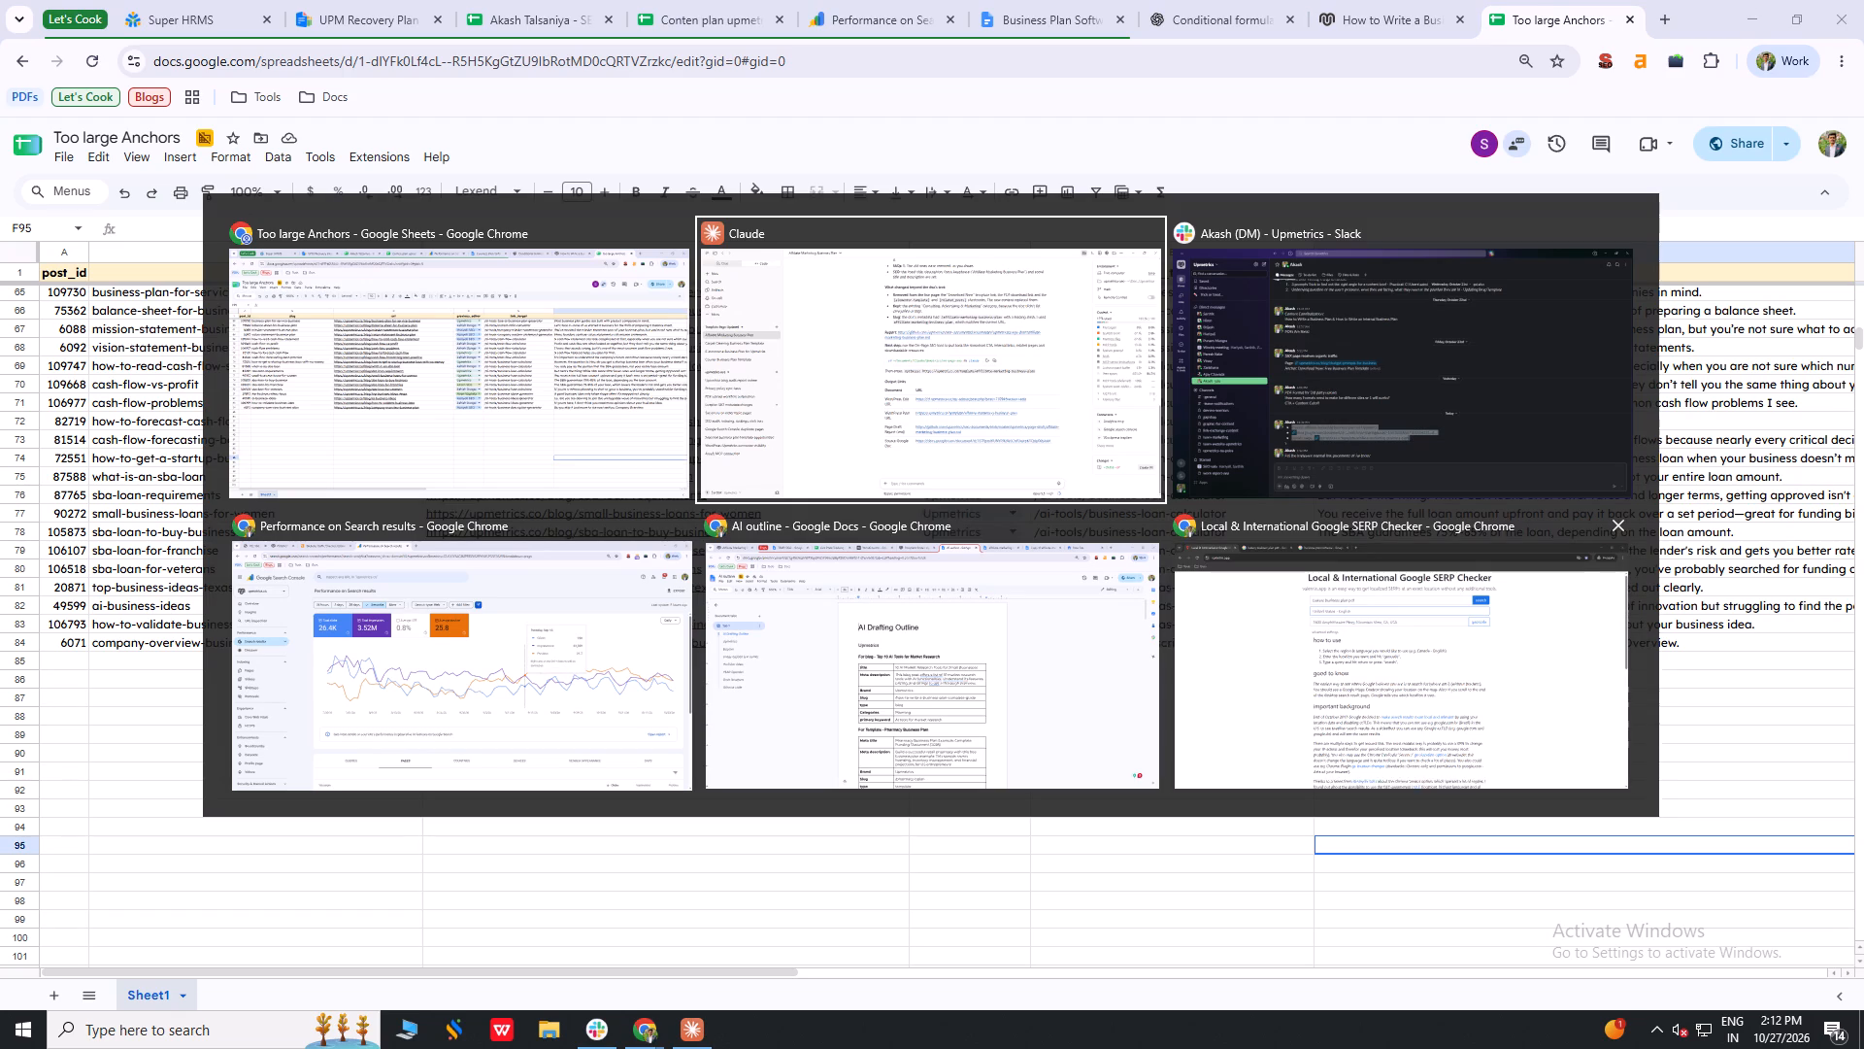
alt+click(395, 619)
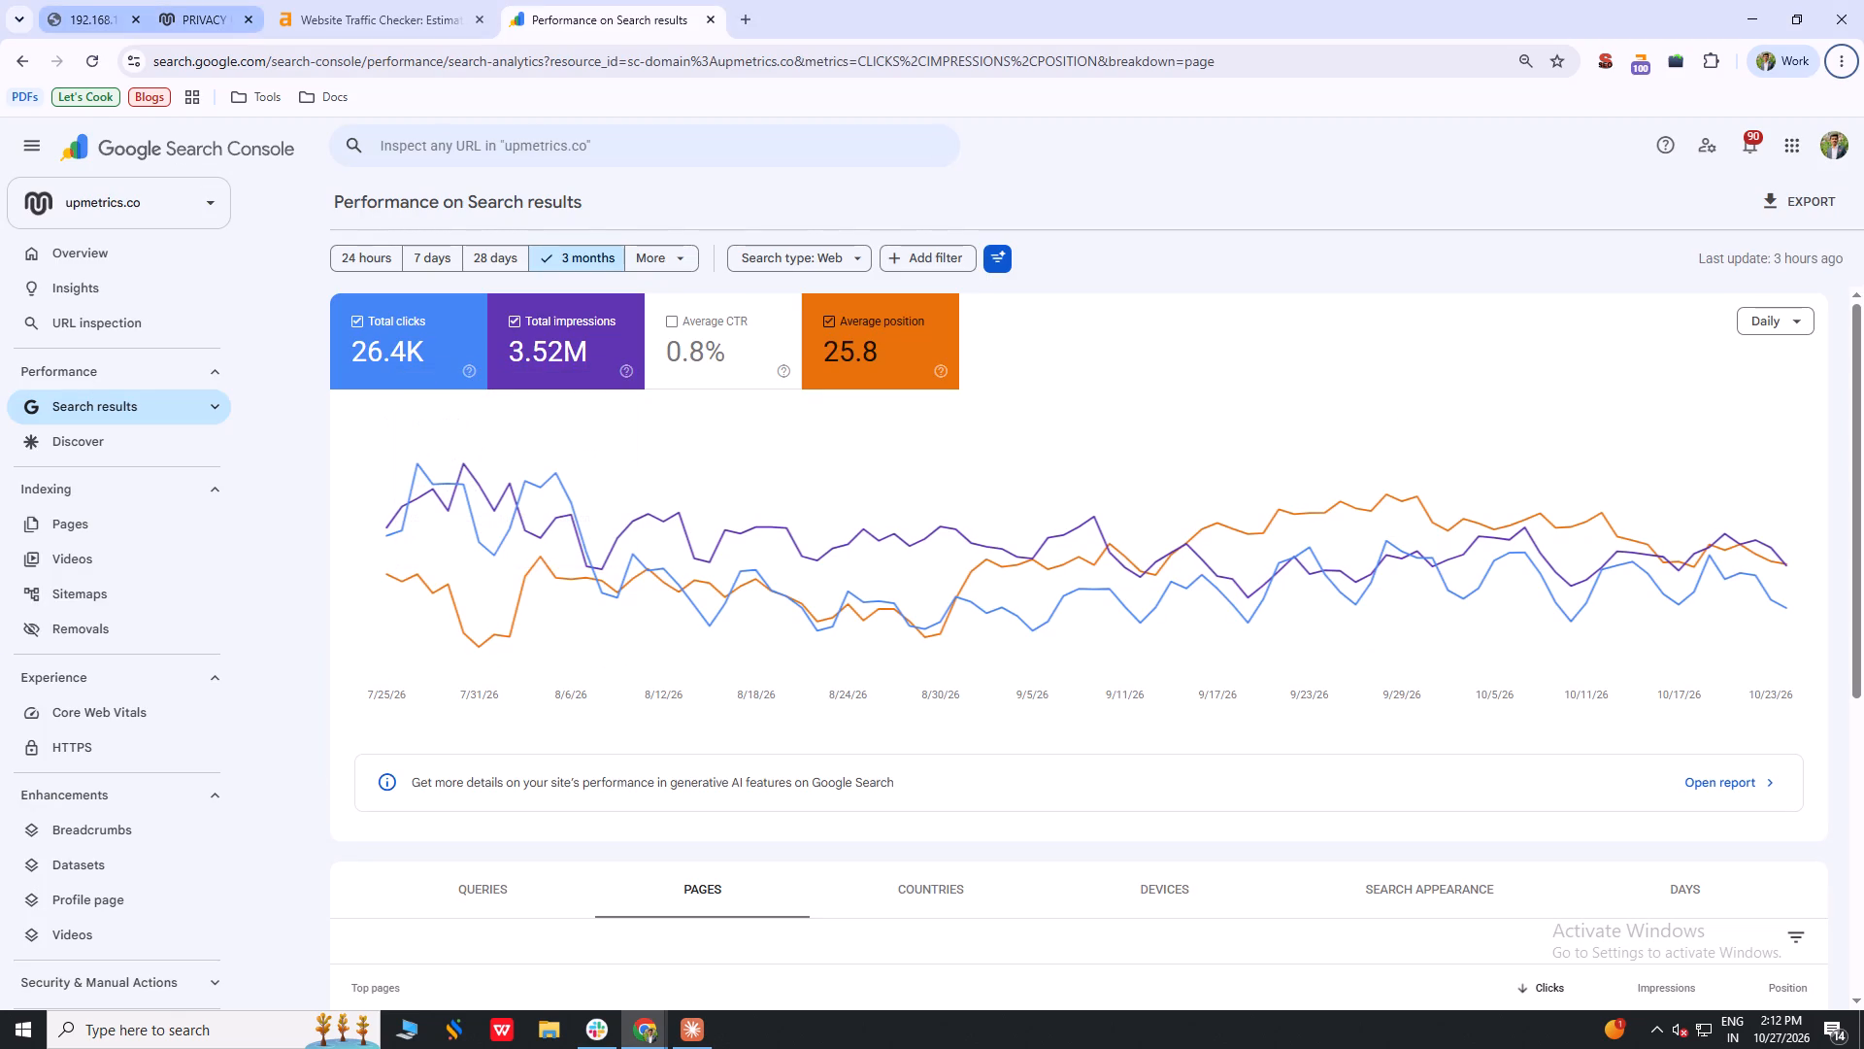
middle_click(148, 0)
middle_click(115, 0)
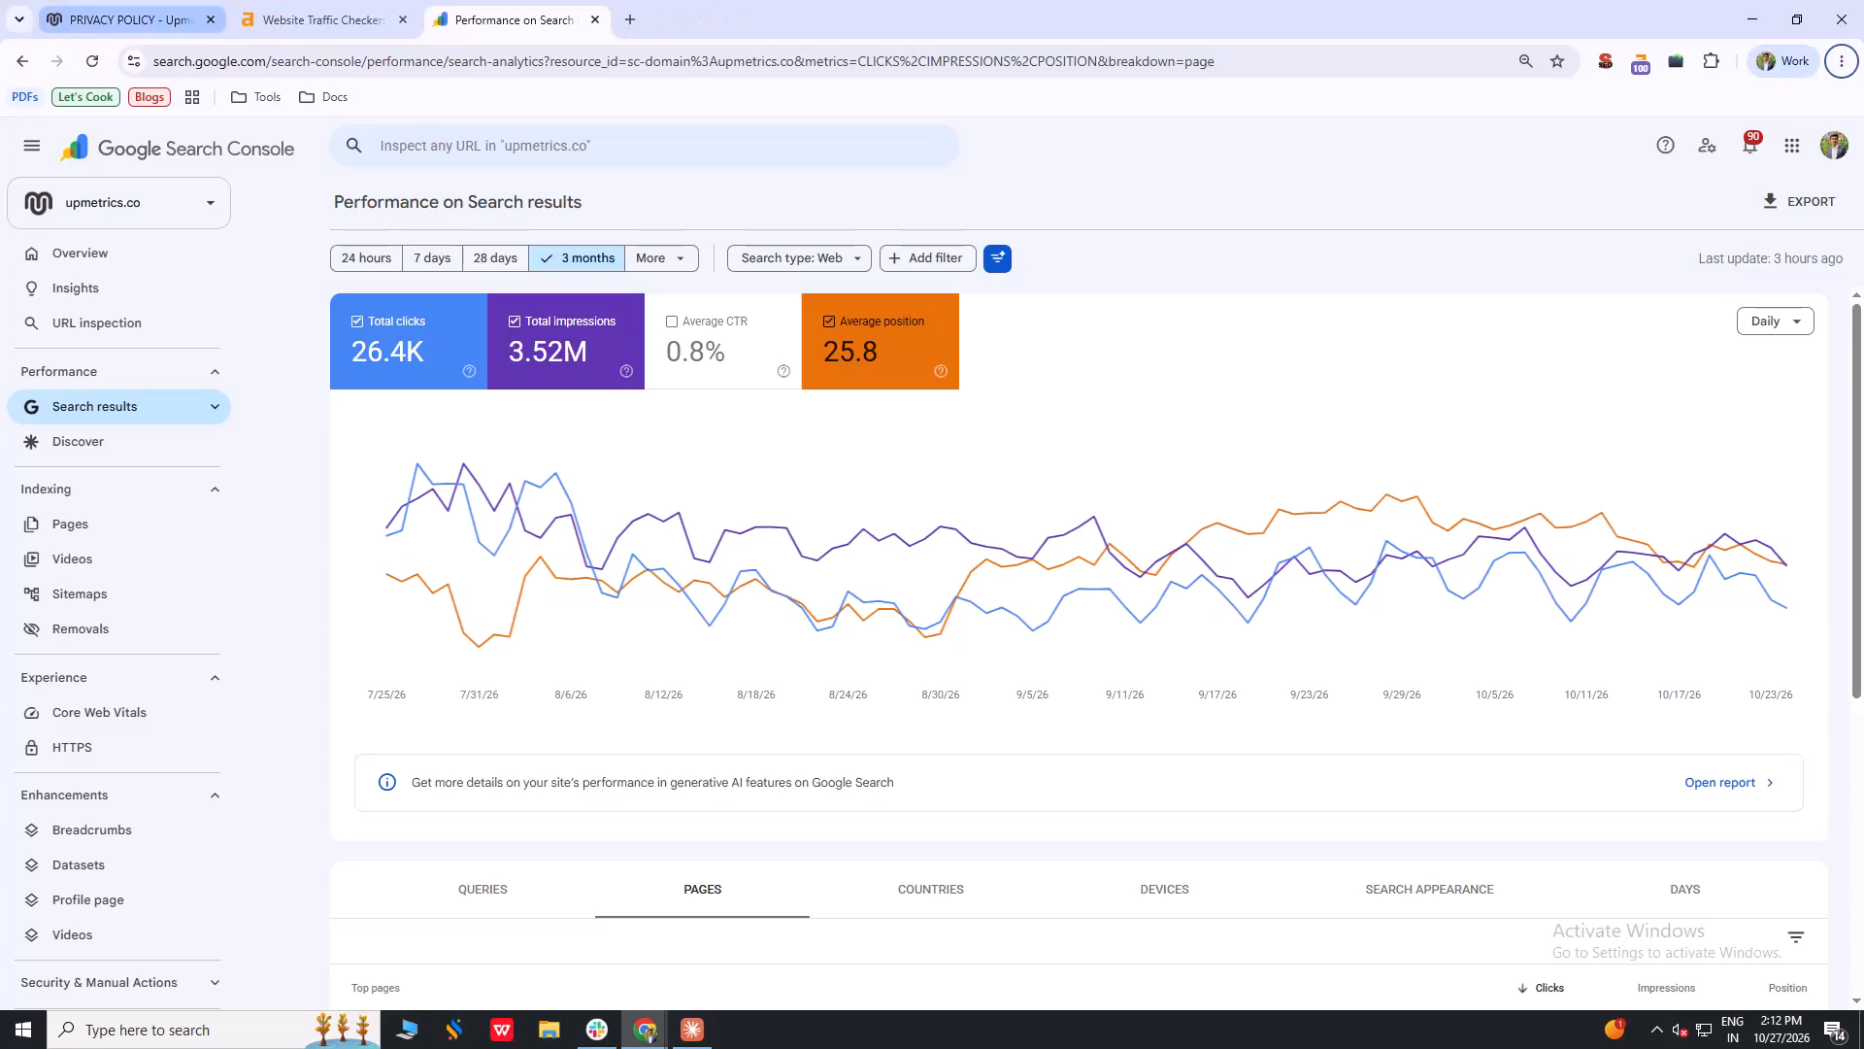
middle_click(115, 0)
middle_click(115, 0)
Switch to the AI outline browser window, bring up the Affiliate Marketing Business Plan page, reload it and dismiss the promotional popup.
key(alt+Tab)
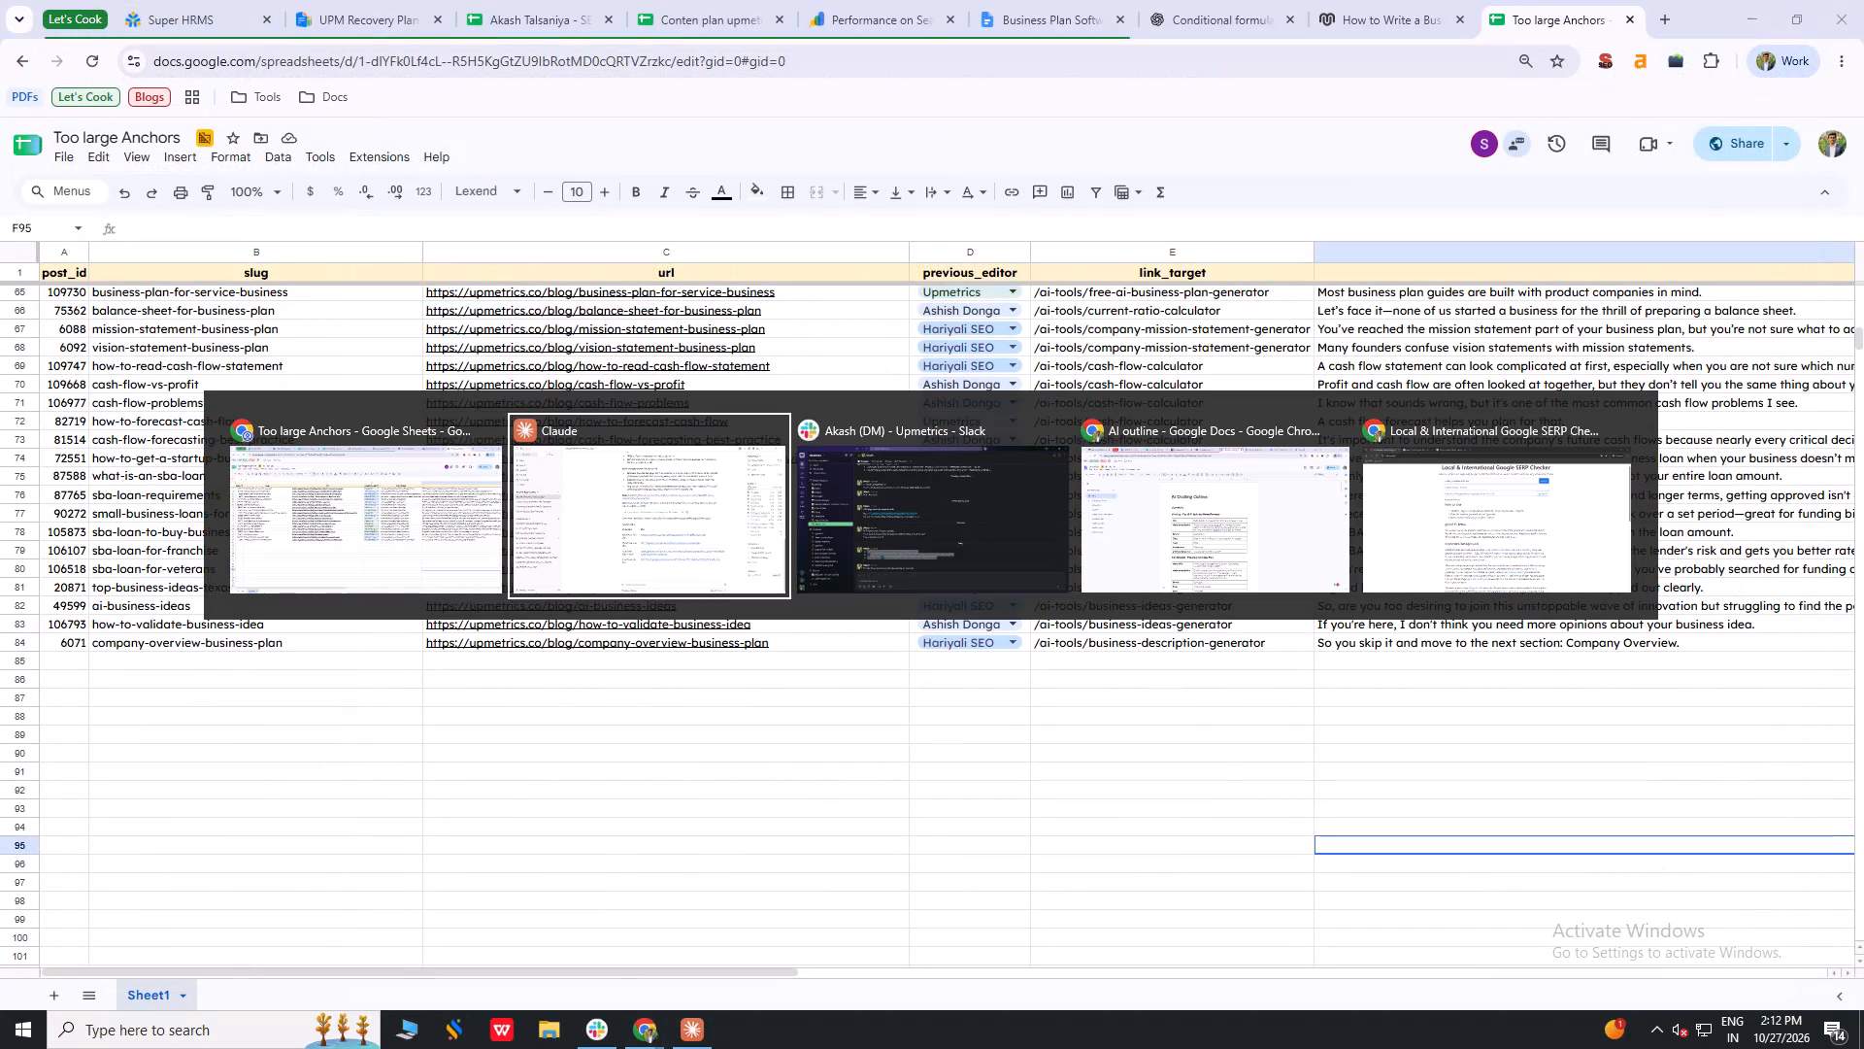
key(alt+Tab)
key(alt+Tab)
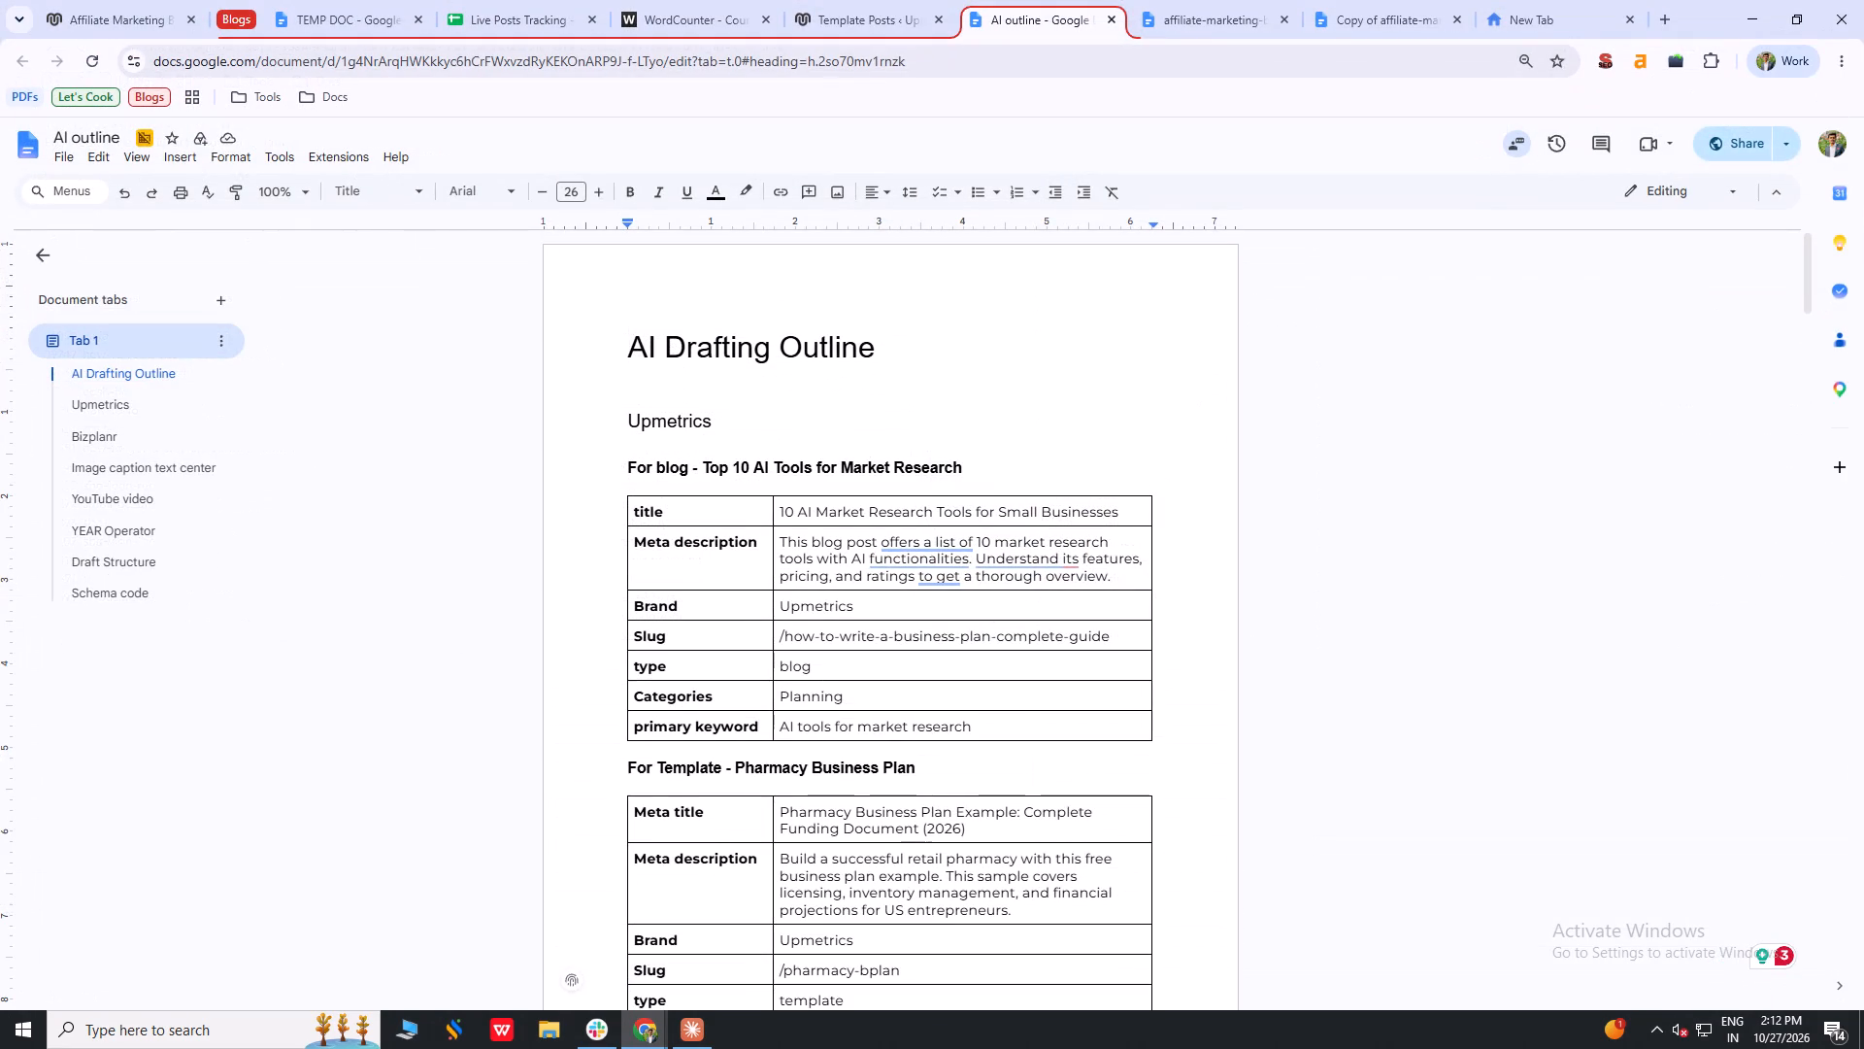
click(107, 0)
click(140, 737)
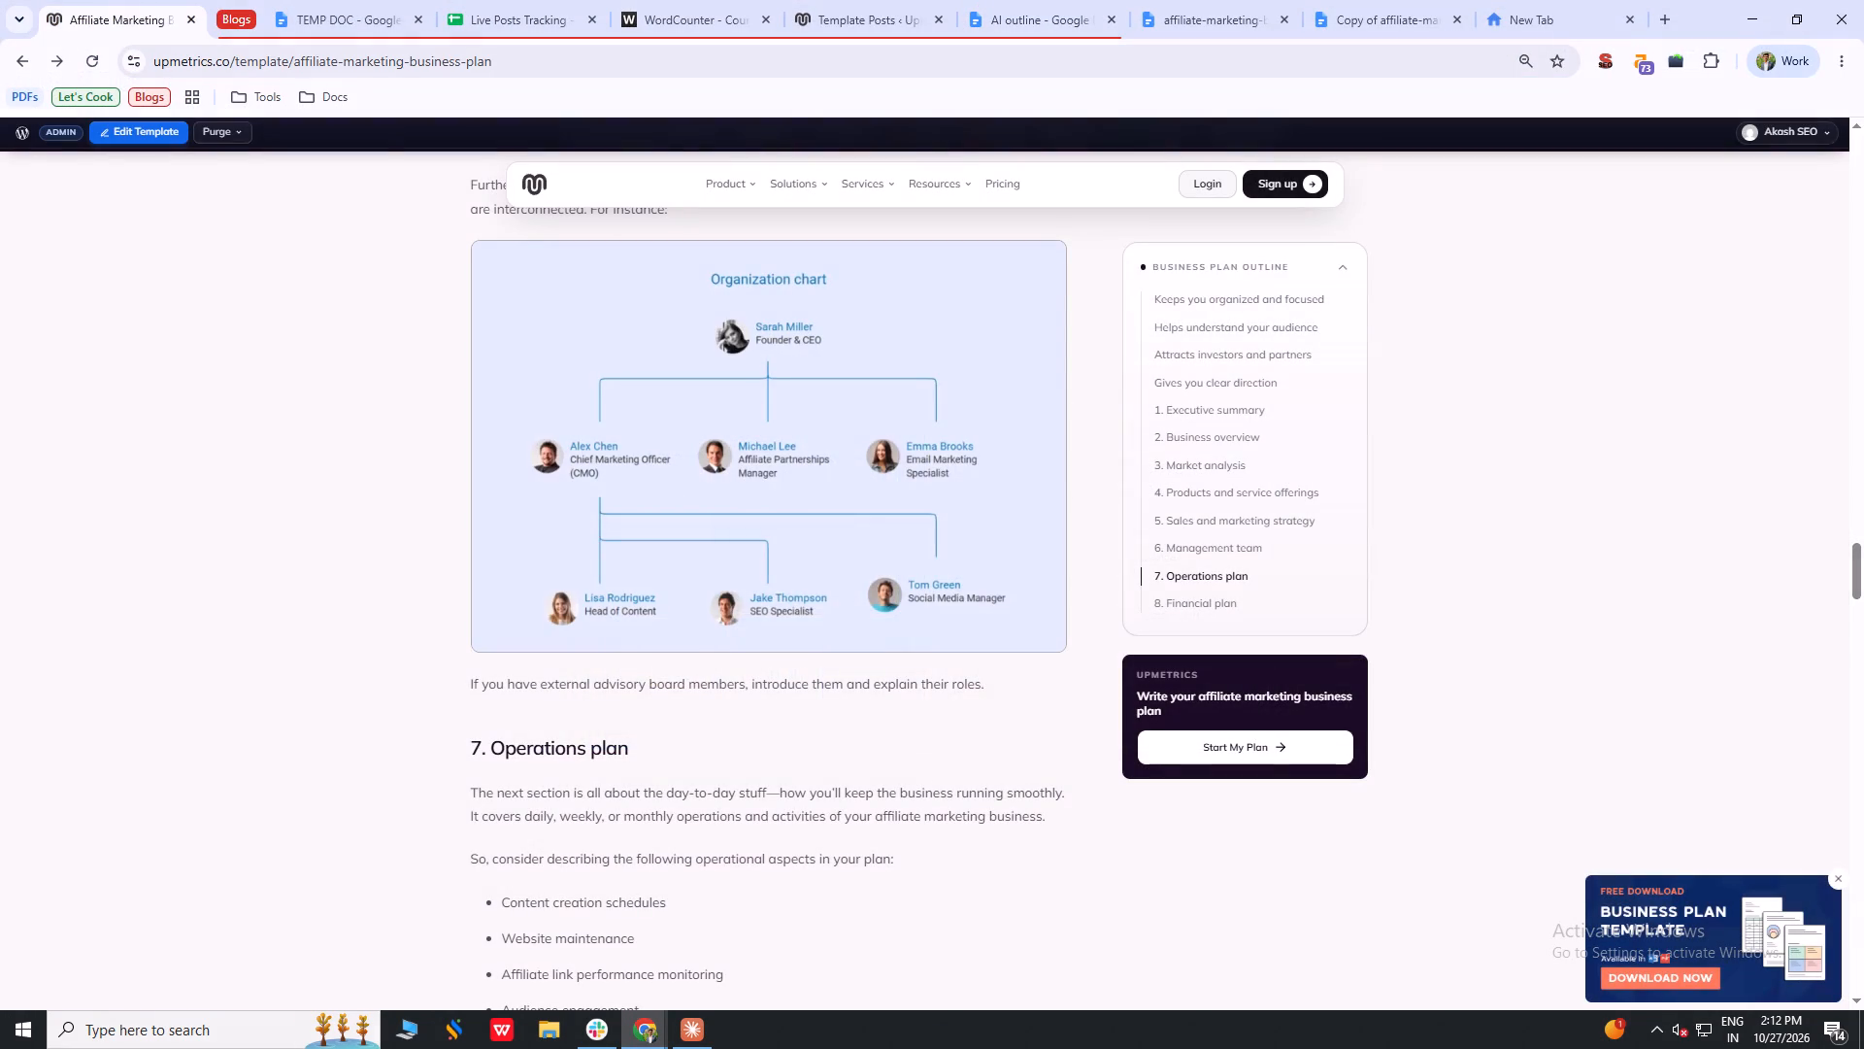
click(91, 51)
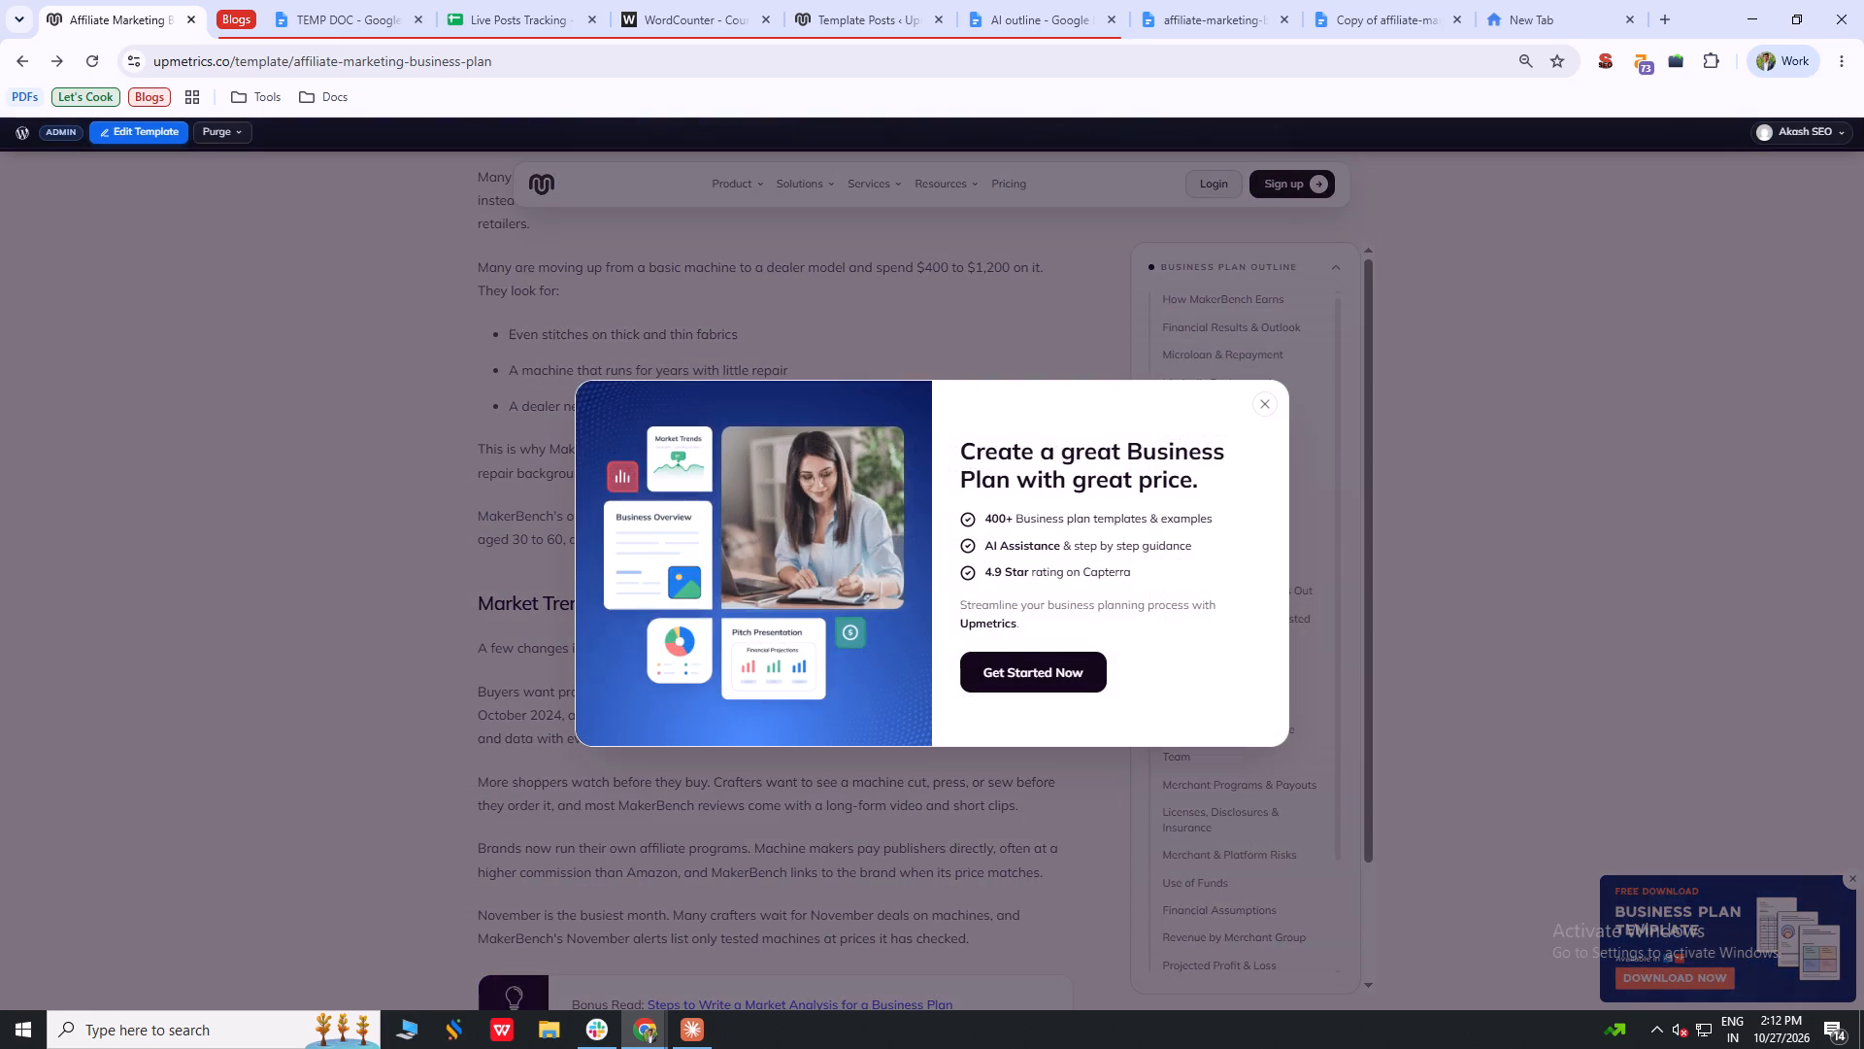
click(1259, 396)
Look over the reloaded affiliate marketing page from Marisol's Background back up to its main heading and author line.
scroll(583, 394, up, 7)
scroll(810, 522, up, 7)
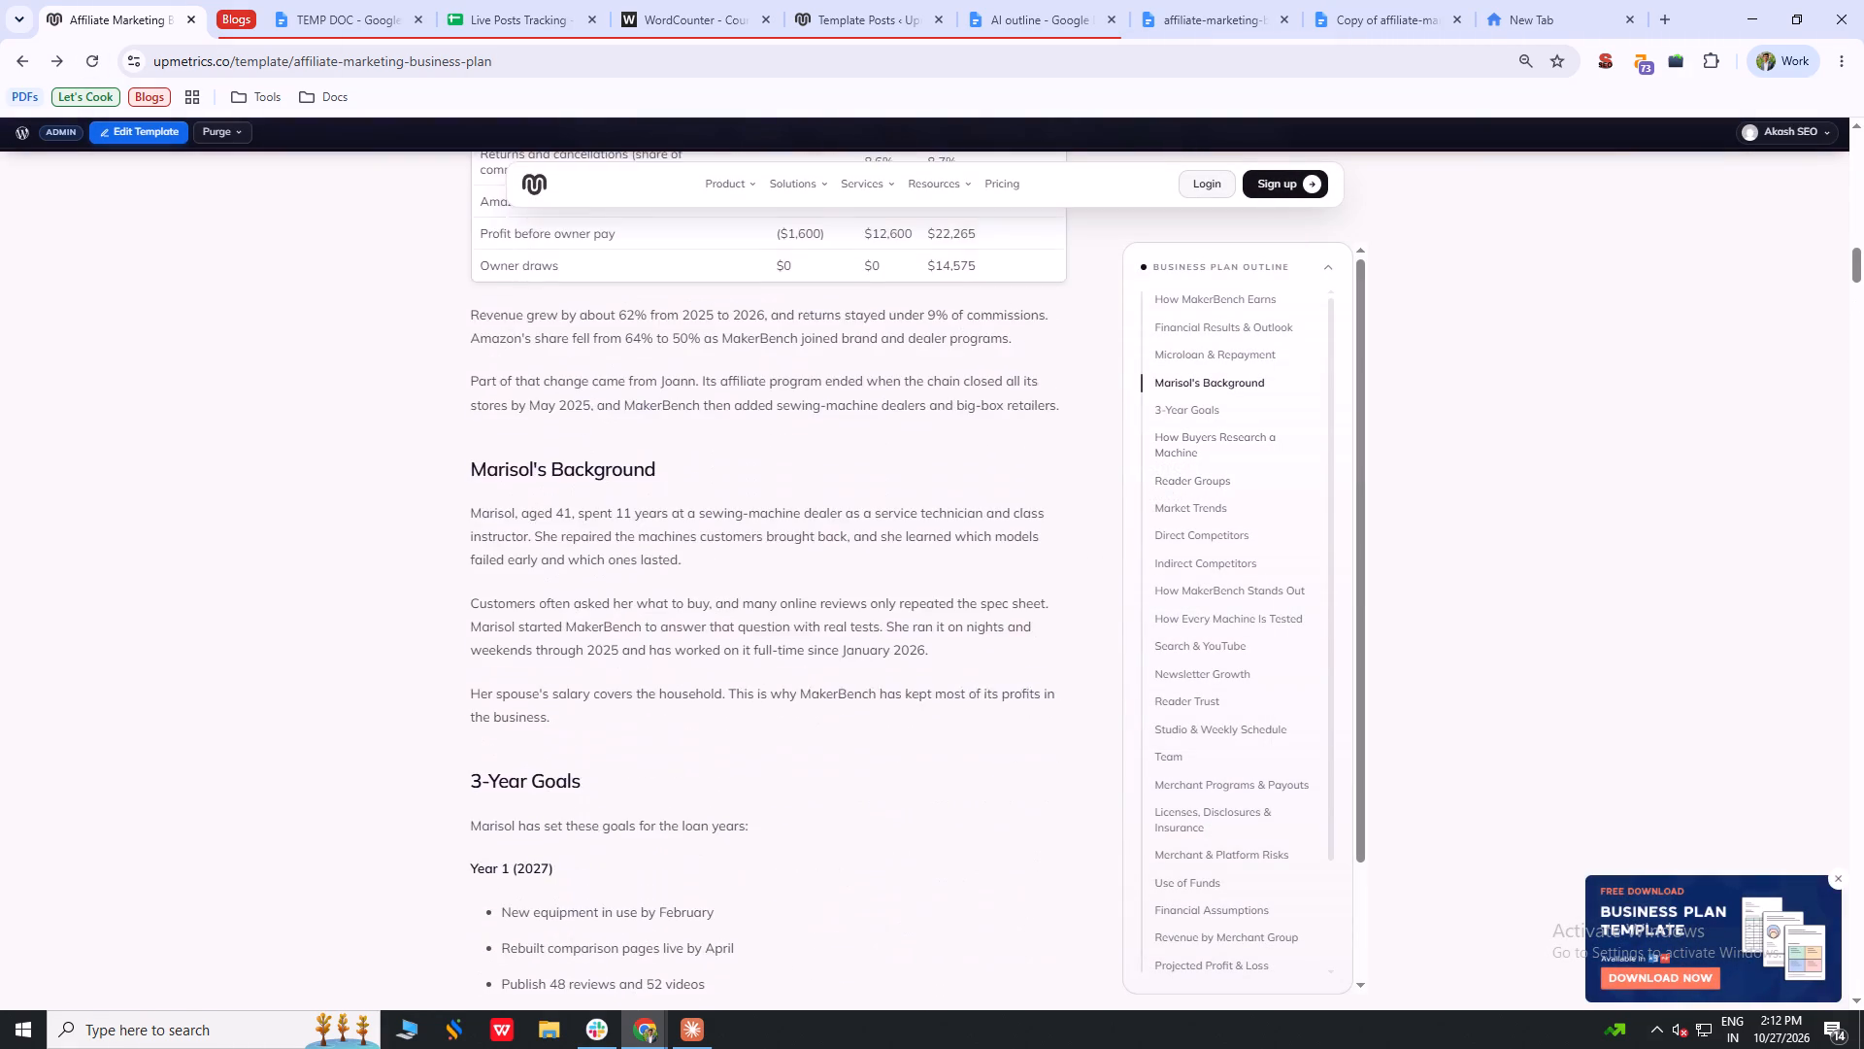
scroll(863, 626, up, 5)
scroll(864, 635, down, 1)
scroll(864, 637, up, 2)
scroll(1013, 654, up, 5)
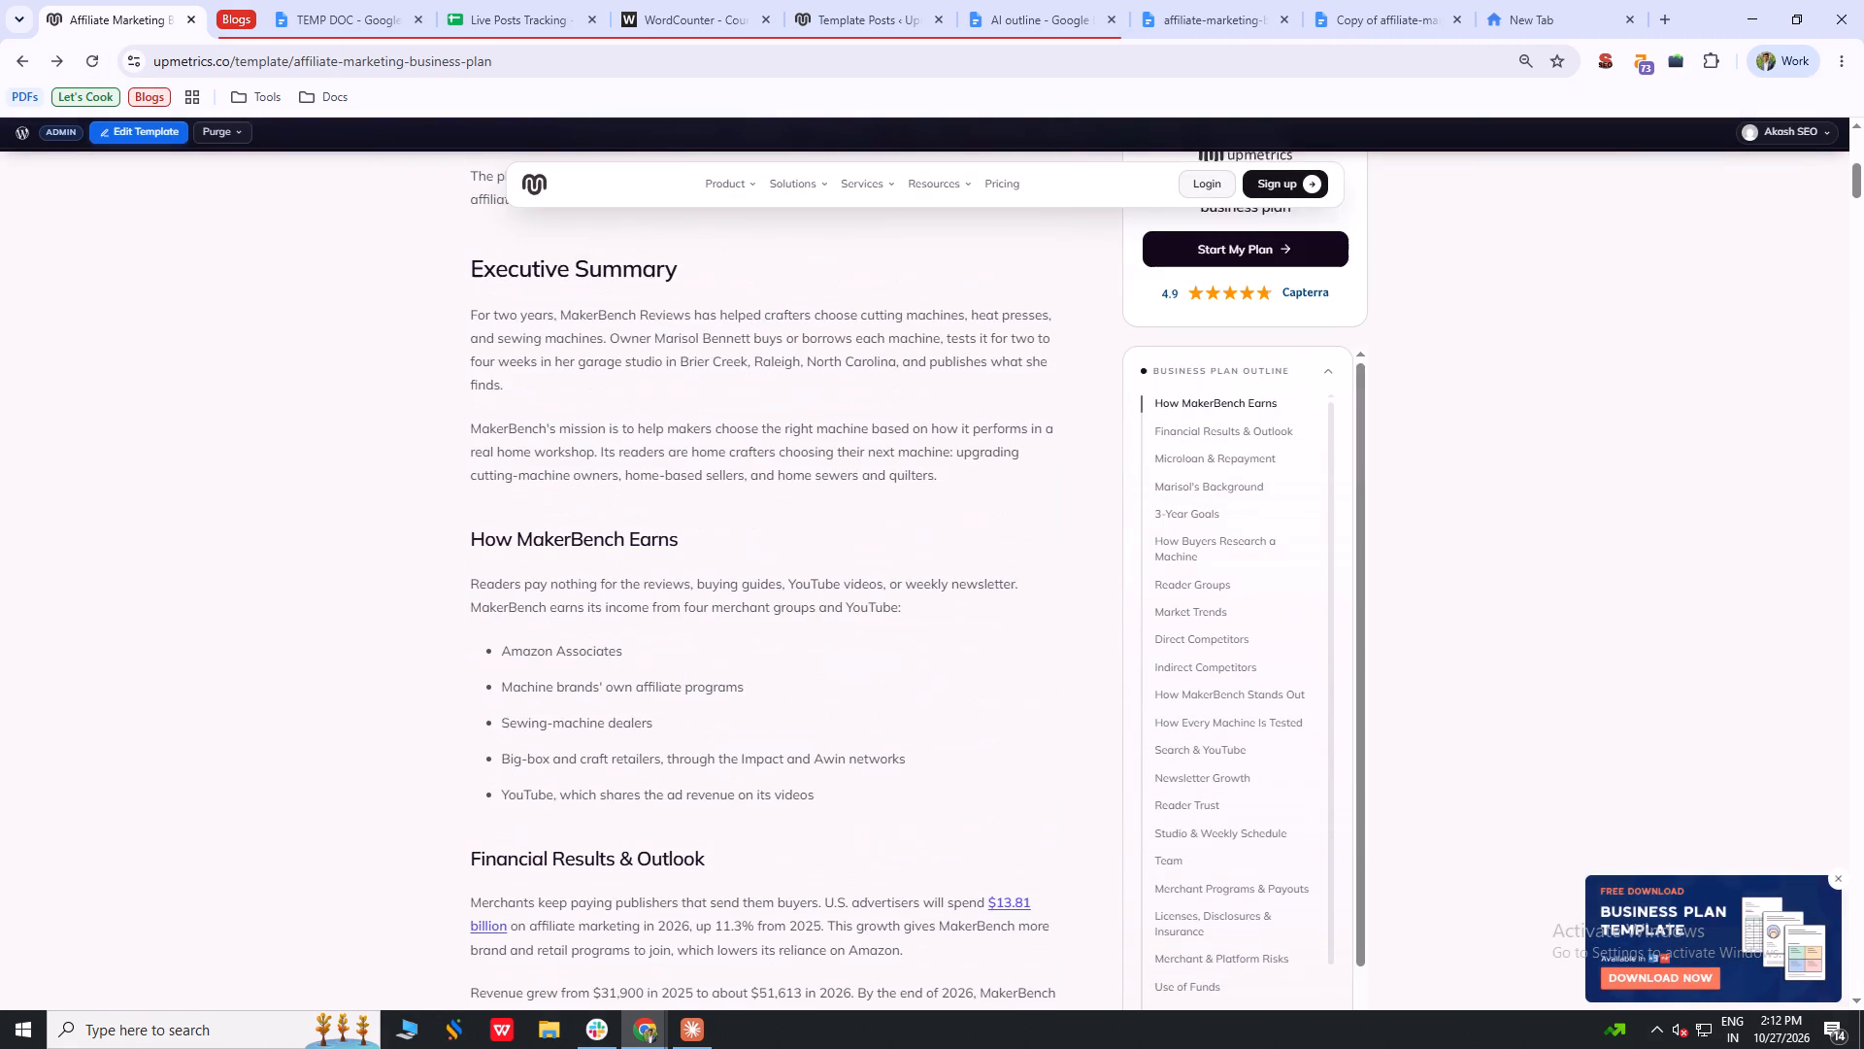
scroll(926, 638, up, 1)
middle_drag(326, 694, 379, 365)
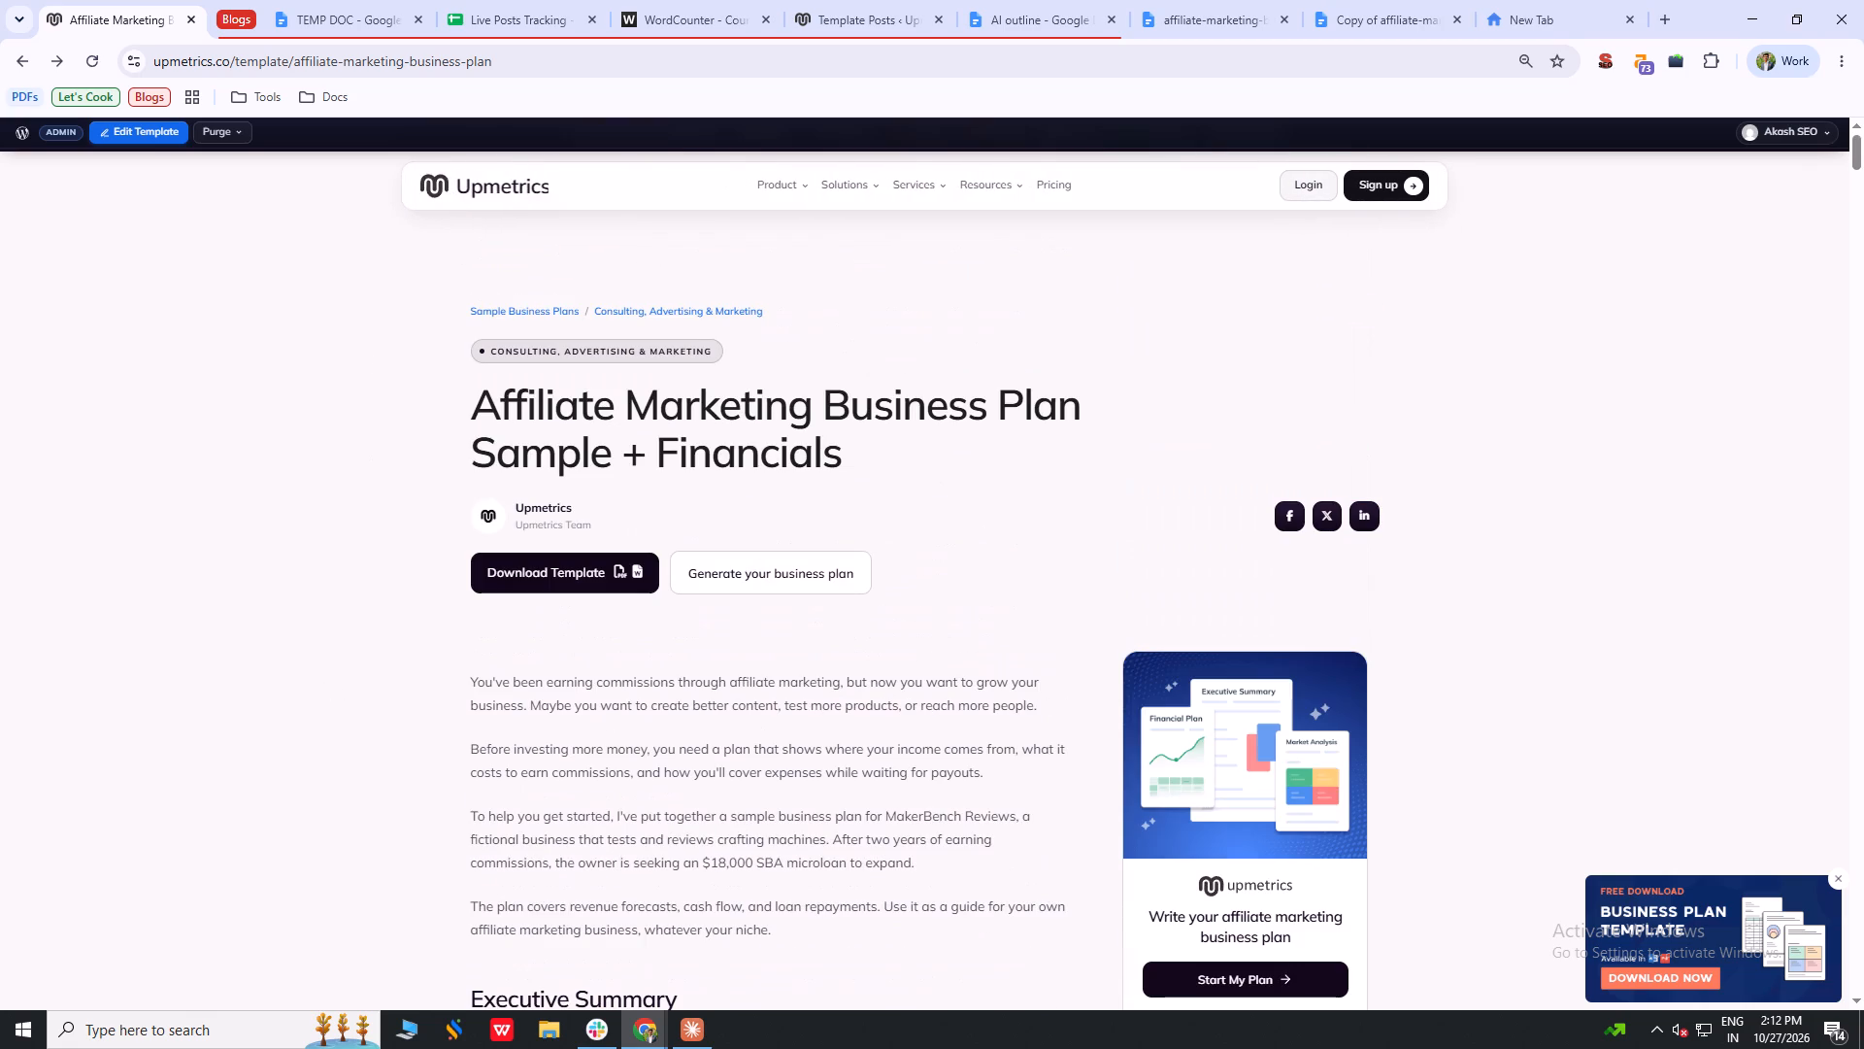
drag(497, 399, 1003, 414)
click(1003, 414)
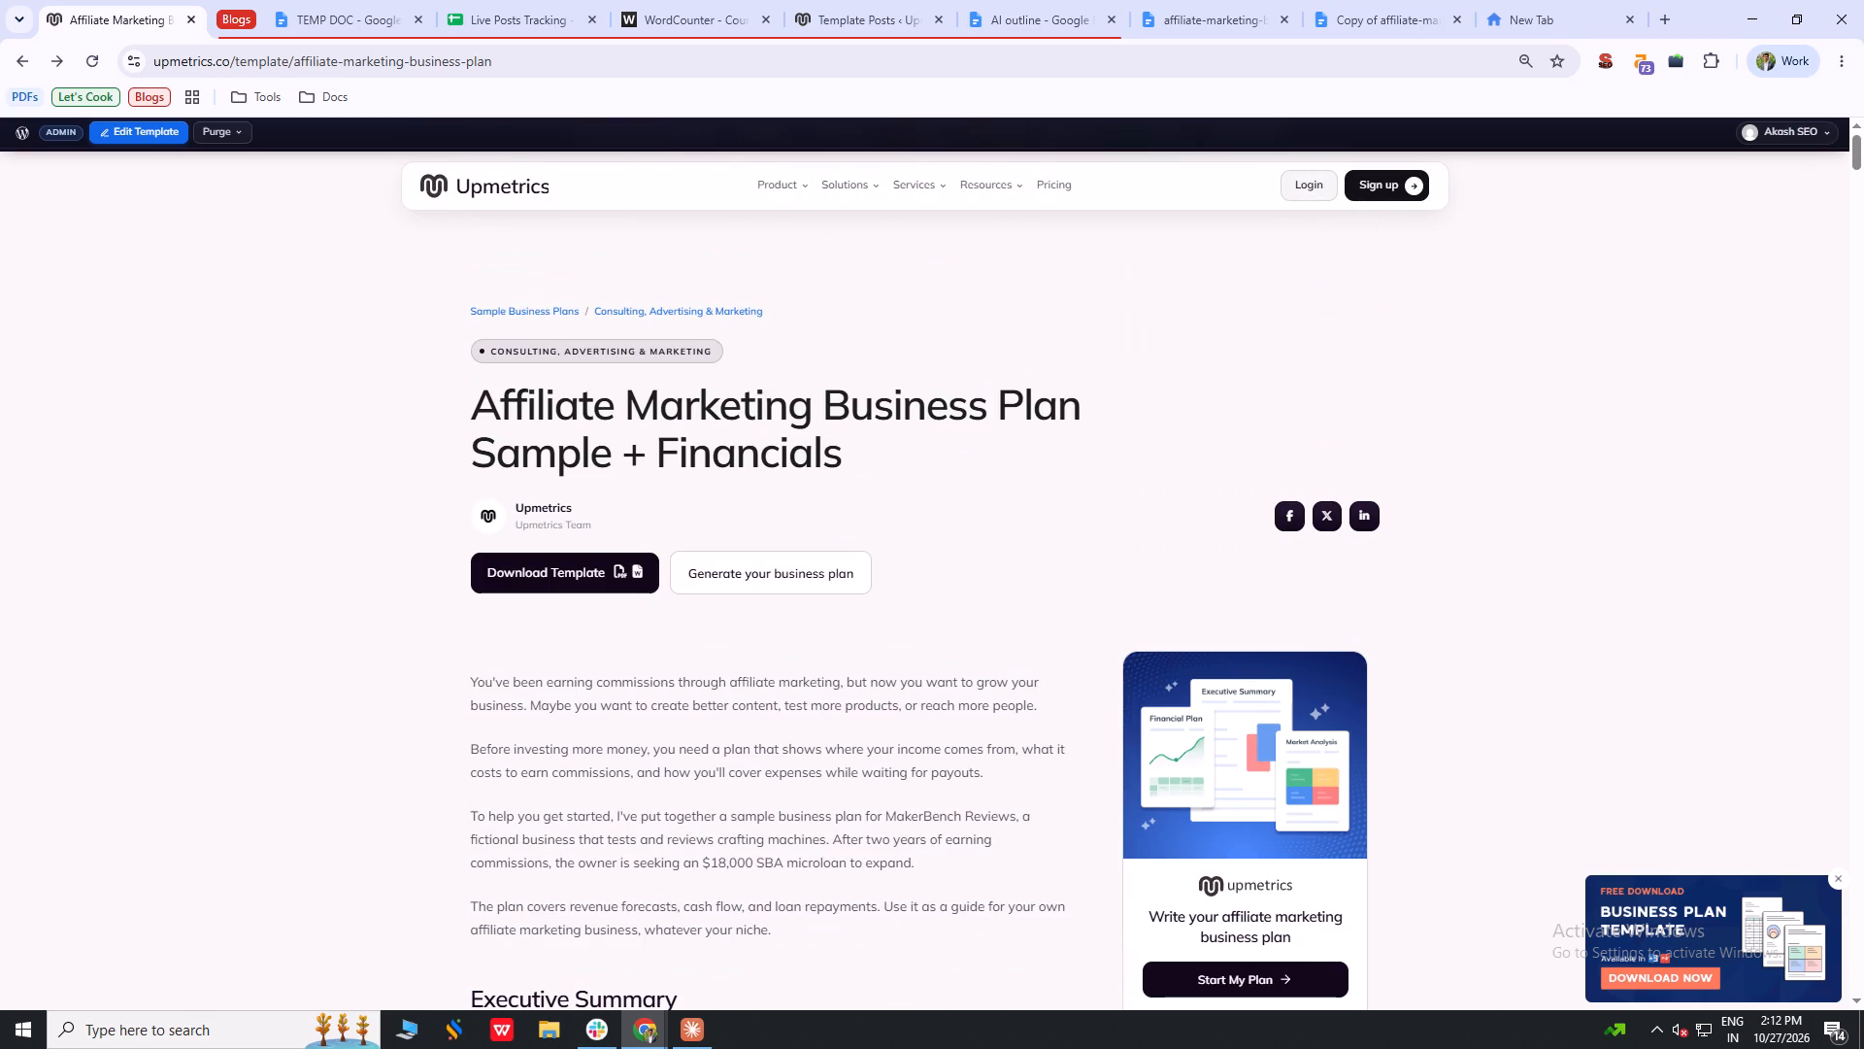
Check the affiliate marketing page's meta title and description in the SEO extension's summary.
click(1599, 61)
drag(1323, 150, 1454, 161)
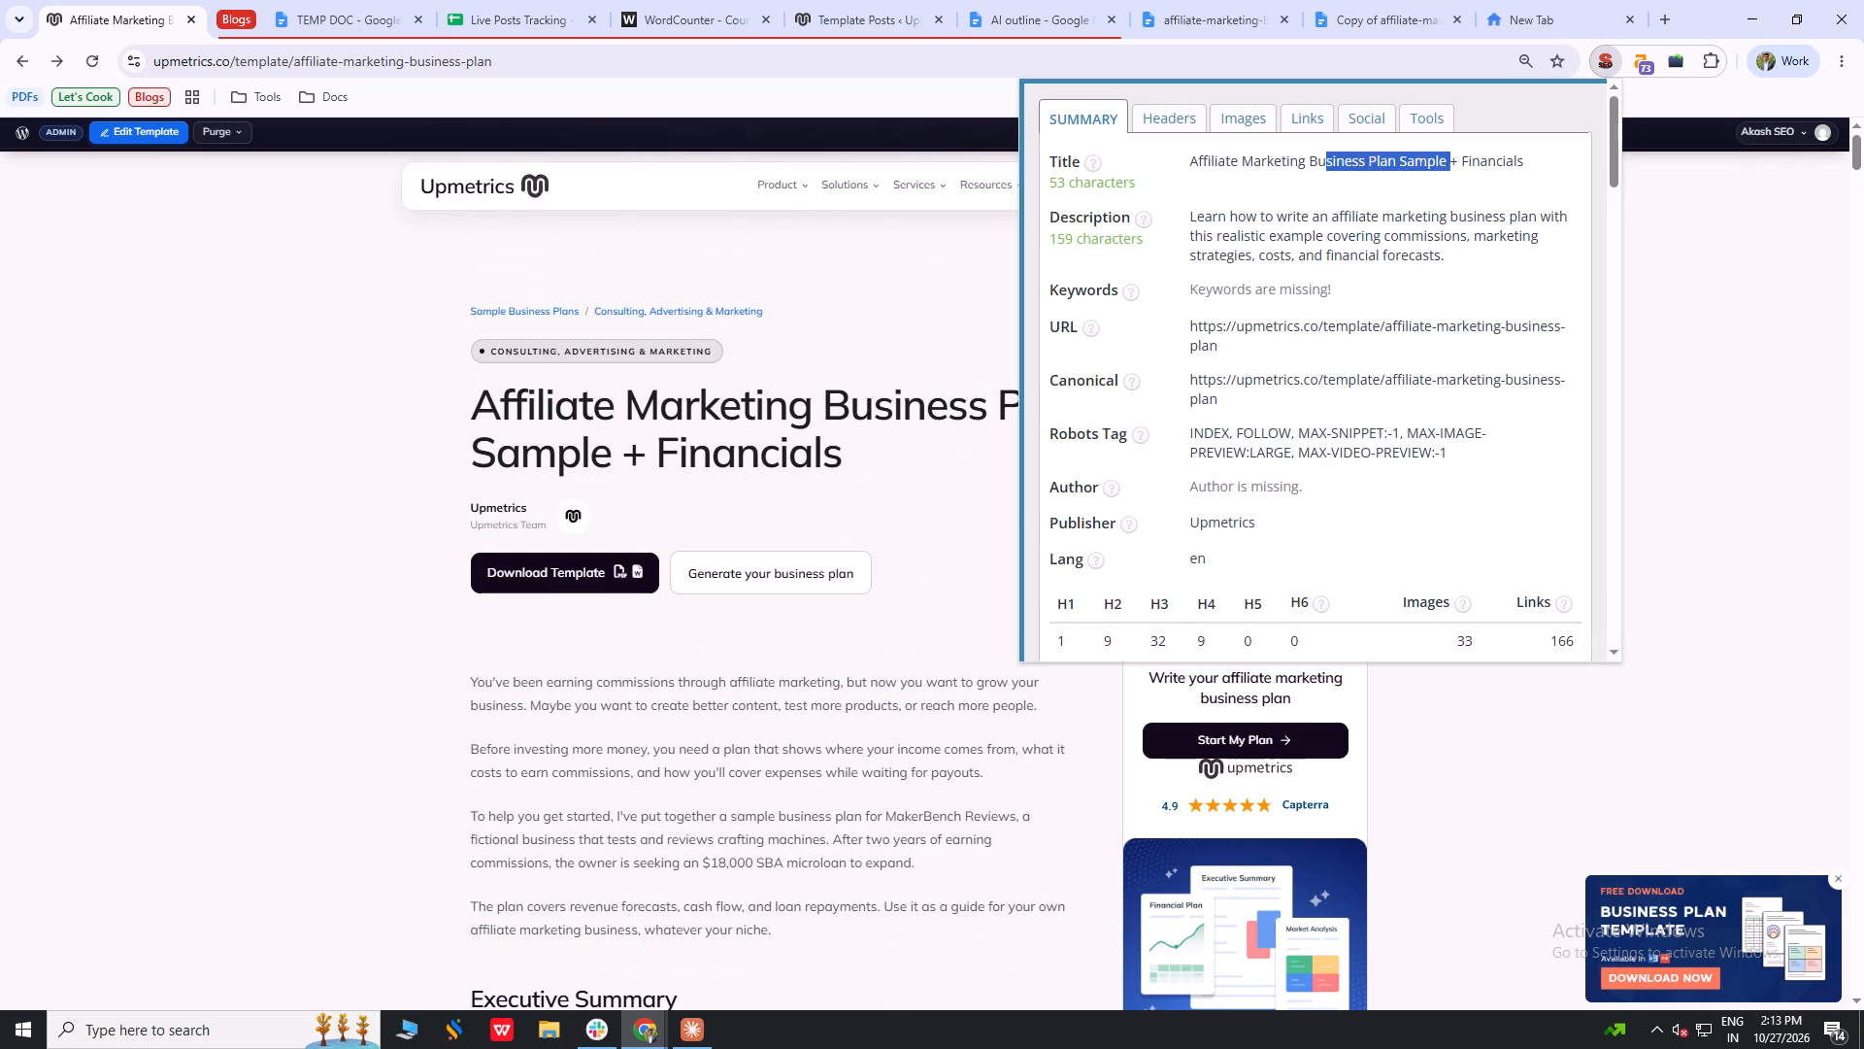
drag(1454, 161, 1504, 159)
click(1504, 159)
drag(1301, 223, 1431, 223)
click(1433, 223)
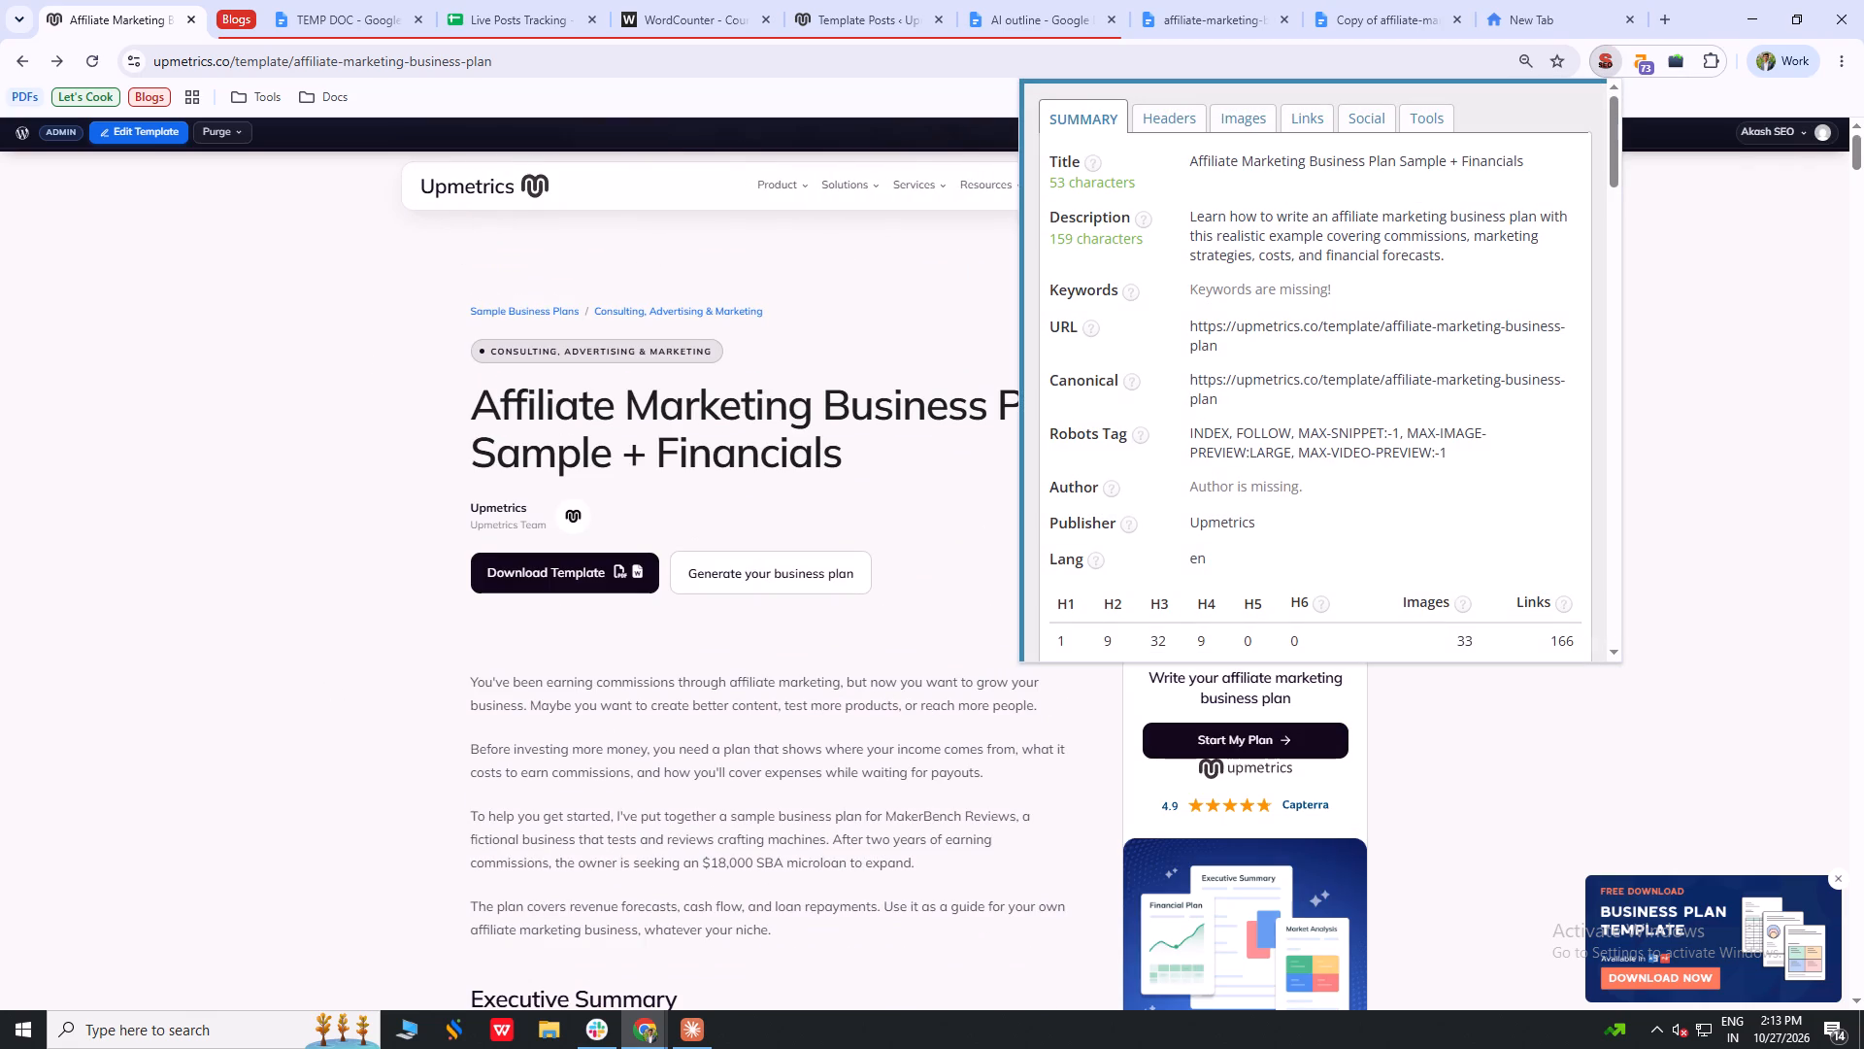
drag(1285, 213, 1559, 220)
click(1559, 220)
drag(1326, 241, 1511, 241)
click(1511, 241)
drag(1473, 258, 1406, 257)
click(1346, 257)
click(902, 290)
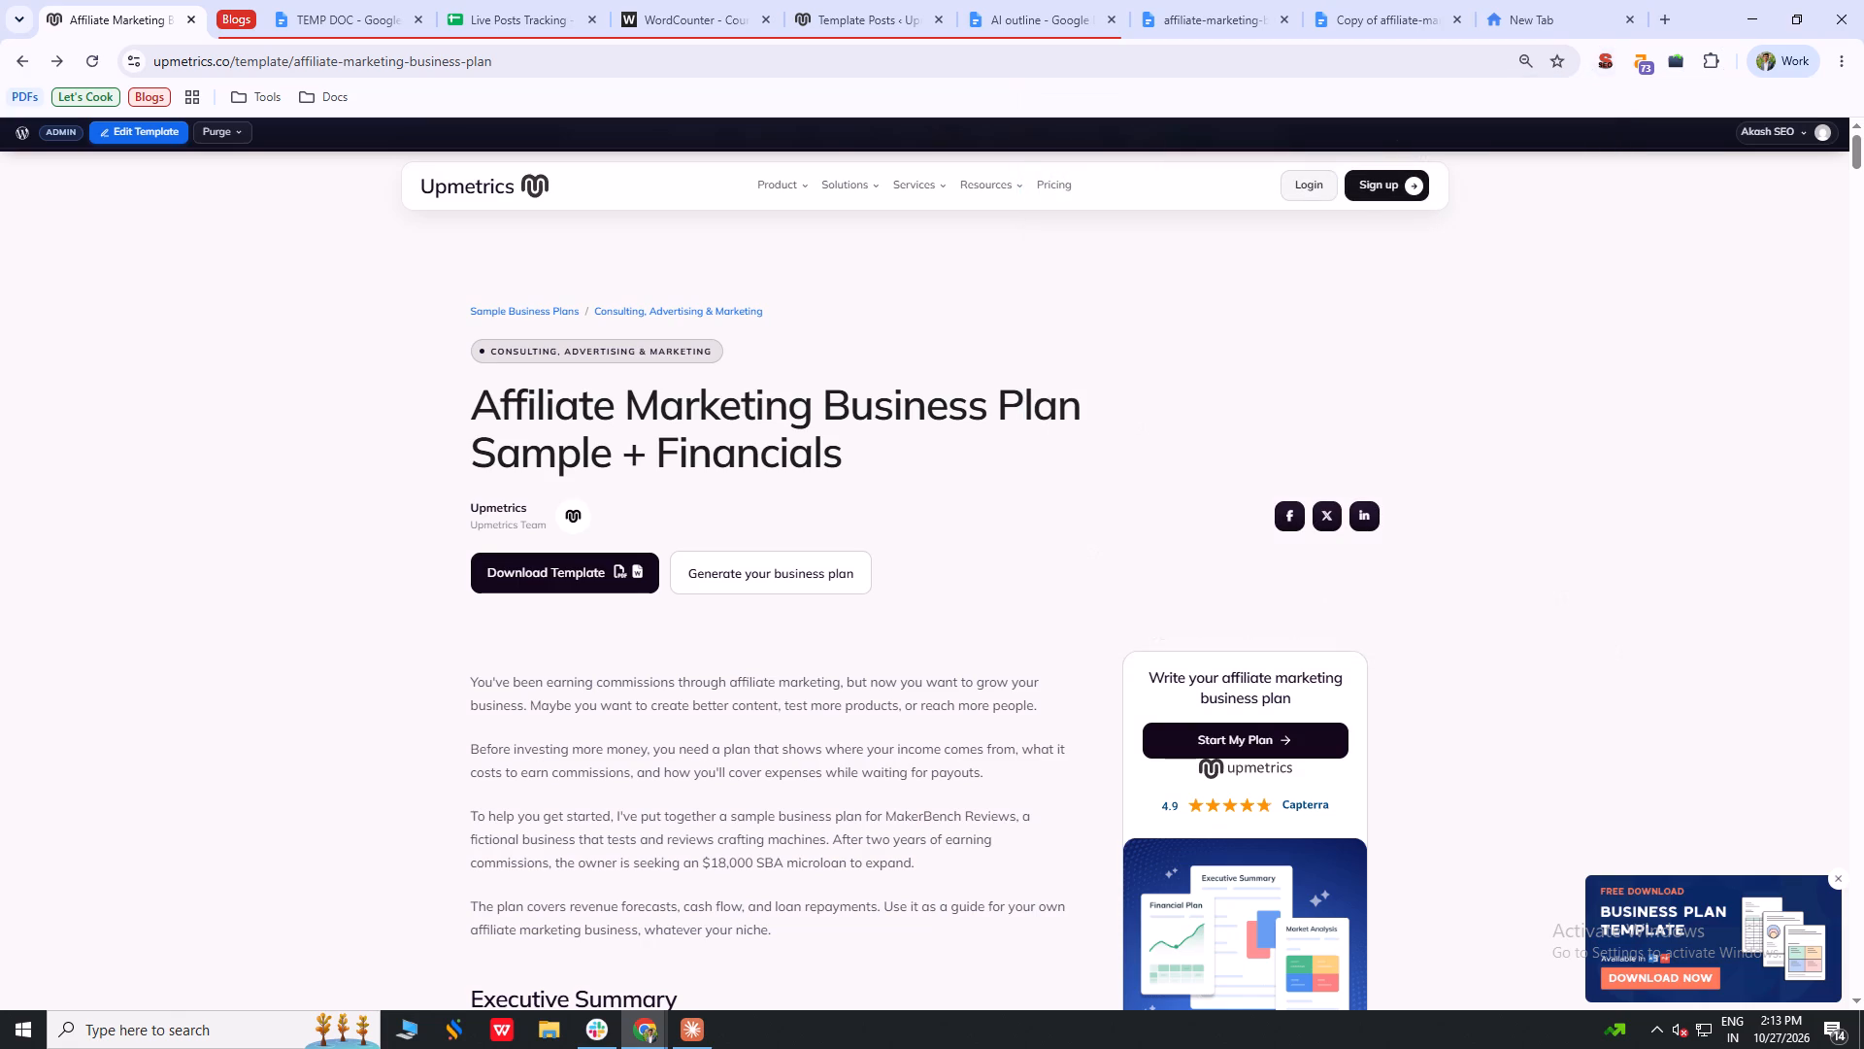
Read through the affiliate marketing page's opening sections, from How MakerBench Earns to the results table in the Business Overview.
scroll(1006, 407, down, 4)
scroll(698, 394, down, 2)
scroll(695, 397, up, 1)
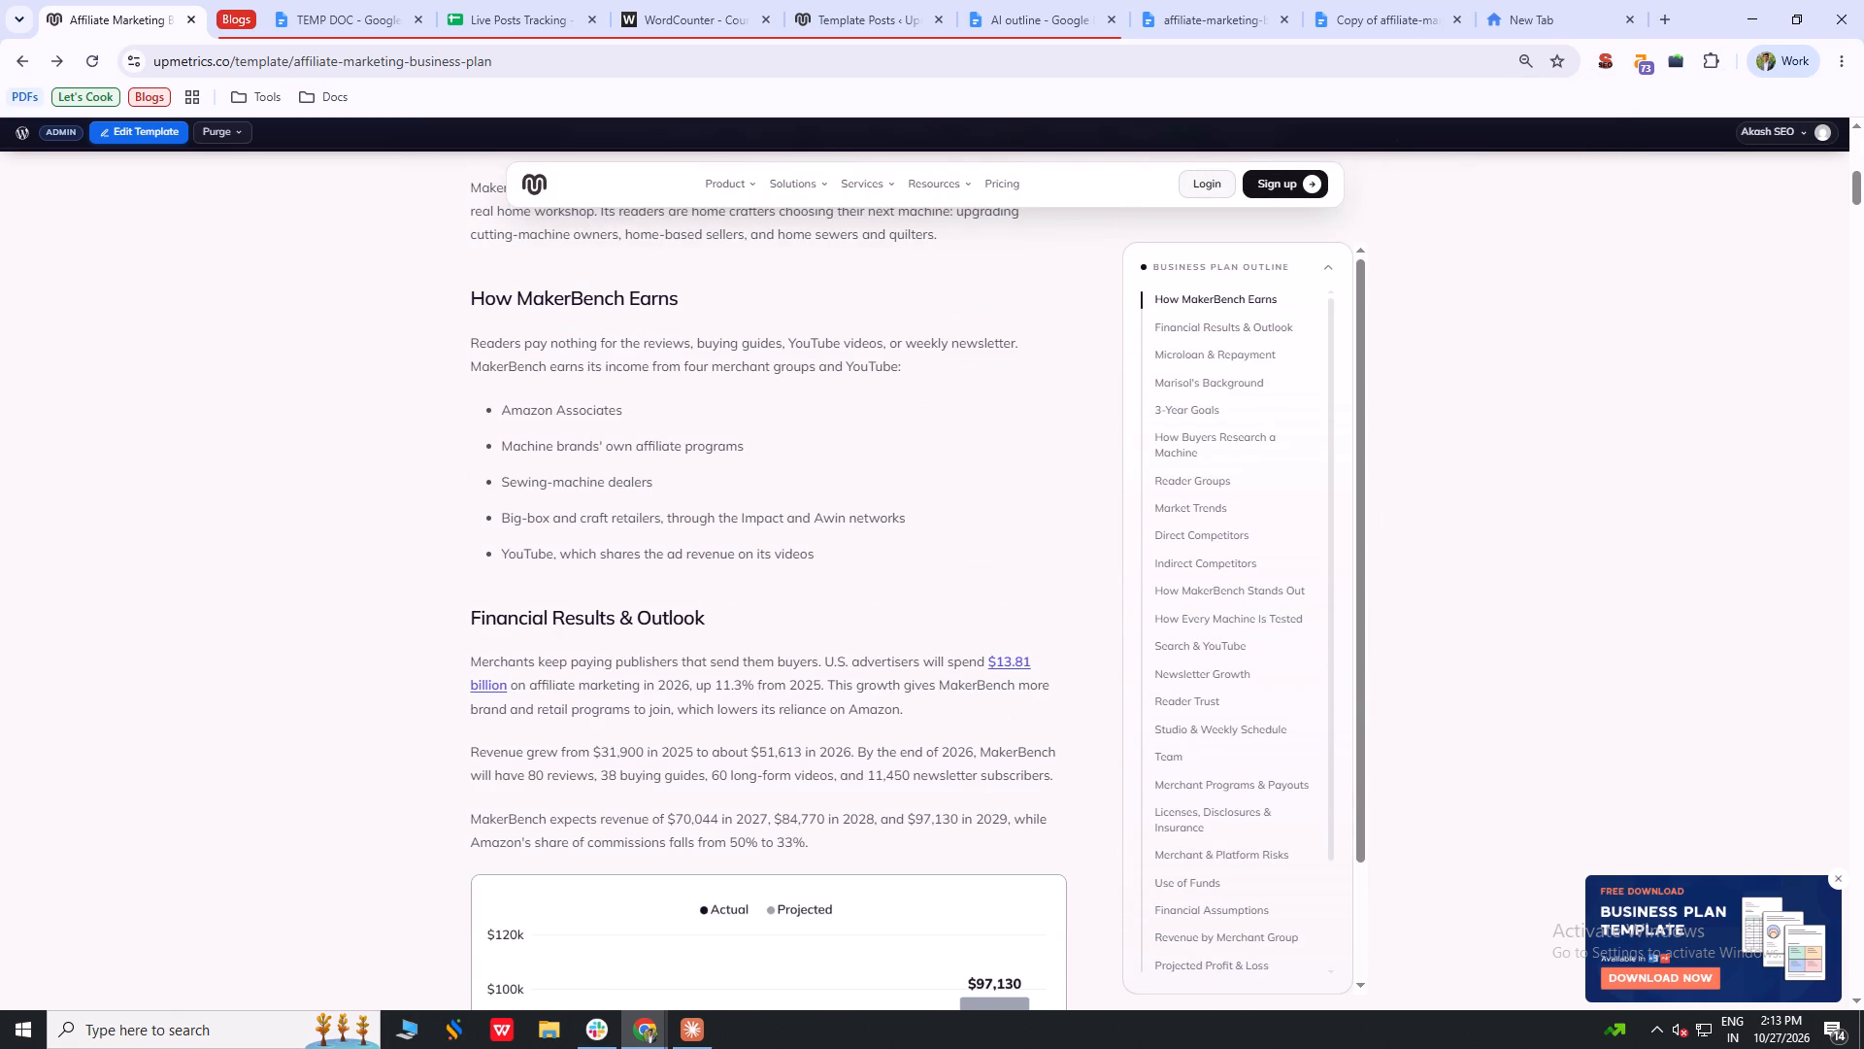
scroll(693, 415, down, 6)
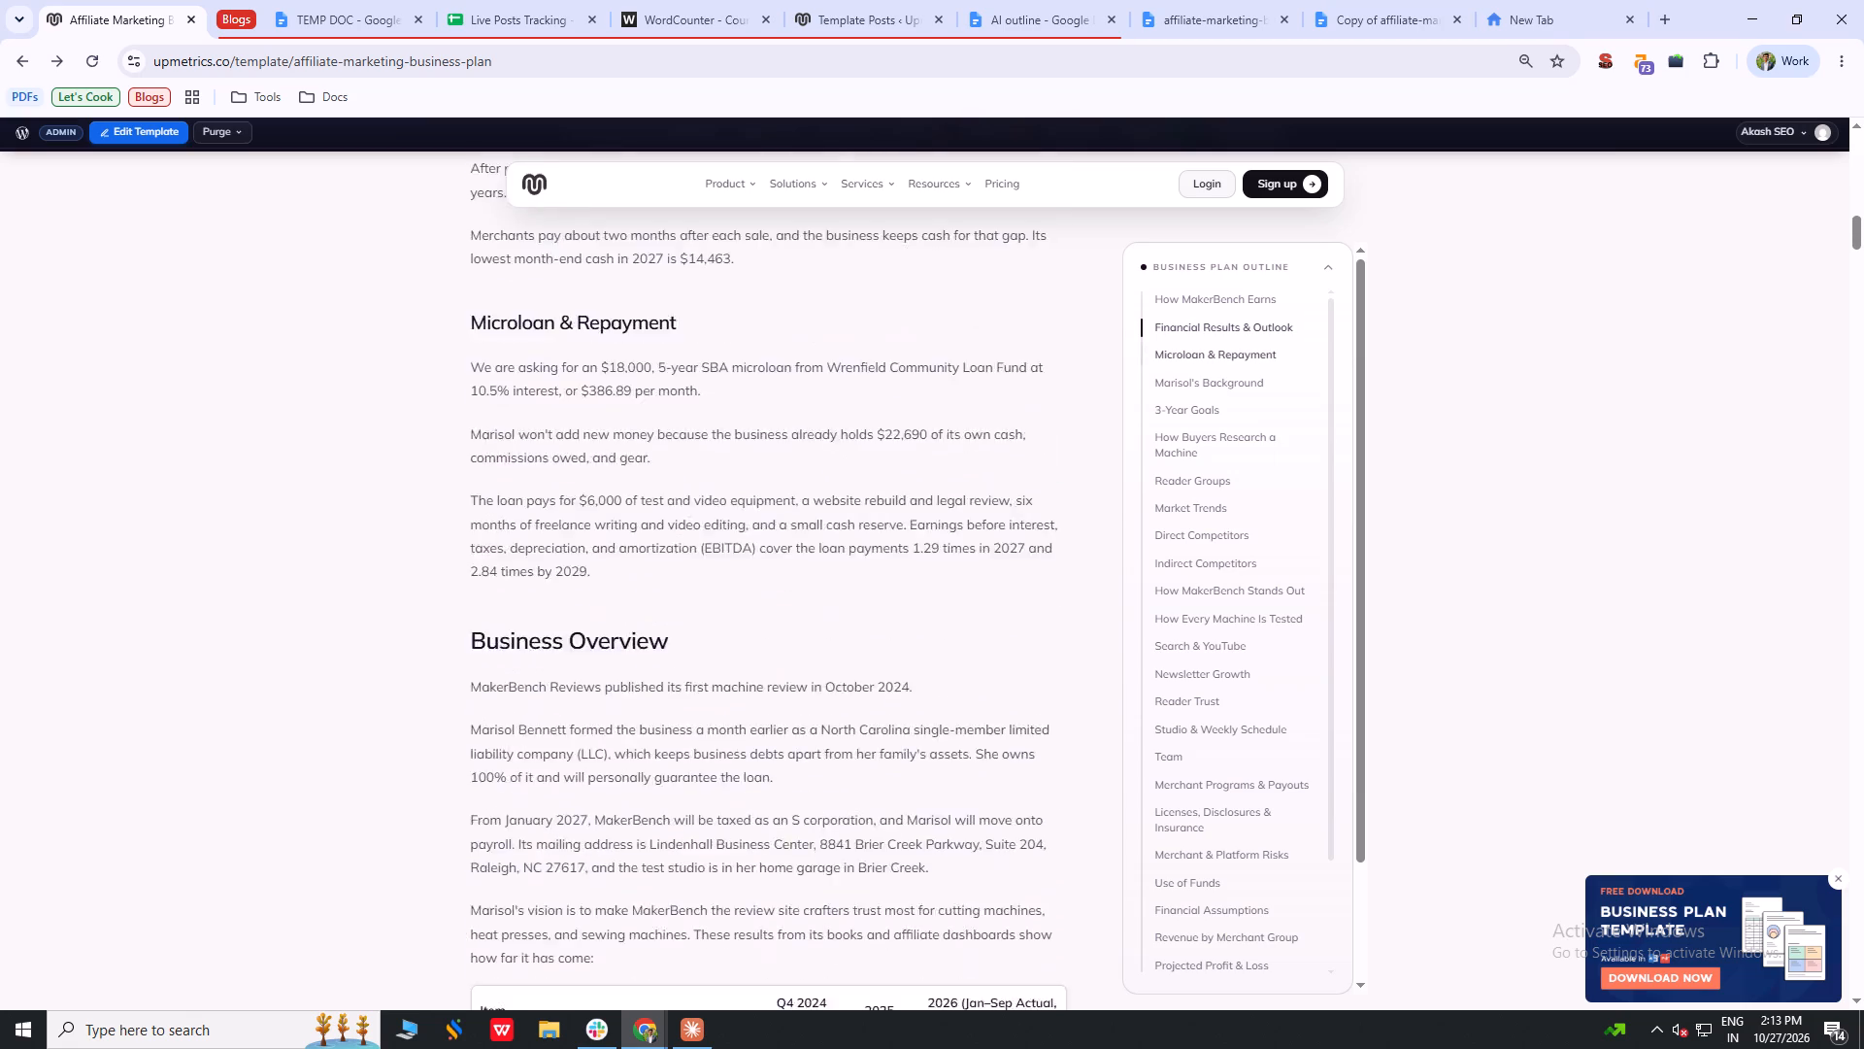
scroll(739, 456, down, 4)
scroll(739, 456, up, 1)
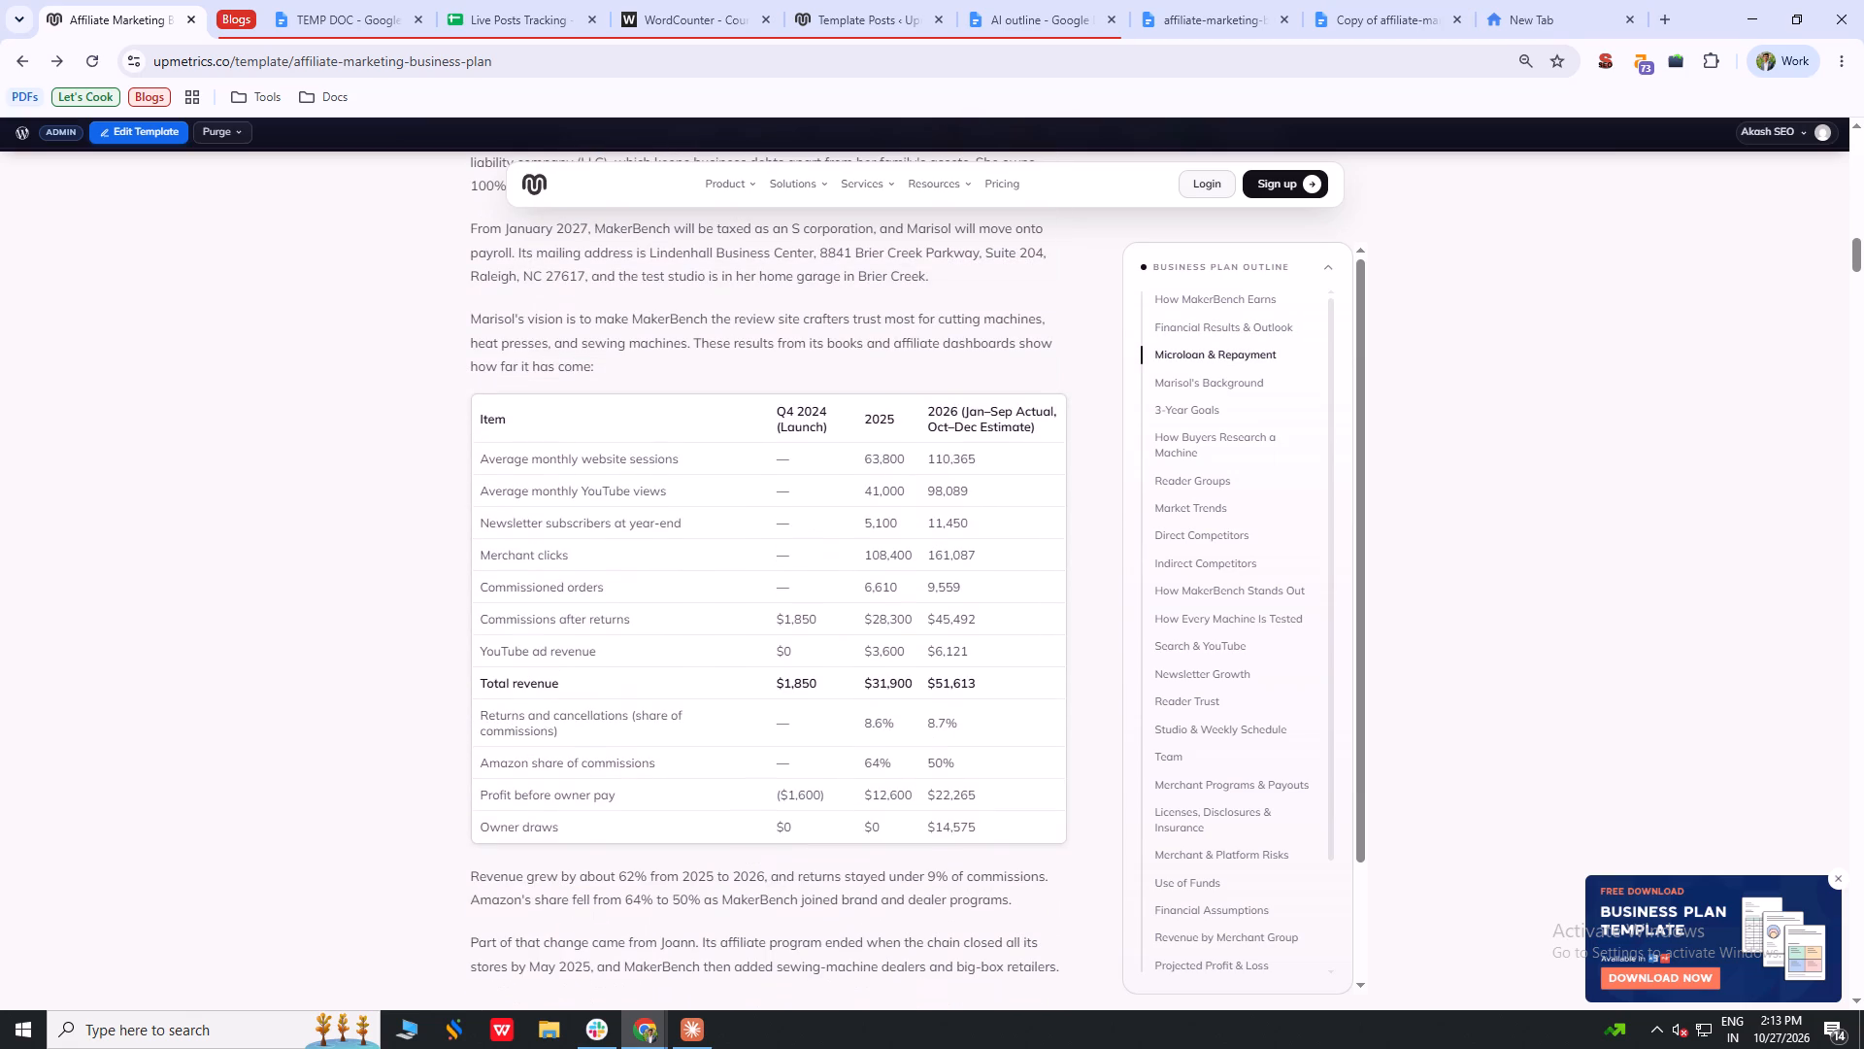
Open the affiliate marketing template post for editing in a new tab and switch to it.
ctrl+click(133, 133)
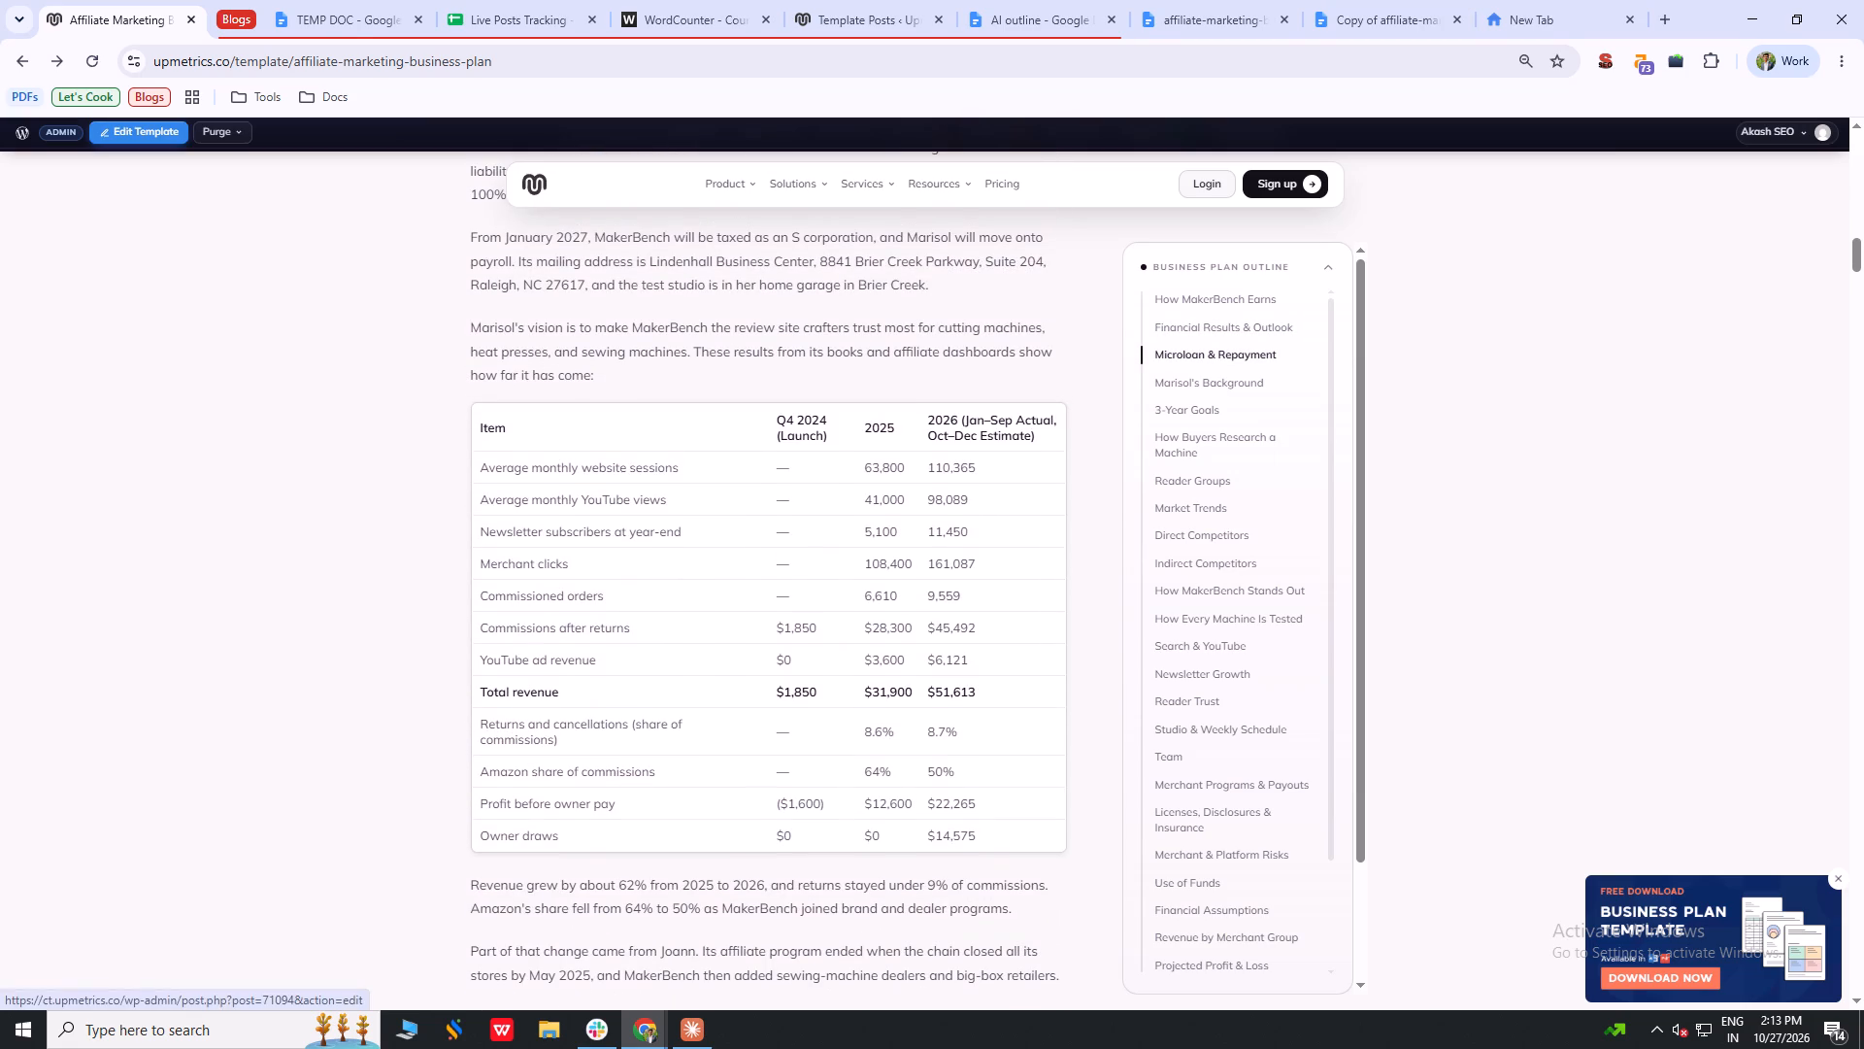
click(236, 0)
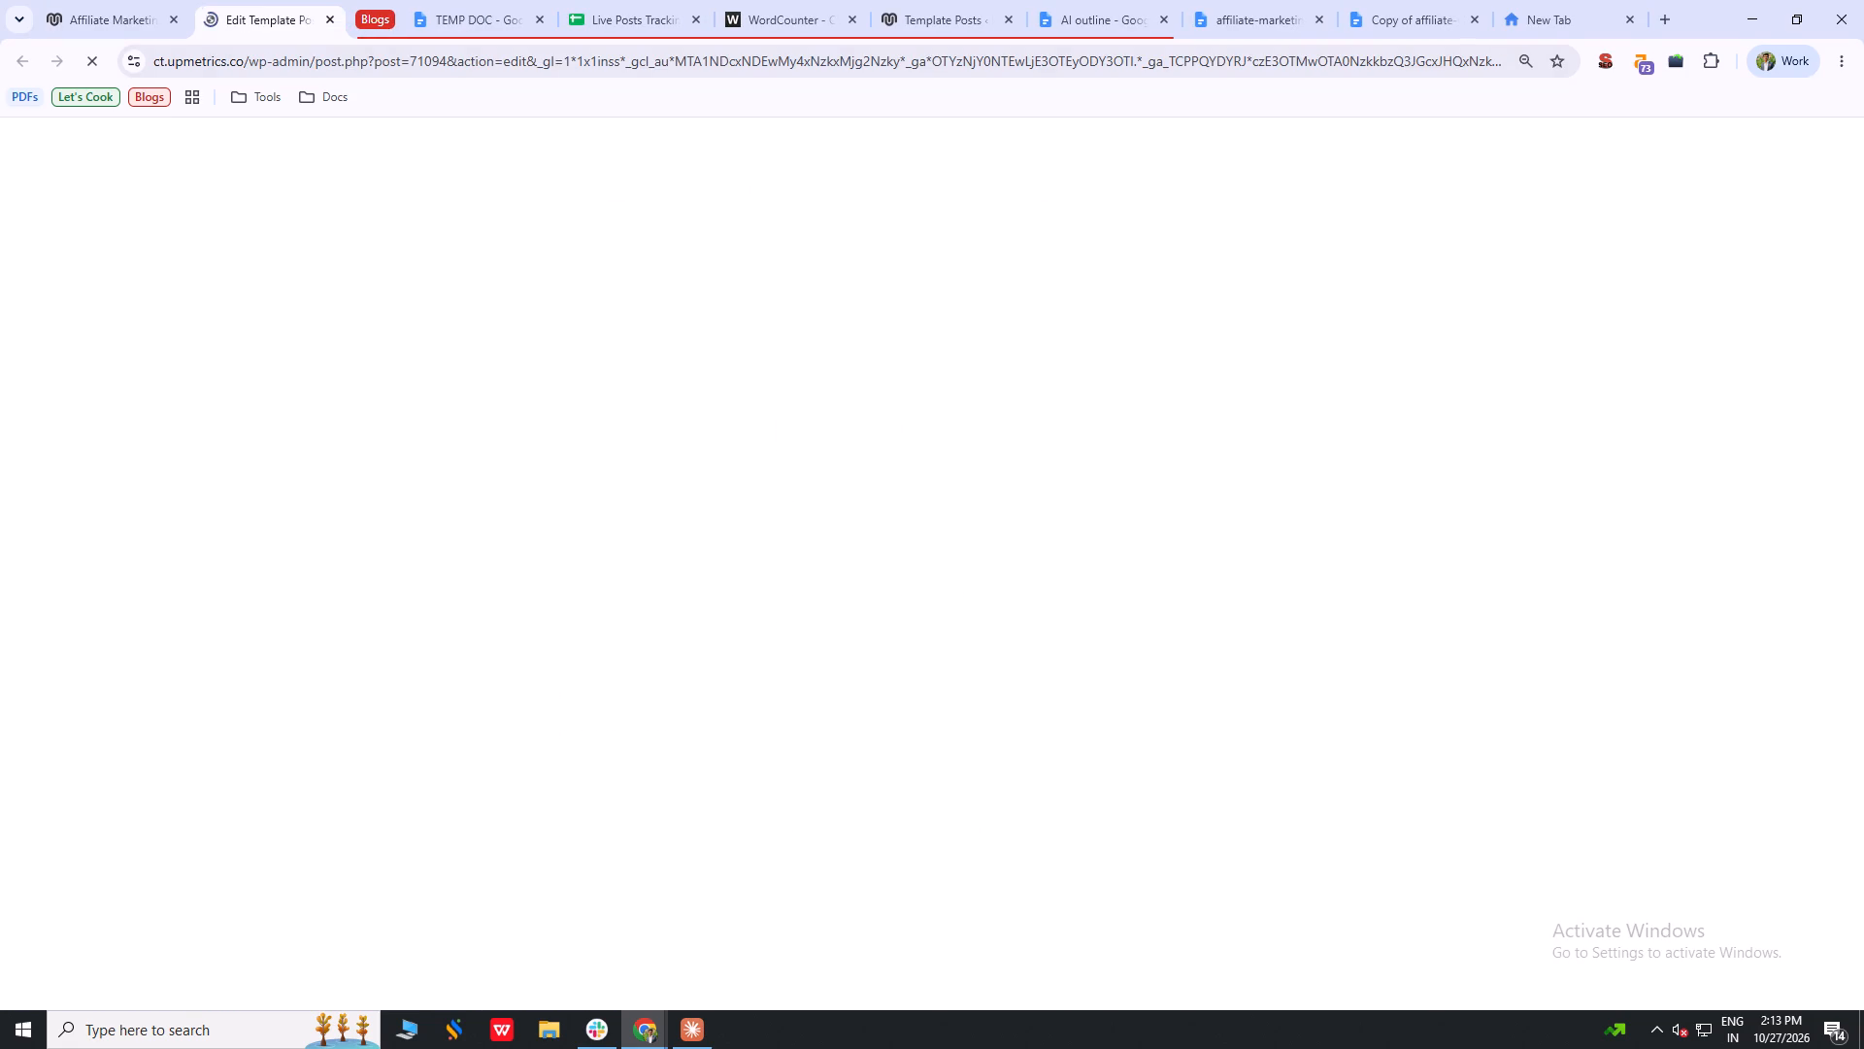
click(128, 0)
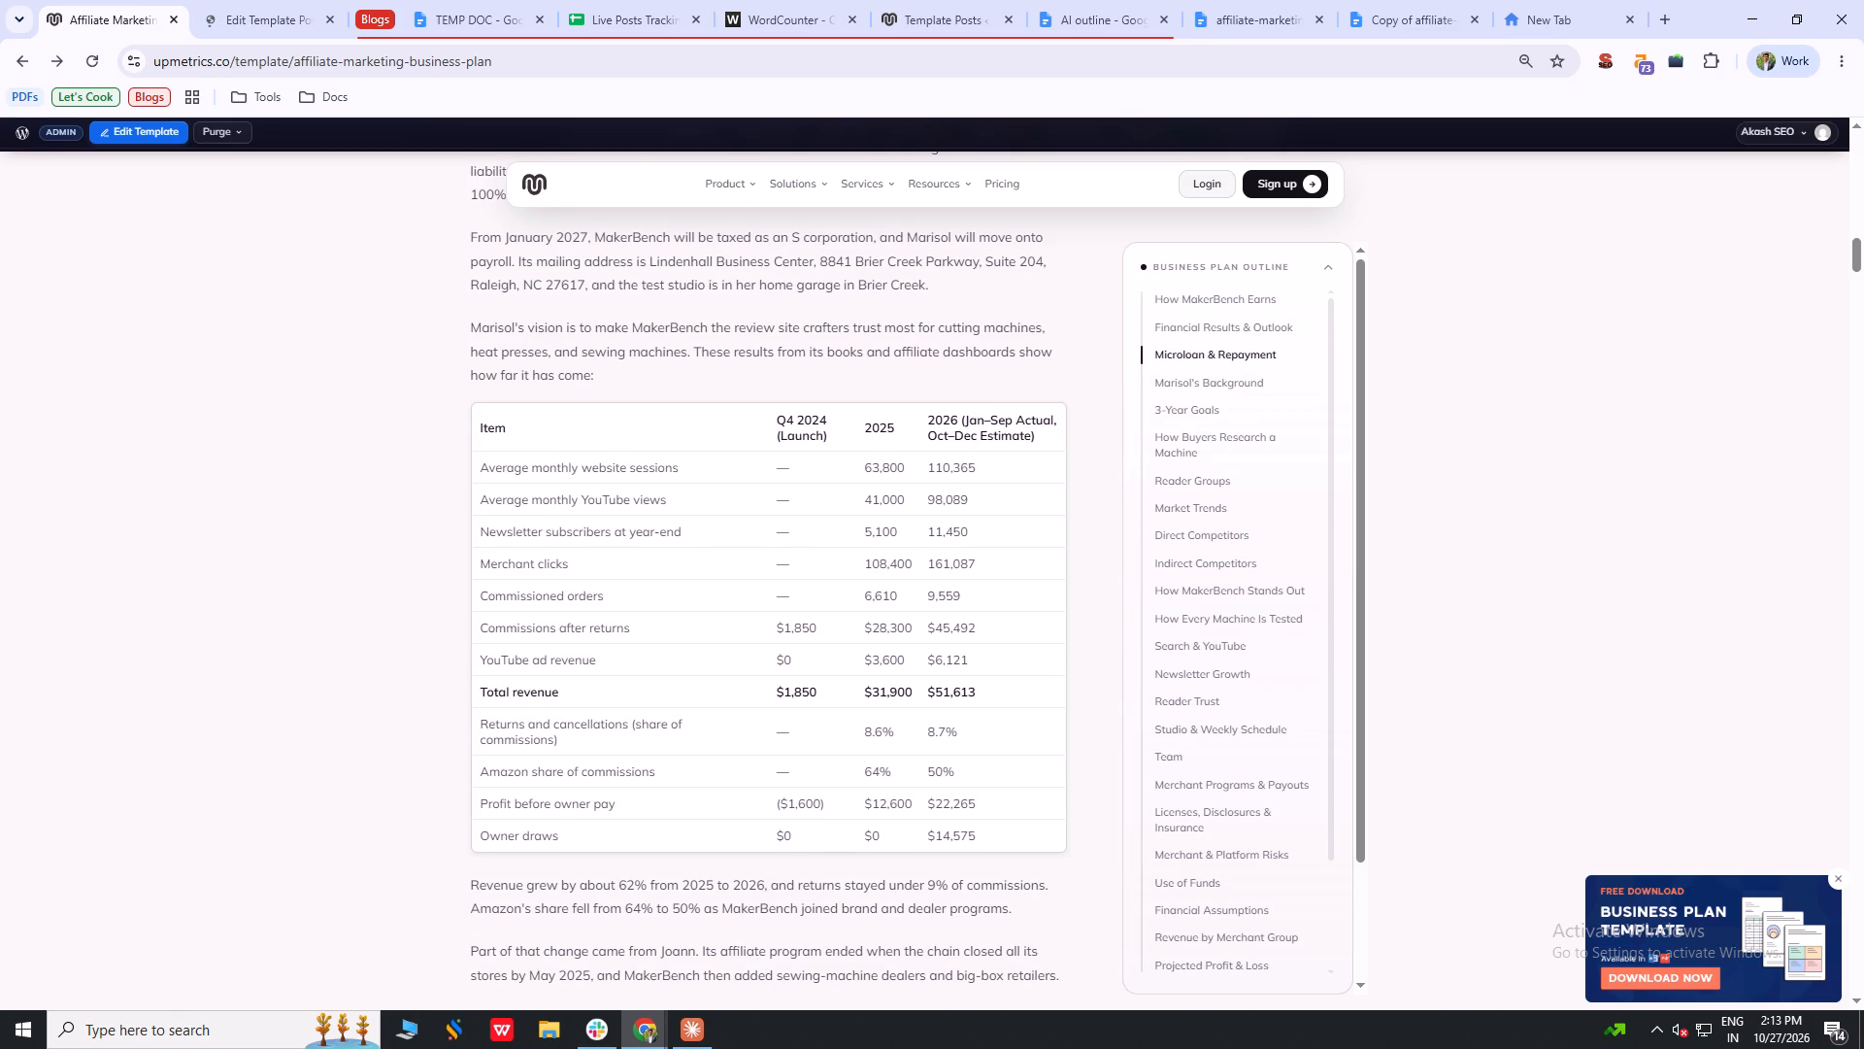
click(258, 0)
Find the Table of Contents setting by searching the editor for "h2" and set it to H2.
key(ctrl+f)
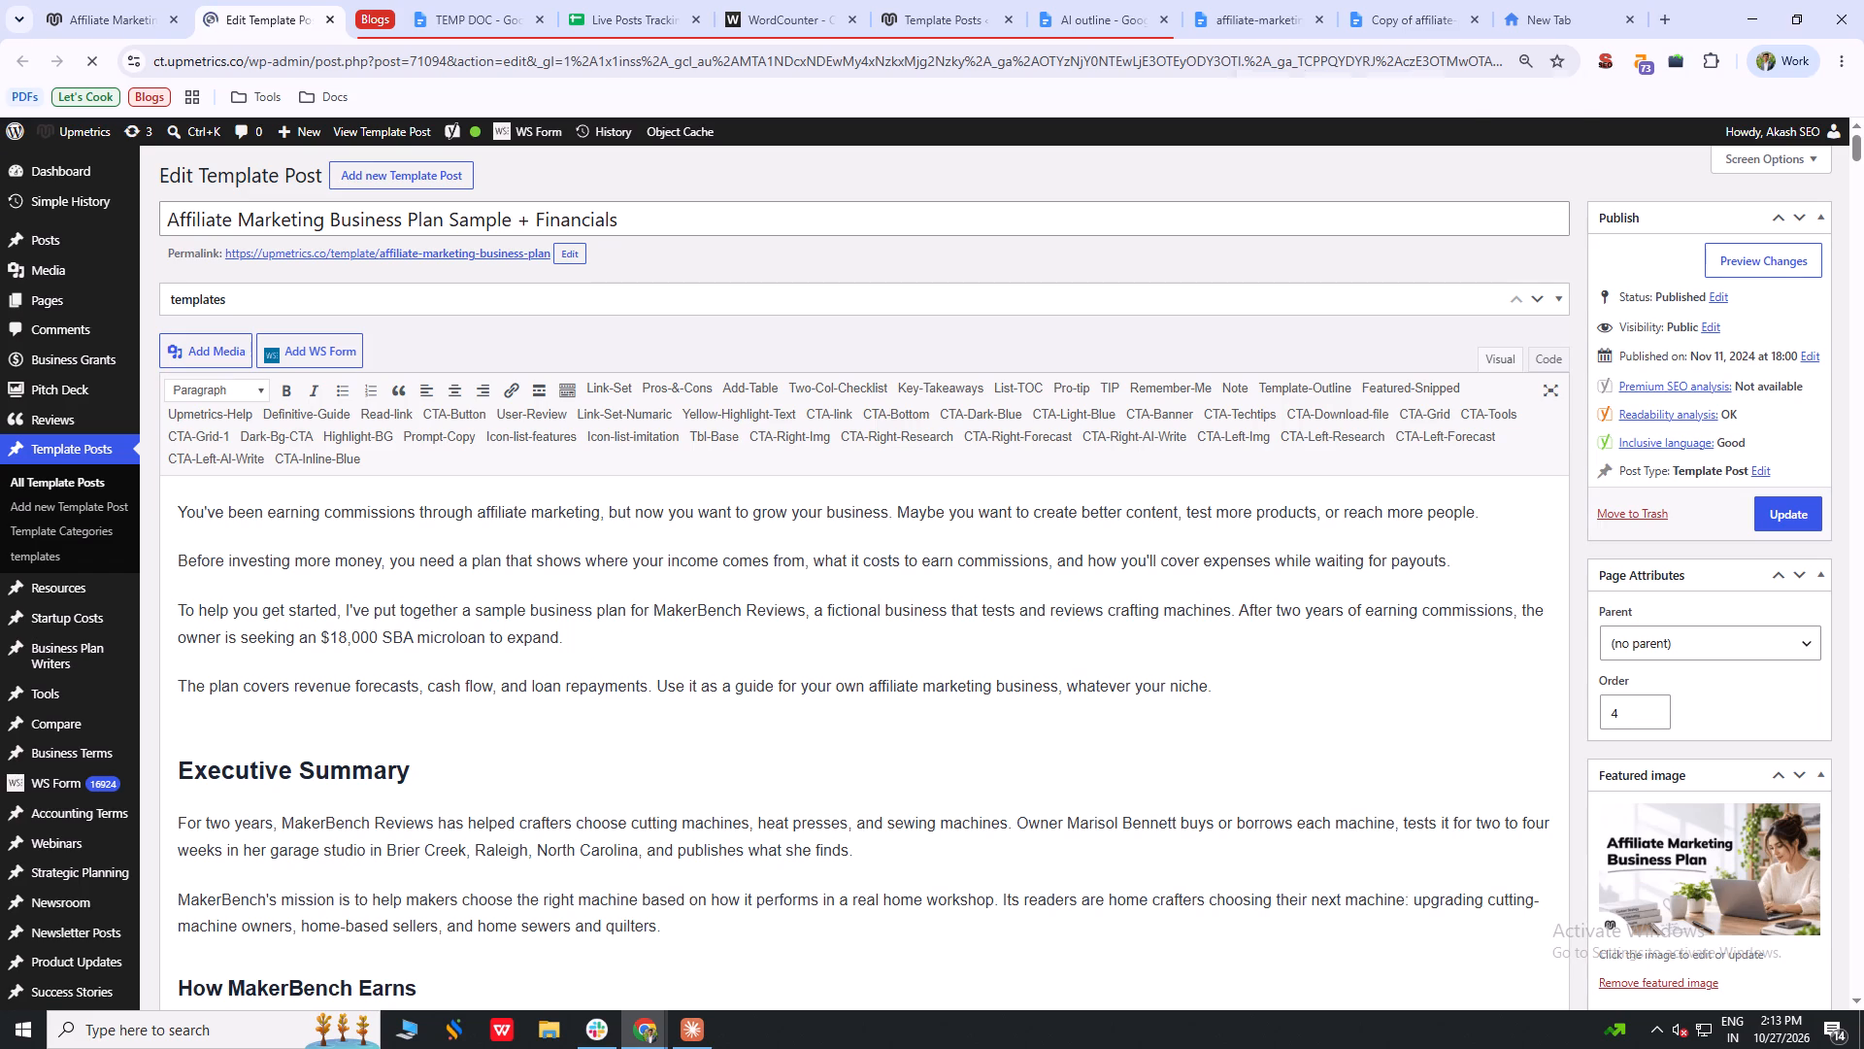
text(h2)
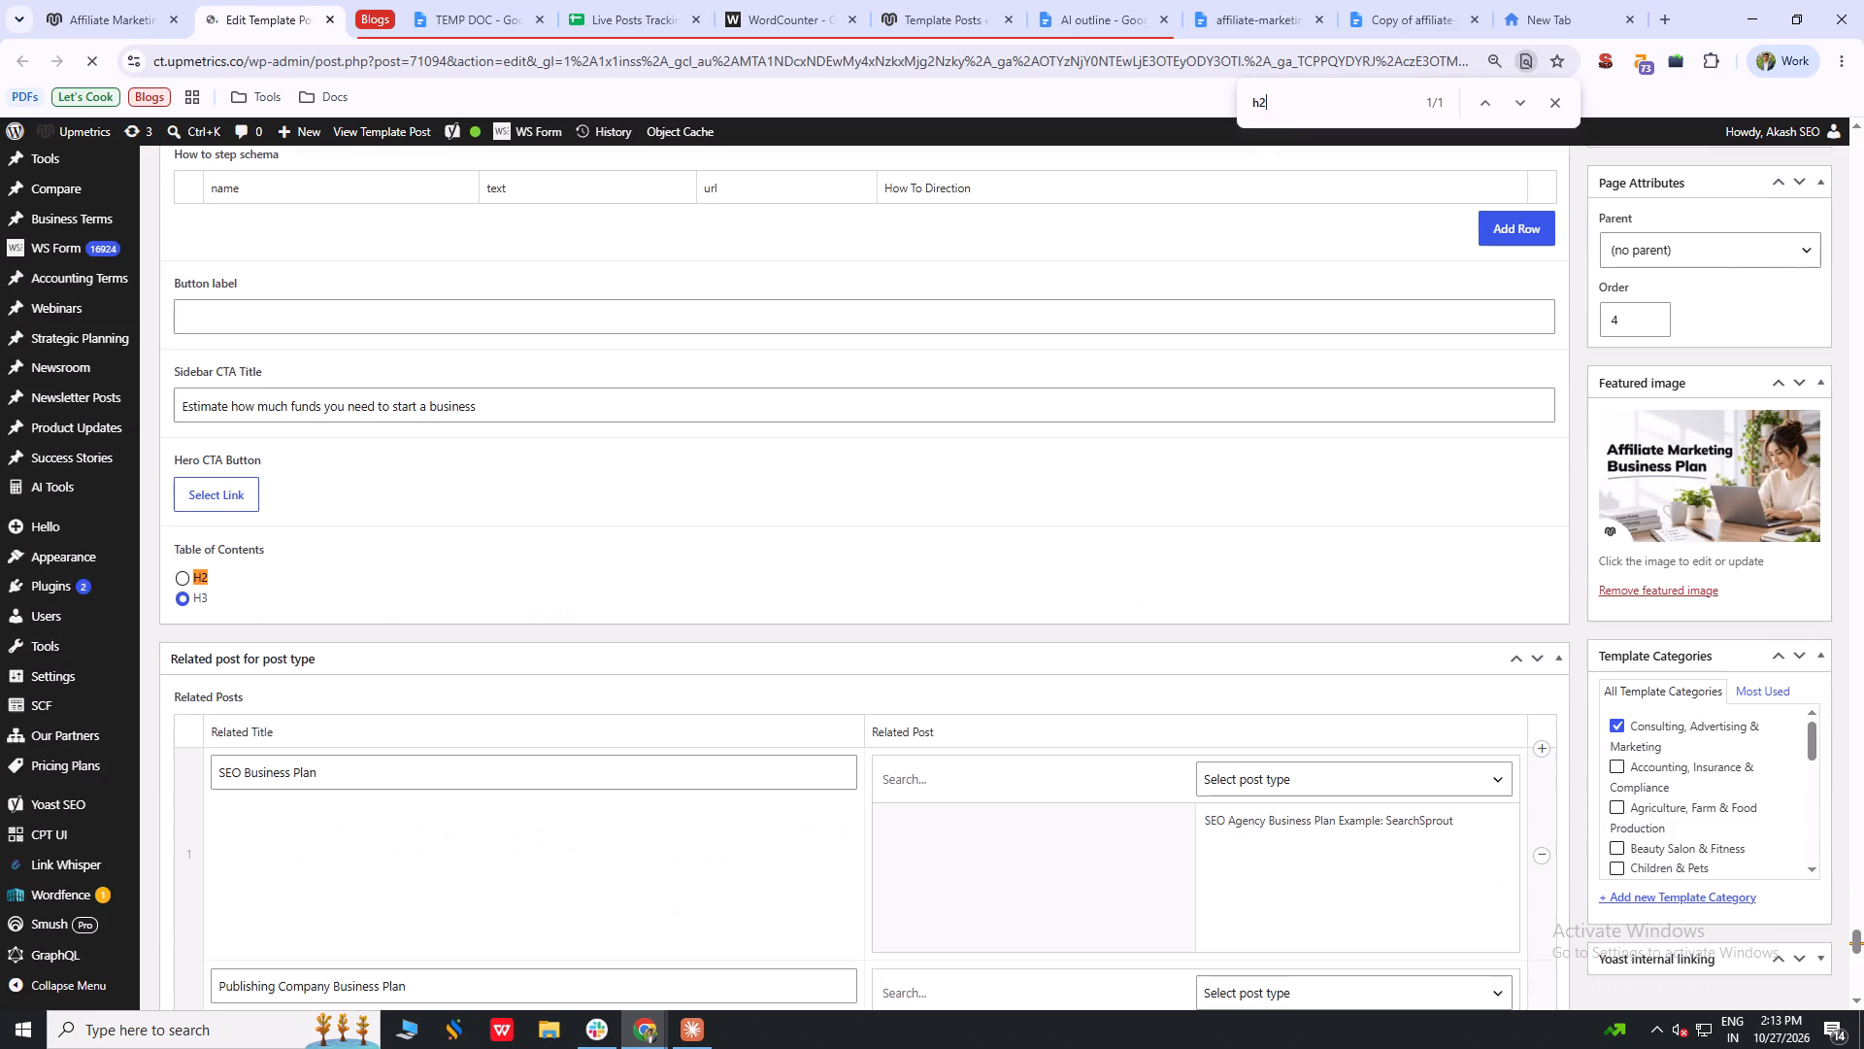
click(181, 572)
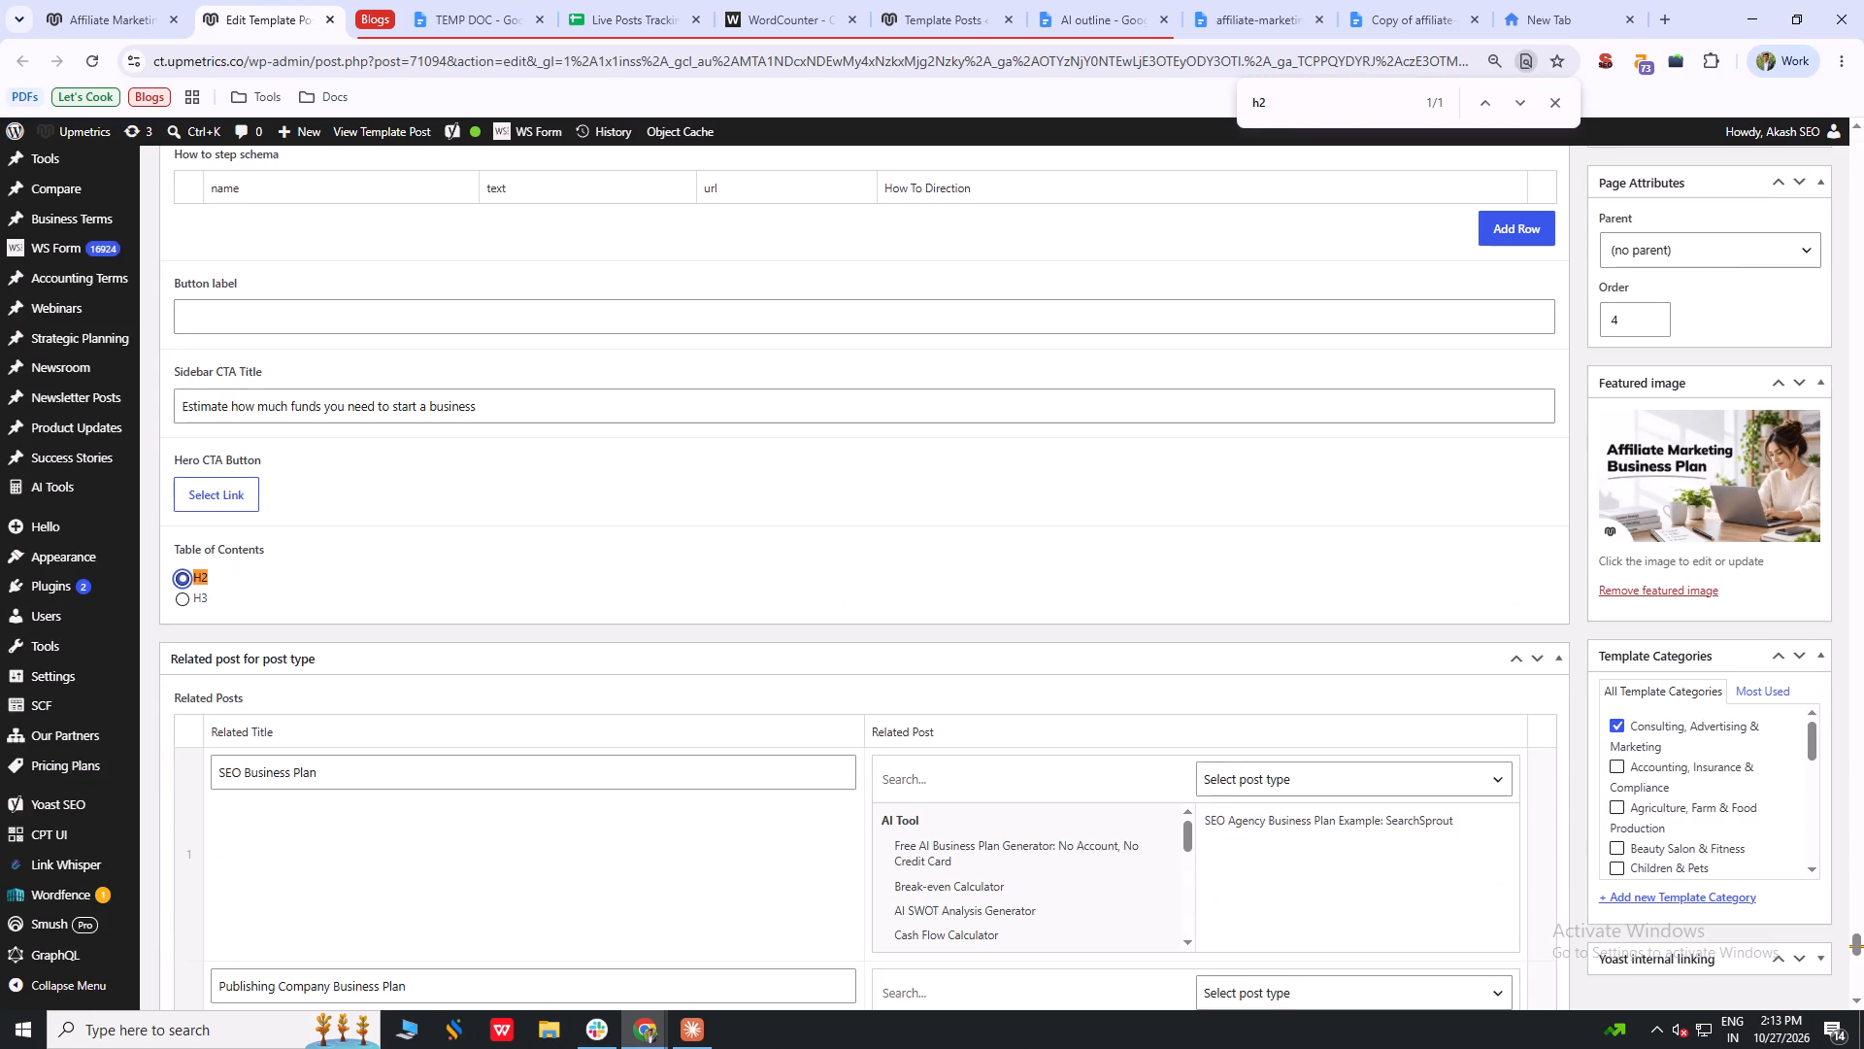
Search the editor for "autho" and set the template post's author to Vinay.
click(1287, 107)
key(ctrl+a)
text(autho)
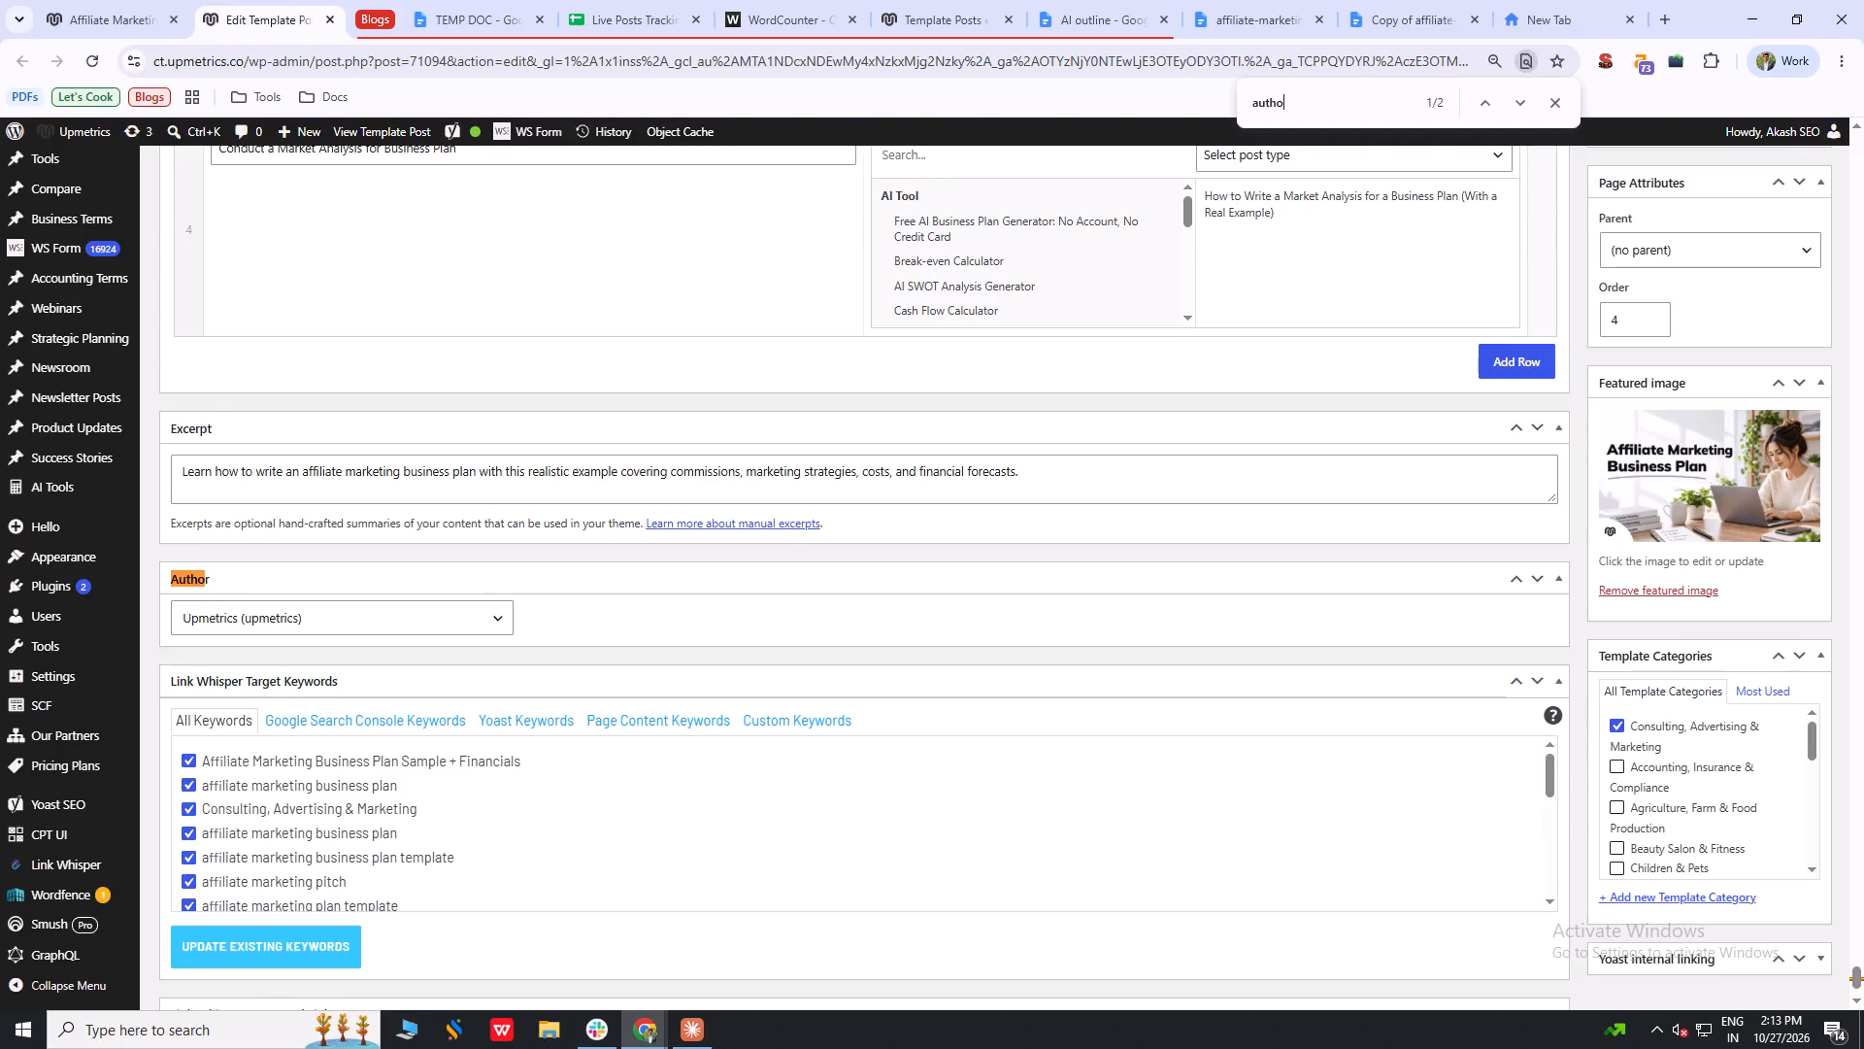
click(480, 626)
scroll(313, 533, down, 7)
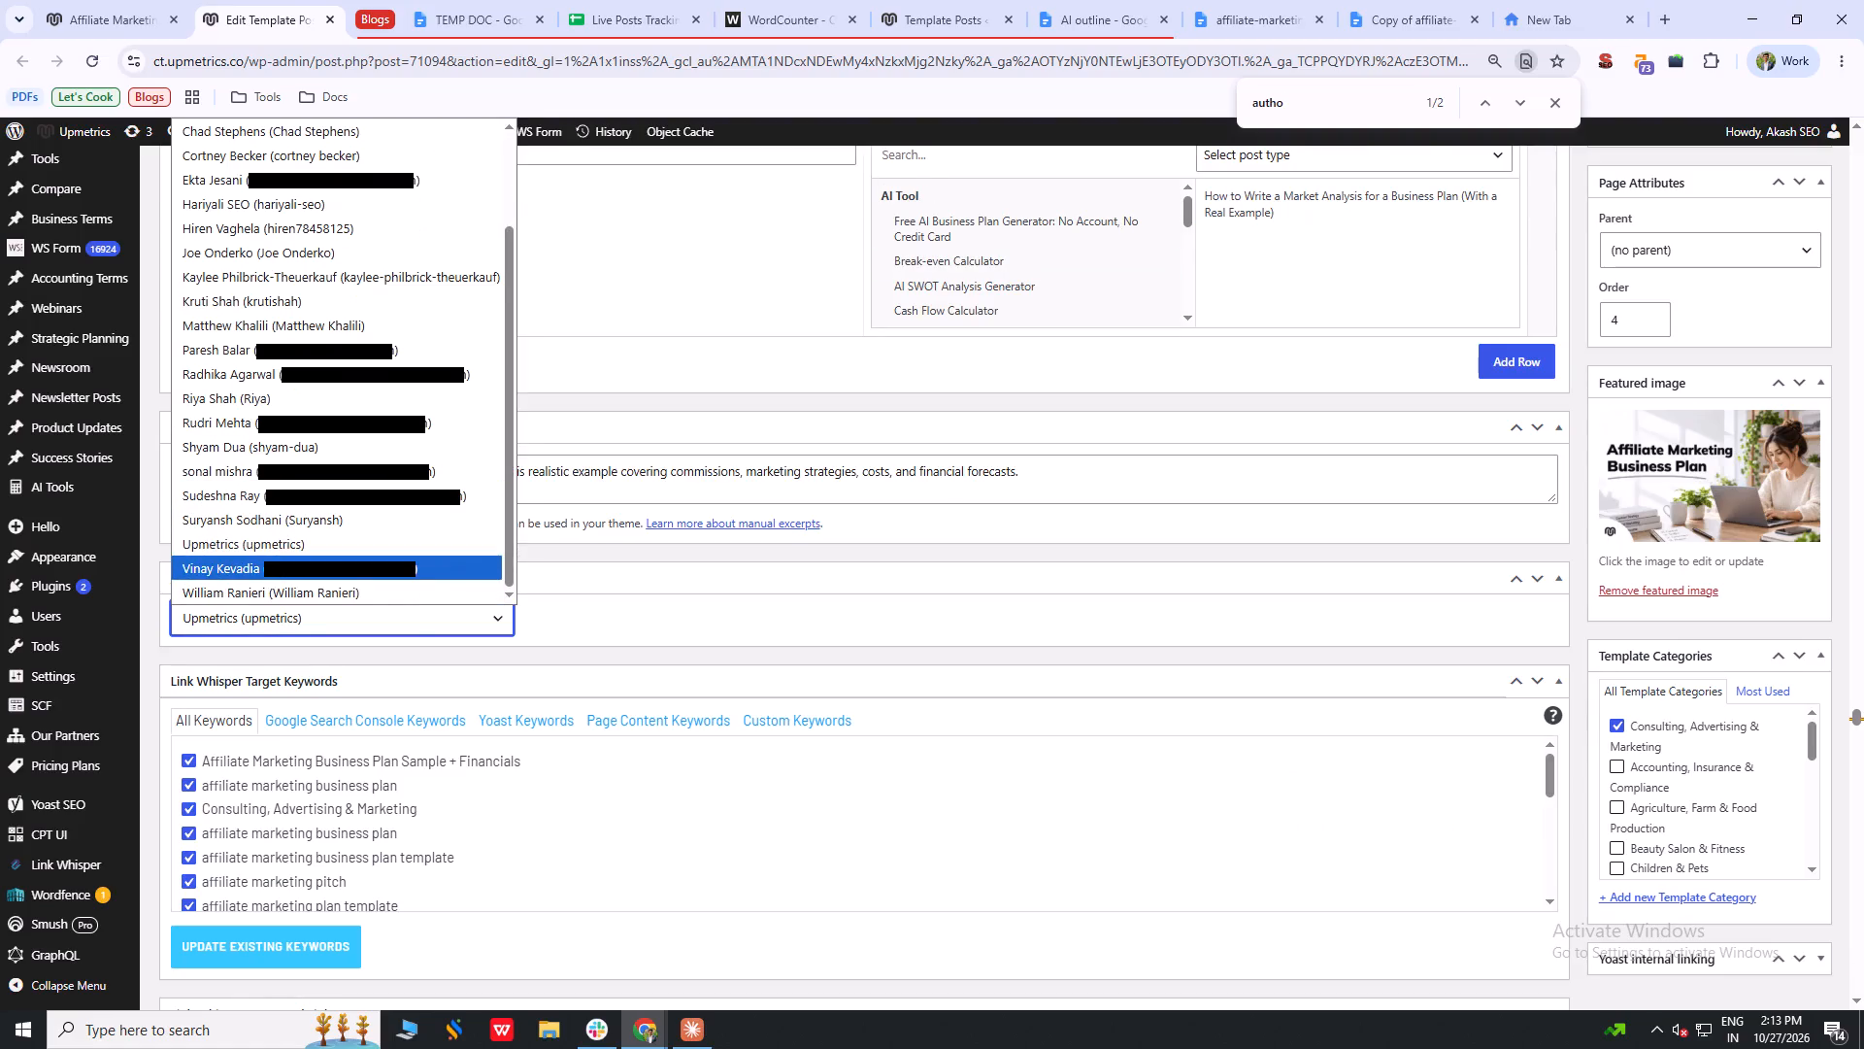
click(320, 572)
click(679, 661)
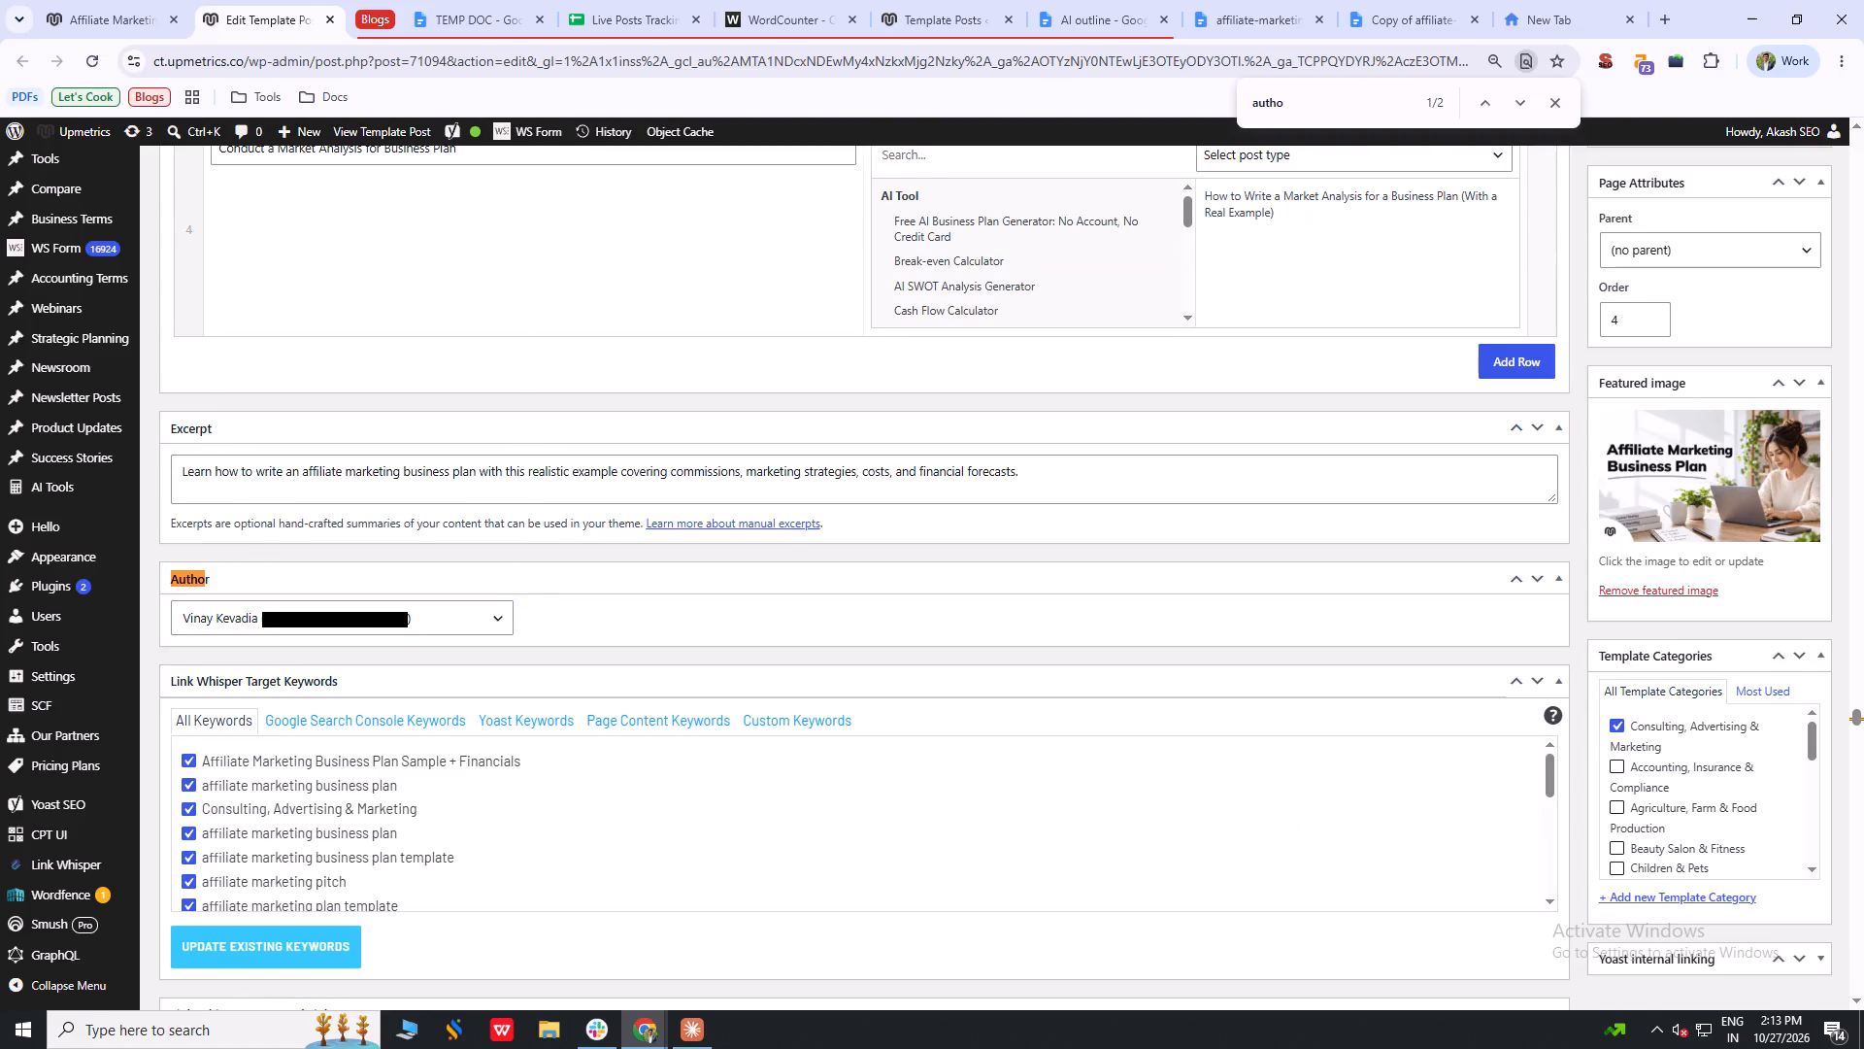
Look through the template post's custom fields from the author setting back to the FAQ entries.
scroll(1024, 568, up, 3)
scroll(1350, 641, up, 4)
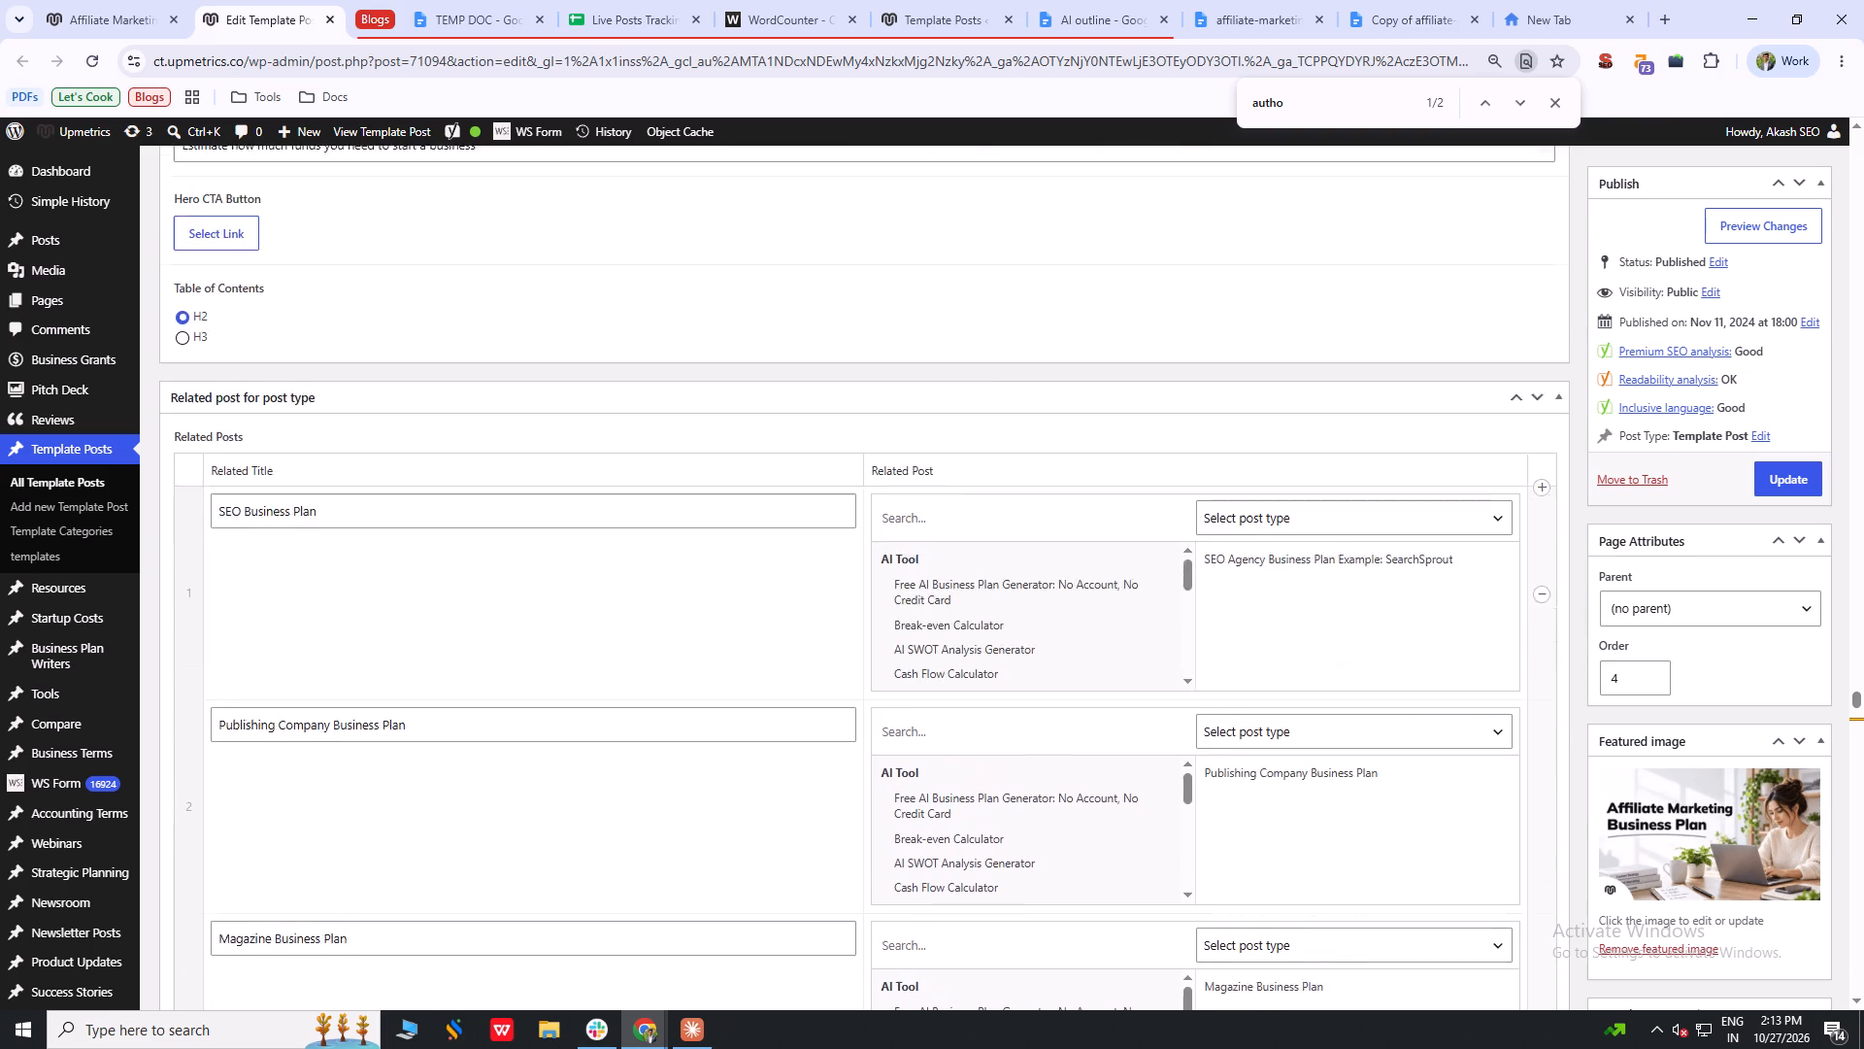
scroll(1337, 636, down, 1)
scroll(1315, 579, up, 1)
scroll(1218, 596, up, 1)
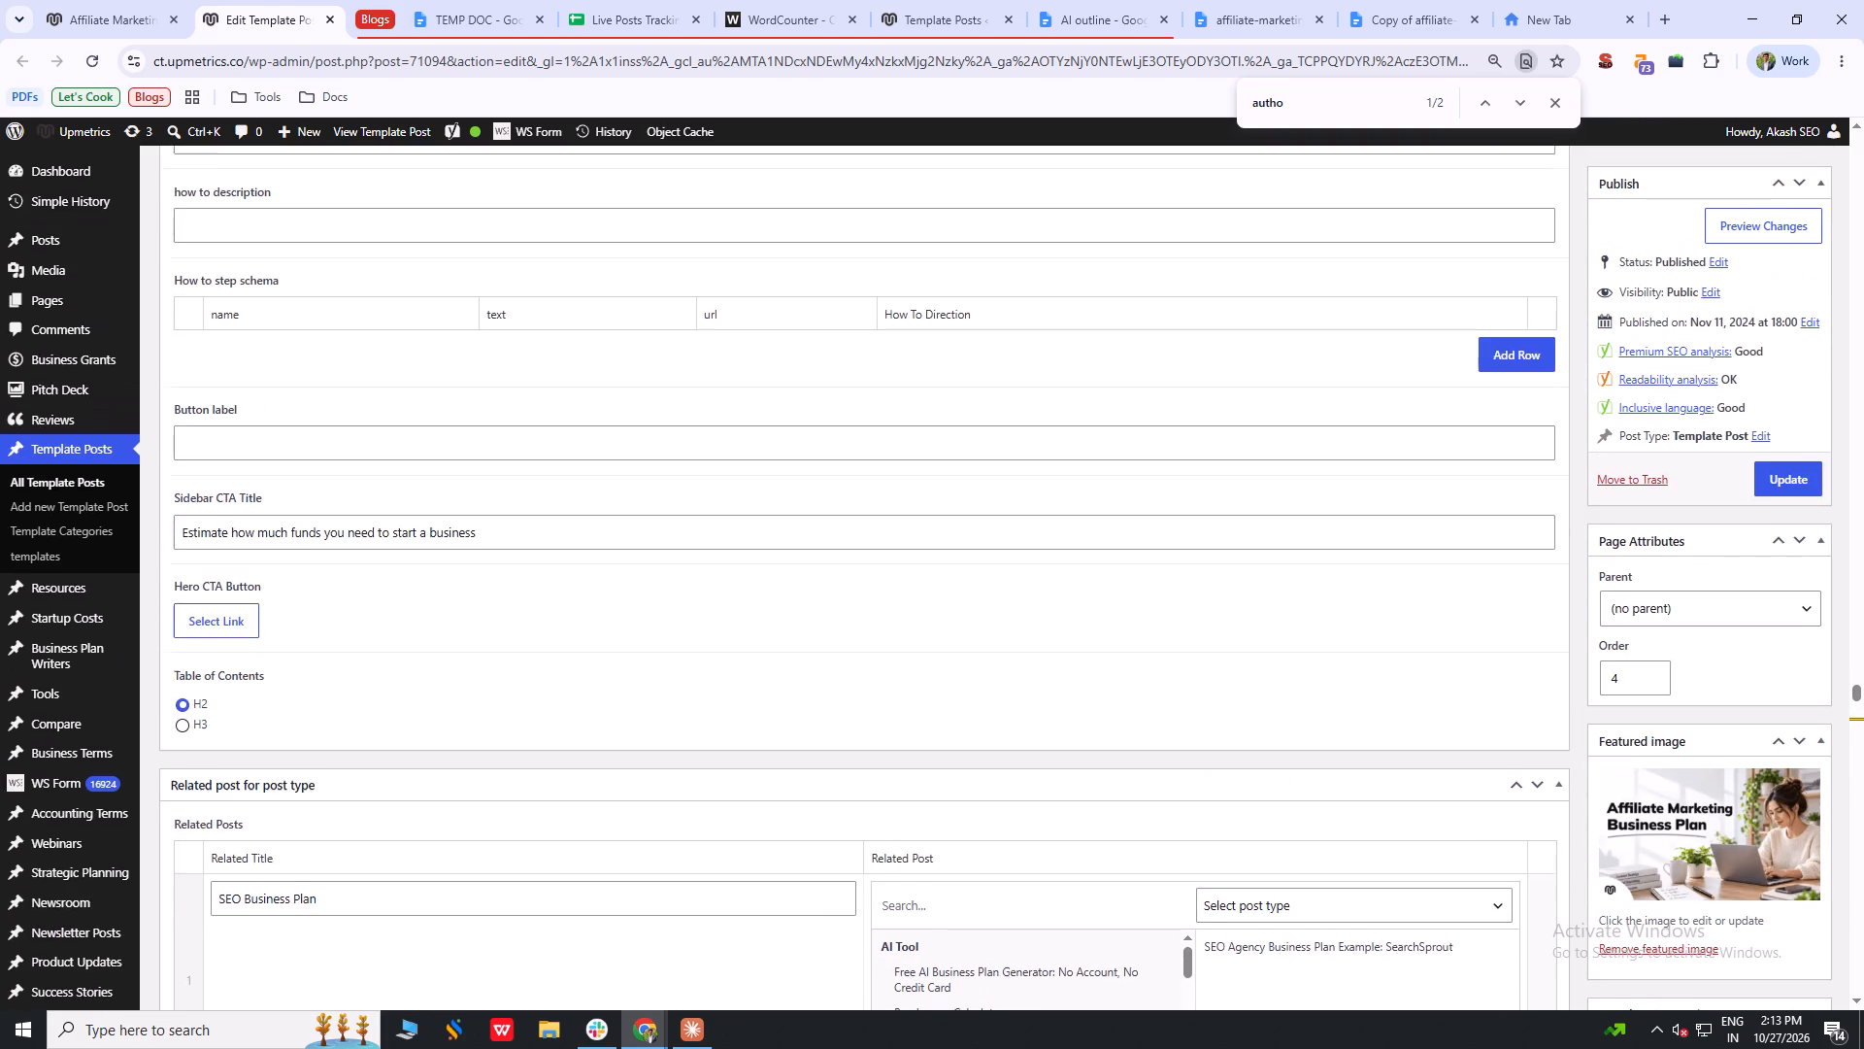
scroll(1216, 601, up, 1)
scroll(1013, 652, up, 8)
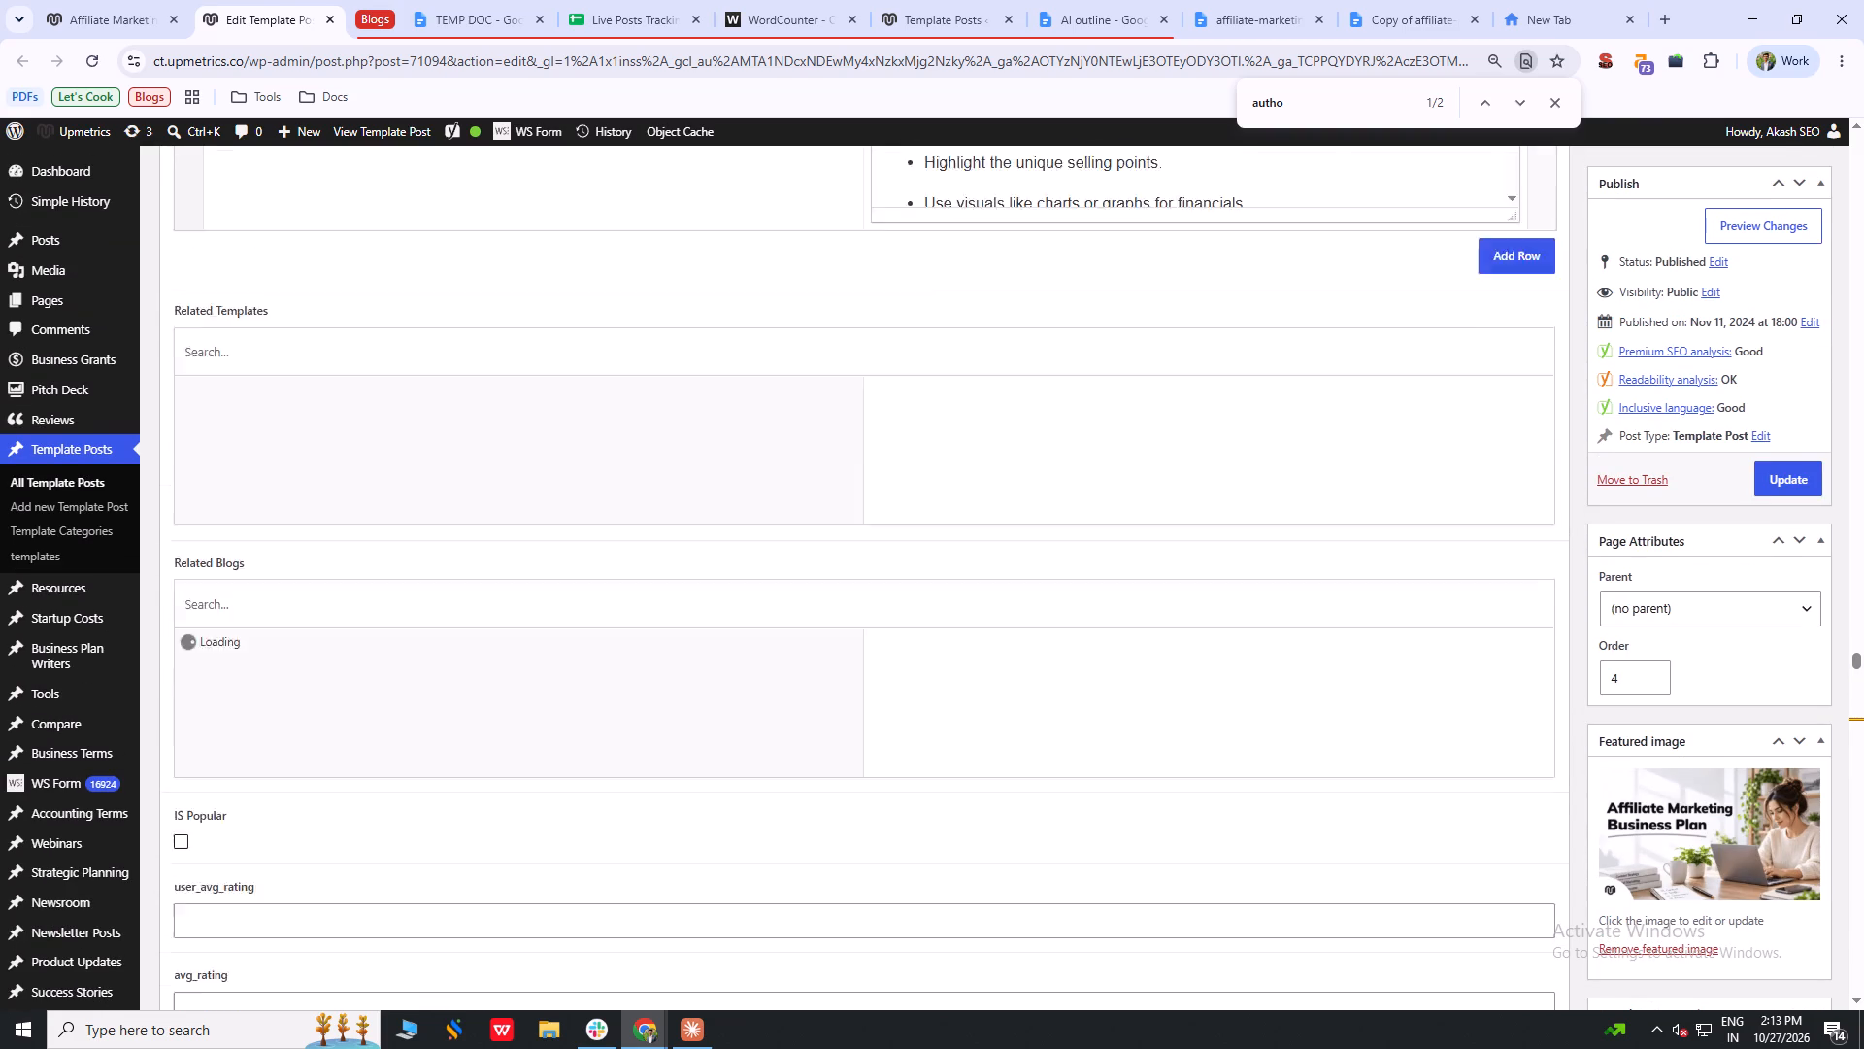
scroll(1058, 649, up, 2)
scroll(732, 681, up, 3)
scroll(815, 678, up, 4)
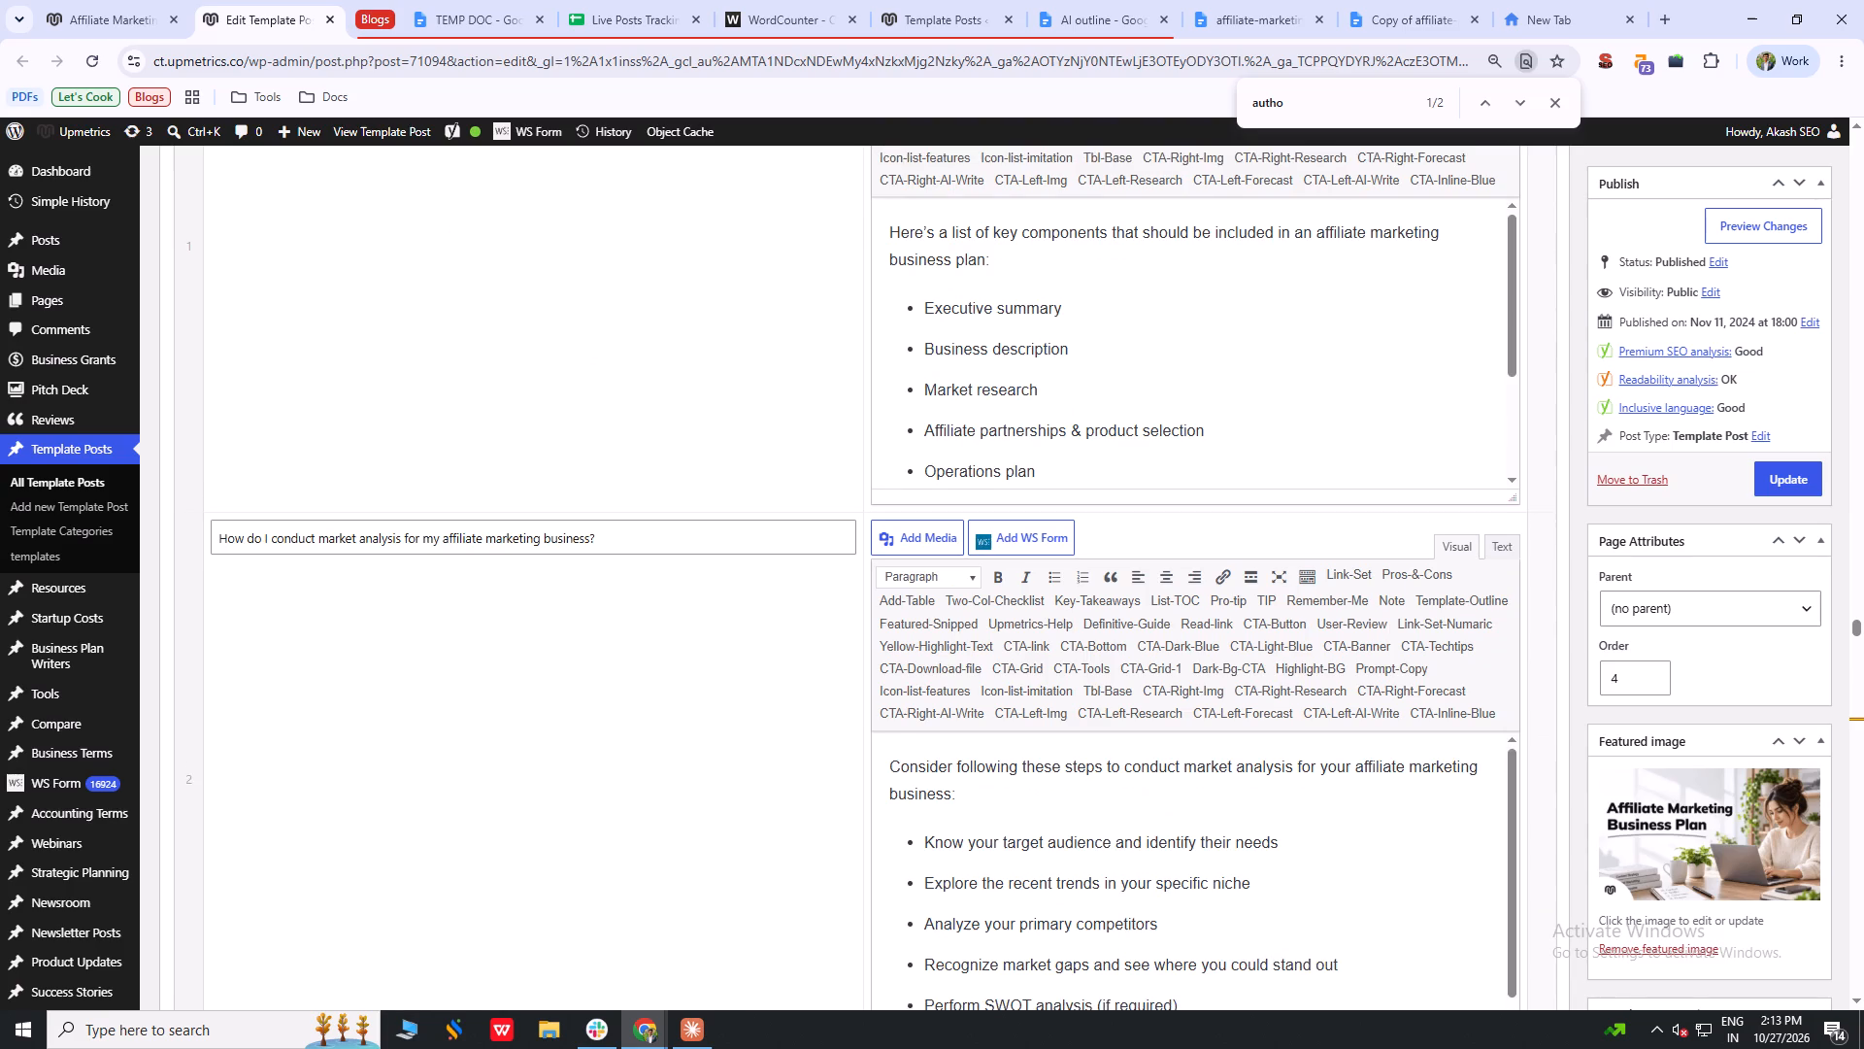
Check the Frequently Asked Questions section on the live affiliate marketing page.
click(83, 0)
middle_drag(394, 313, 323, 760)
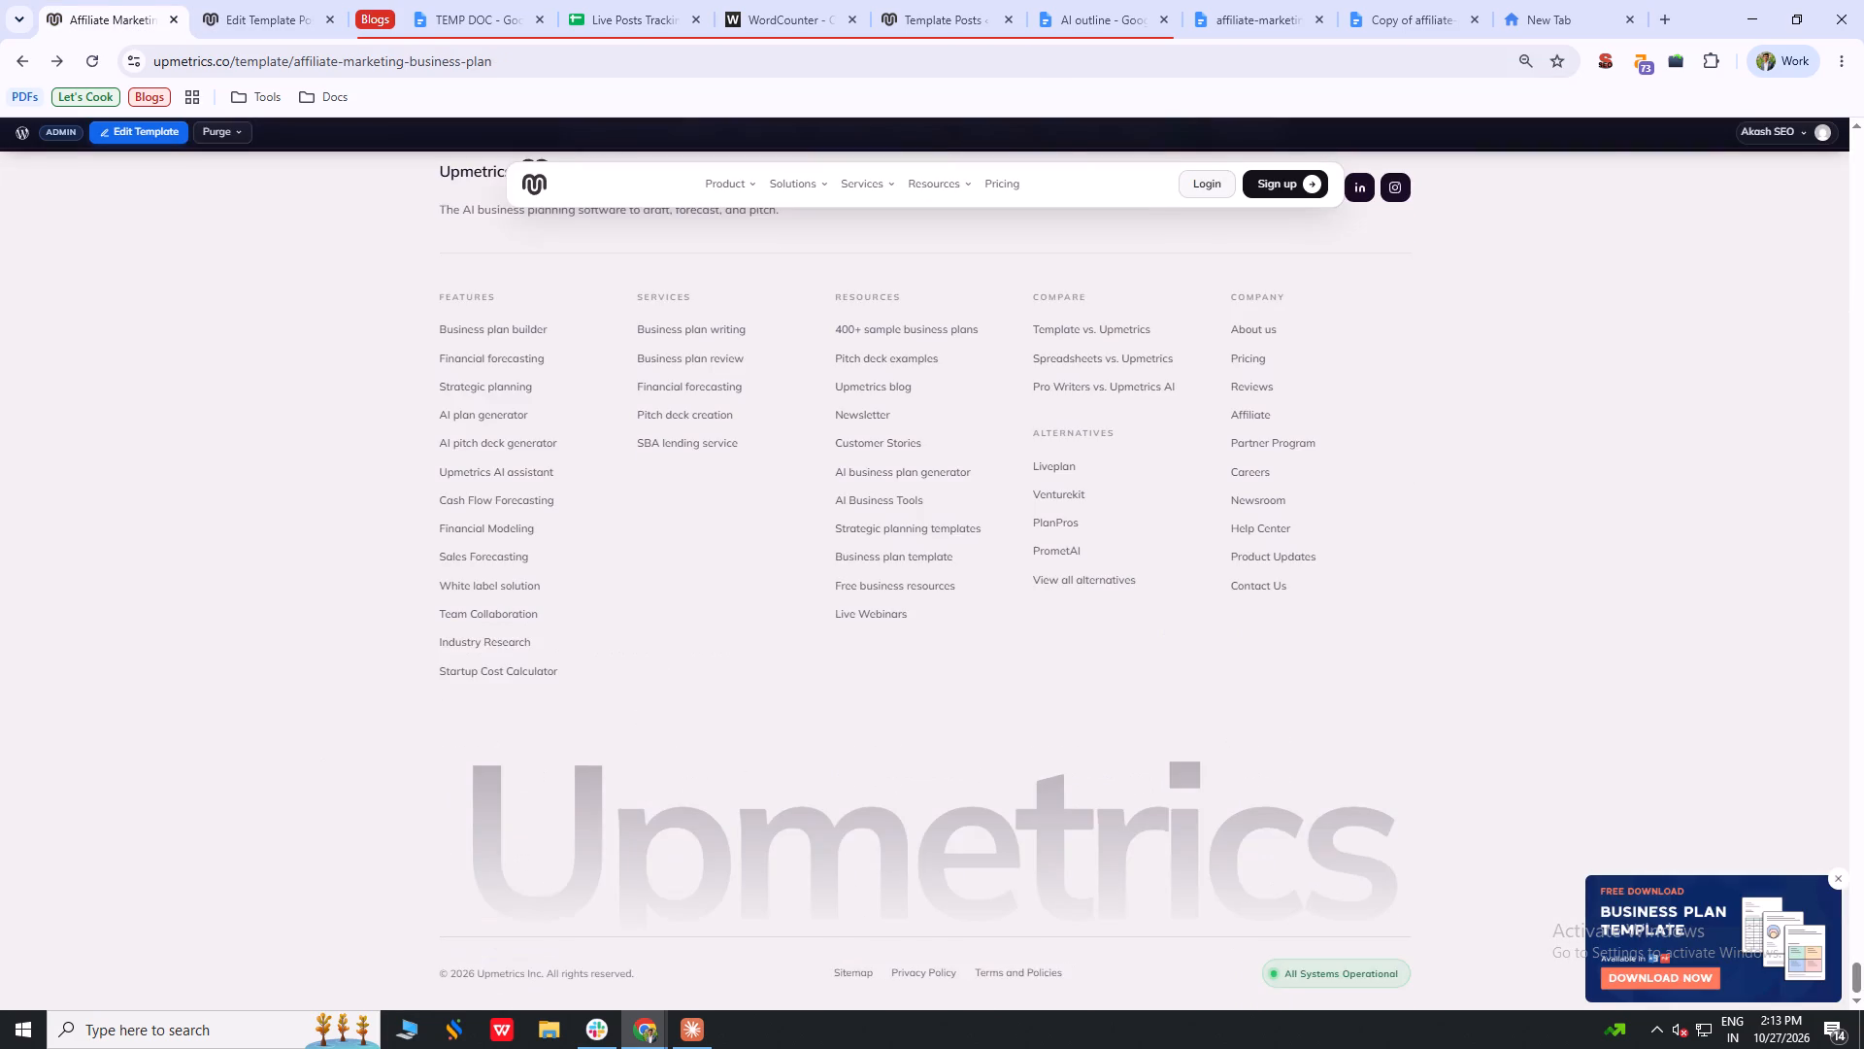
scroll(326, 745, up, 6)
scroll(339, 639, up, 1)
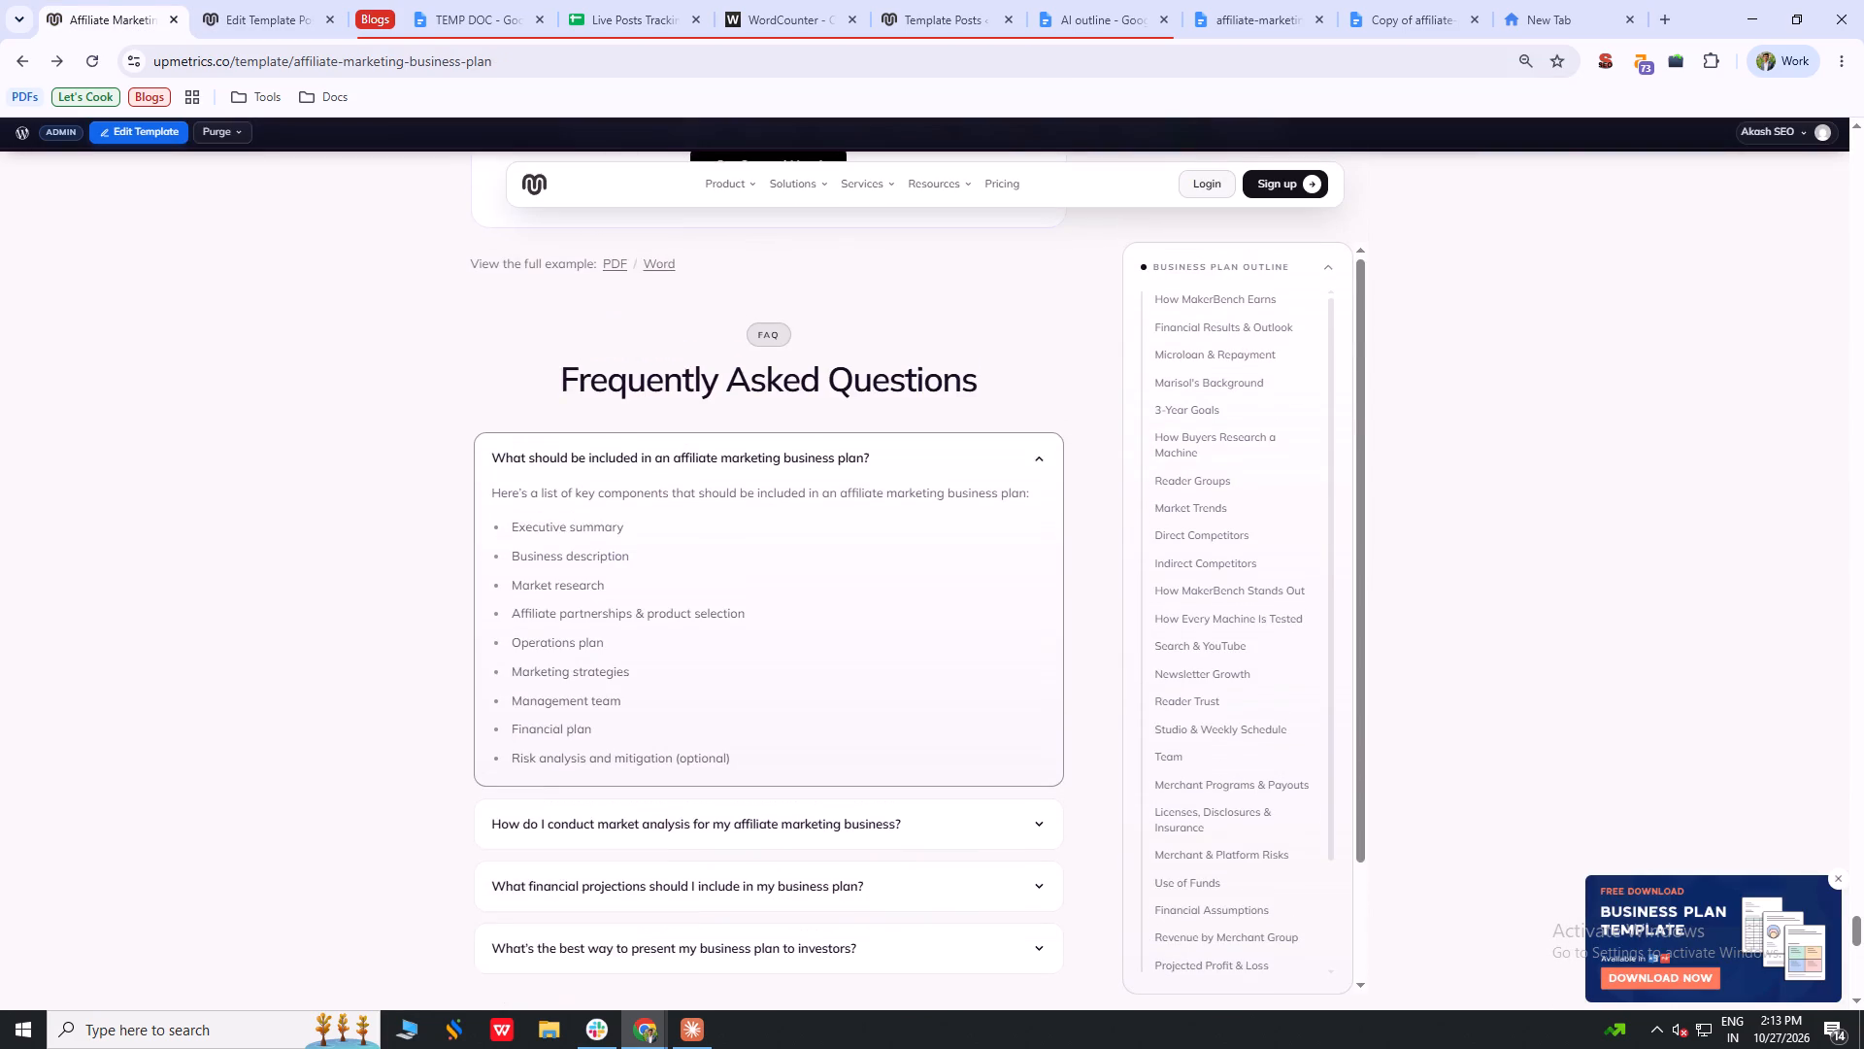
scroll(339, 639, up, 1)
Return to the template post editor and remove all four FAQ rows from the Custom Post Extra Fields.
click(233, 0)
scroll(1460, 694, up, 4)
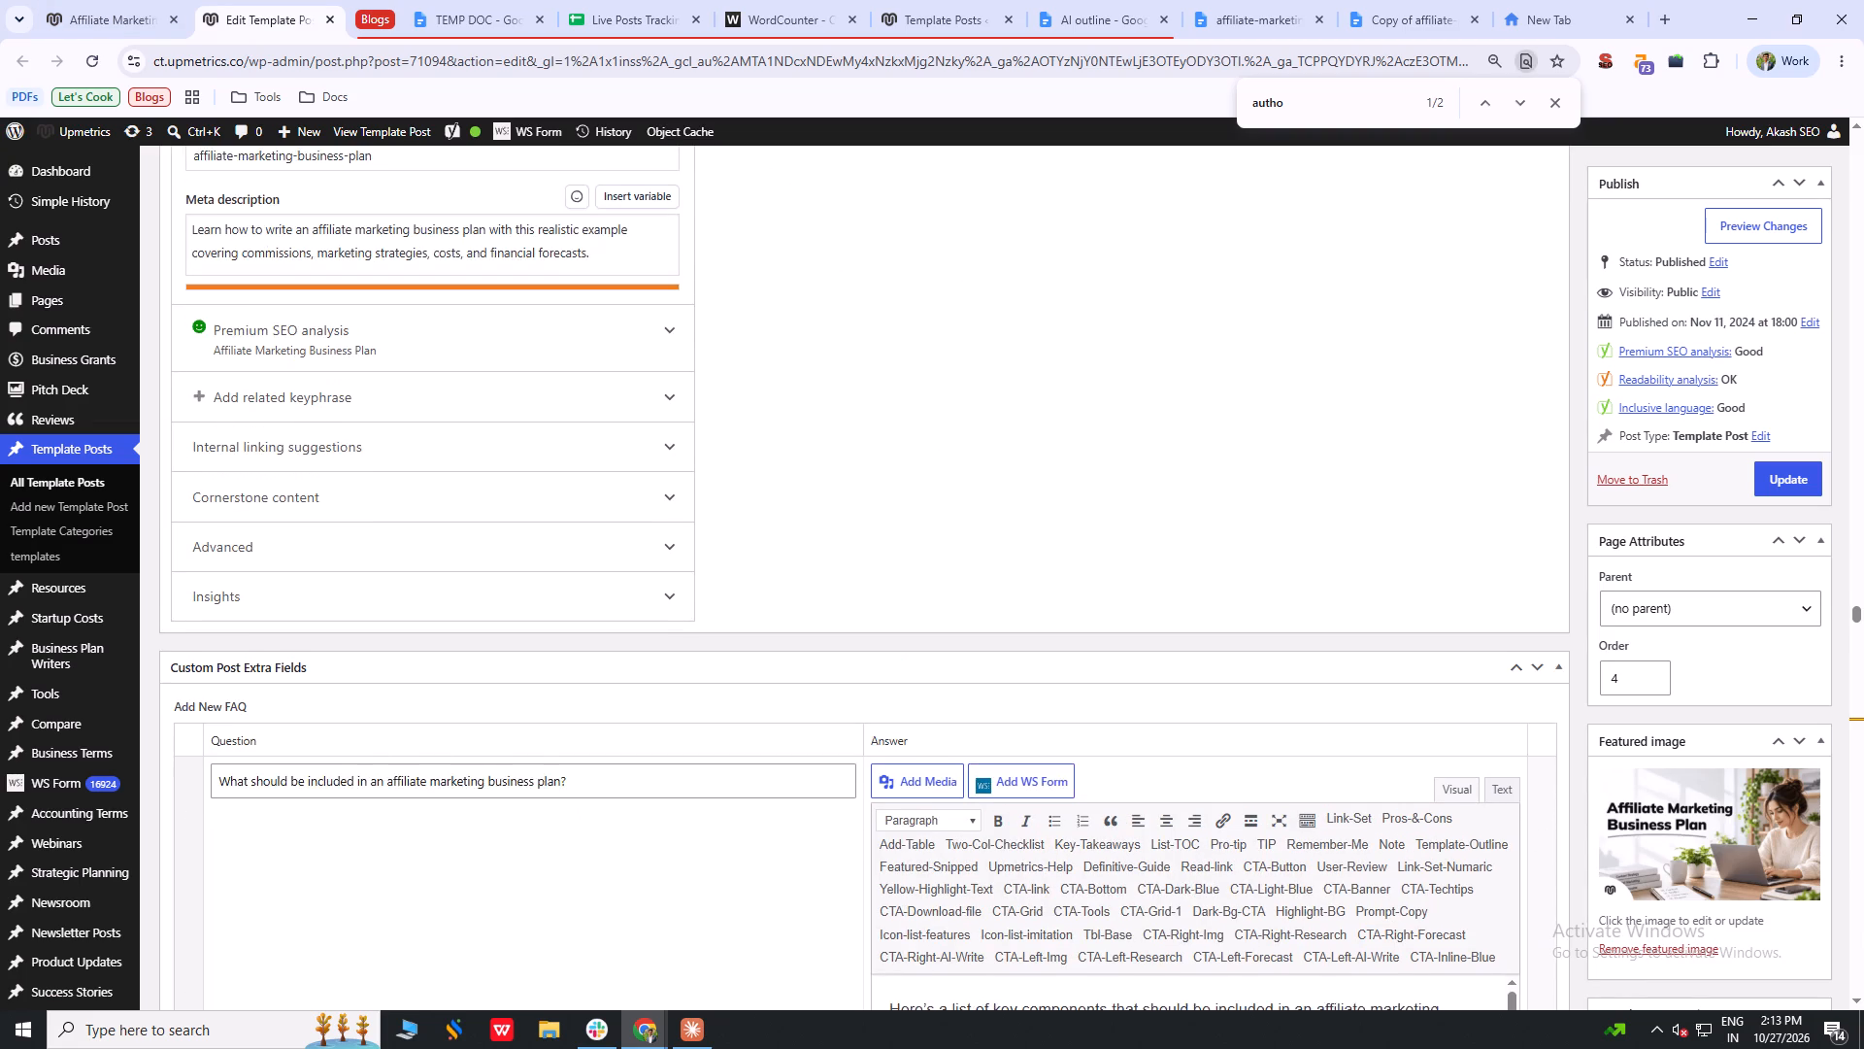
scroll(1460, 694, down, 2)
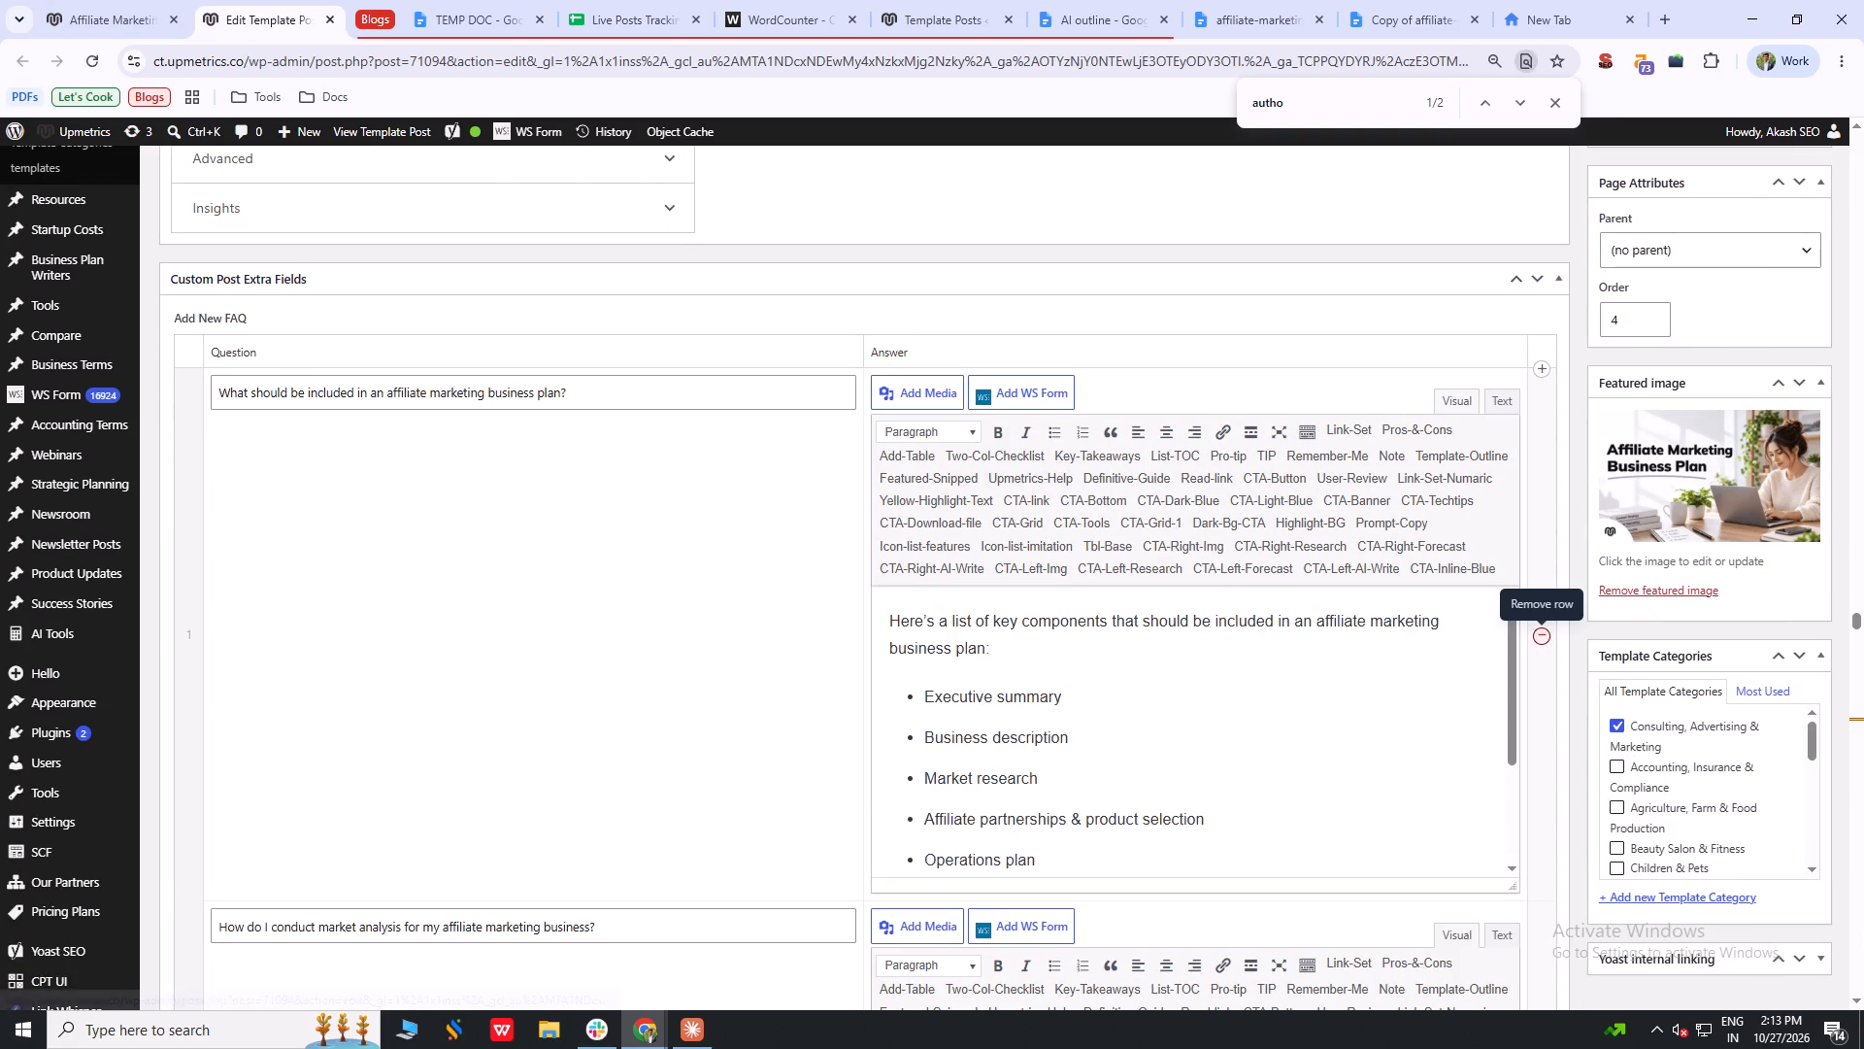
double_click(1544, 632)
double_click(1544, 632)
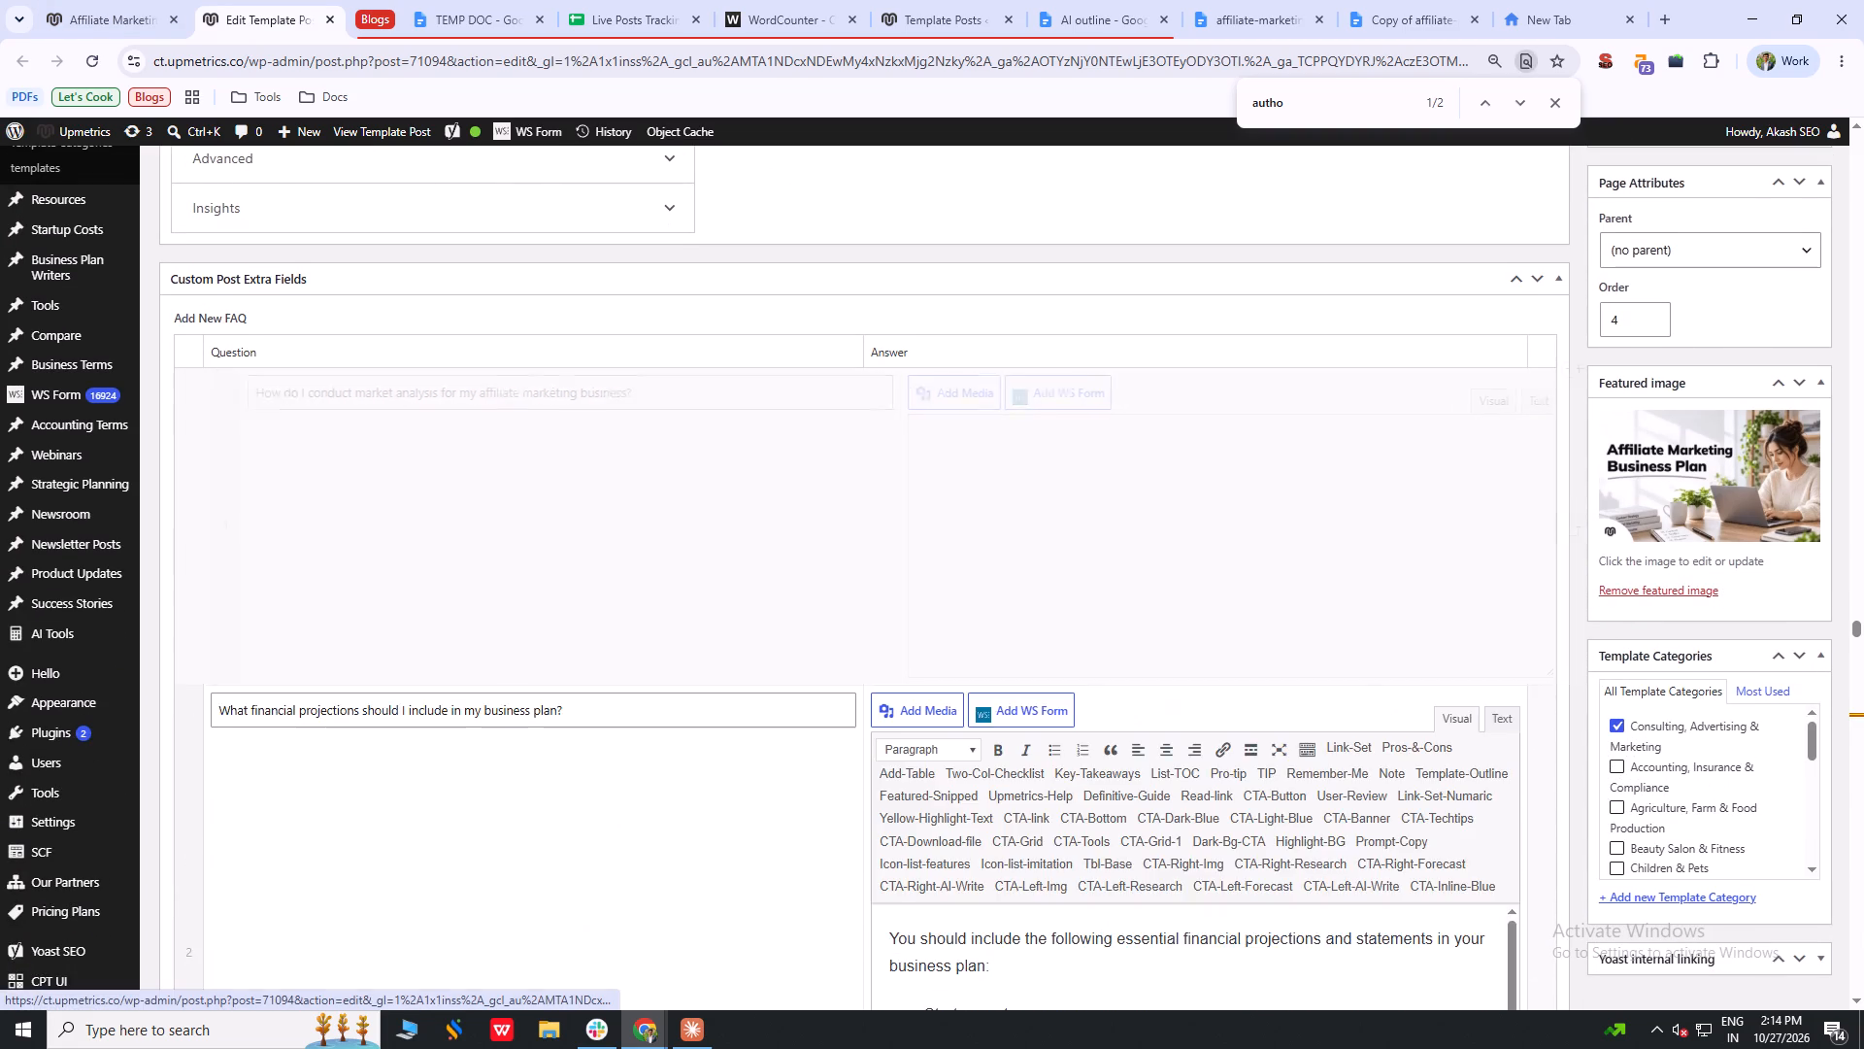
double_click(1543, 632)
double_click(1543, 632)
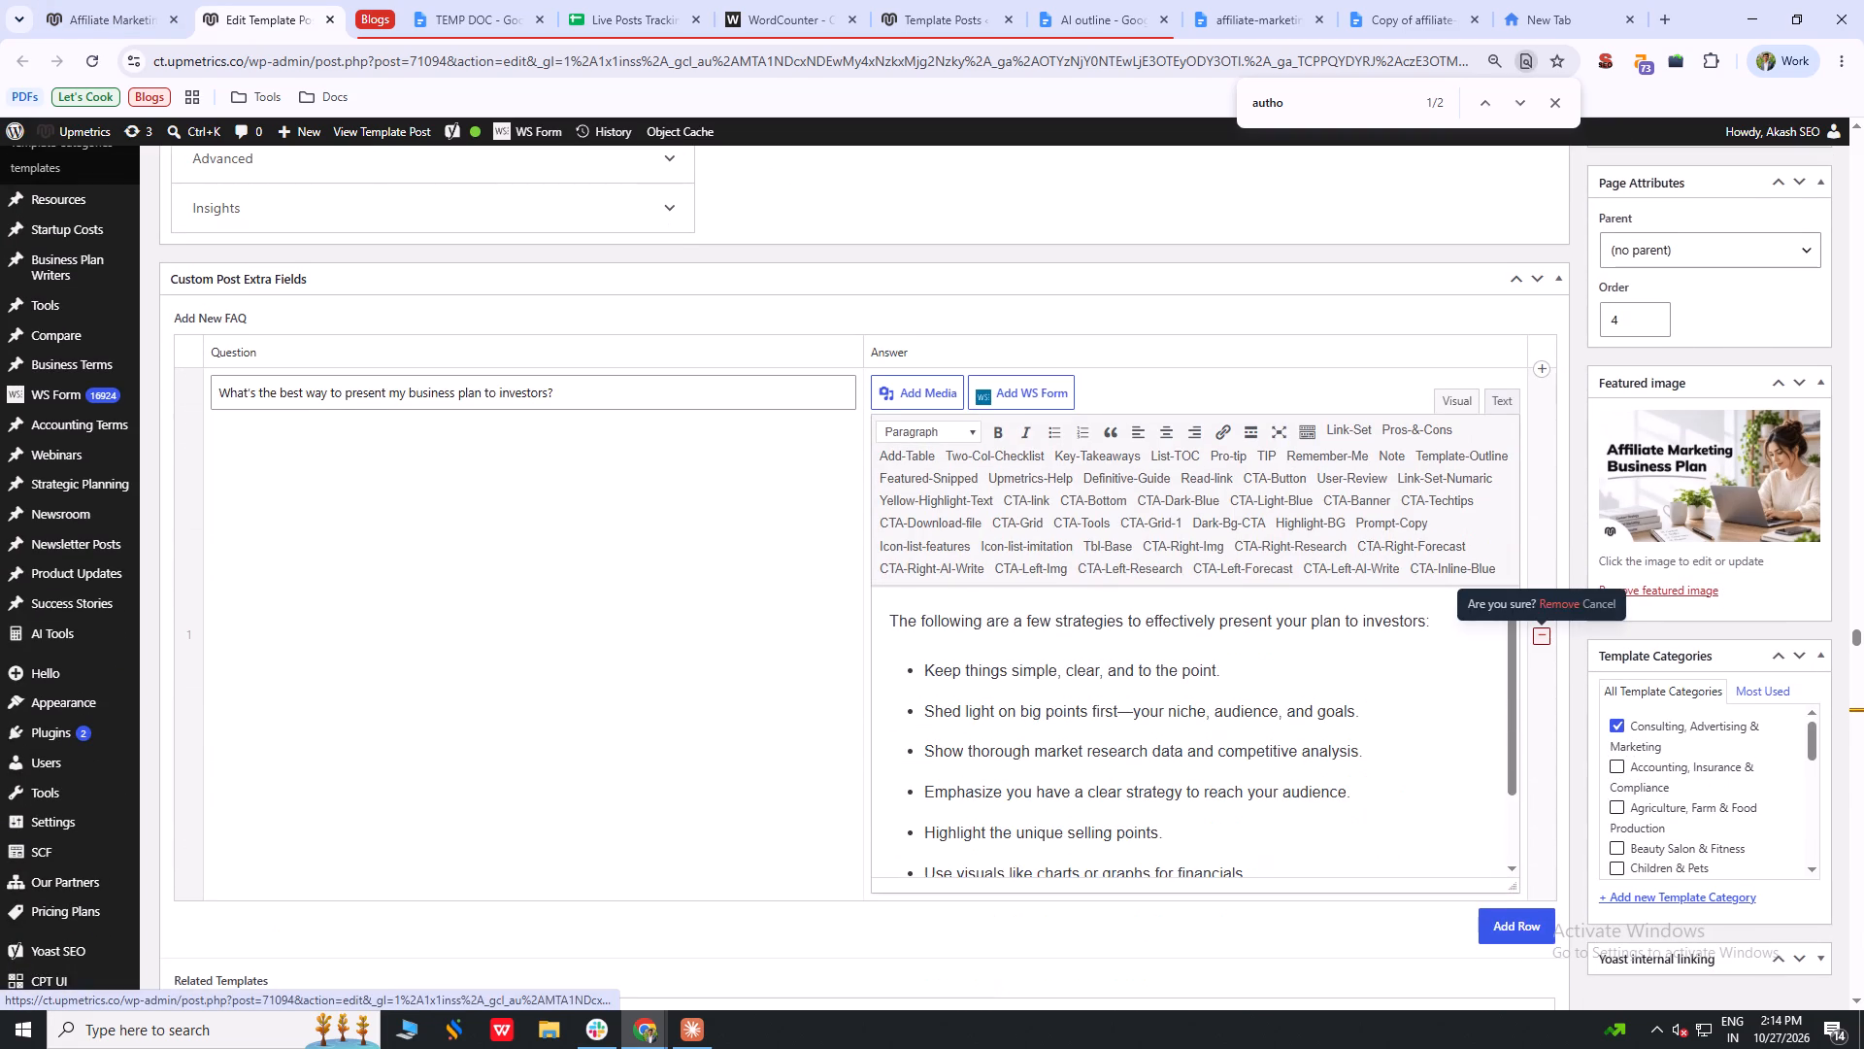
Examine the post's closing content and its financial tables, from cash flow to Loan Repayment & Debt Coverage.
scroll(1142, 624, up, 1)
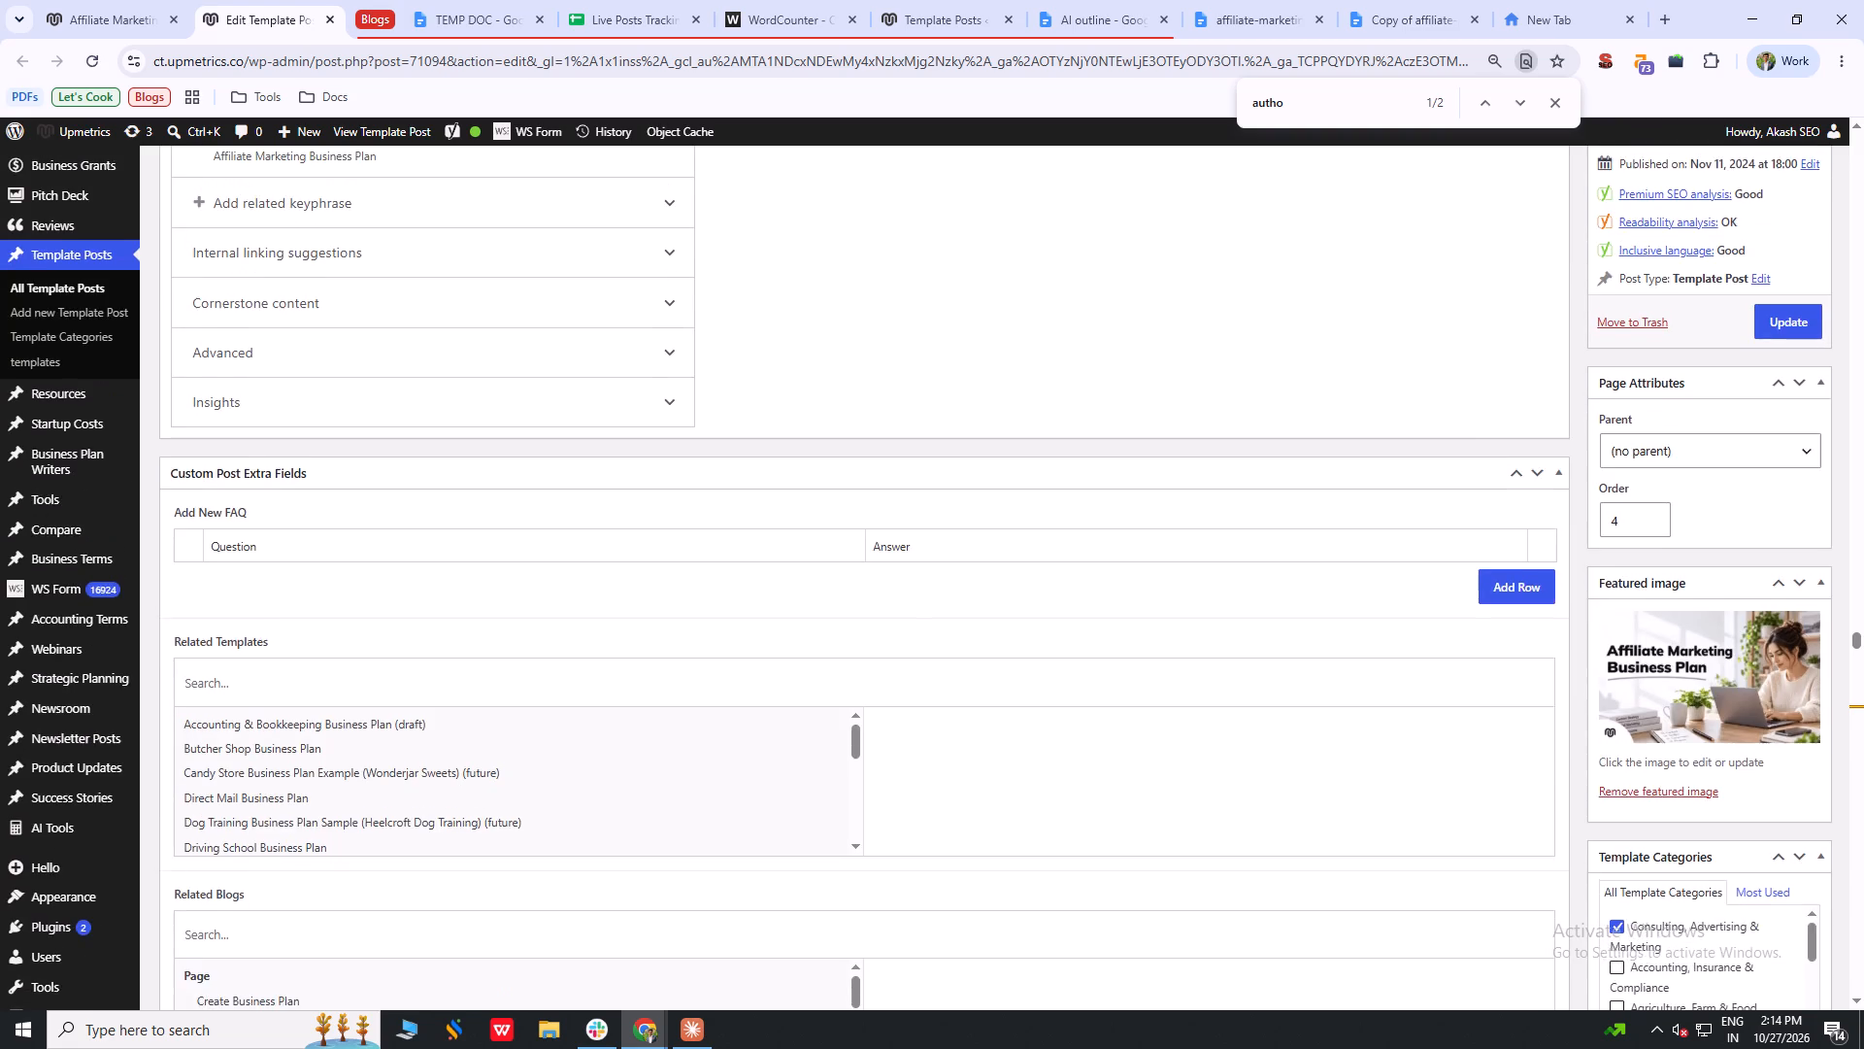
scroll(698, 624, up, 1)
scroll(923, 619, up, 5)
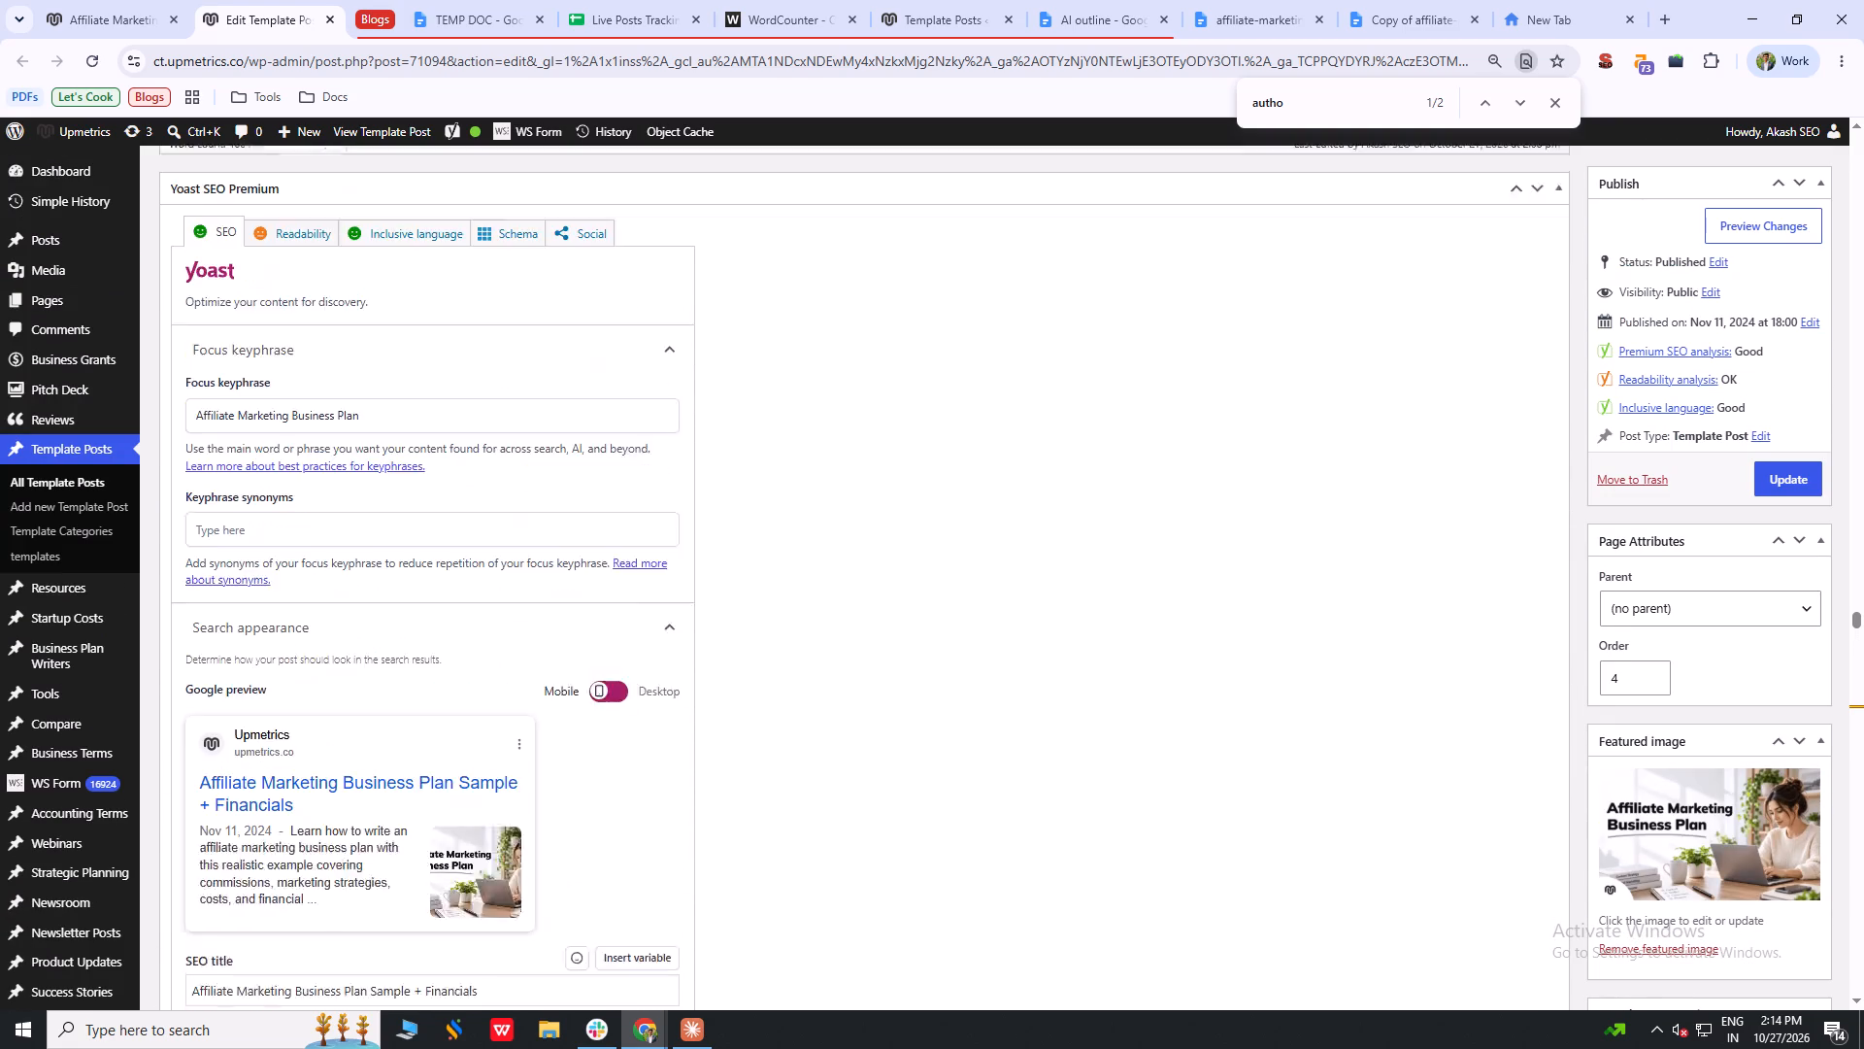
scroll(944, 684, up, 1)
scroll(944, 684, down, 1)
scroll(944, 684, up, 2)
scroll(909, 781, up, 1)
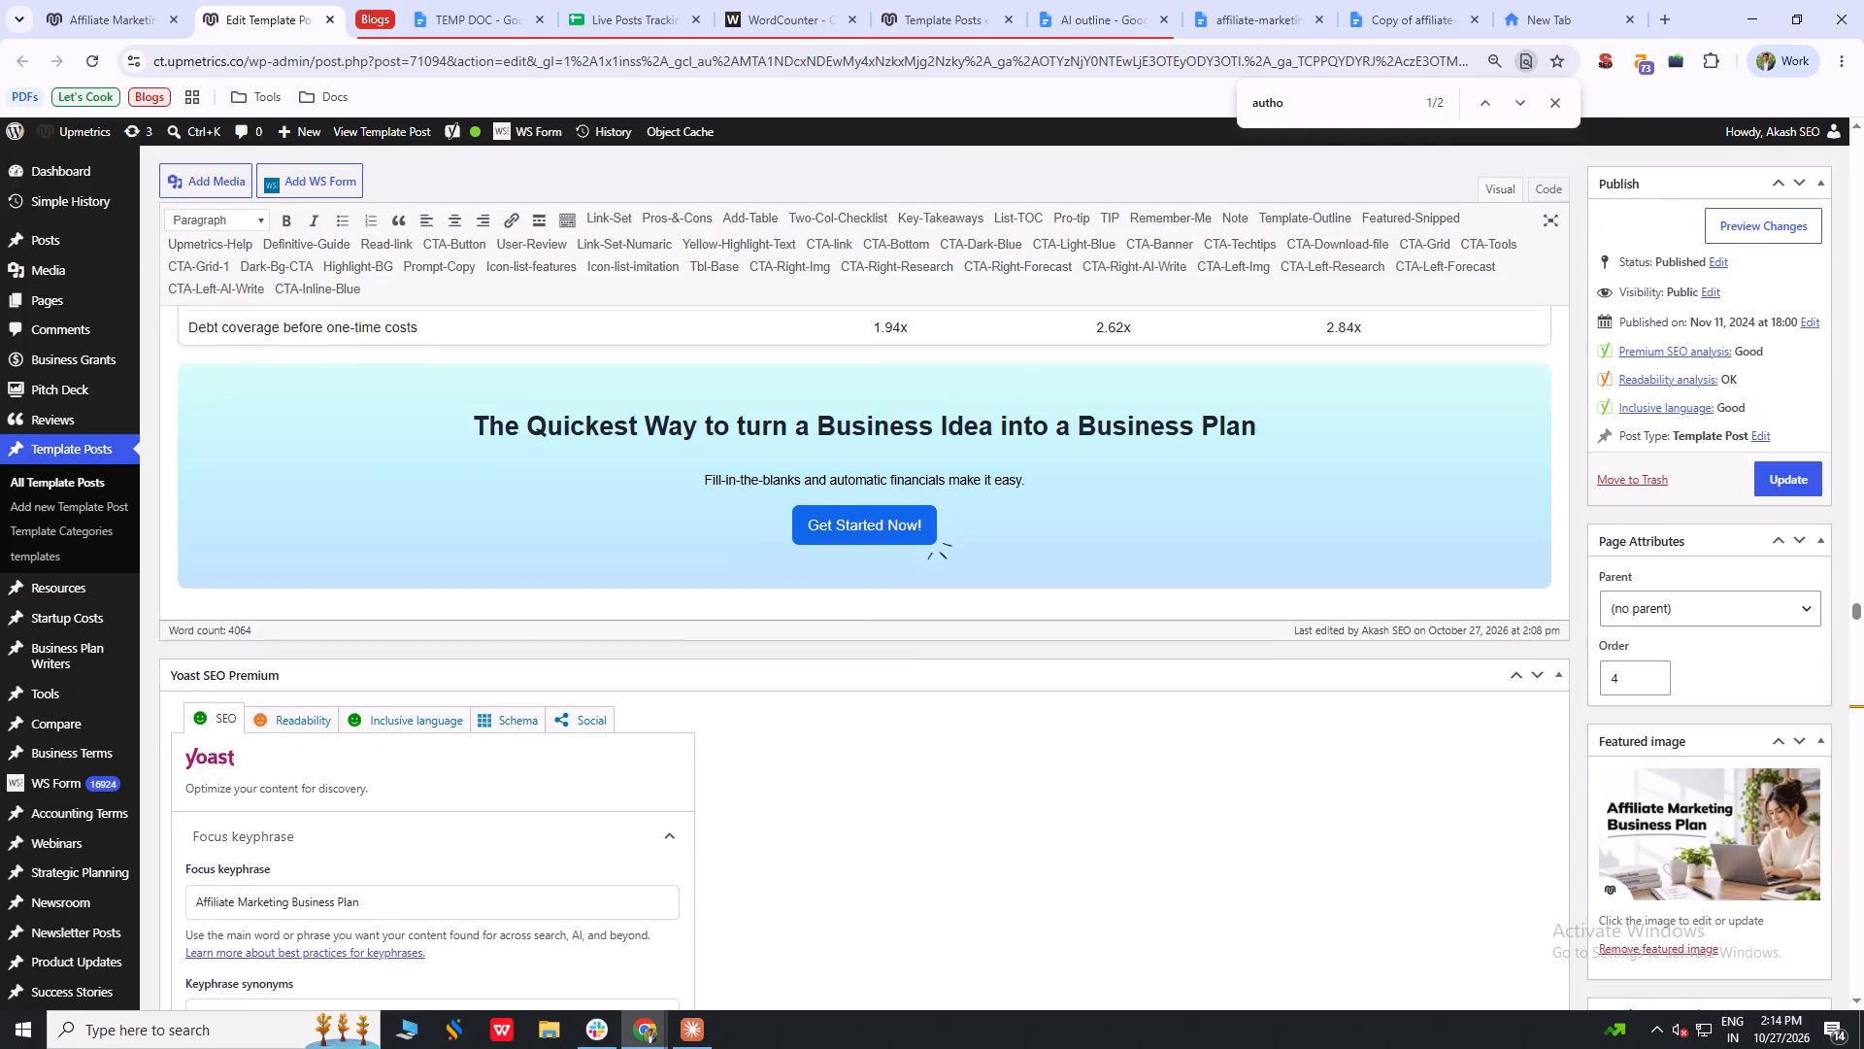
scroll(910, 781, up, 3)
scroll(915, 780, down, 4)
scroll(916, 779, up, 1)
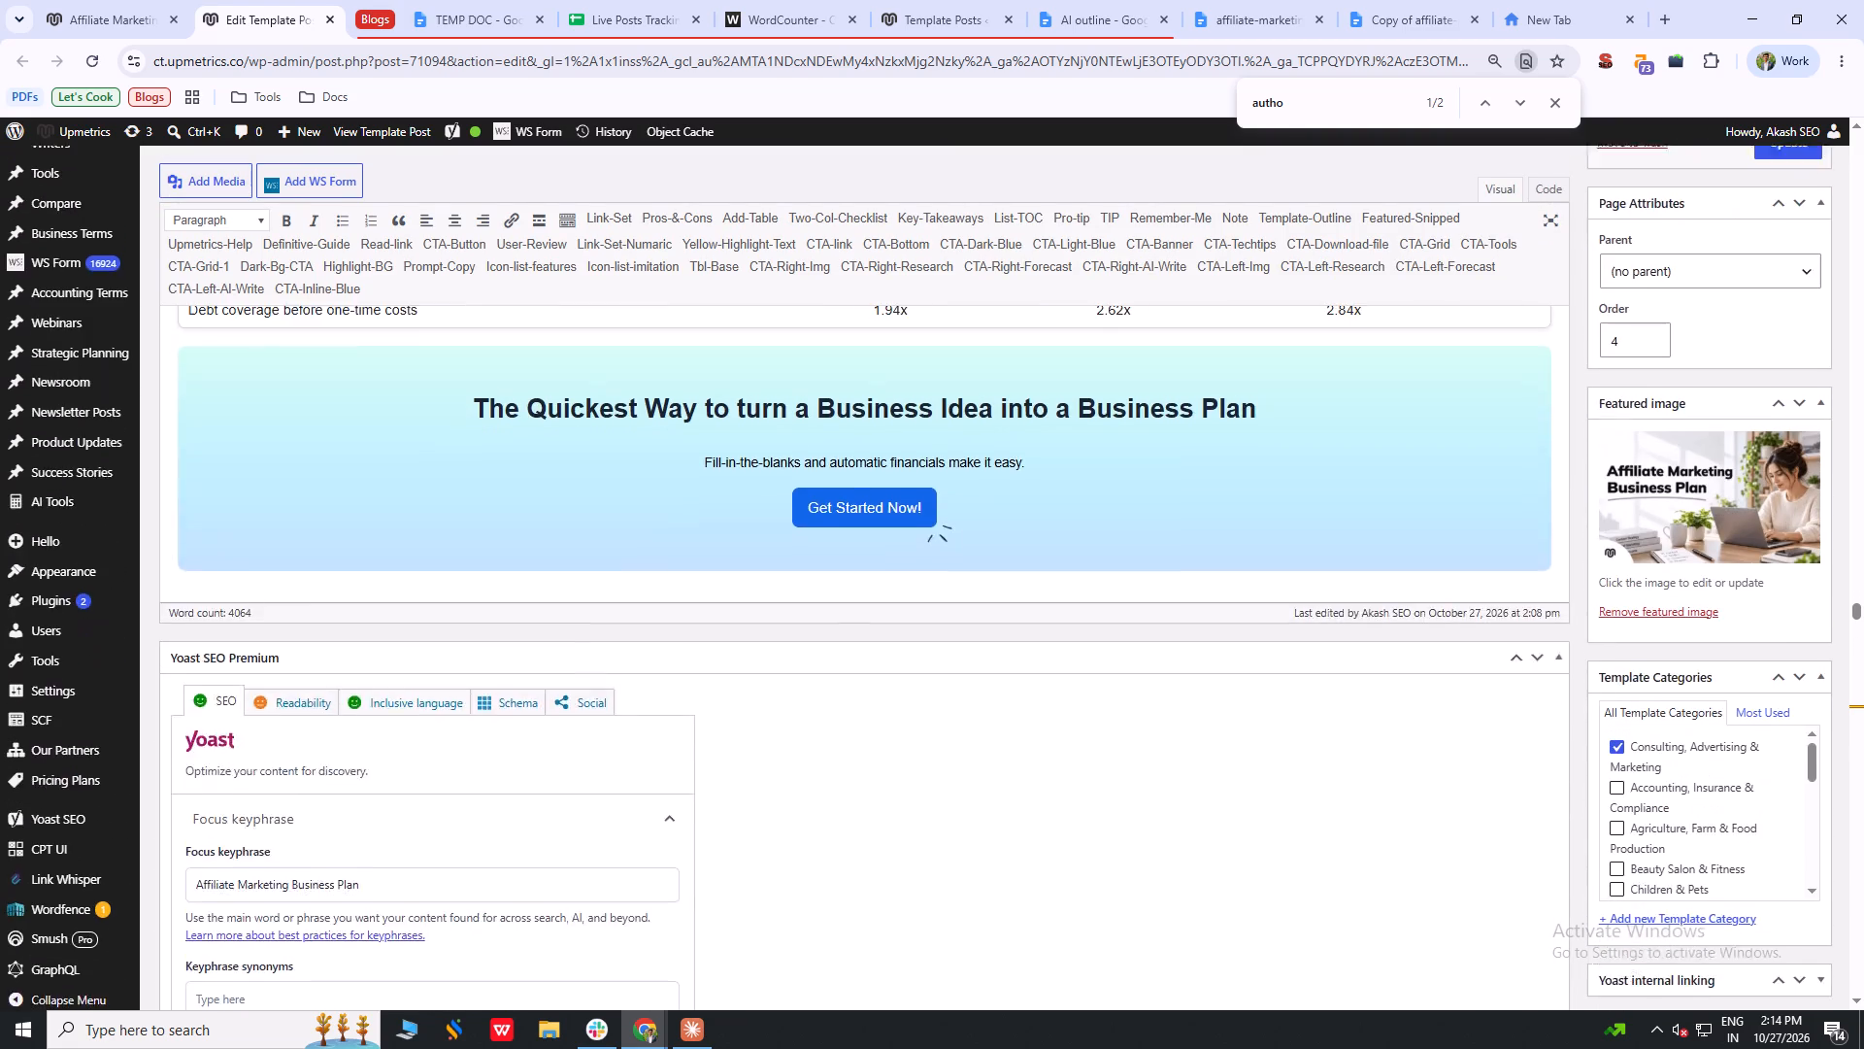
scroll(916, 779, up, 10)
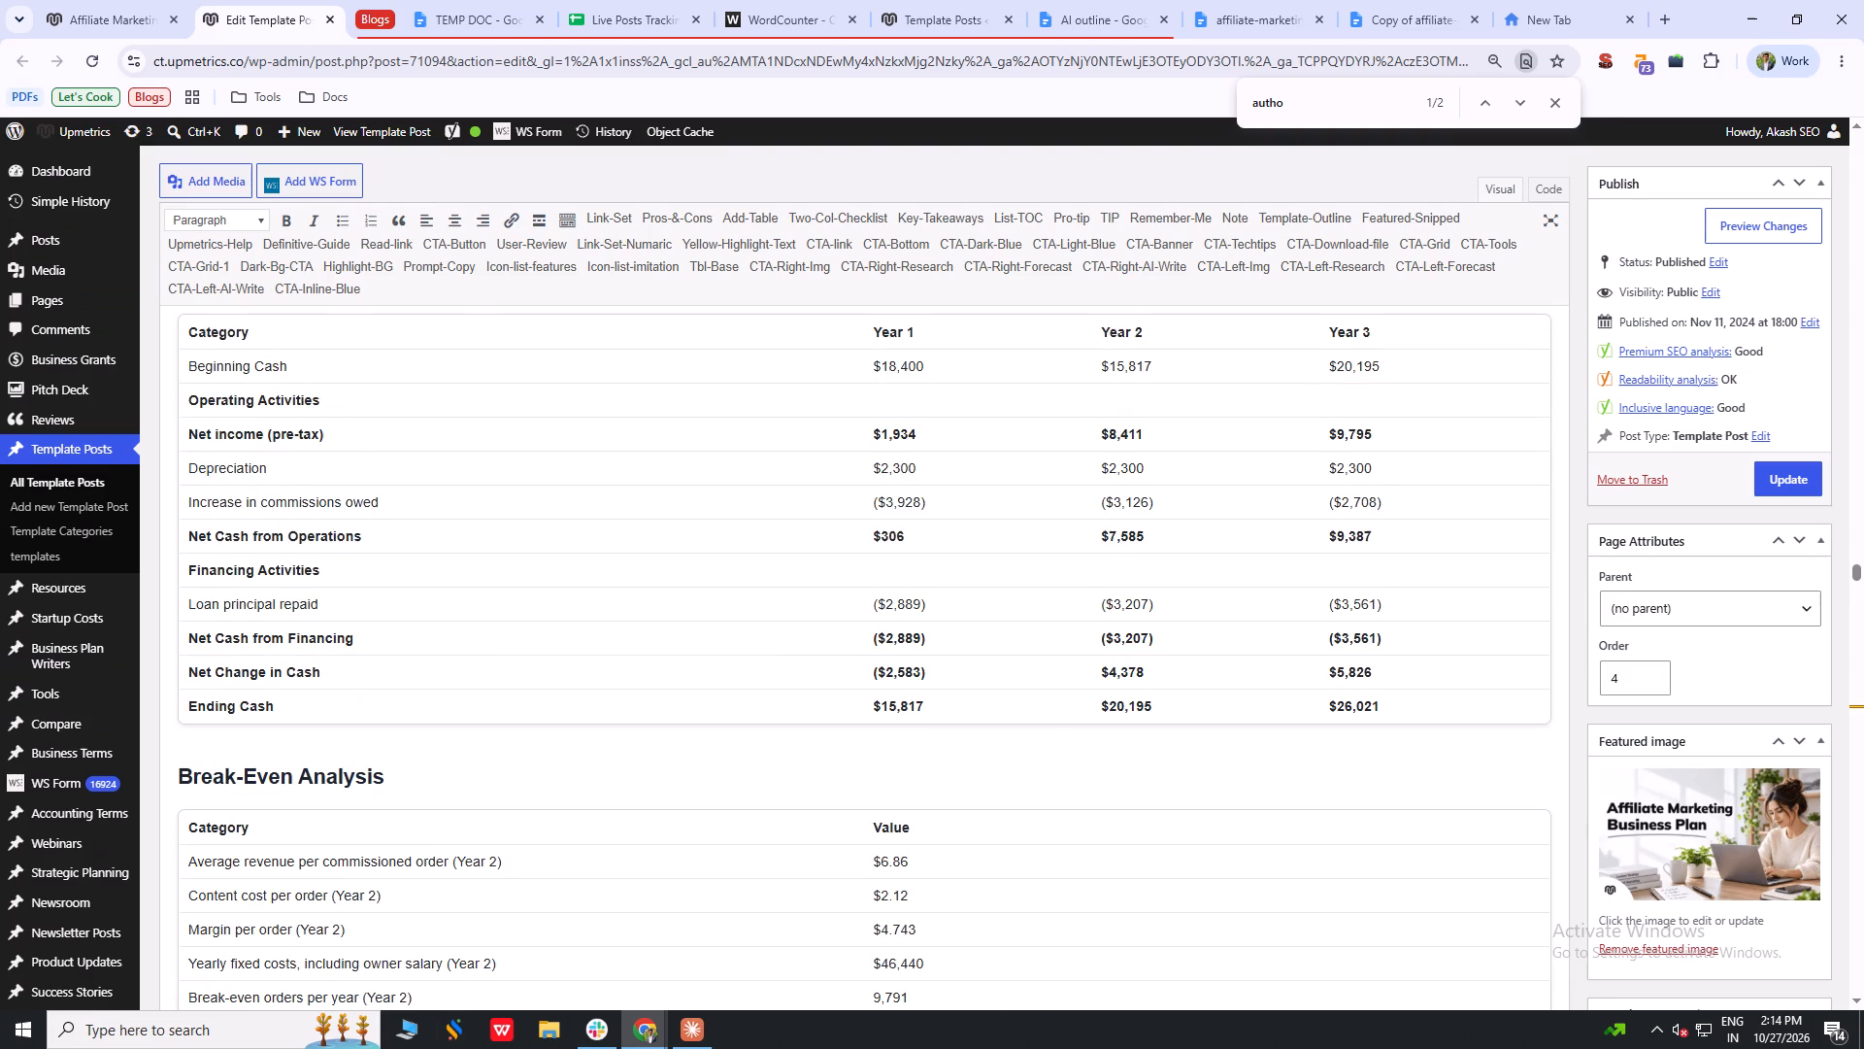
scroll(916, 779, down, 7)
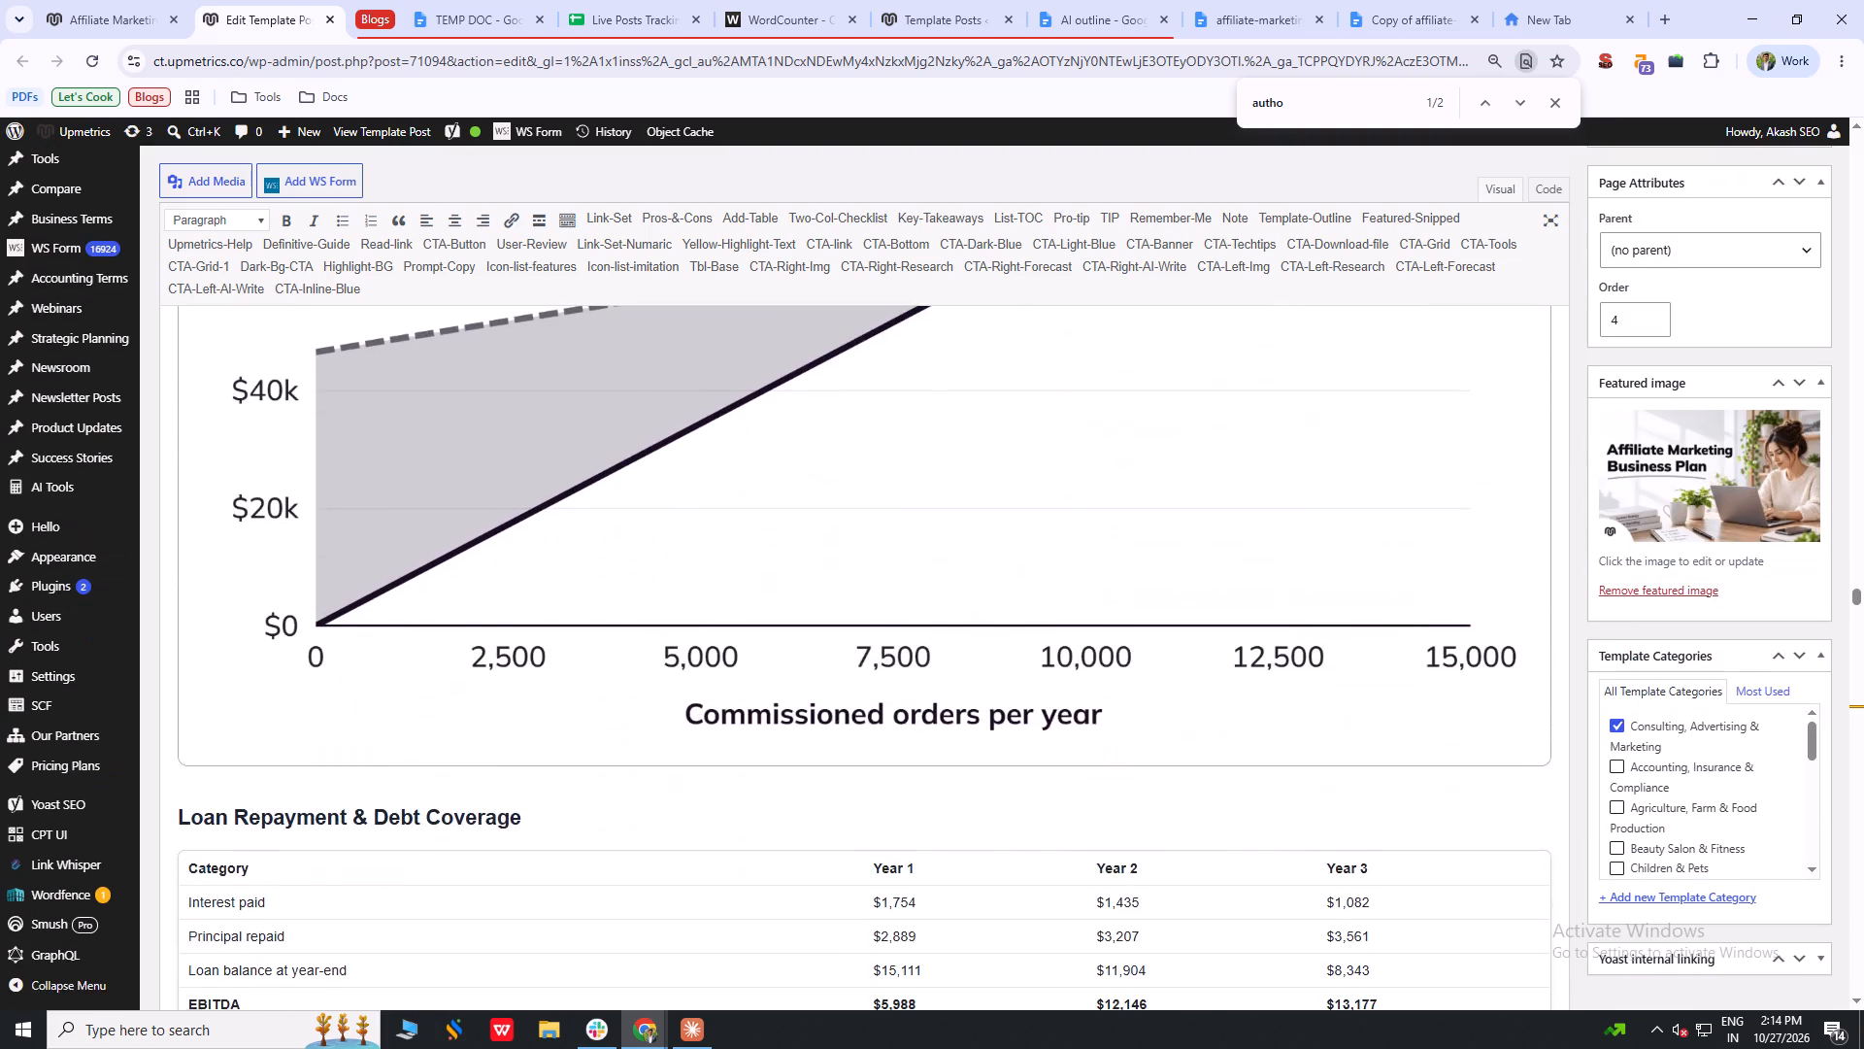
scroll(915, 764, down, 1)
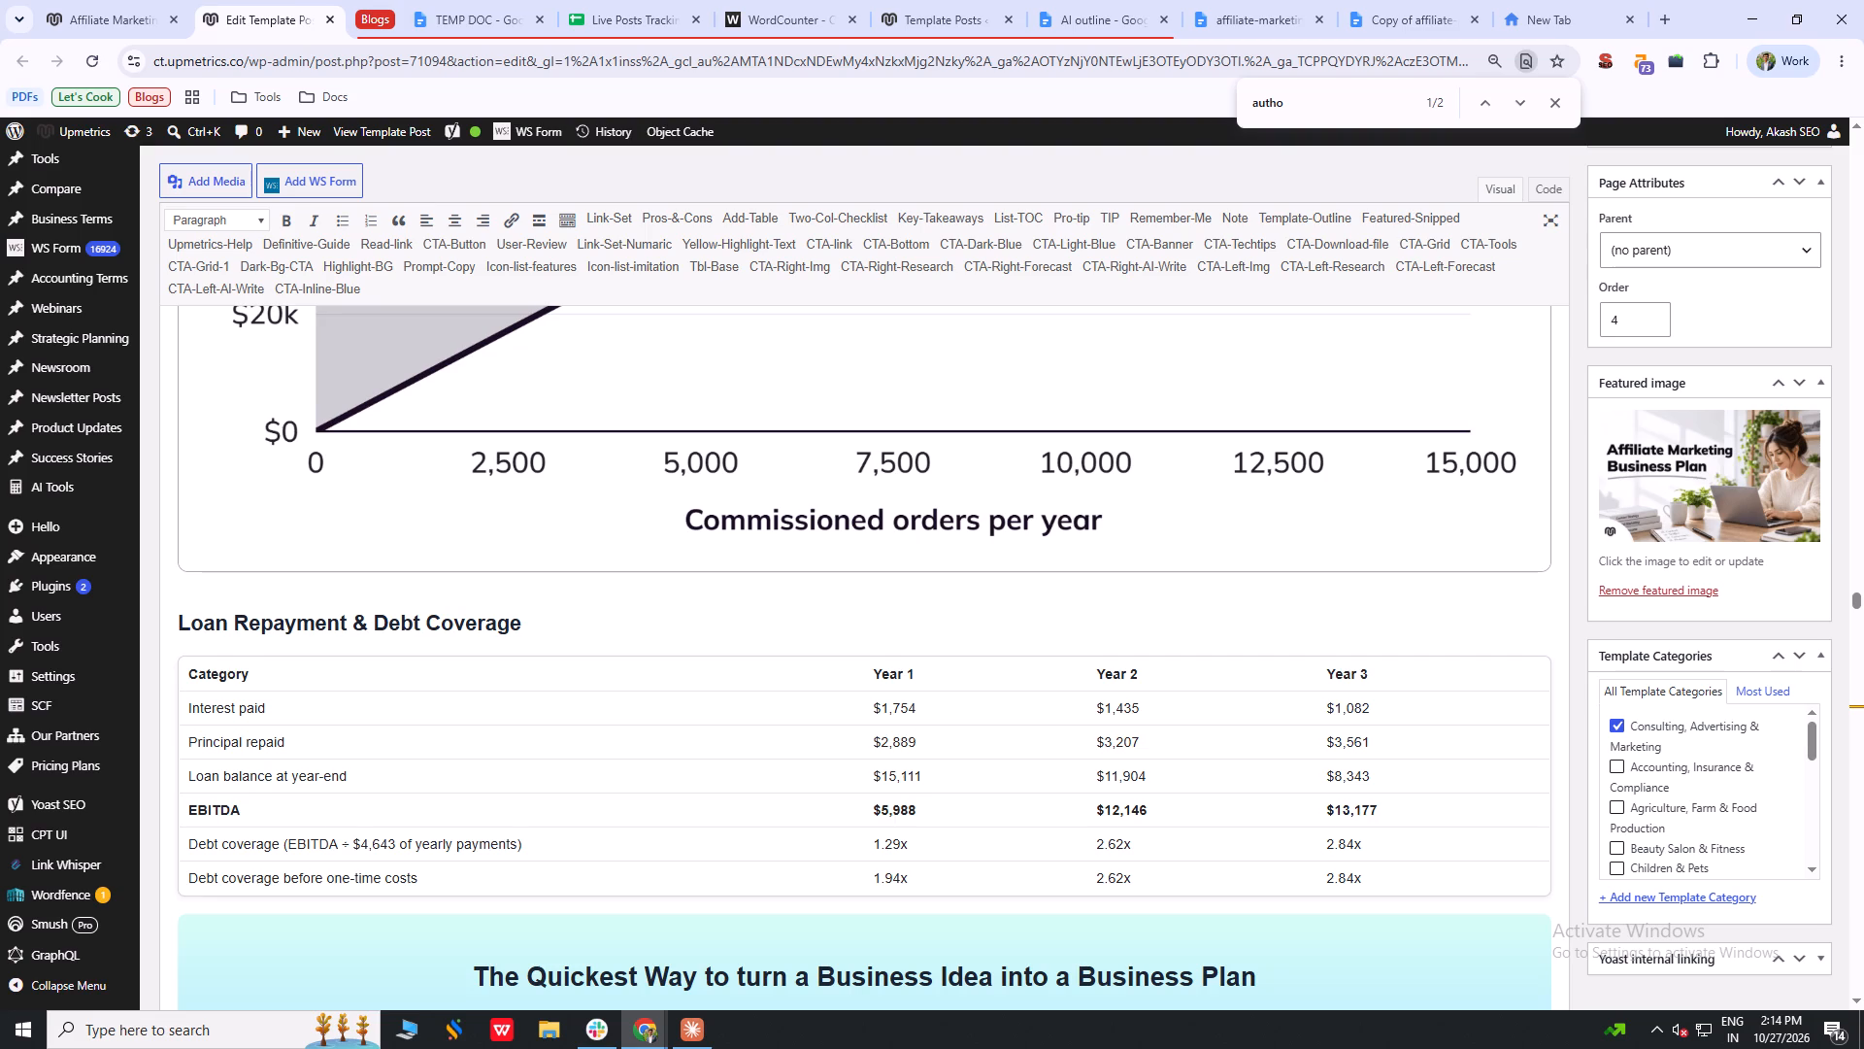
Locate the Category header cell of the Loan Repayment & Debt Coverage table in the post's HTML code.
drag(253, 674, 178, 674)
key(ctrl+c)
key(ctrl+c)
key(ctrl+c)
key(ctrl+c)
key(ctrl+c)
key(ctrl+c)
key(ctrl+c)
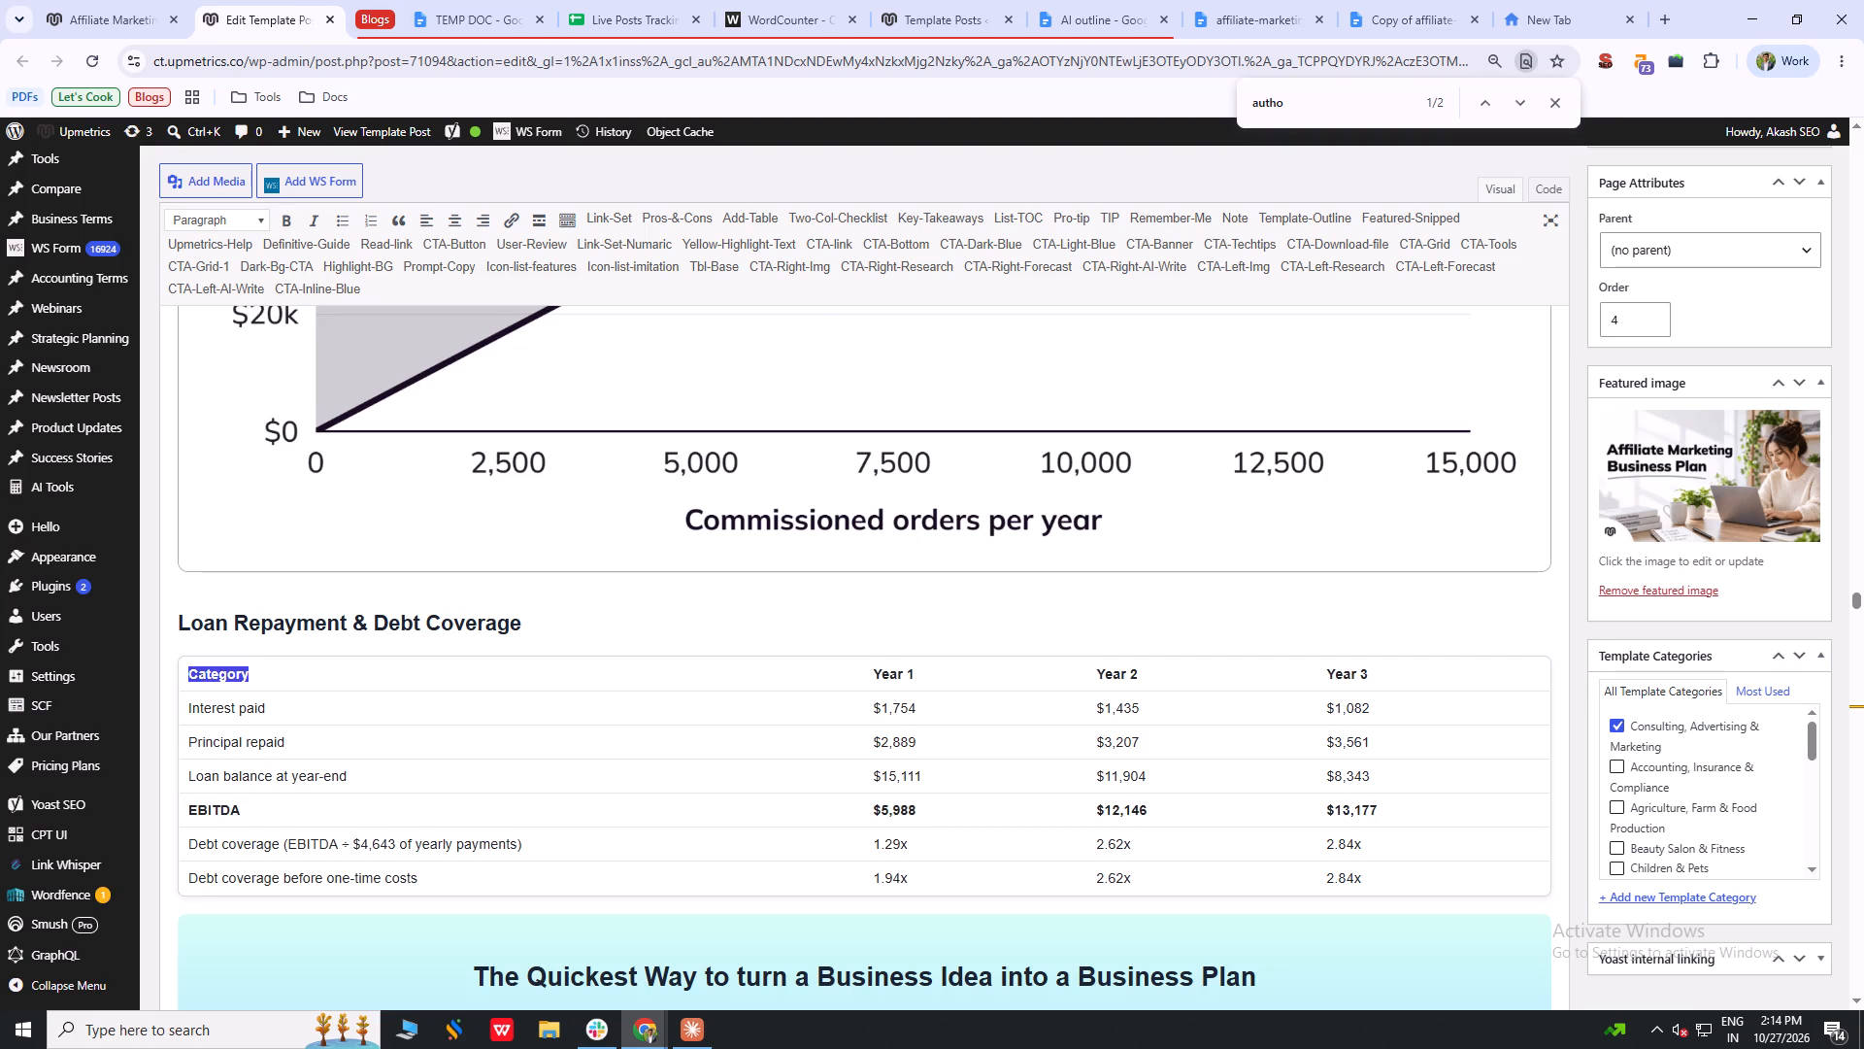
click(1558, 190)
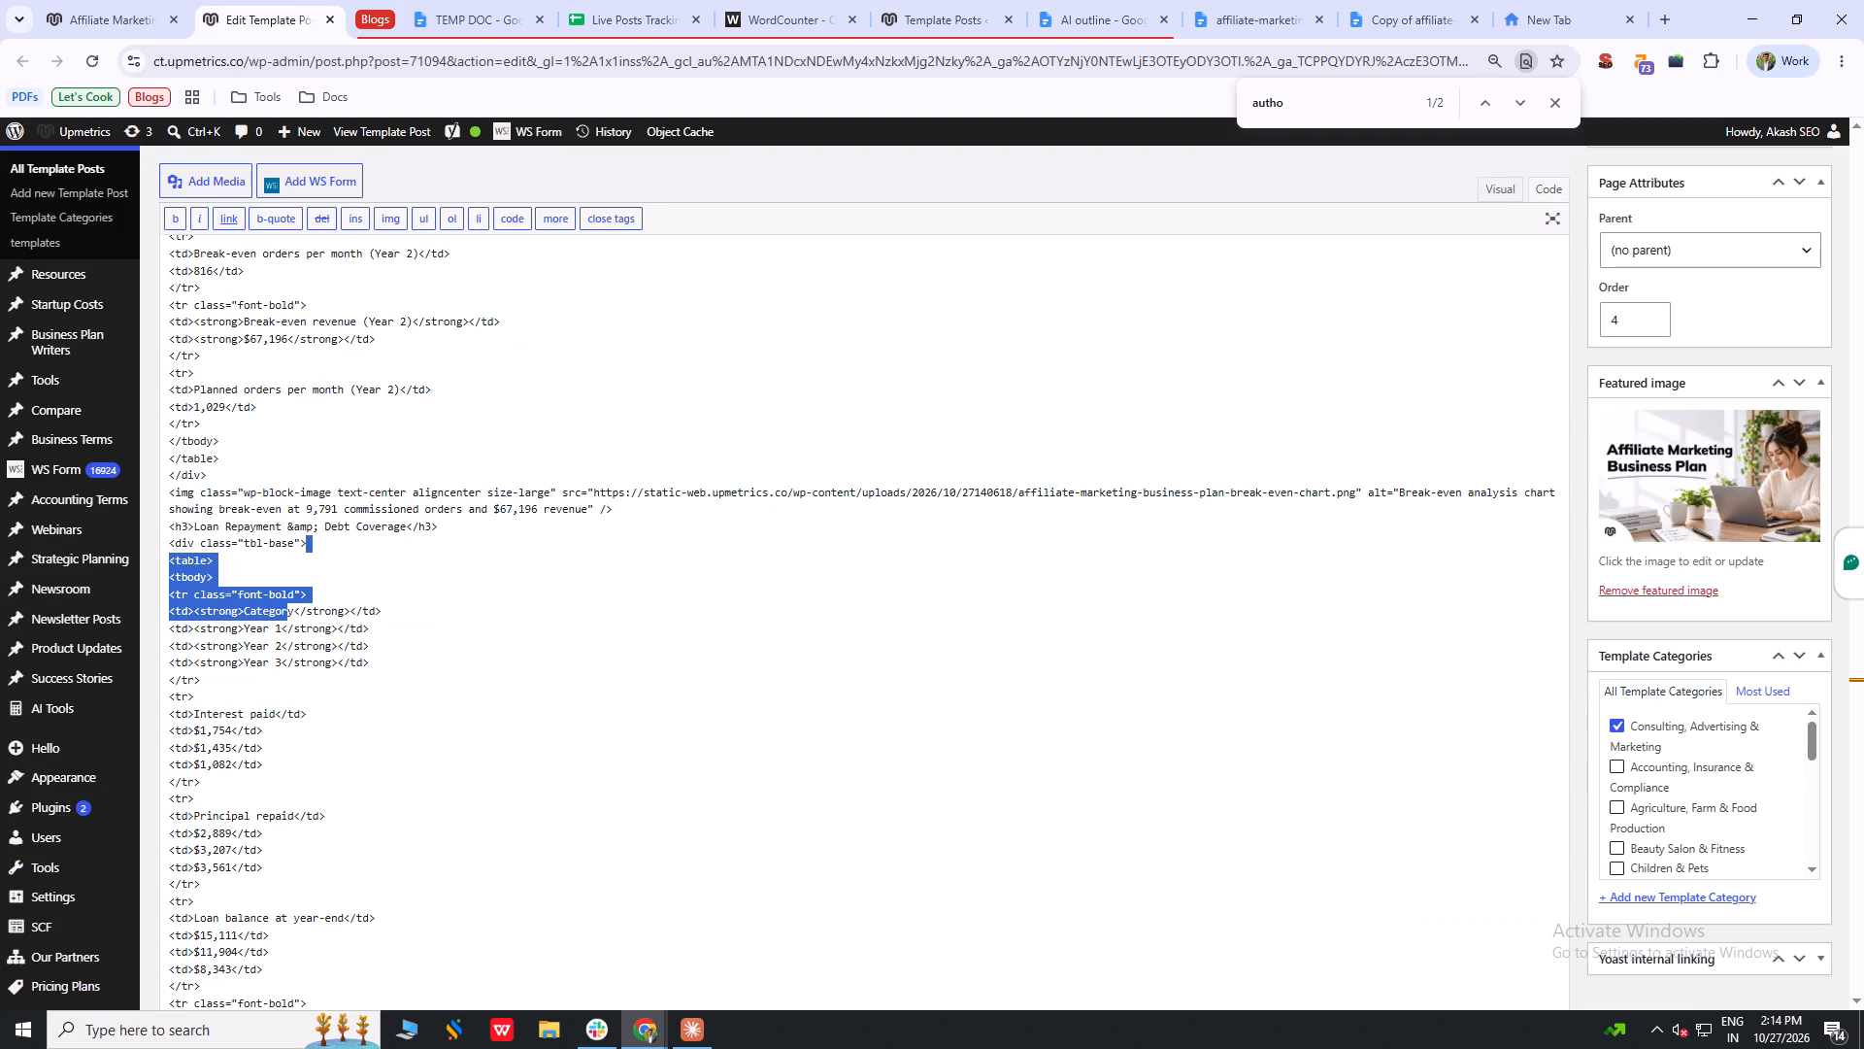
Copy the HTML of that table's four header cells: Category, Year 1, Year 2 and Year 3.
click(403, 659)
key(ctrl+f)
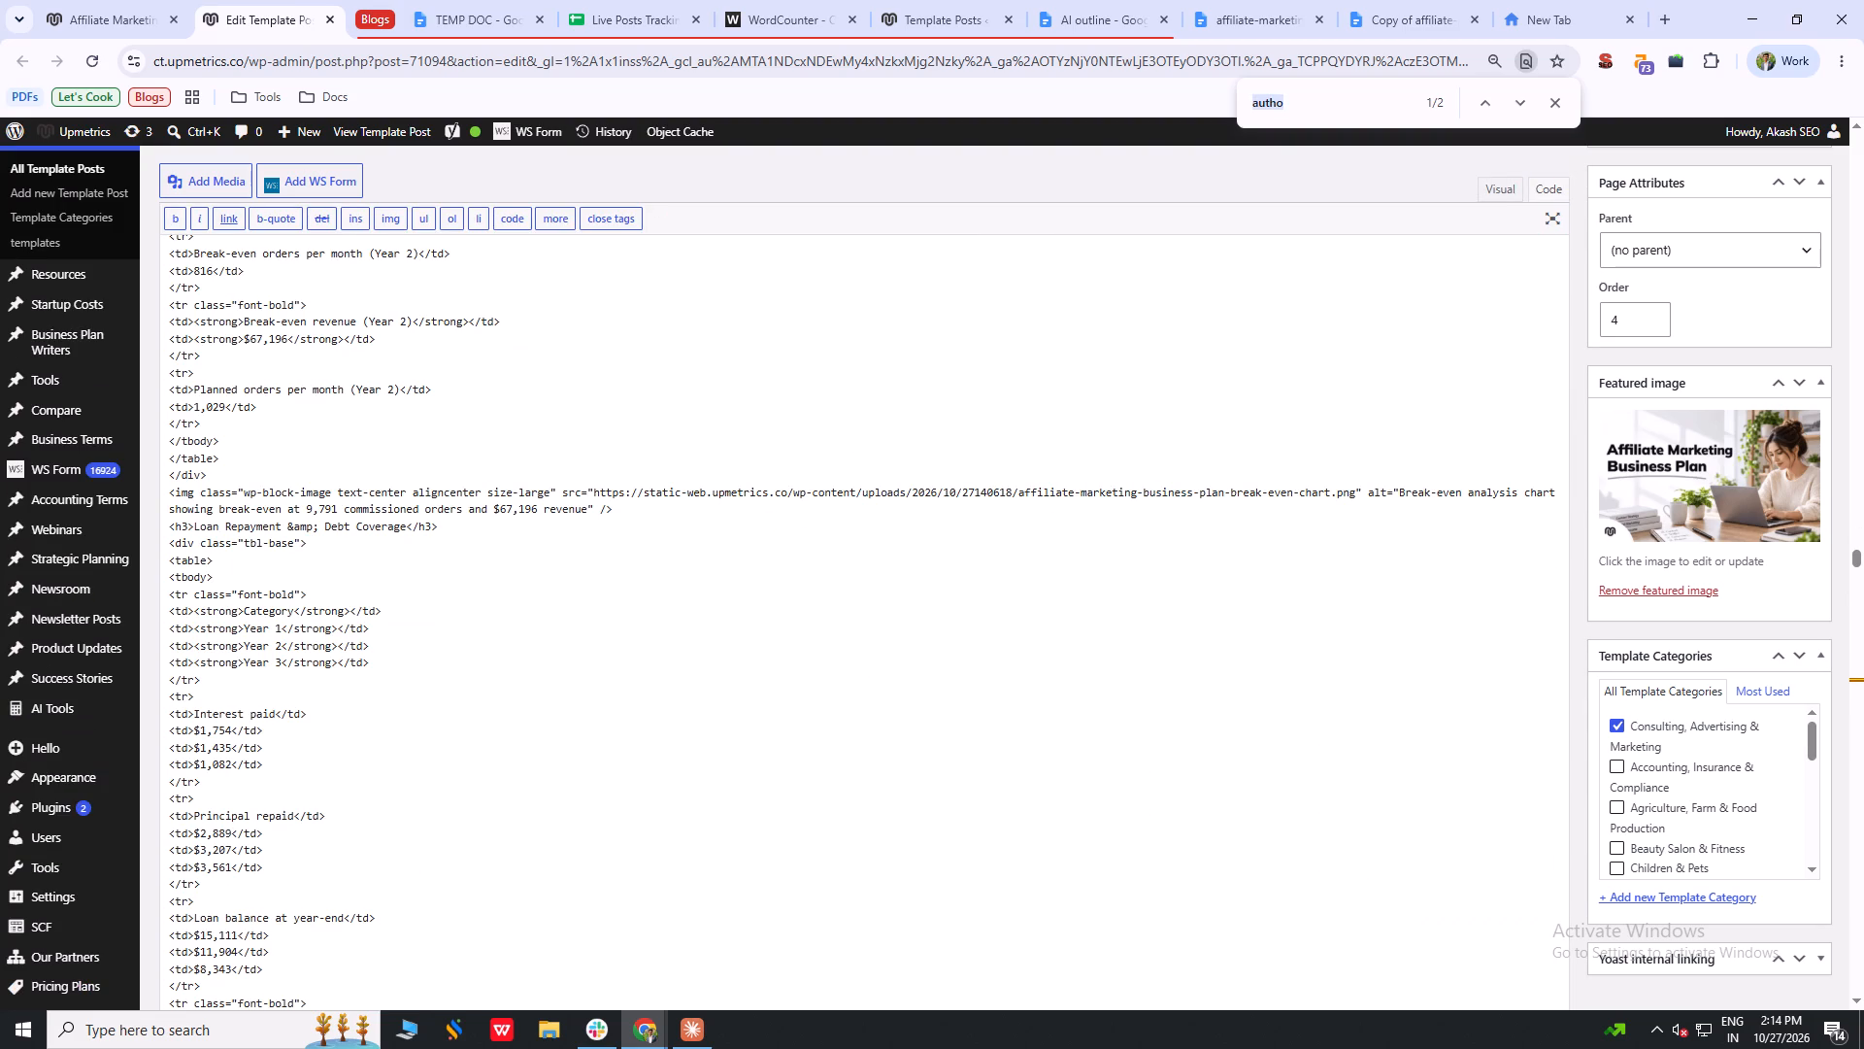
drag(380, 659, 161, 620)
key(ctrl+c)
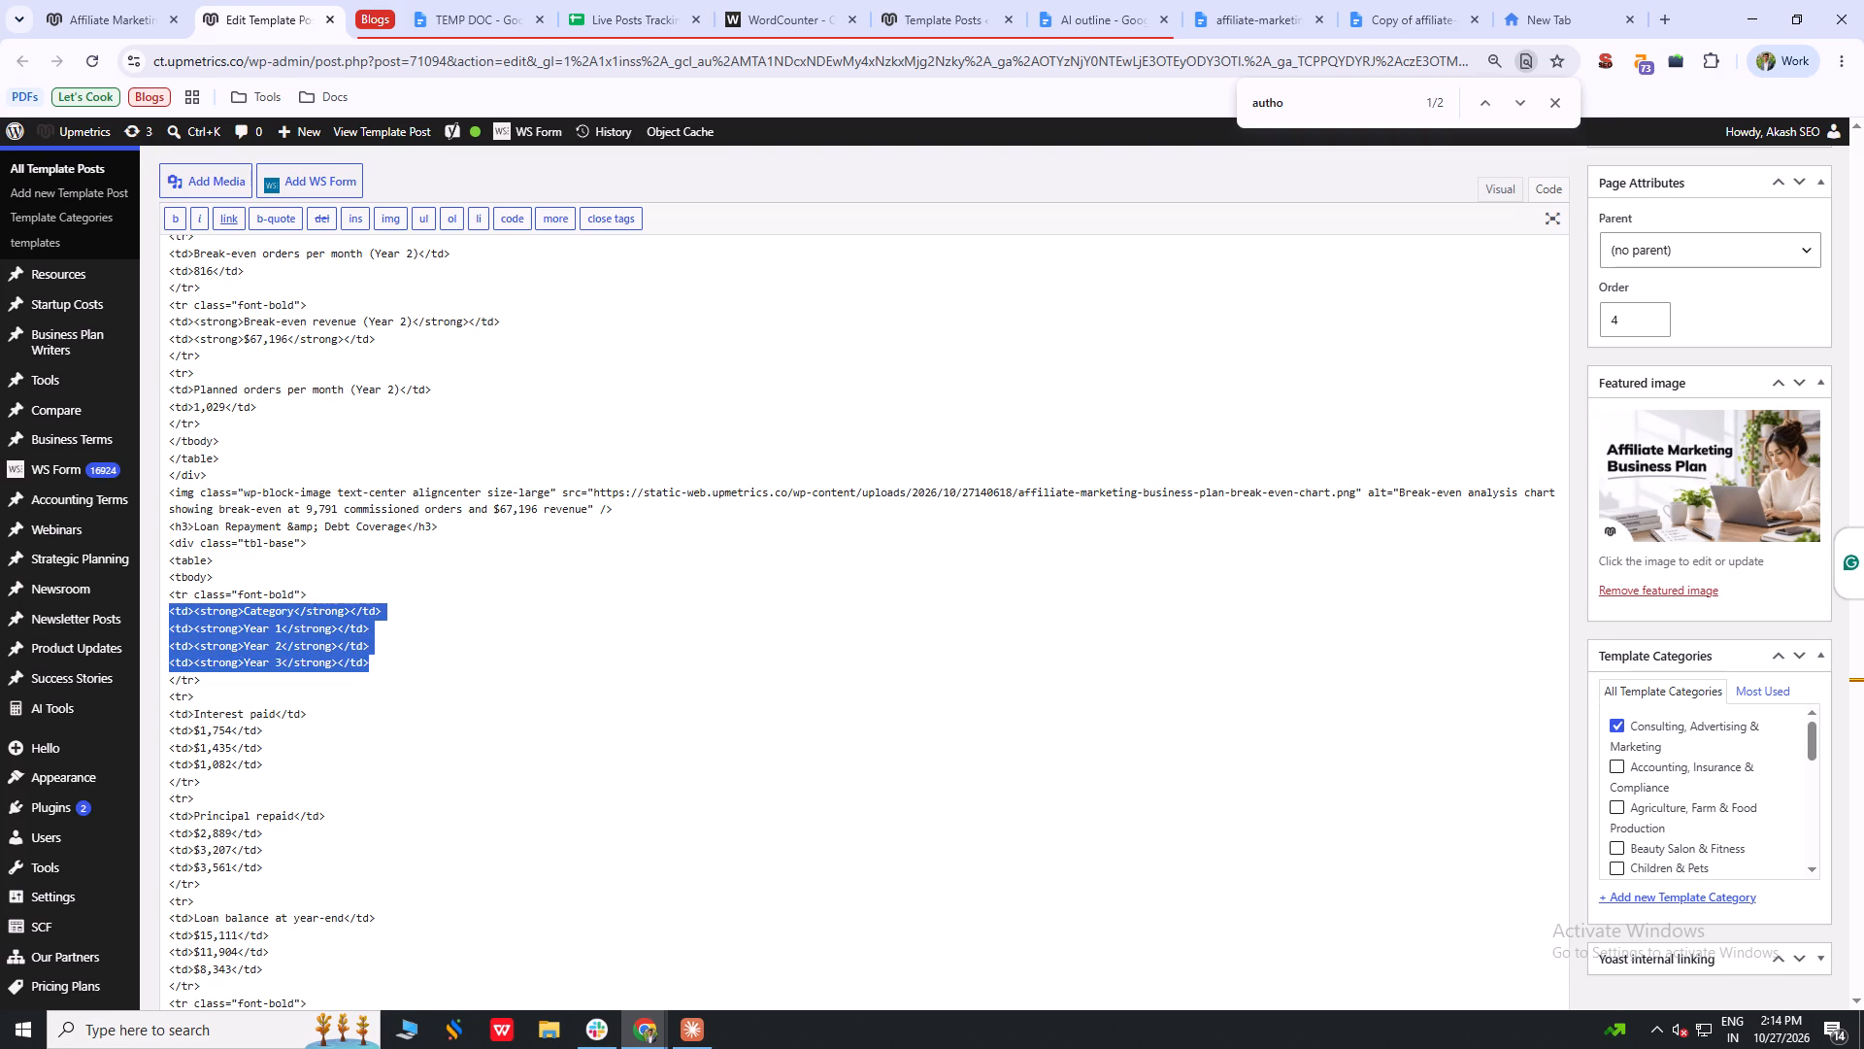
key(ctrl+c)
key(ctrl+c)
key(ctrl+c)
key(ctrl+c)
key(ctrl+c)
key(ctrl+c)
key(ctrl+c)
key(ctrl+c)
key(ctrl+c)
key(ctrl+c)
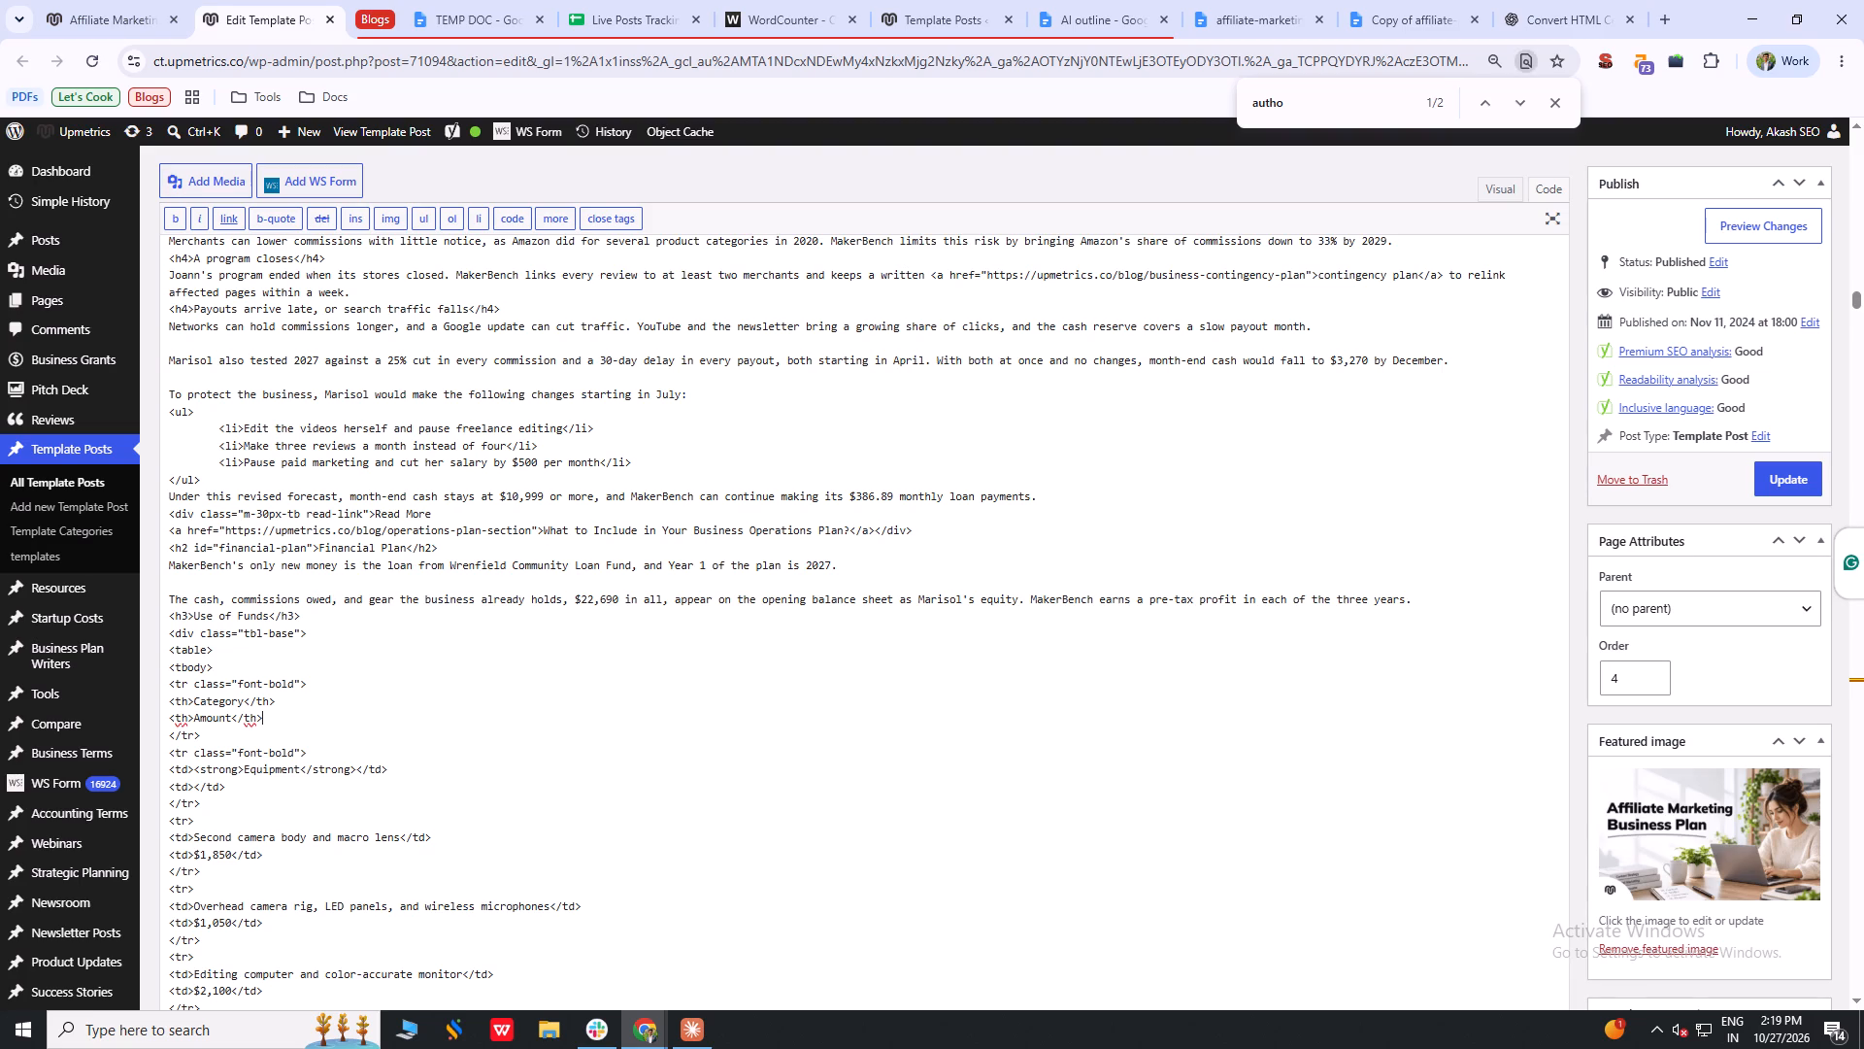
click(121, 0)
scroll(681, 771, up, 4)
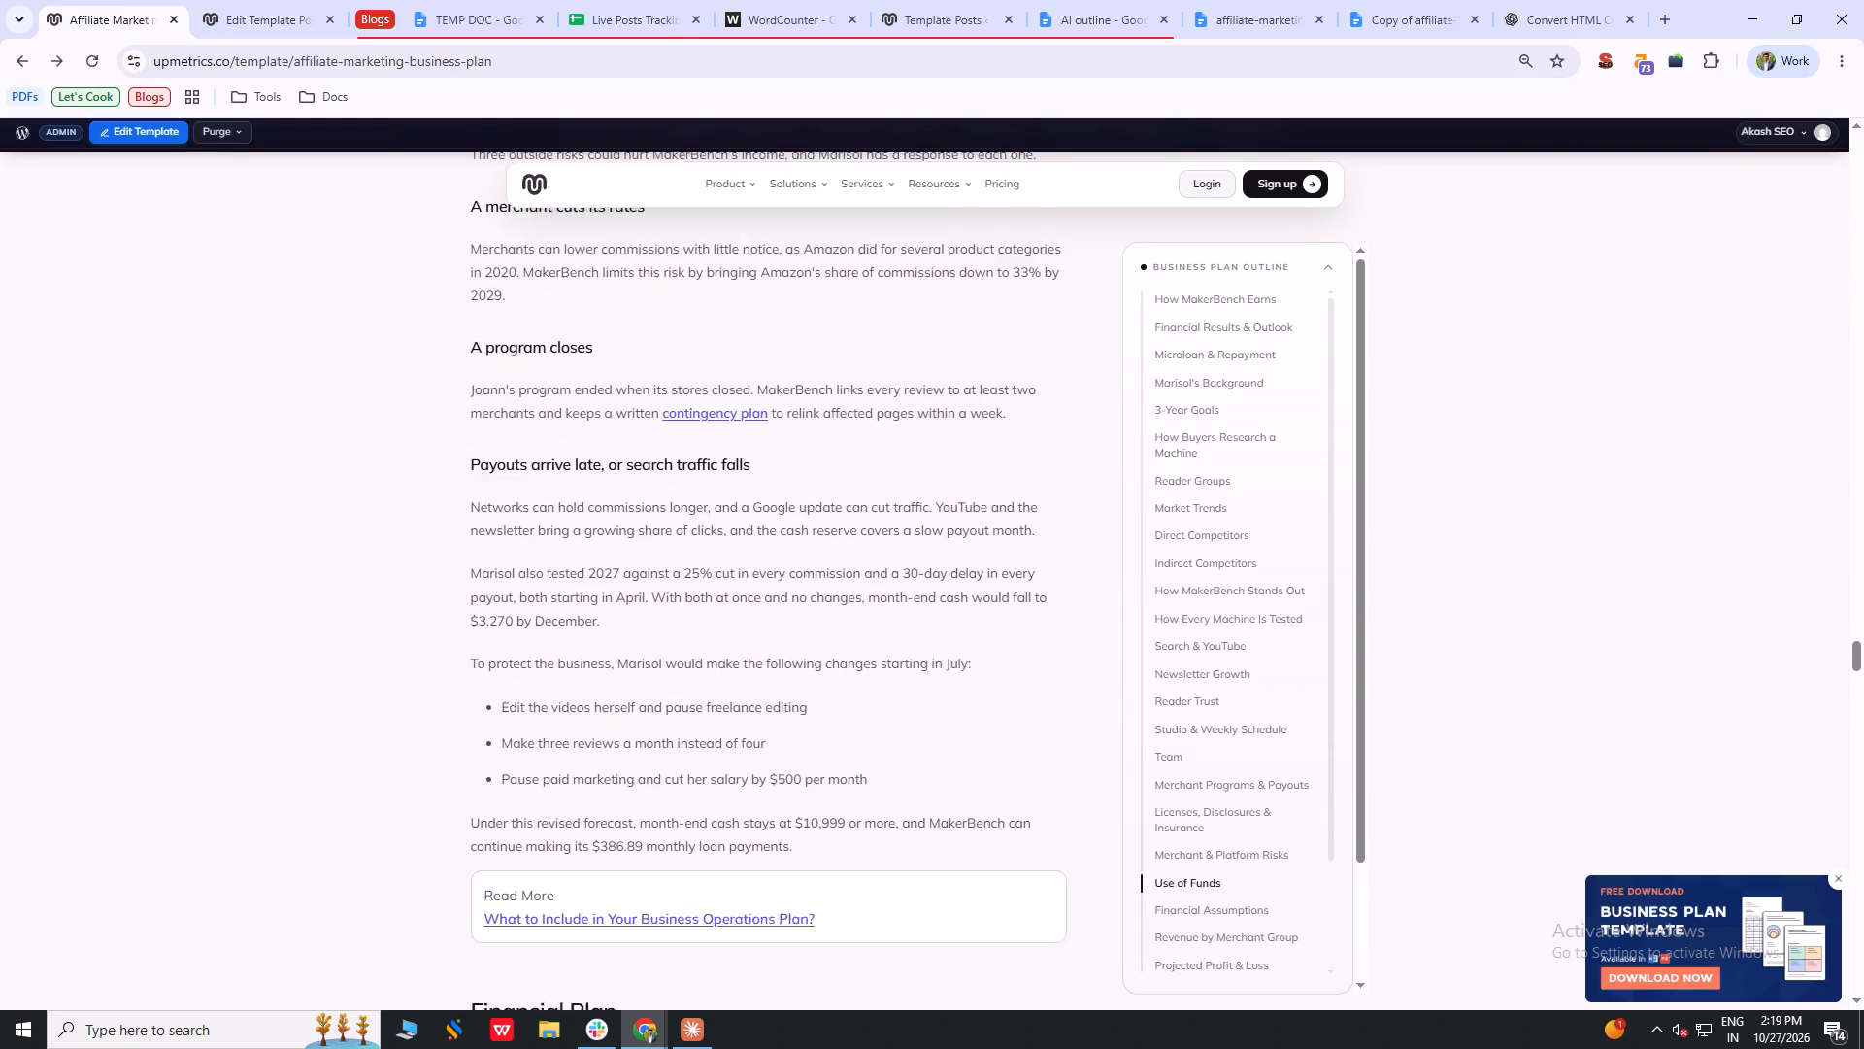
scroll(682, 765, up, 7)
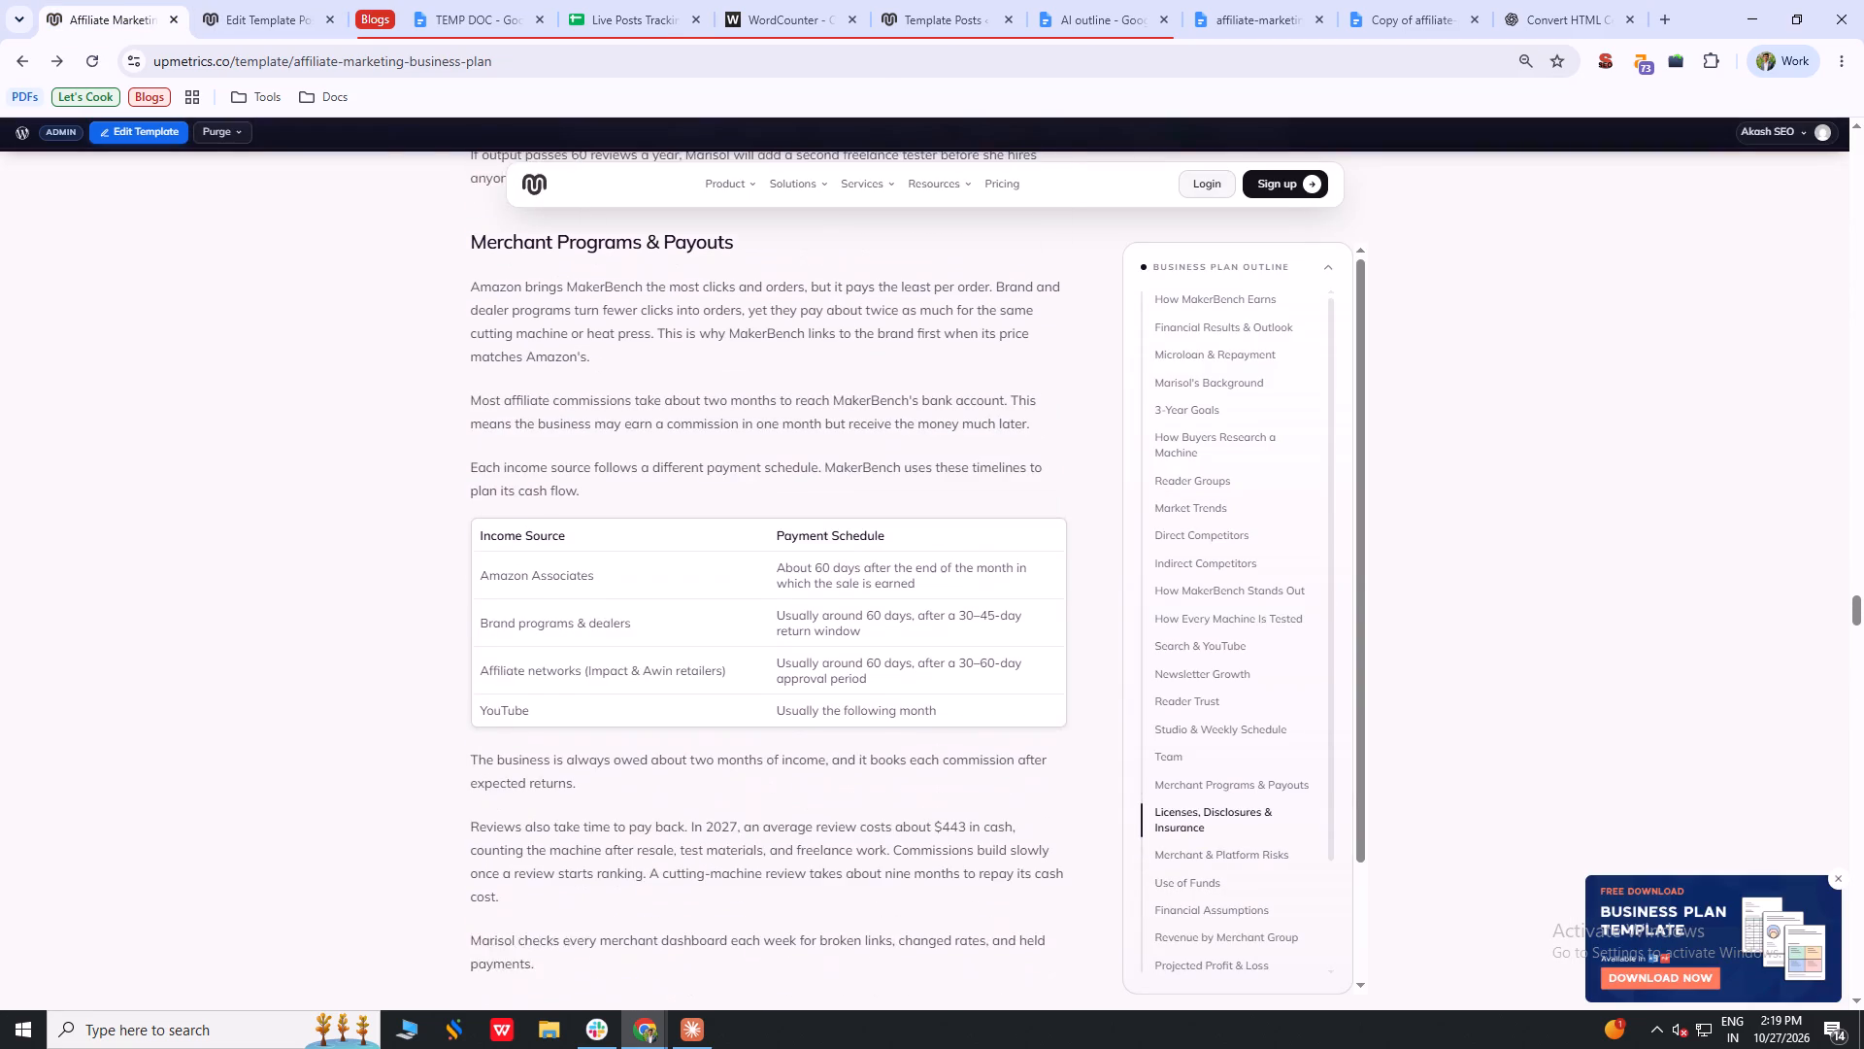
click(245, 0)
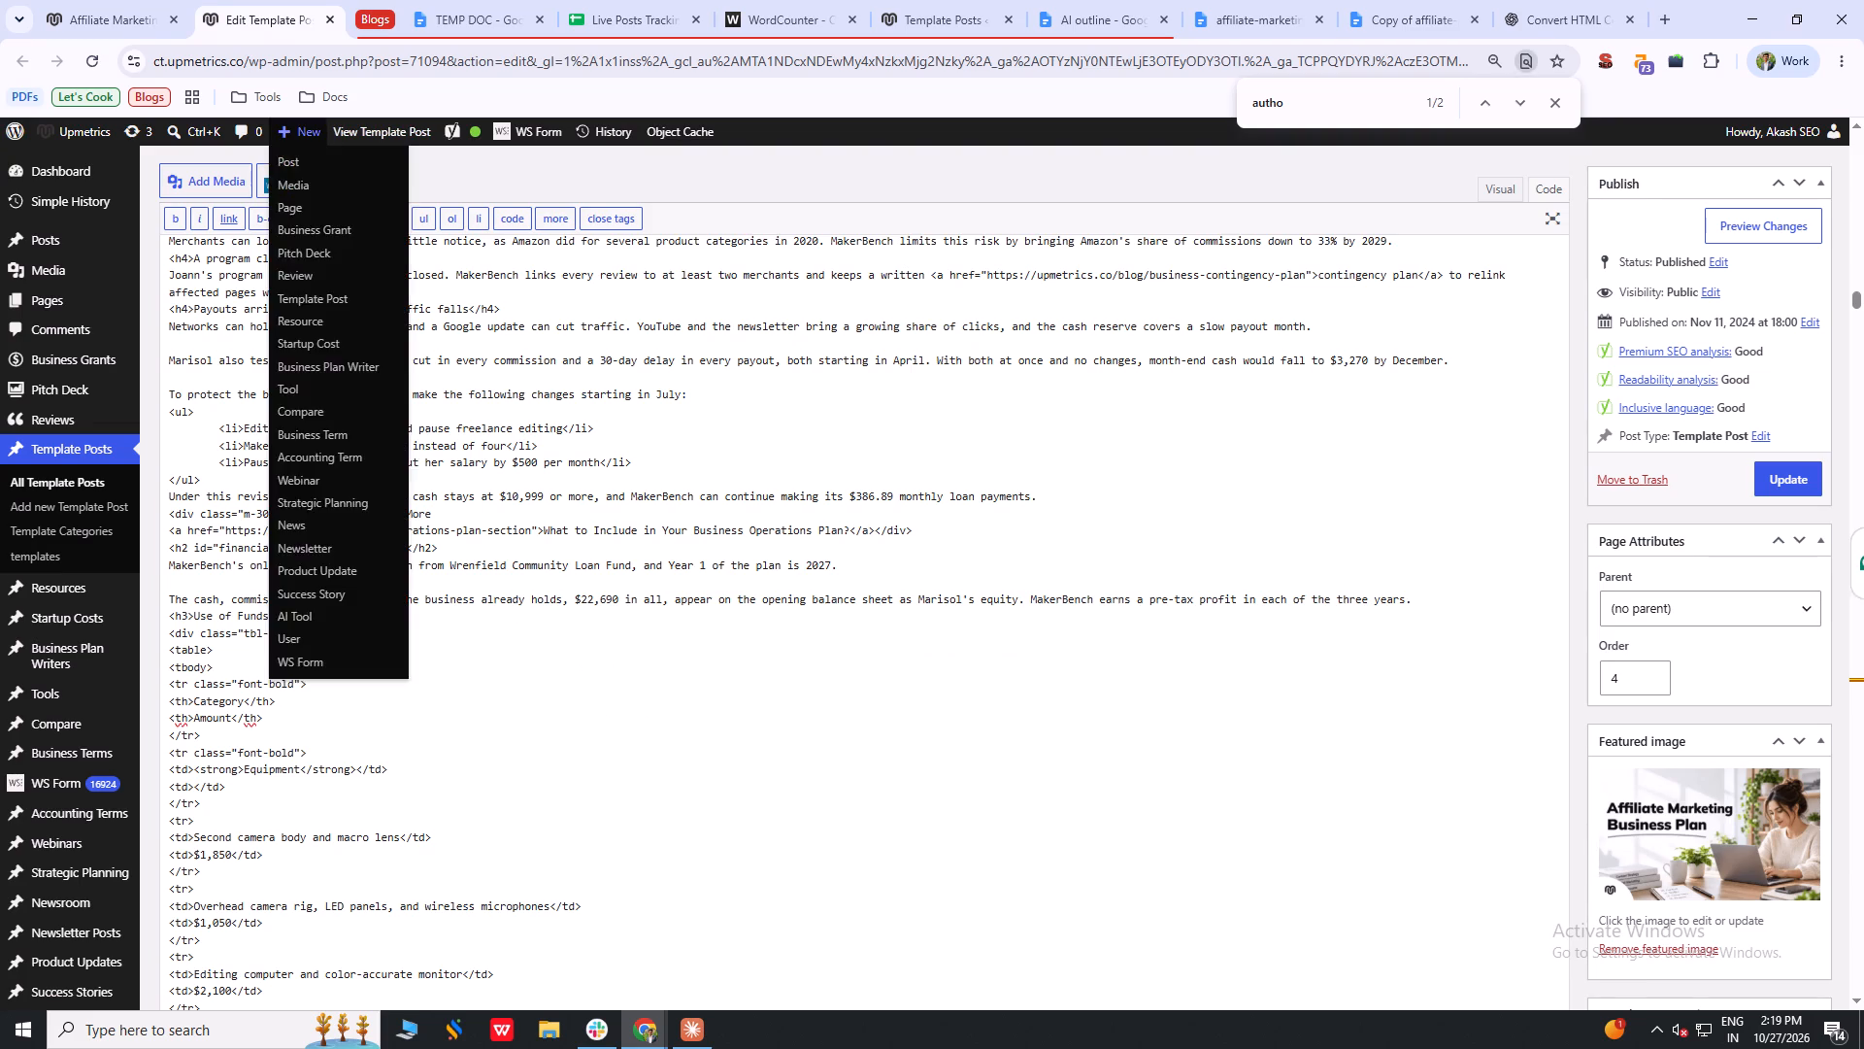
click(655, 640)
scroll(502, 624, up, 3)
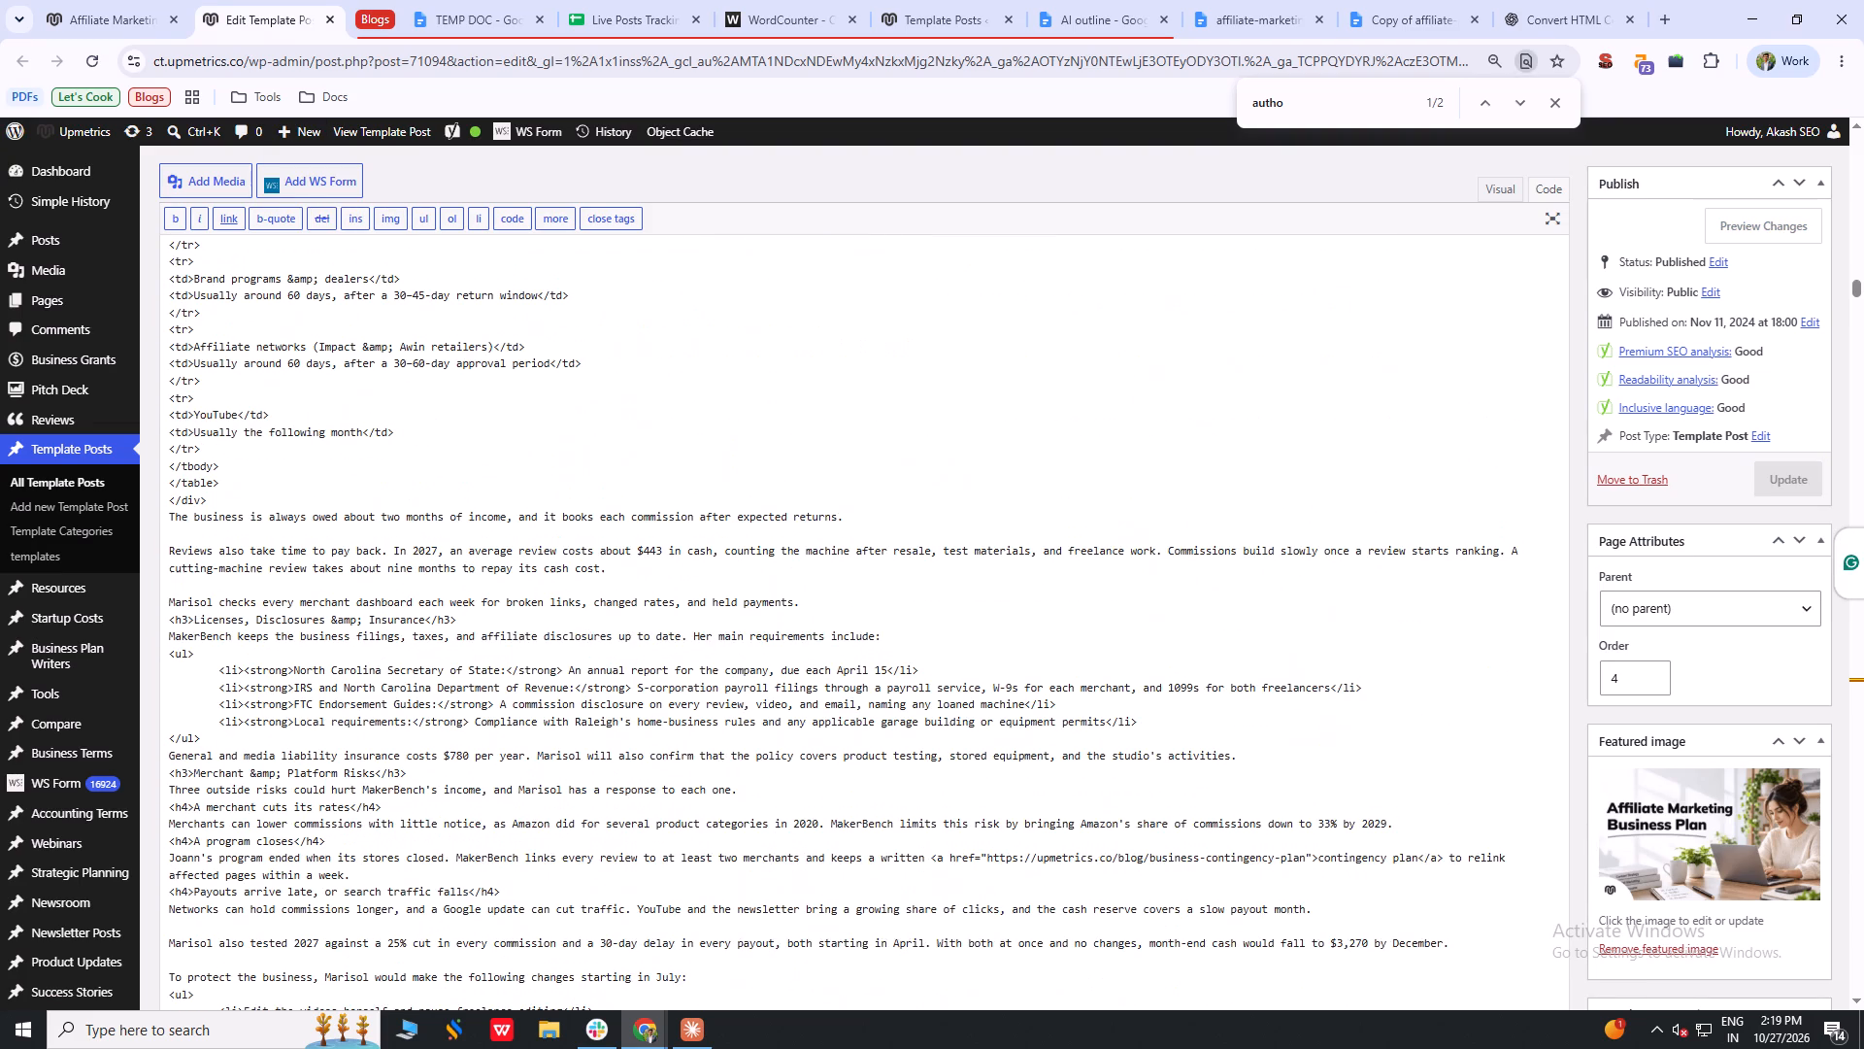
scroll(282, 693, up, 2)
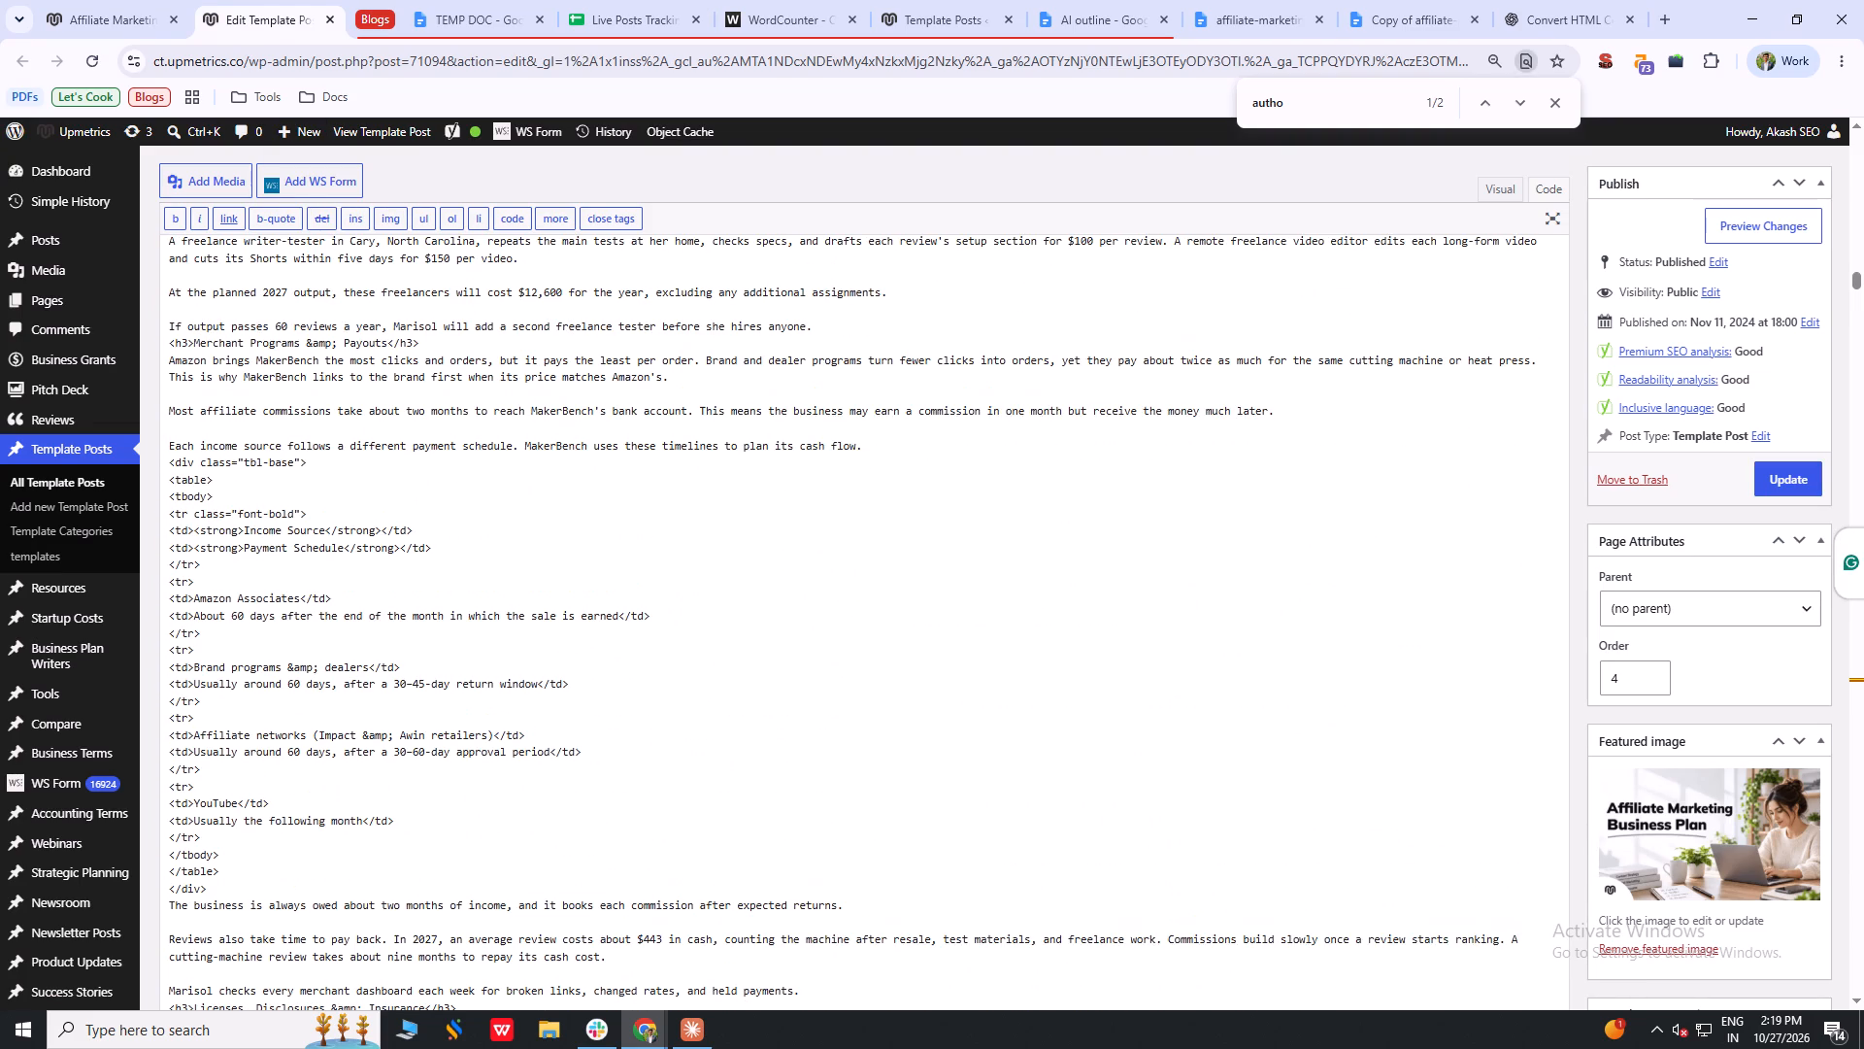
drag(438, 552, 176, 532)
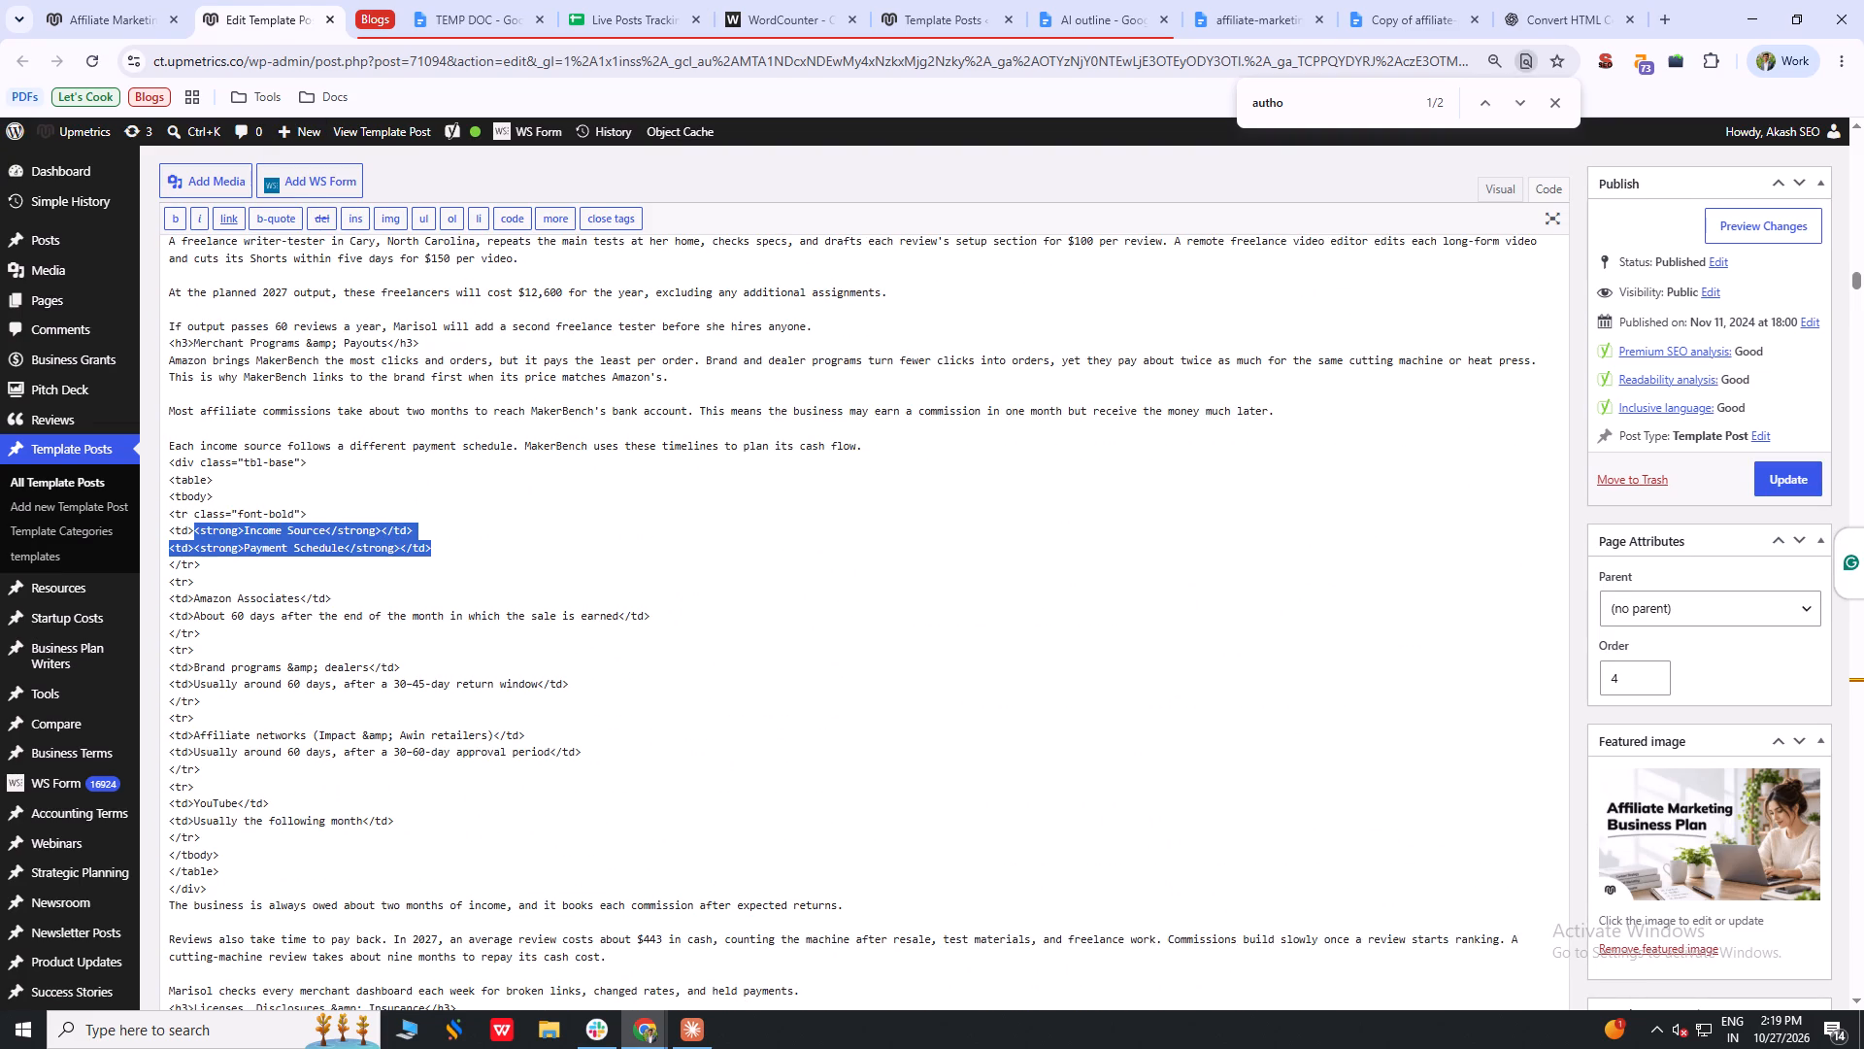
drag(176, 532, 172, 532)
key(ctrl+c)
key(ctrl+c)
key(ctrl+c)
key(ctrl+c)
key(ctrl+c)
key(ctrl+c)
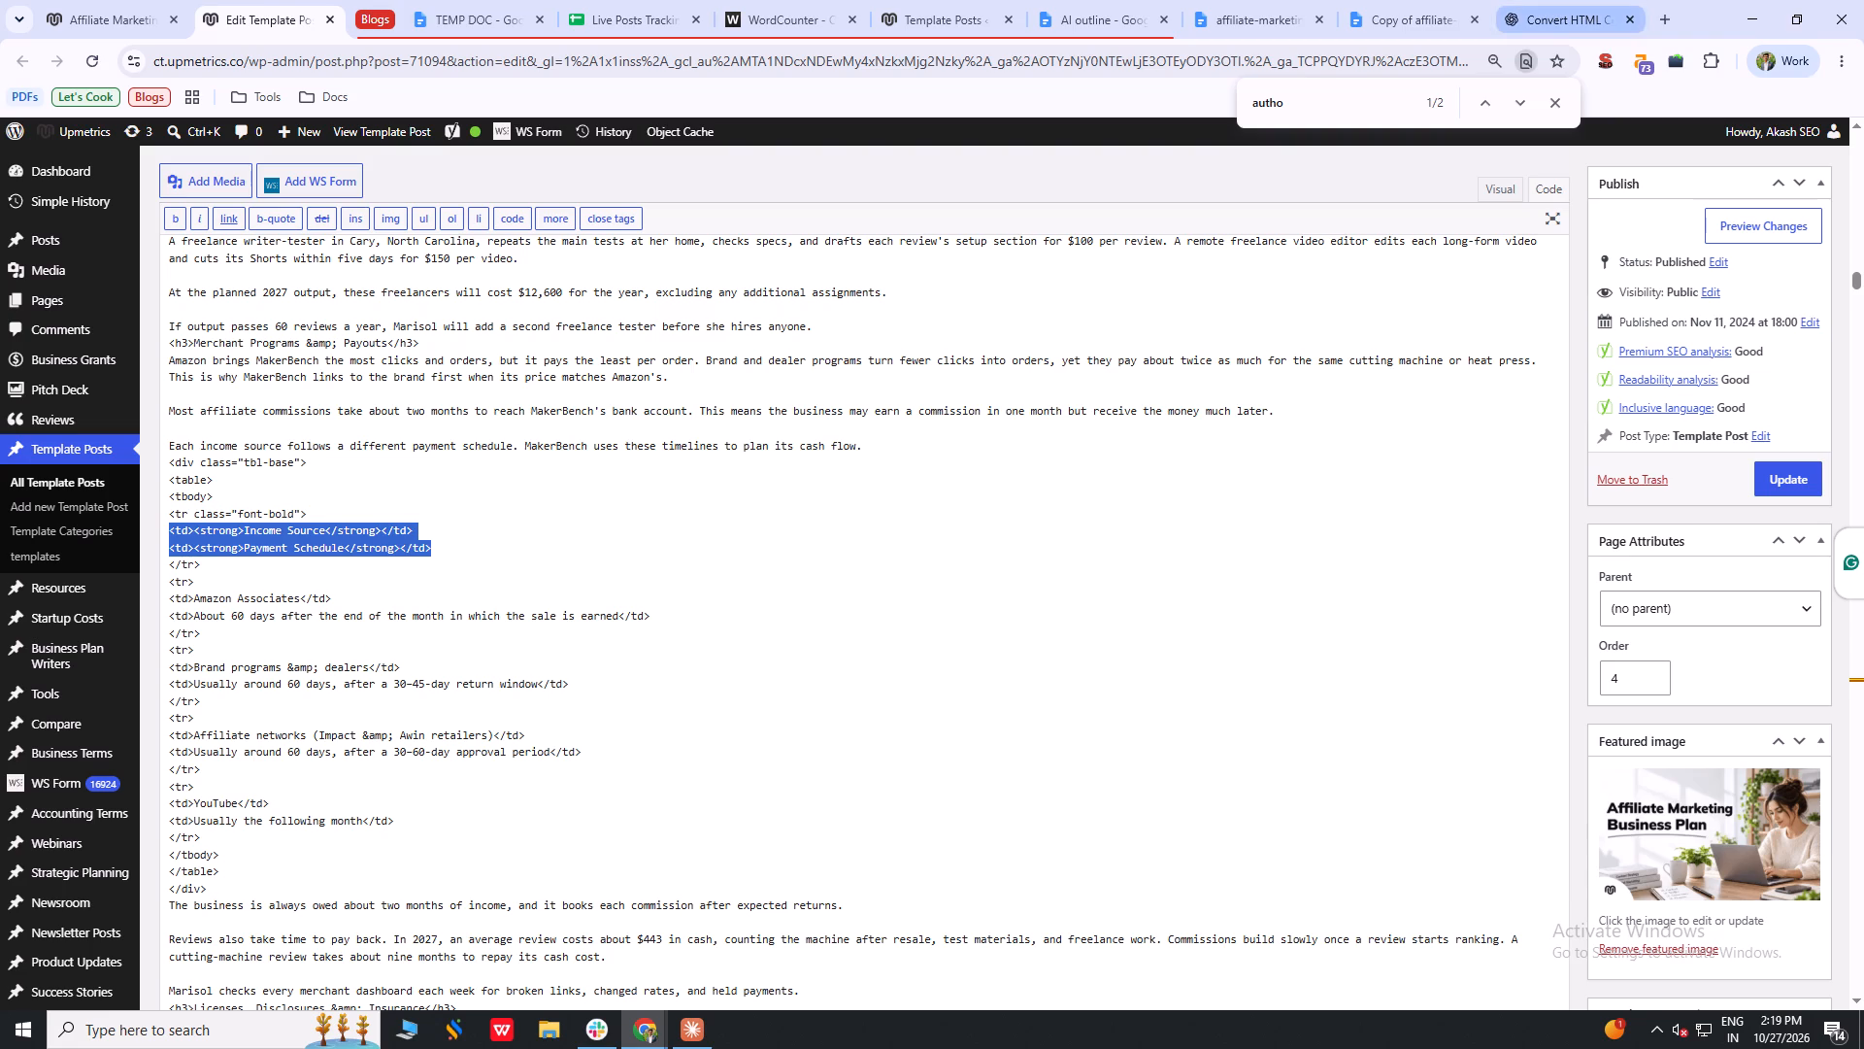
Convert the copied cells with the HTML Header Converter and replace them in the post with the Income Source and Payment Schedule th cells.
click(1525, 15)
click(922, 585)
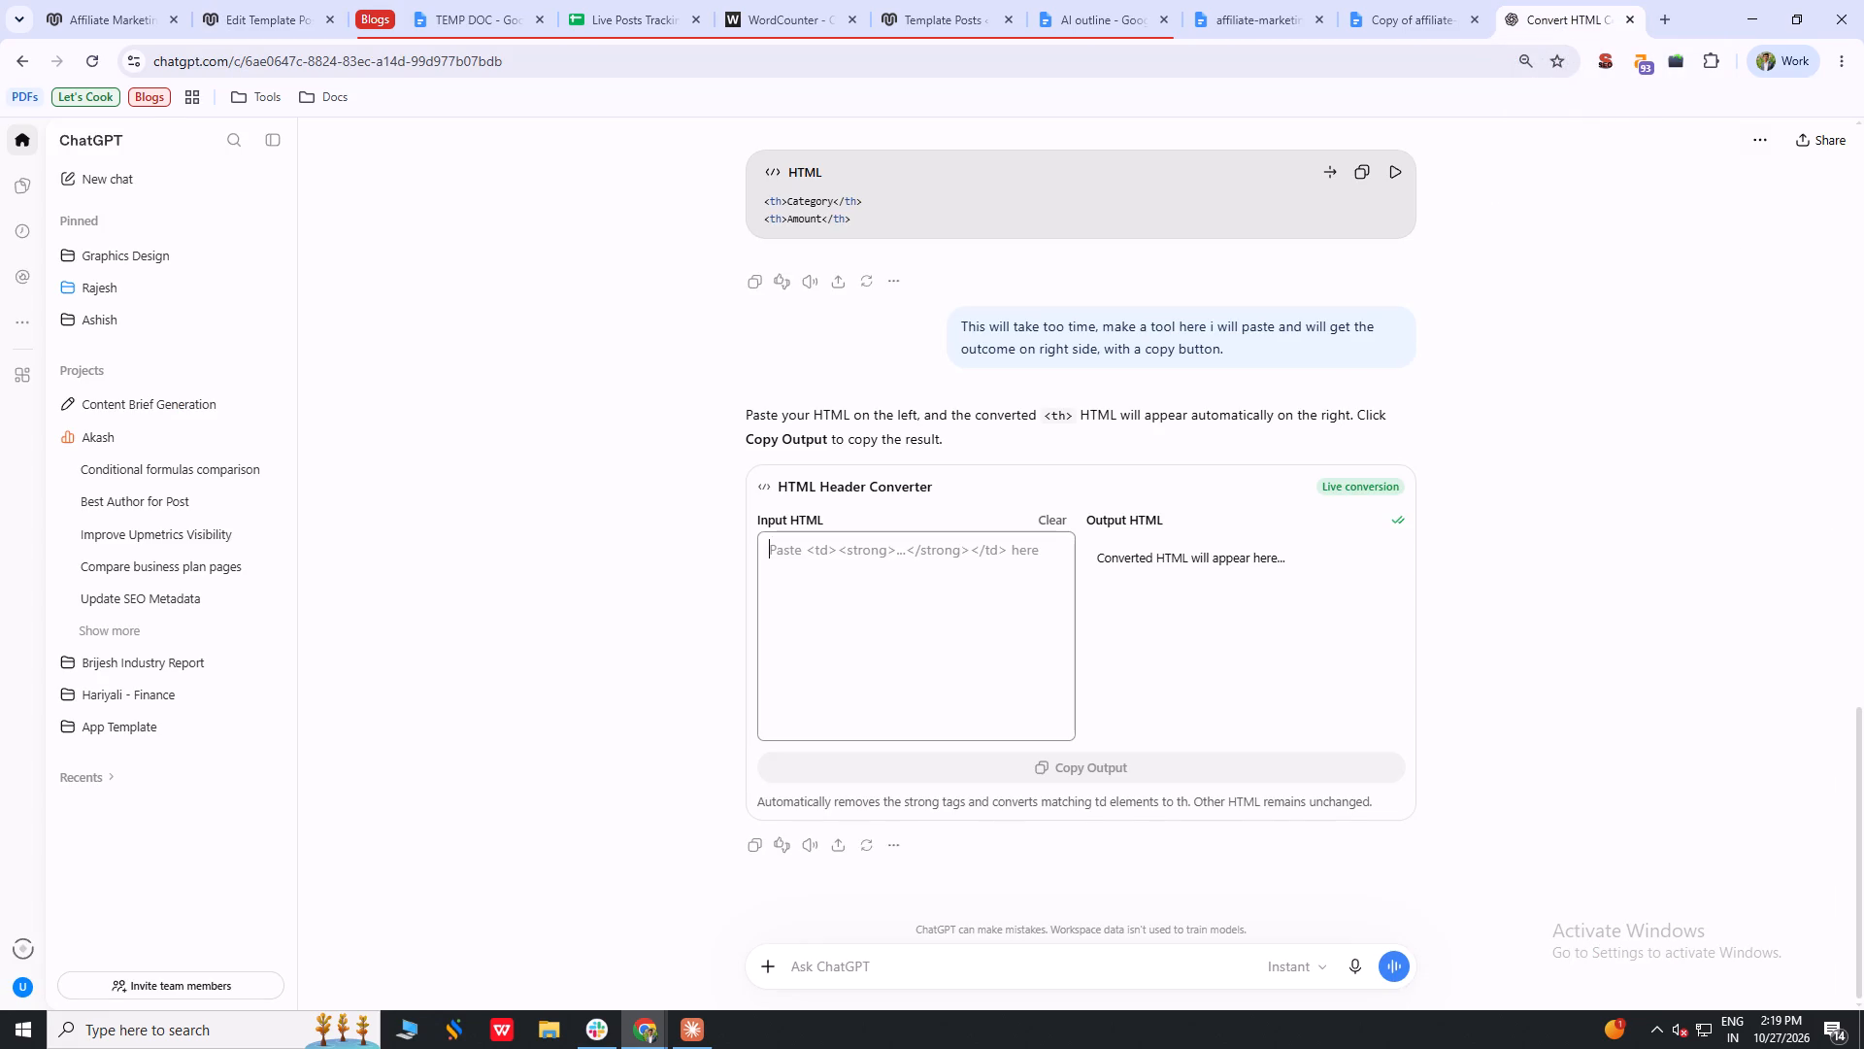
key(ctrl+v)
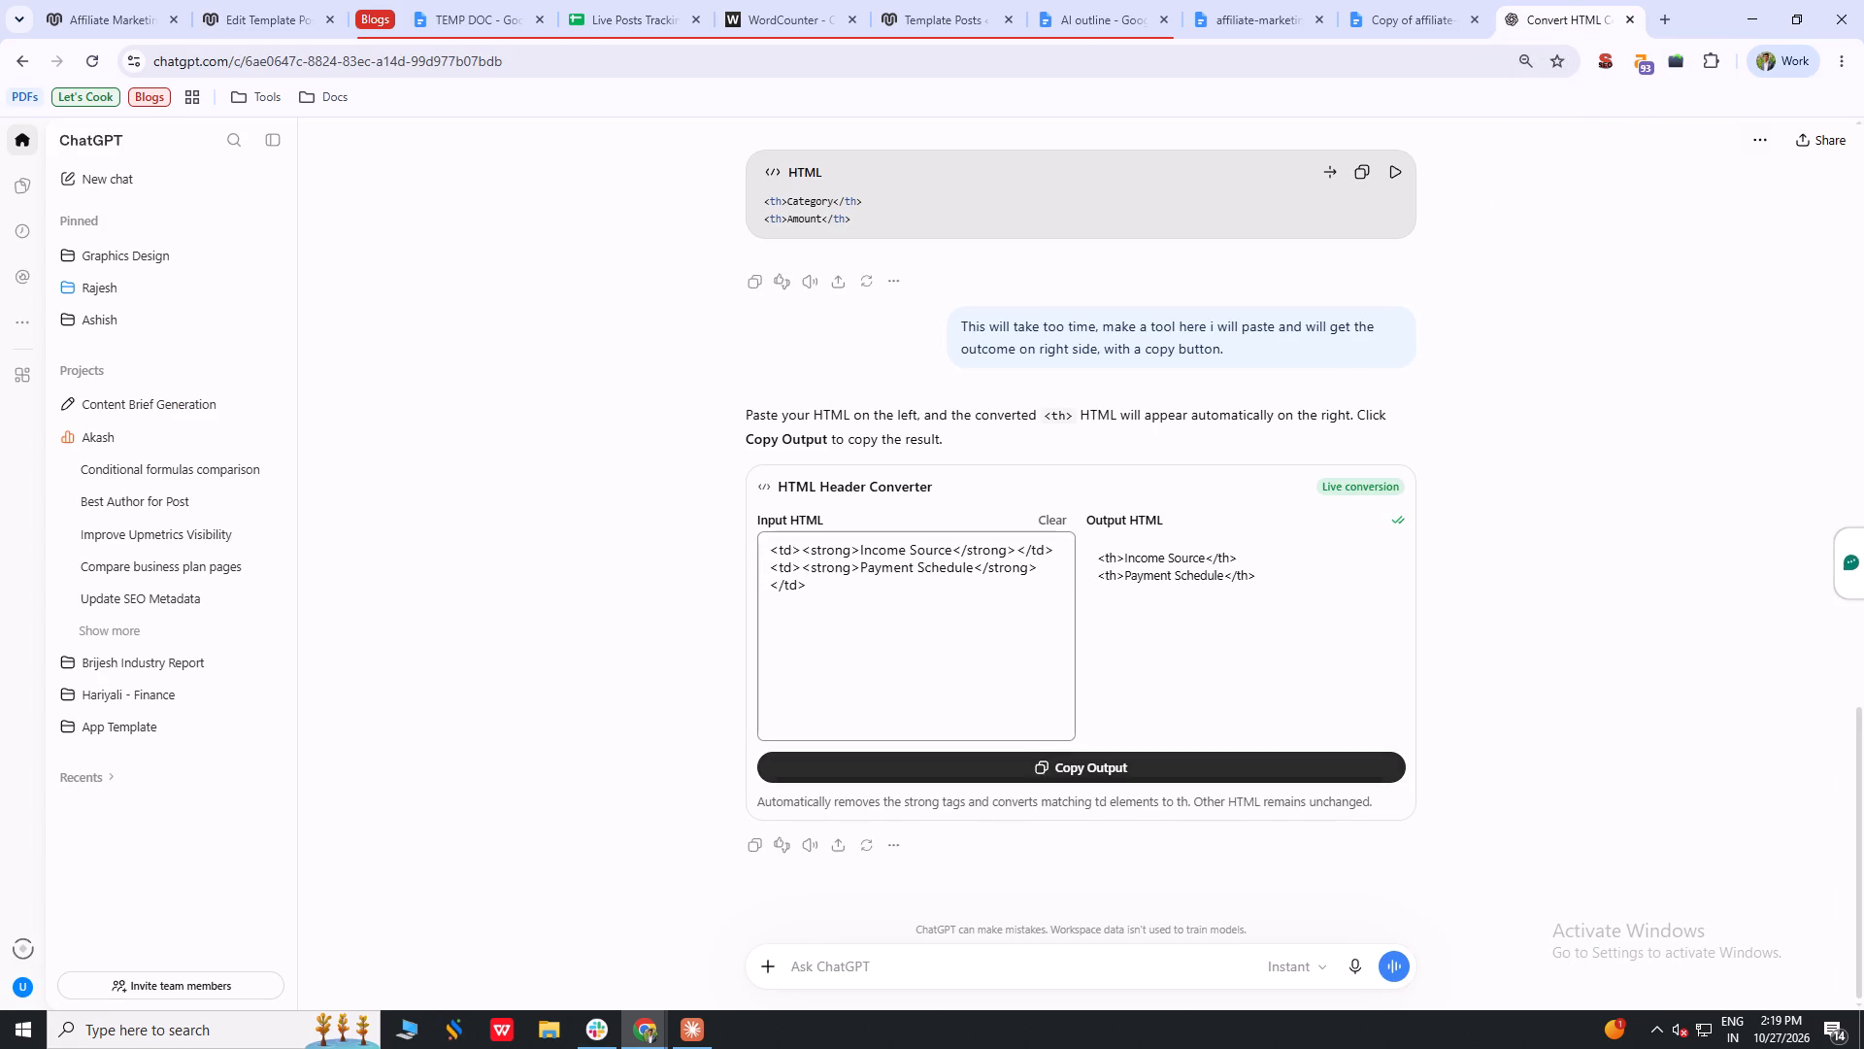
click(1147, 755)
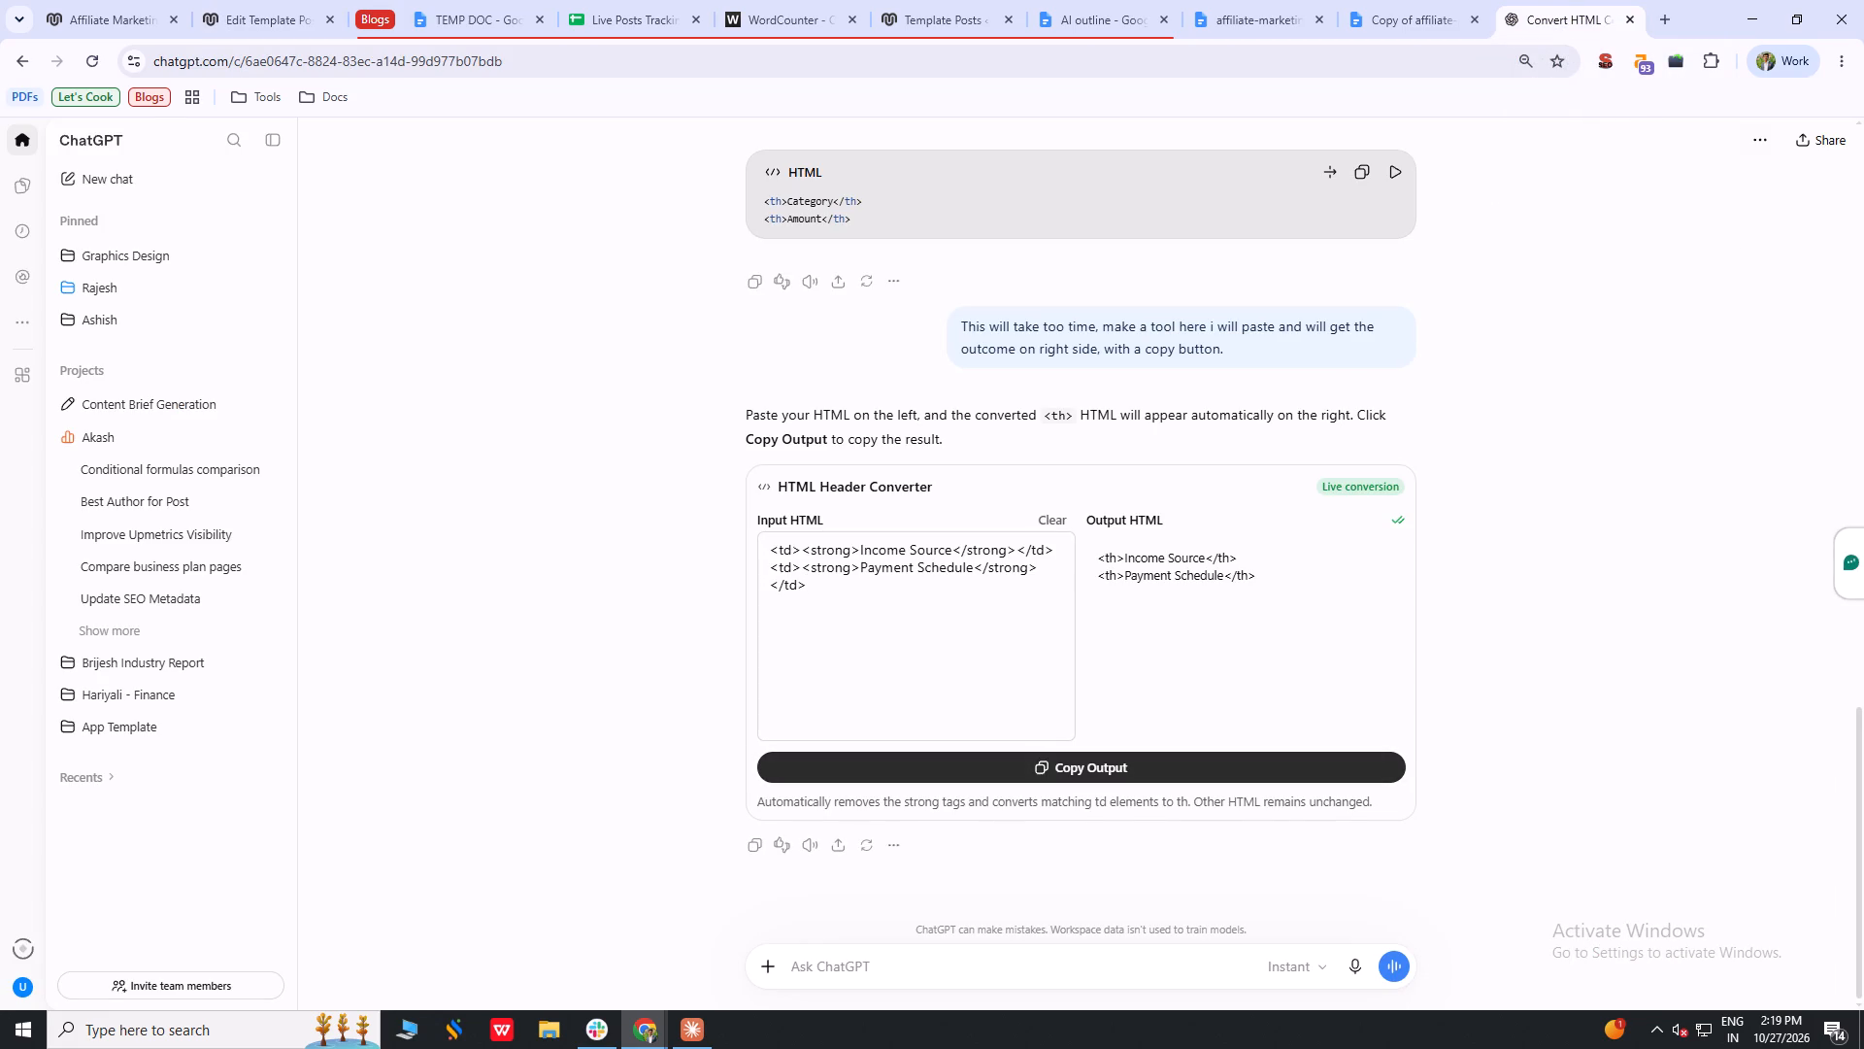
click(1139, 762)
click(246, 0)
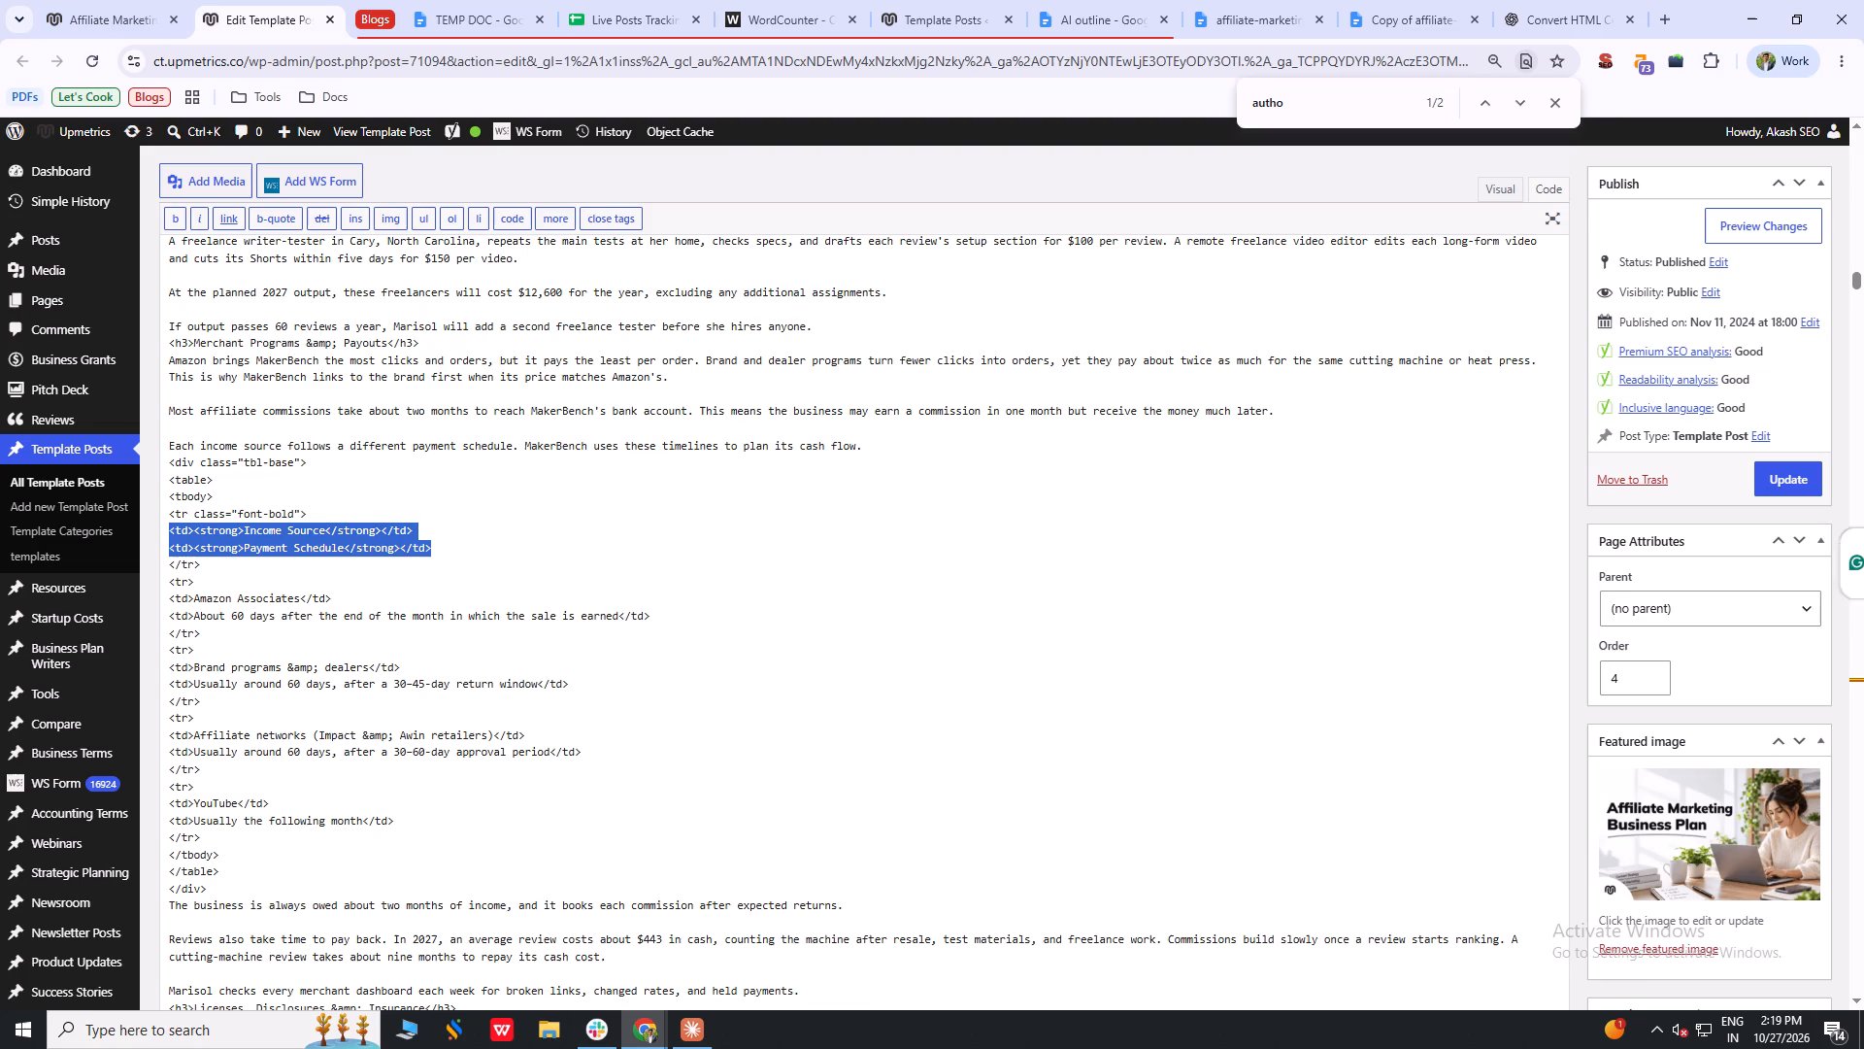
key(ctrl+v)
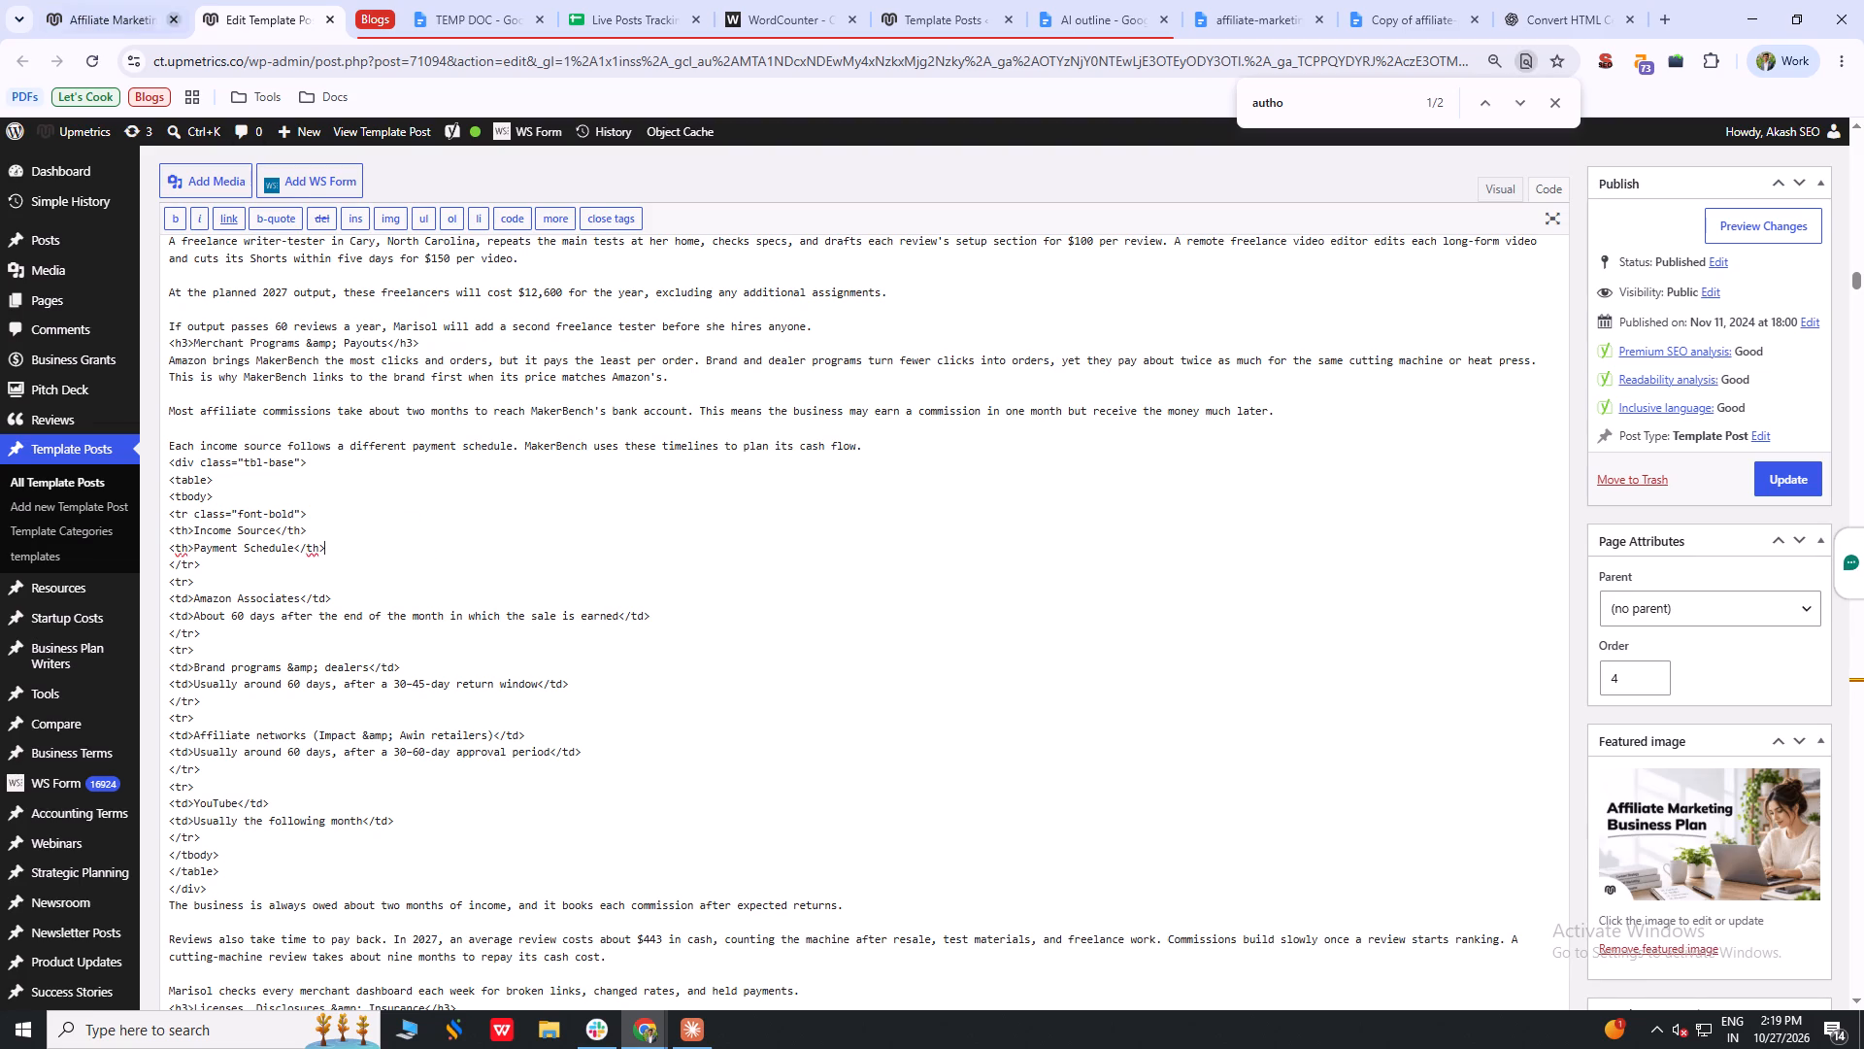
Look back through the live page for the table that precedes the Merchant Programs & Payouts table.
click(92, 0)
scroll(830, 599, up, 4)
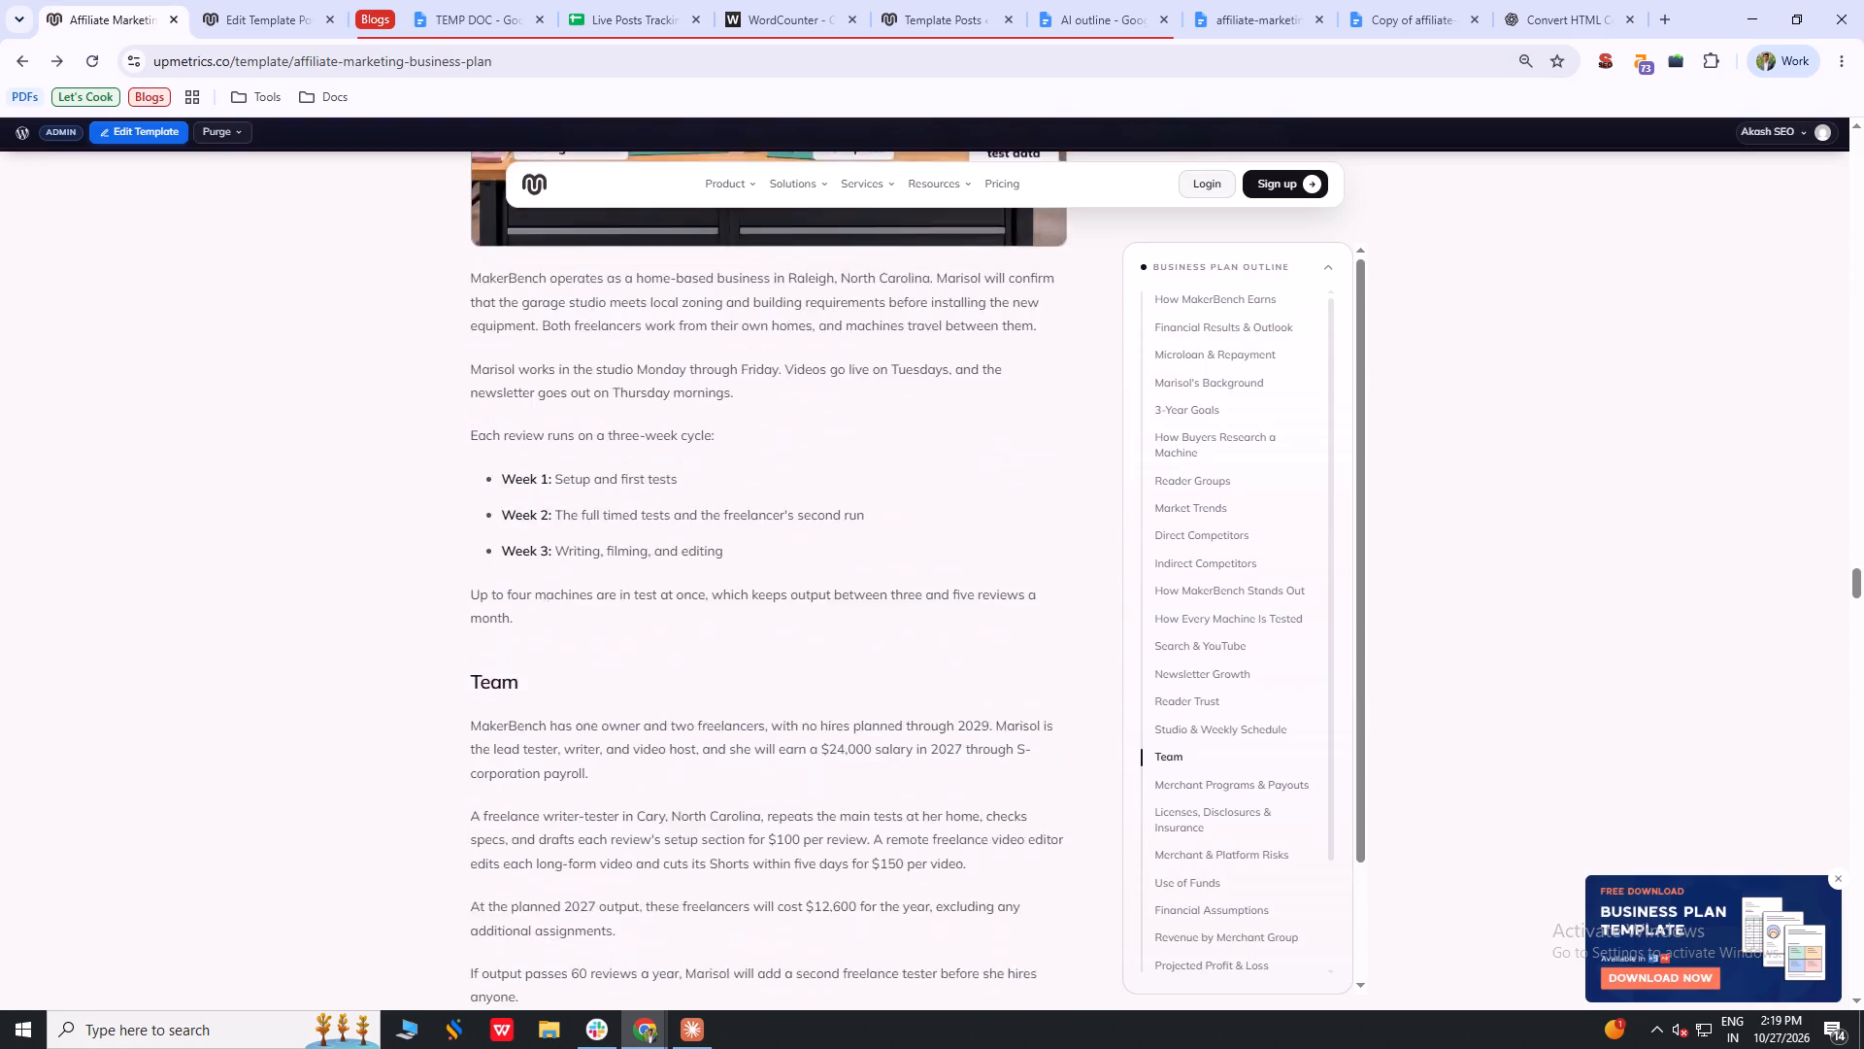
scroll(809, 621, up, 9)
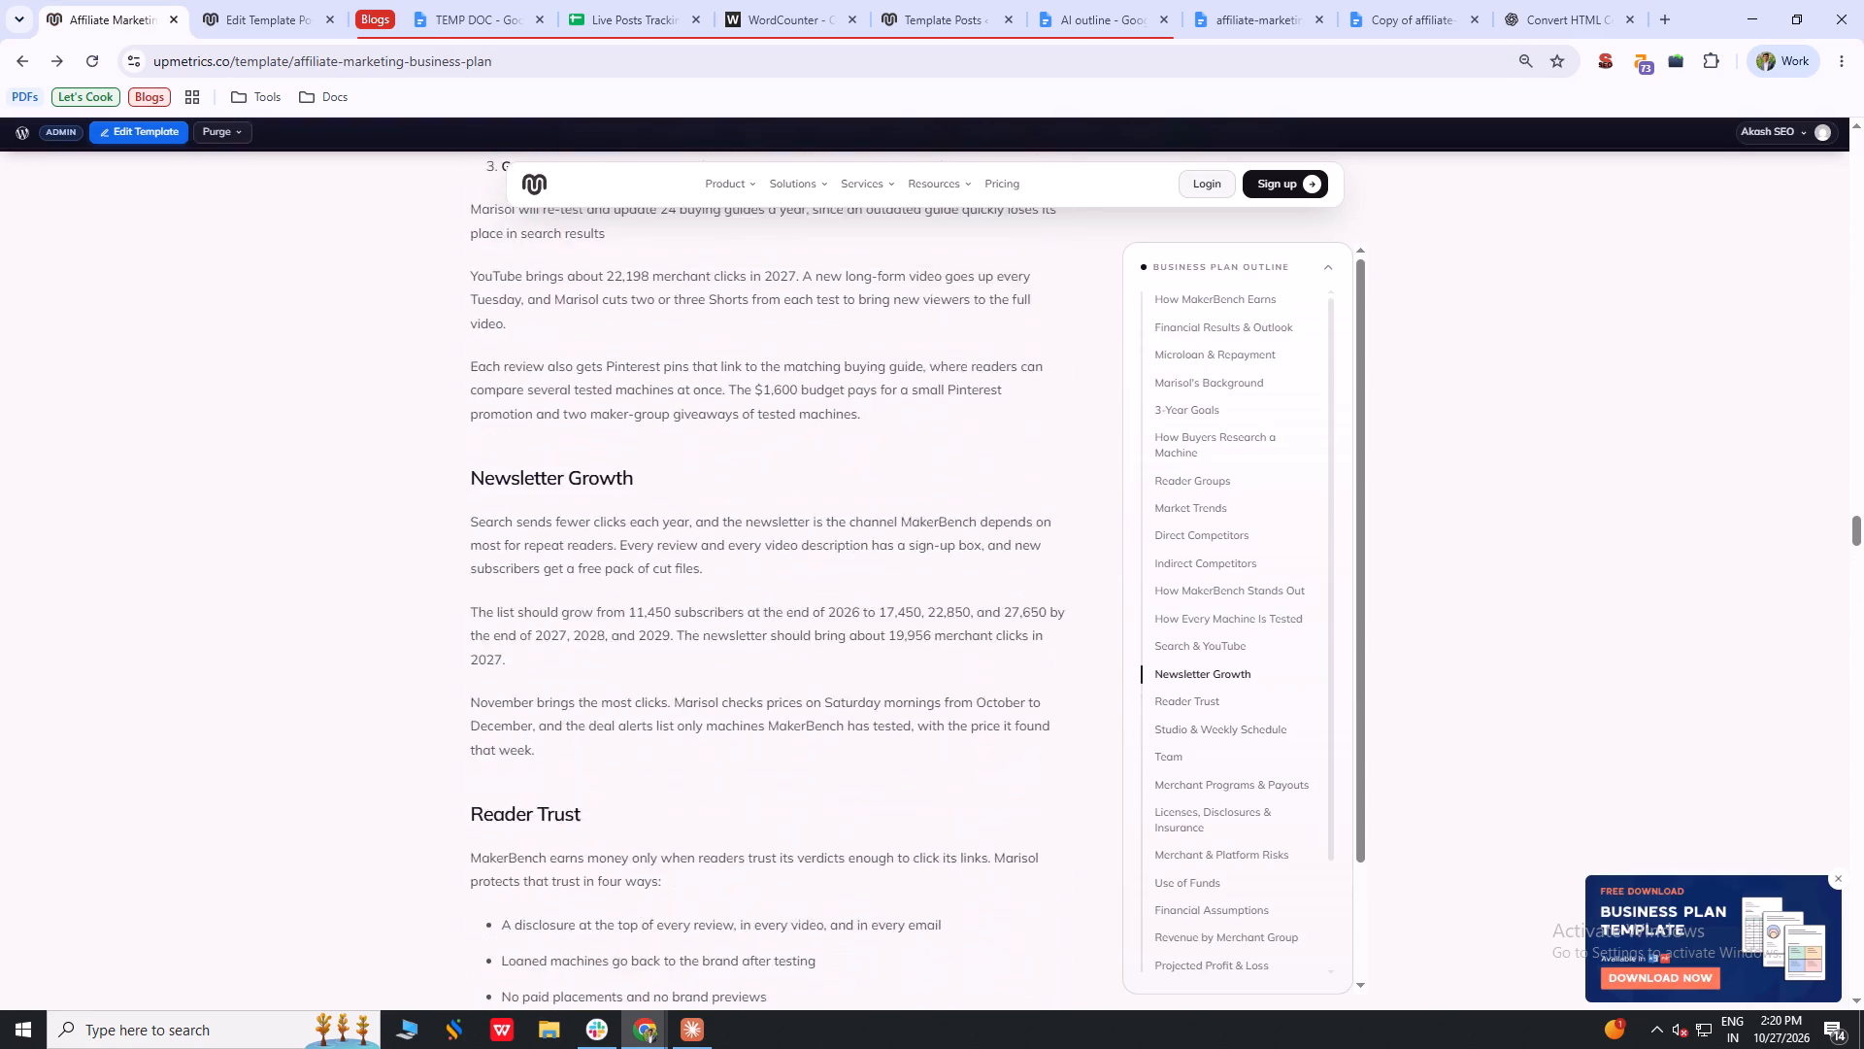
scroll(802, 636, up, 7)
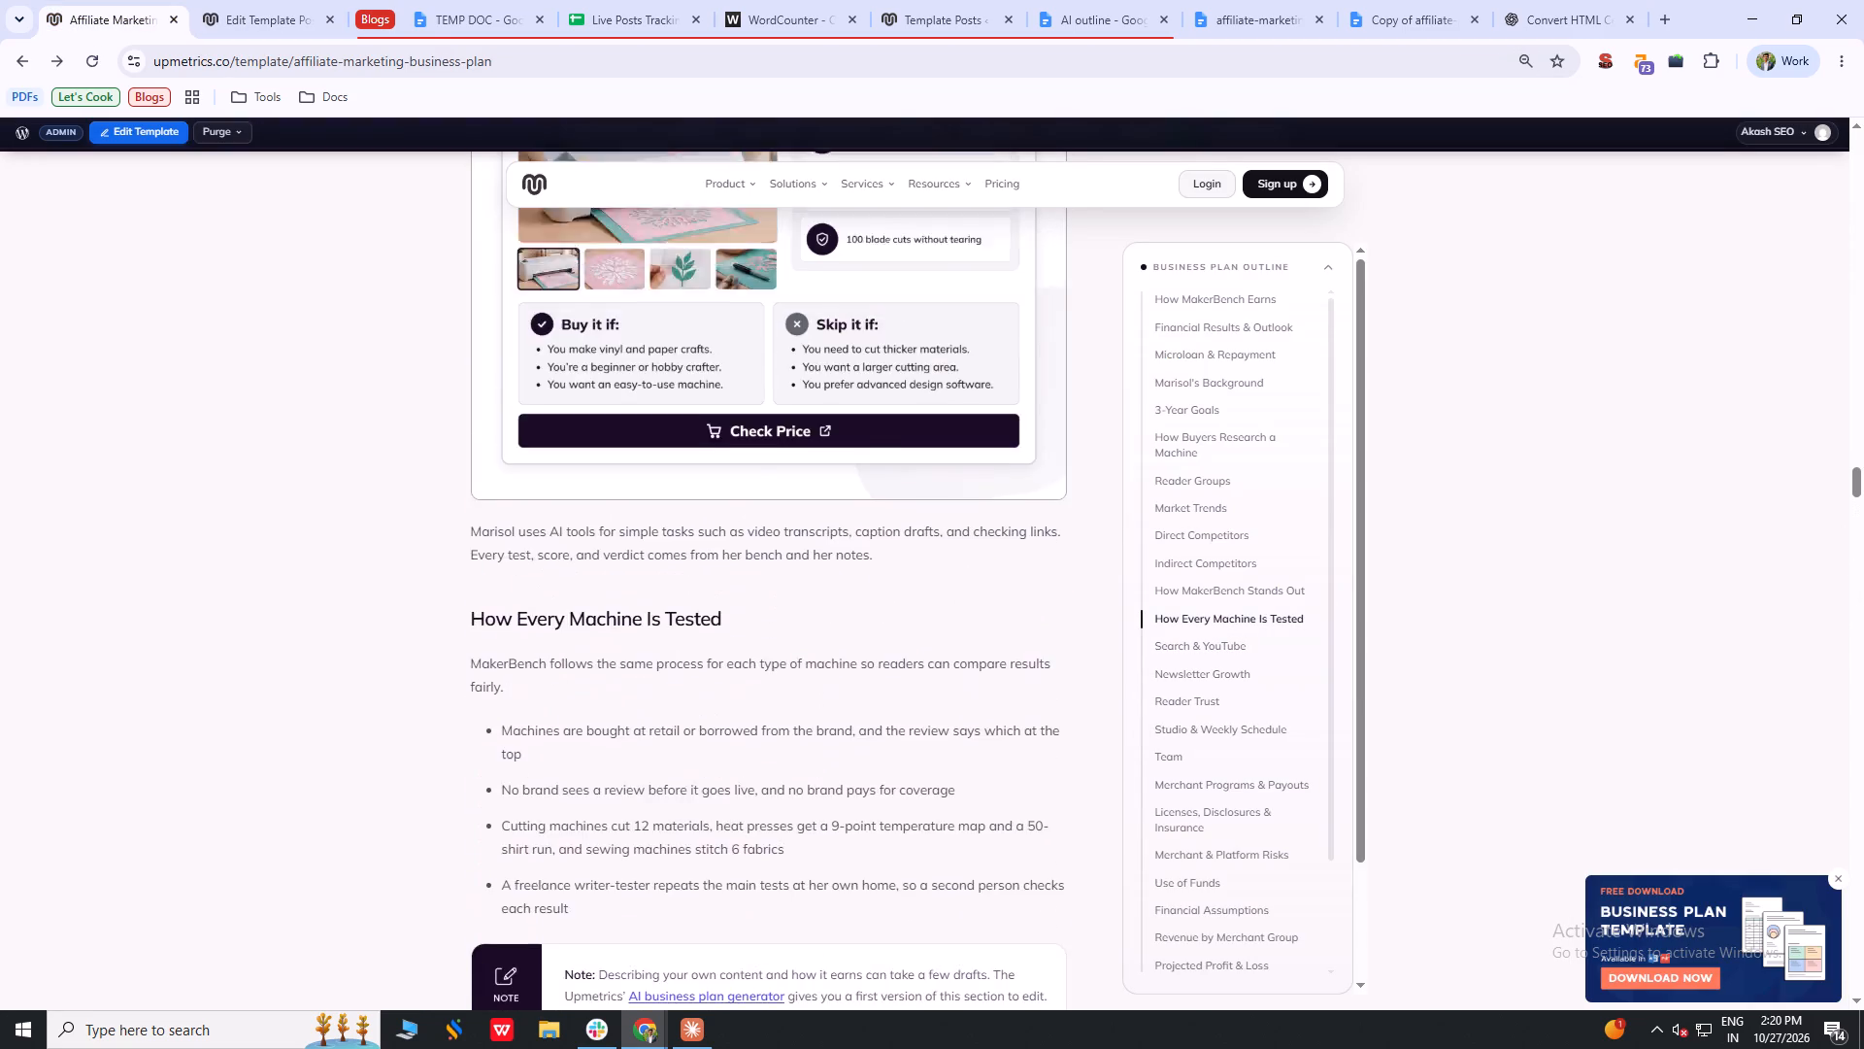
scroll(802, 637, up, 5)
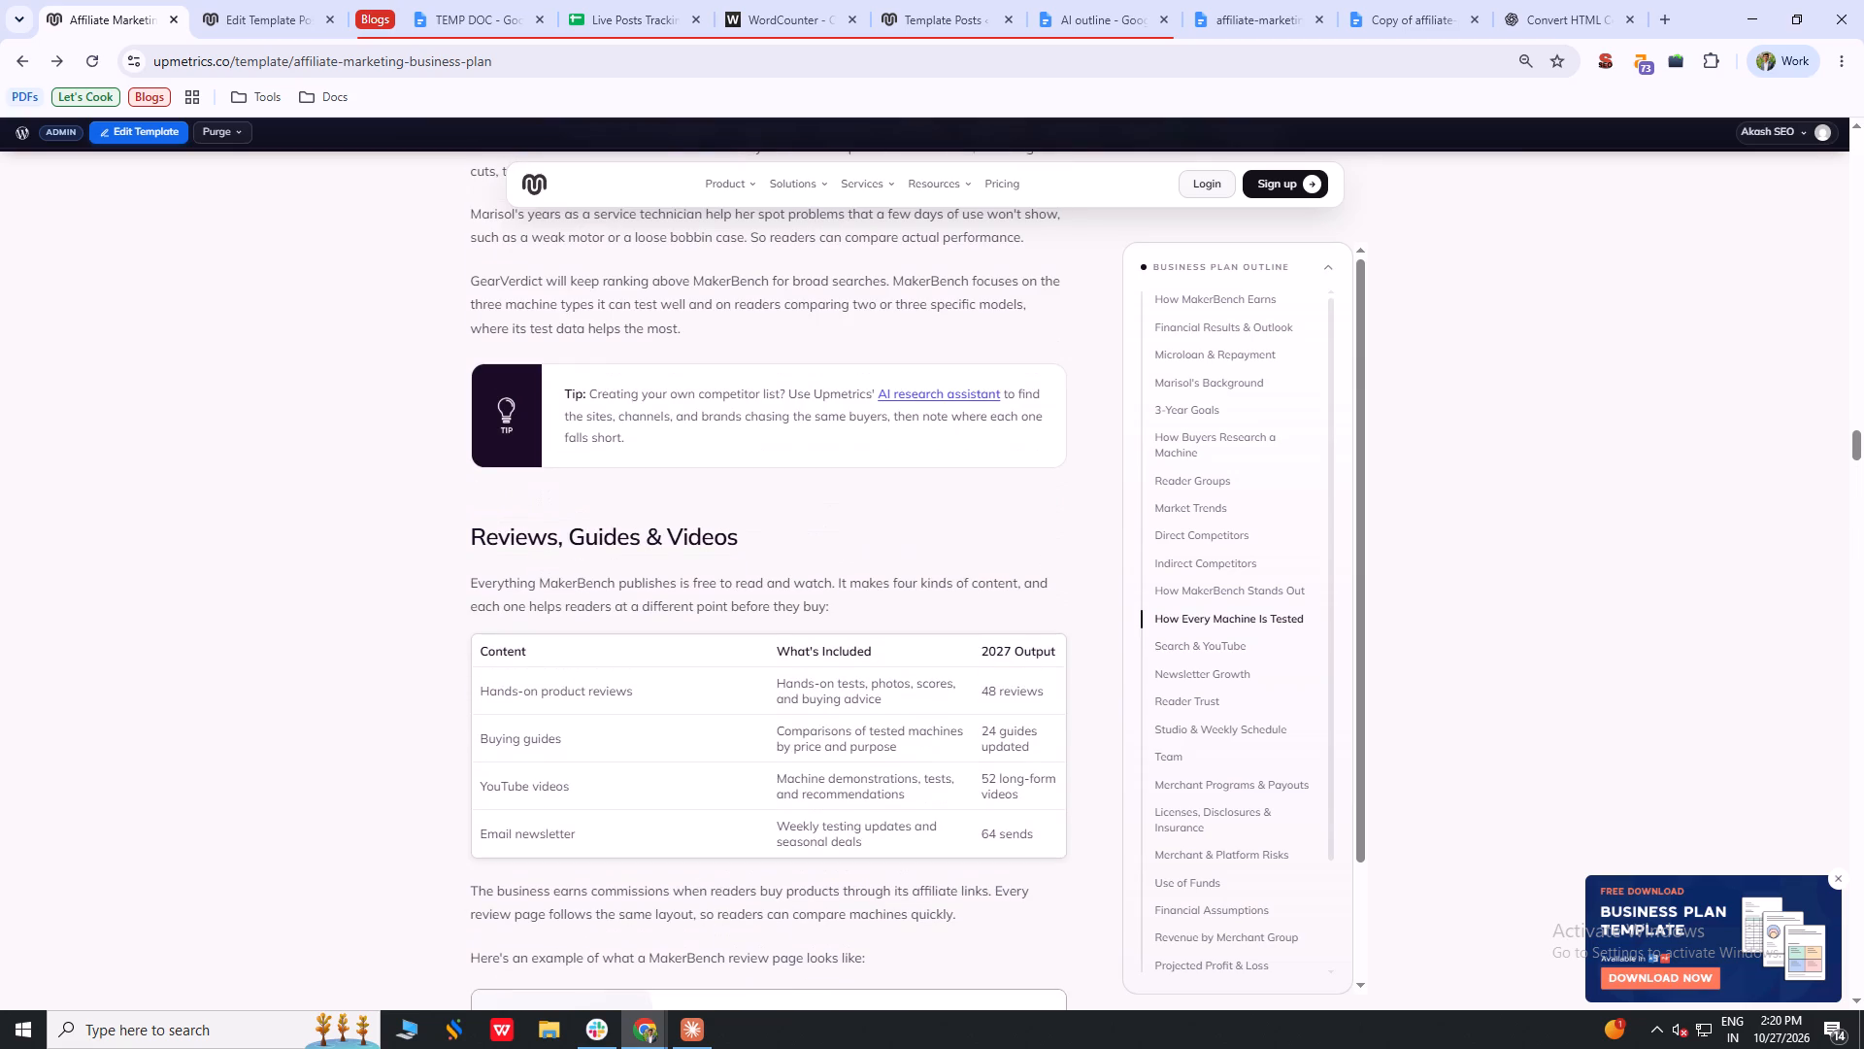
Copy the Content, What's Included and 2027 Output header cells of the Reviews, Guides & Videos table from the post's code.
click(222, 0)
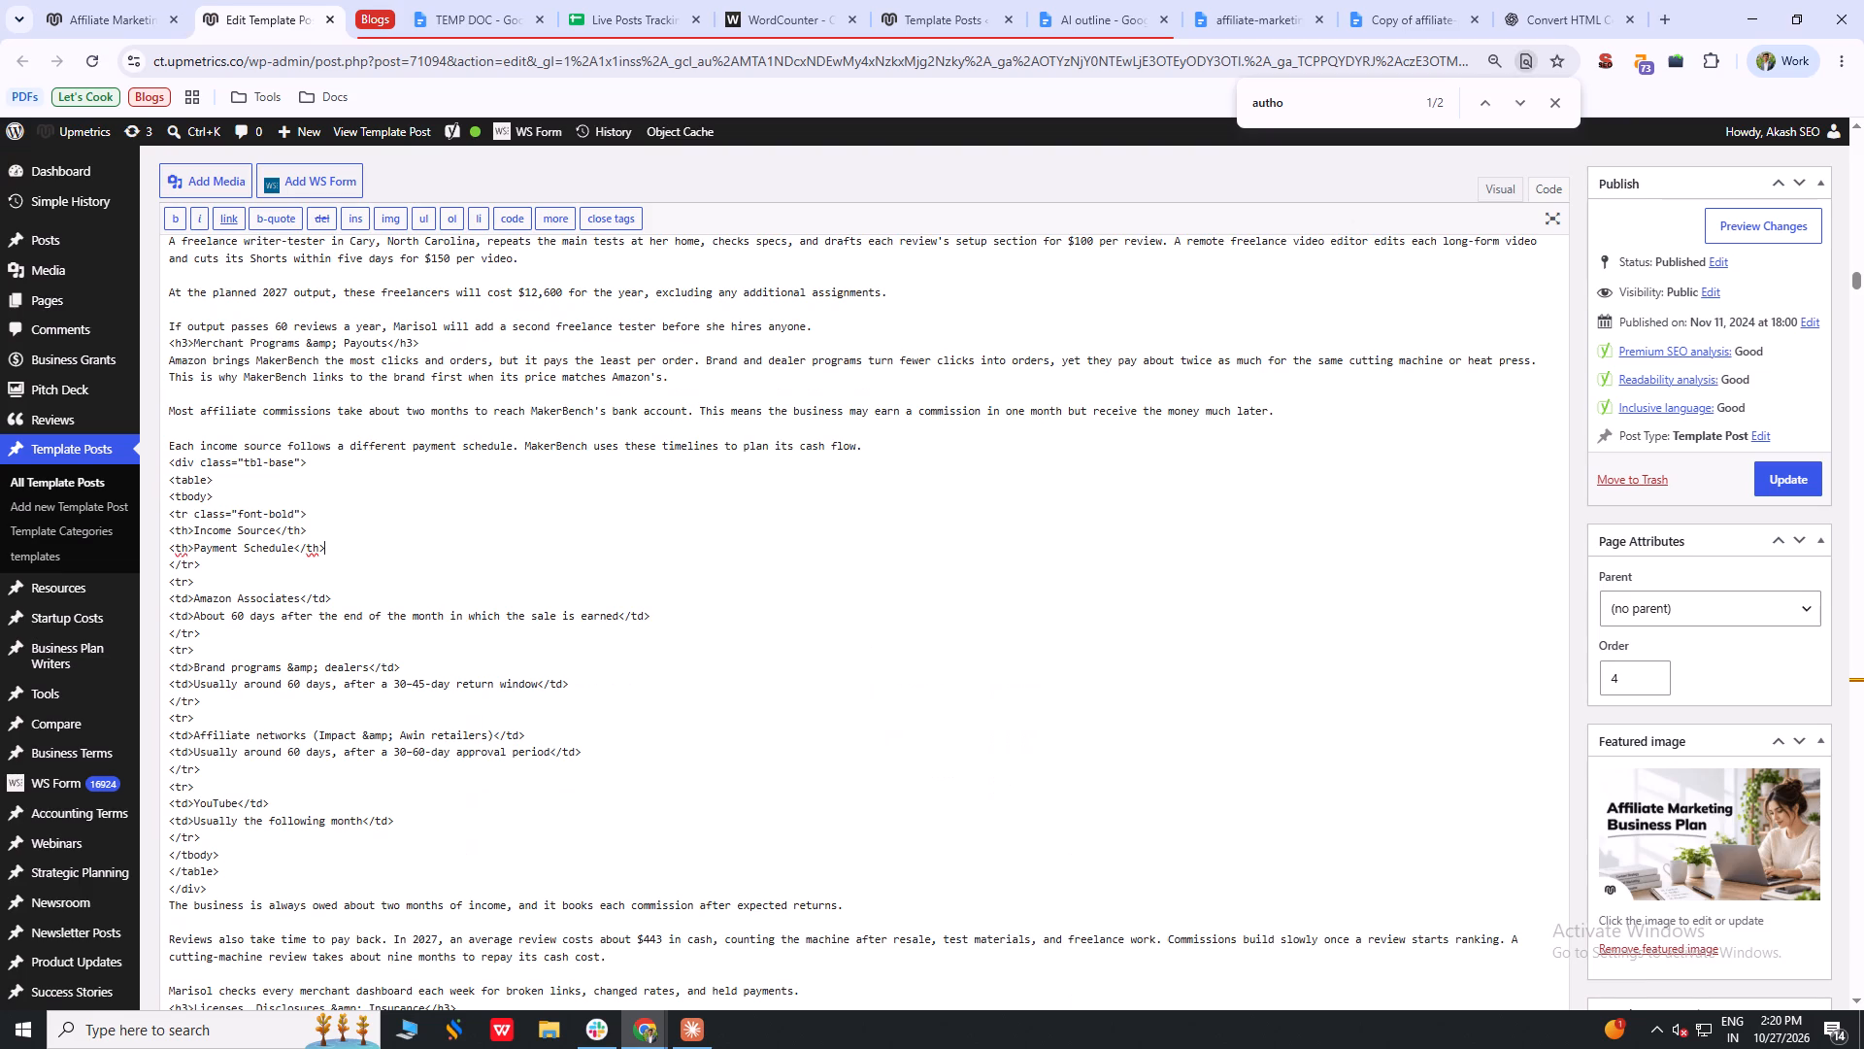
scroll(366, 423, up, 3)
scroll(367, 510, up, 2)
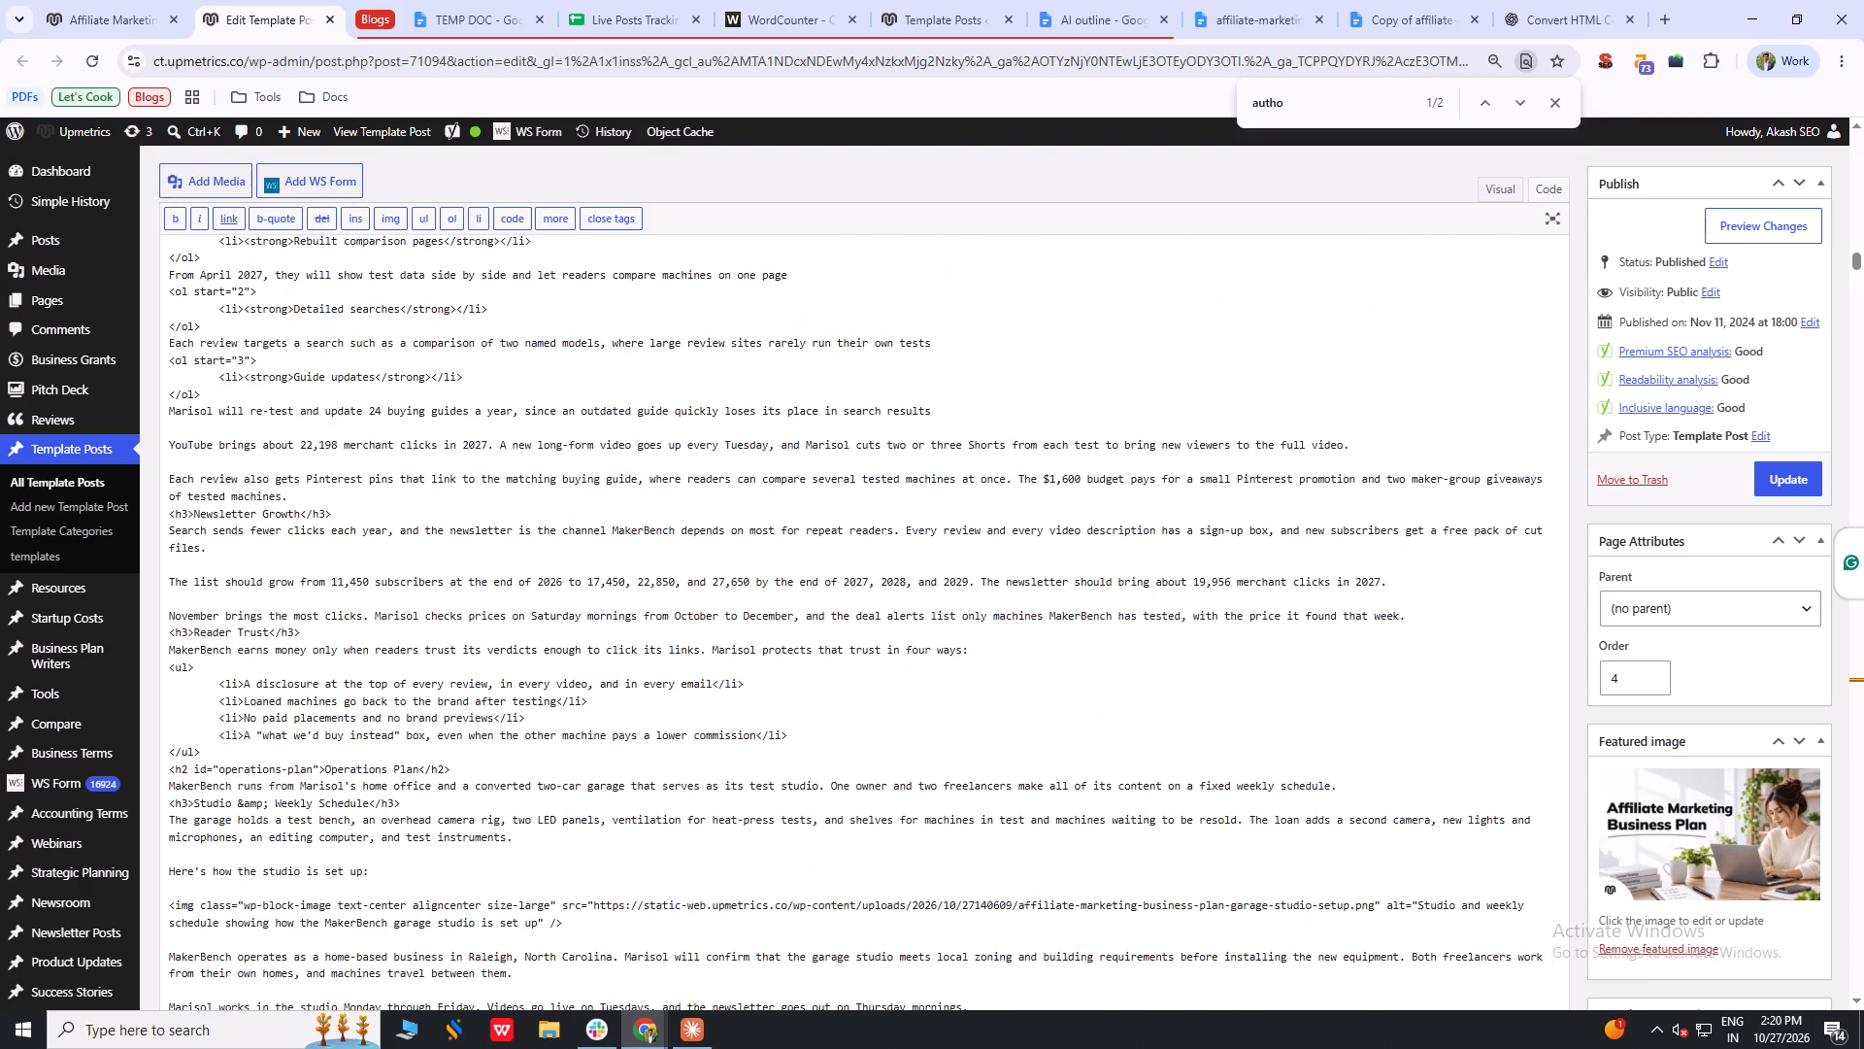
scroll(453, 509, up, 1)
scroll(418, 665, up, 4)
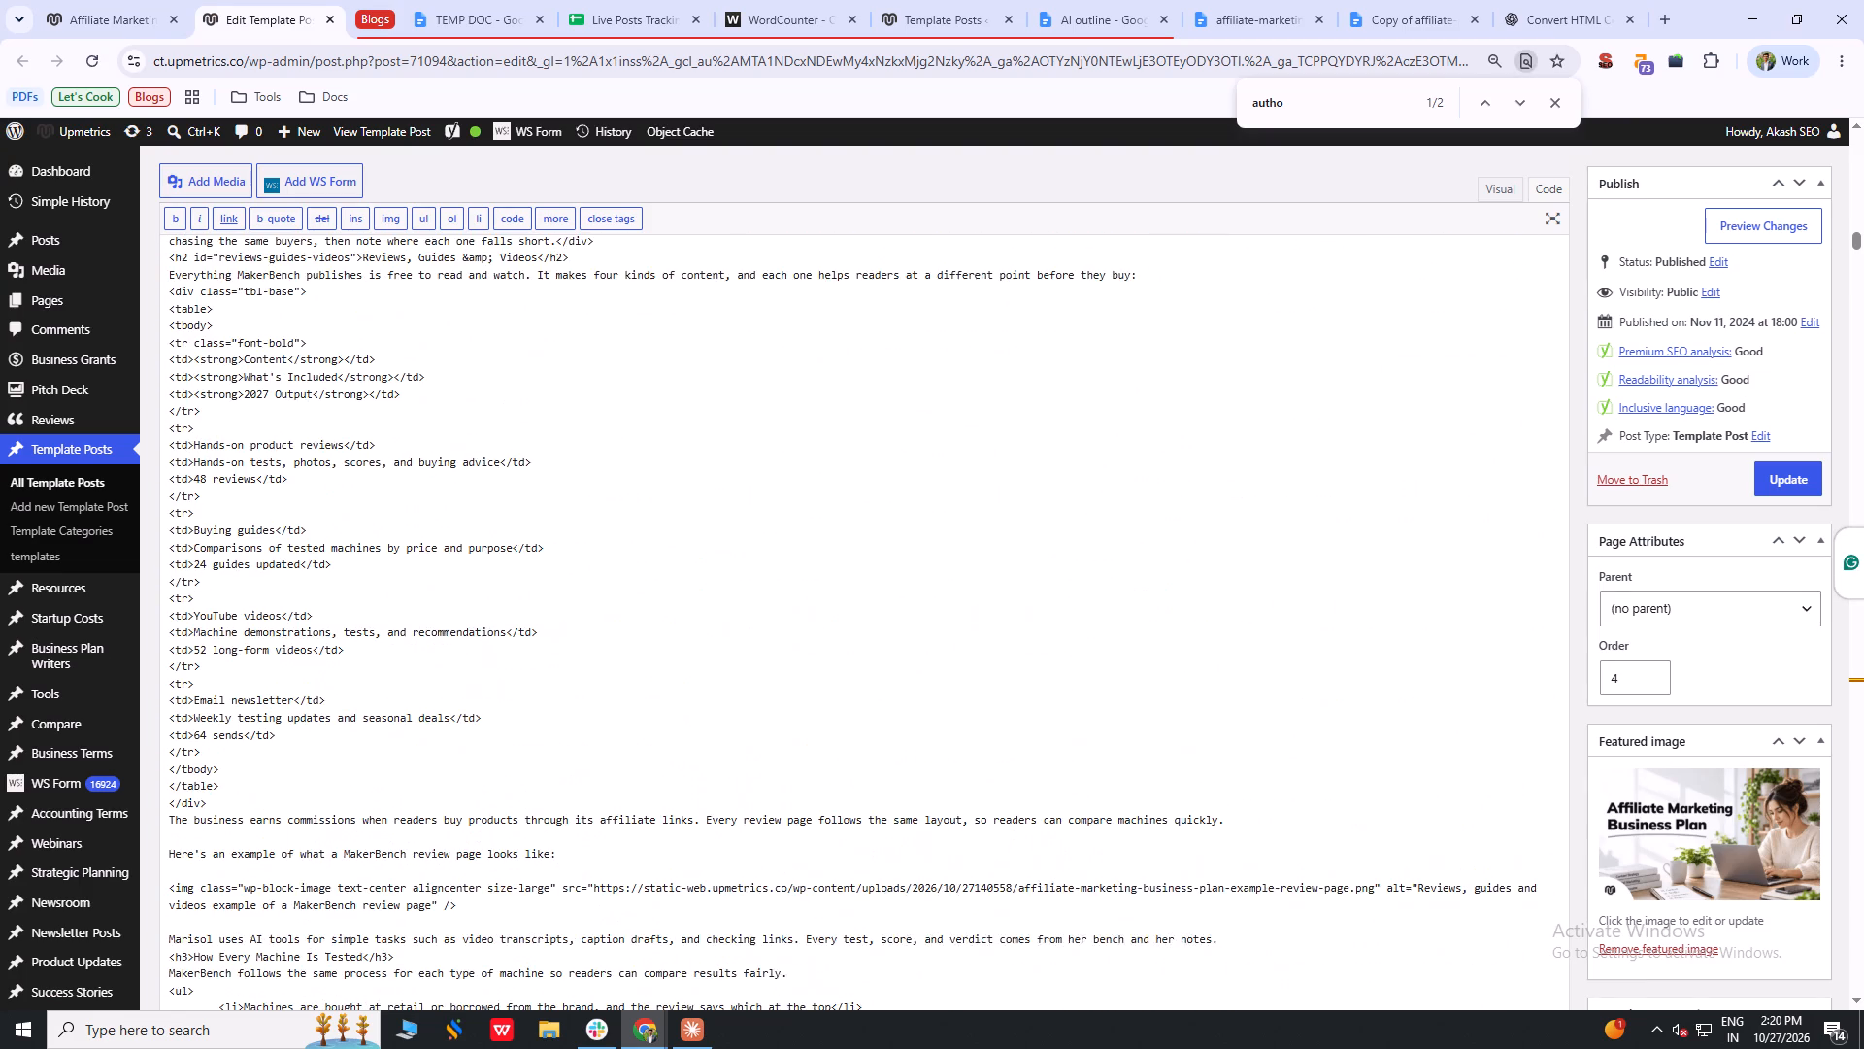
scroll(326, 688, up, 1)
drag(408, 591, 343, 583)
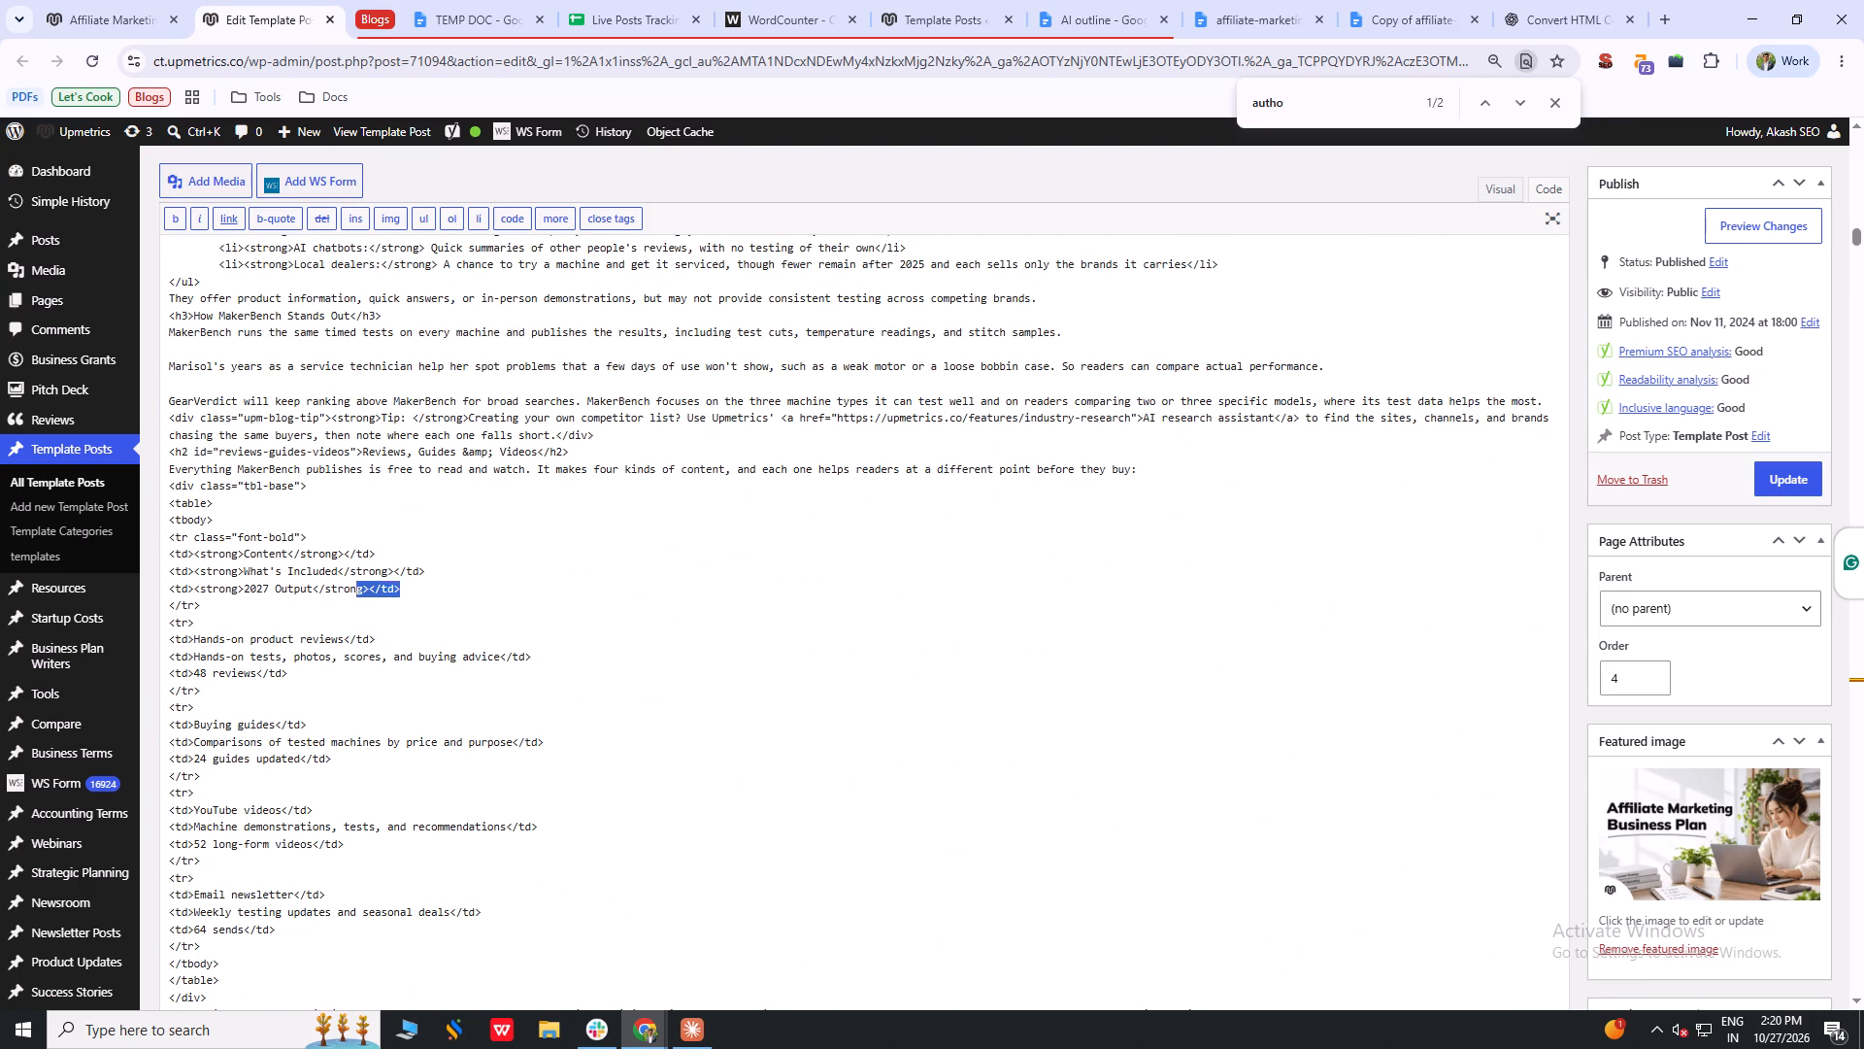
drag(343, 583, 152, 558)
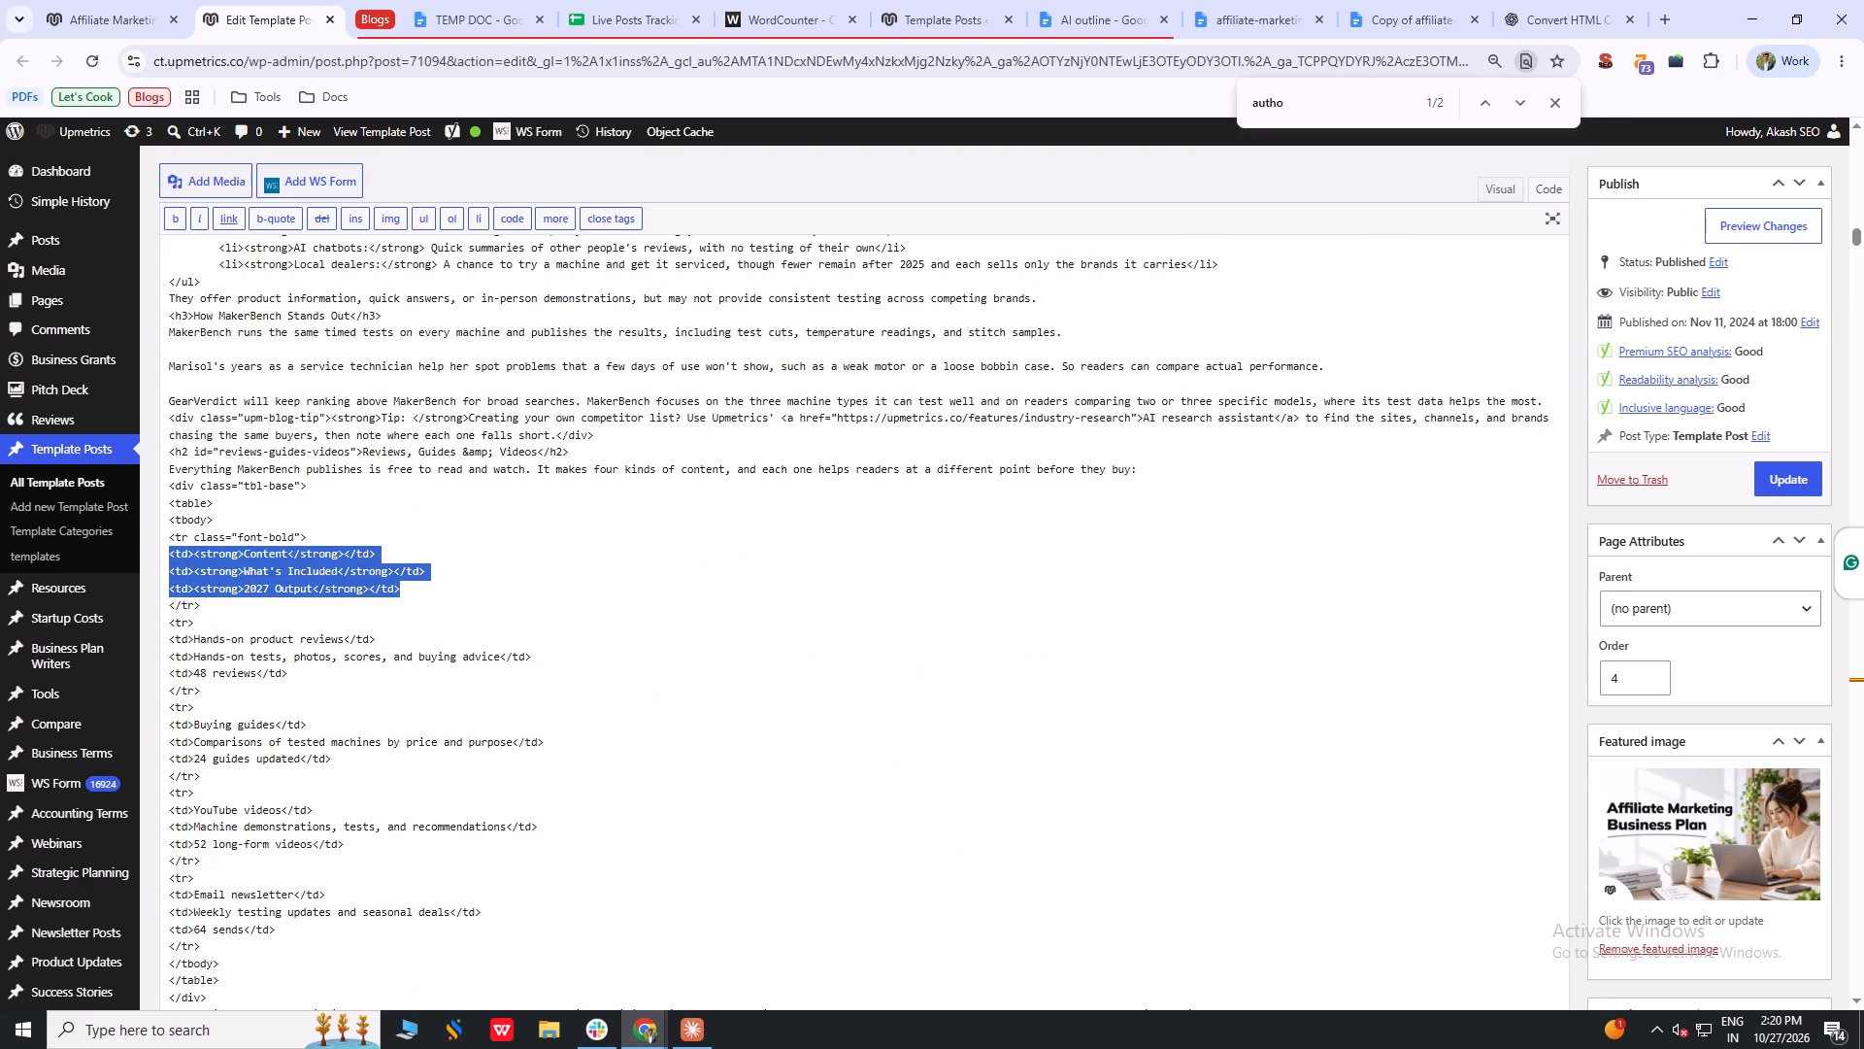
key(ctrl+c)
key(ctrl+c)
key(ctrl+c)
key(ctrl+c)
key(ctrl+c)
key(ctrl+c)
key(ctrl+c)
key(ctrl+c)
Convert the copied cells with the HTML Header Converter and replace them in the post with the Content, What's Included and 2027 Output th cells.
click(1524, 0)
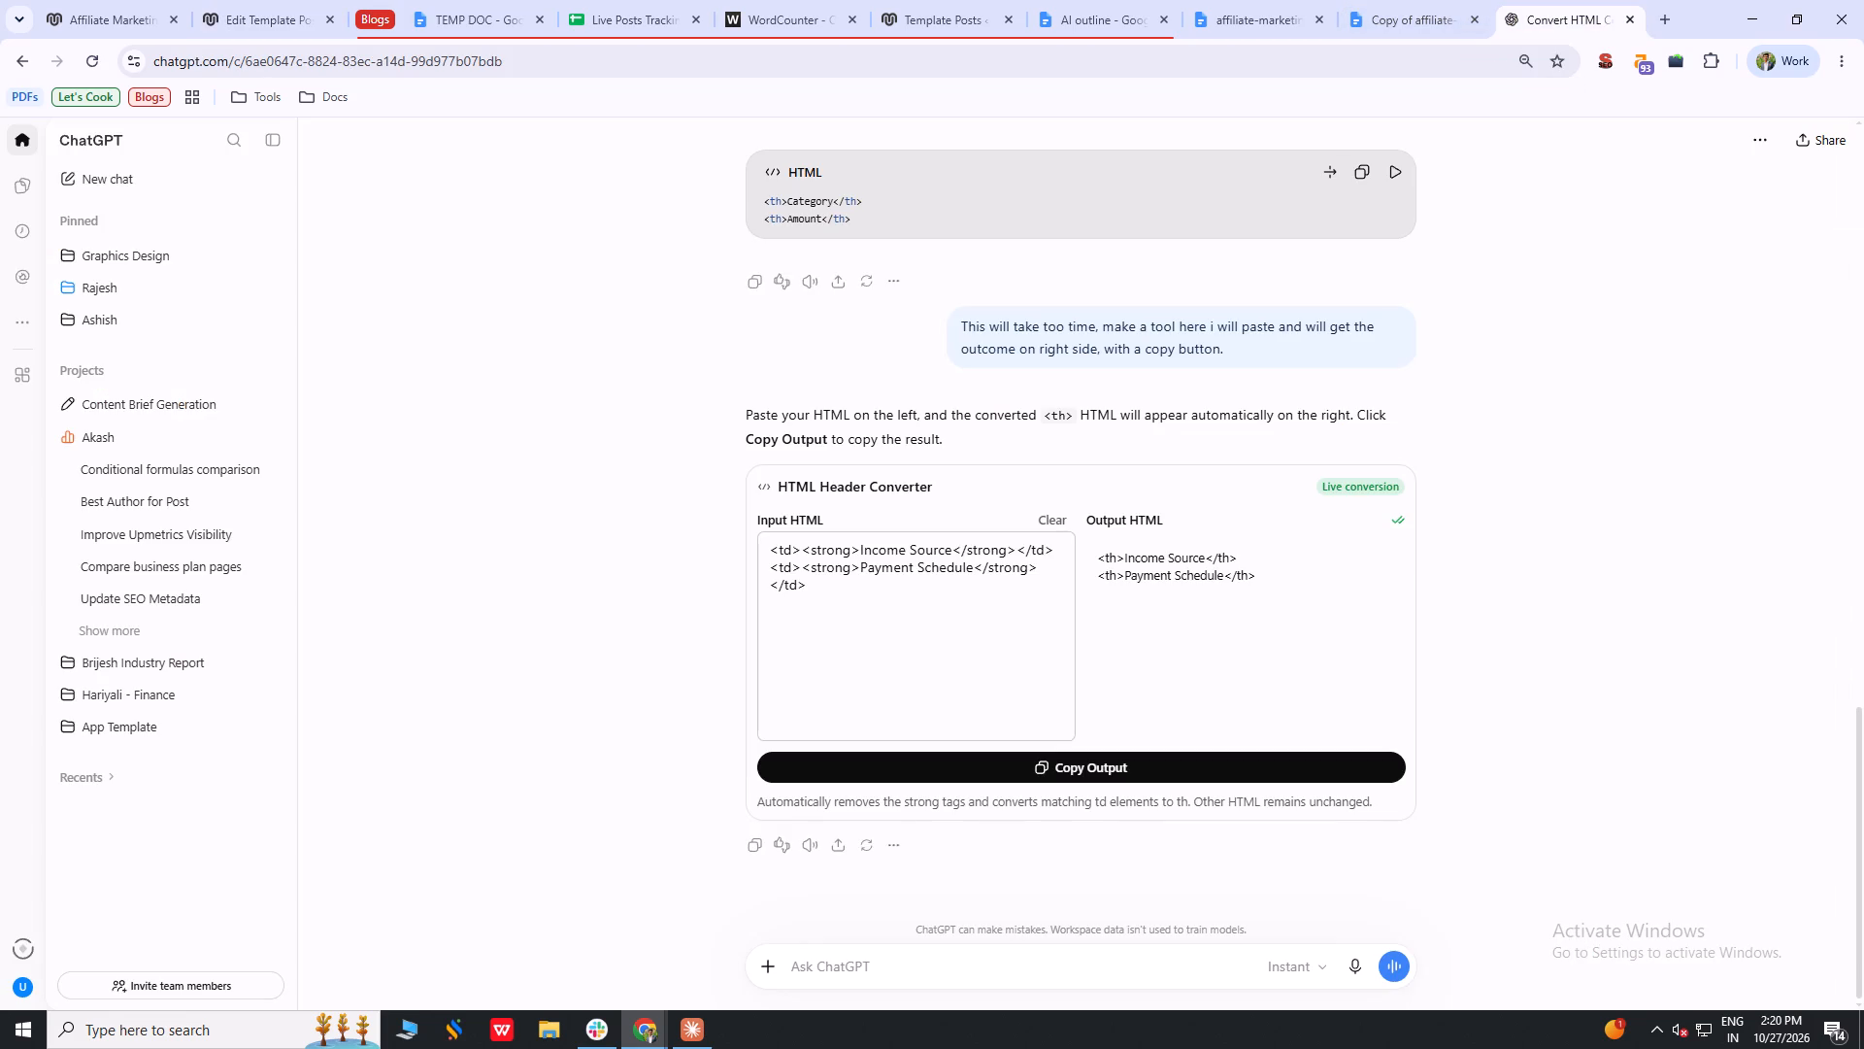
click(835, 641)
key(ctrl+a)
key(ctrl+v)
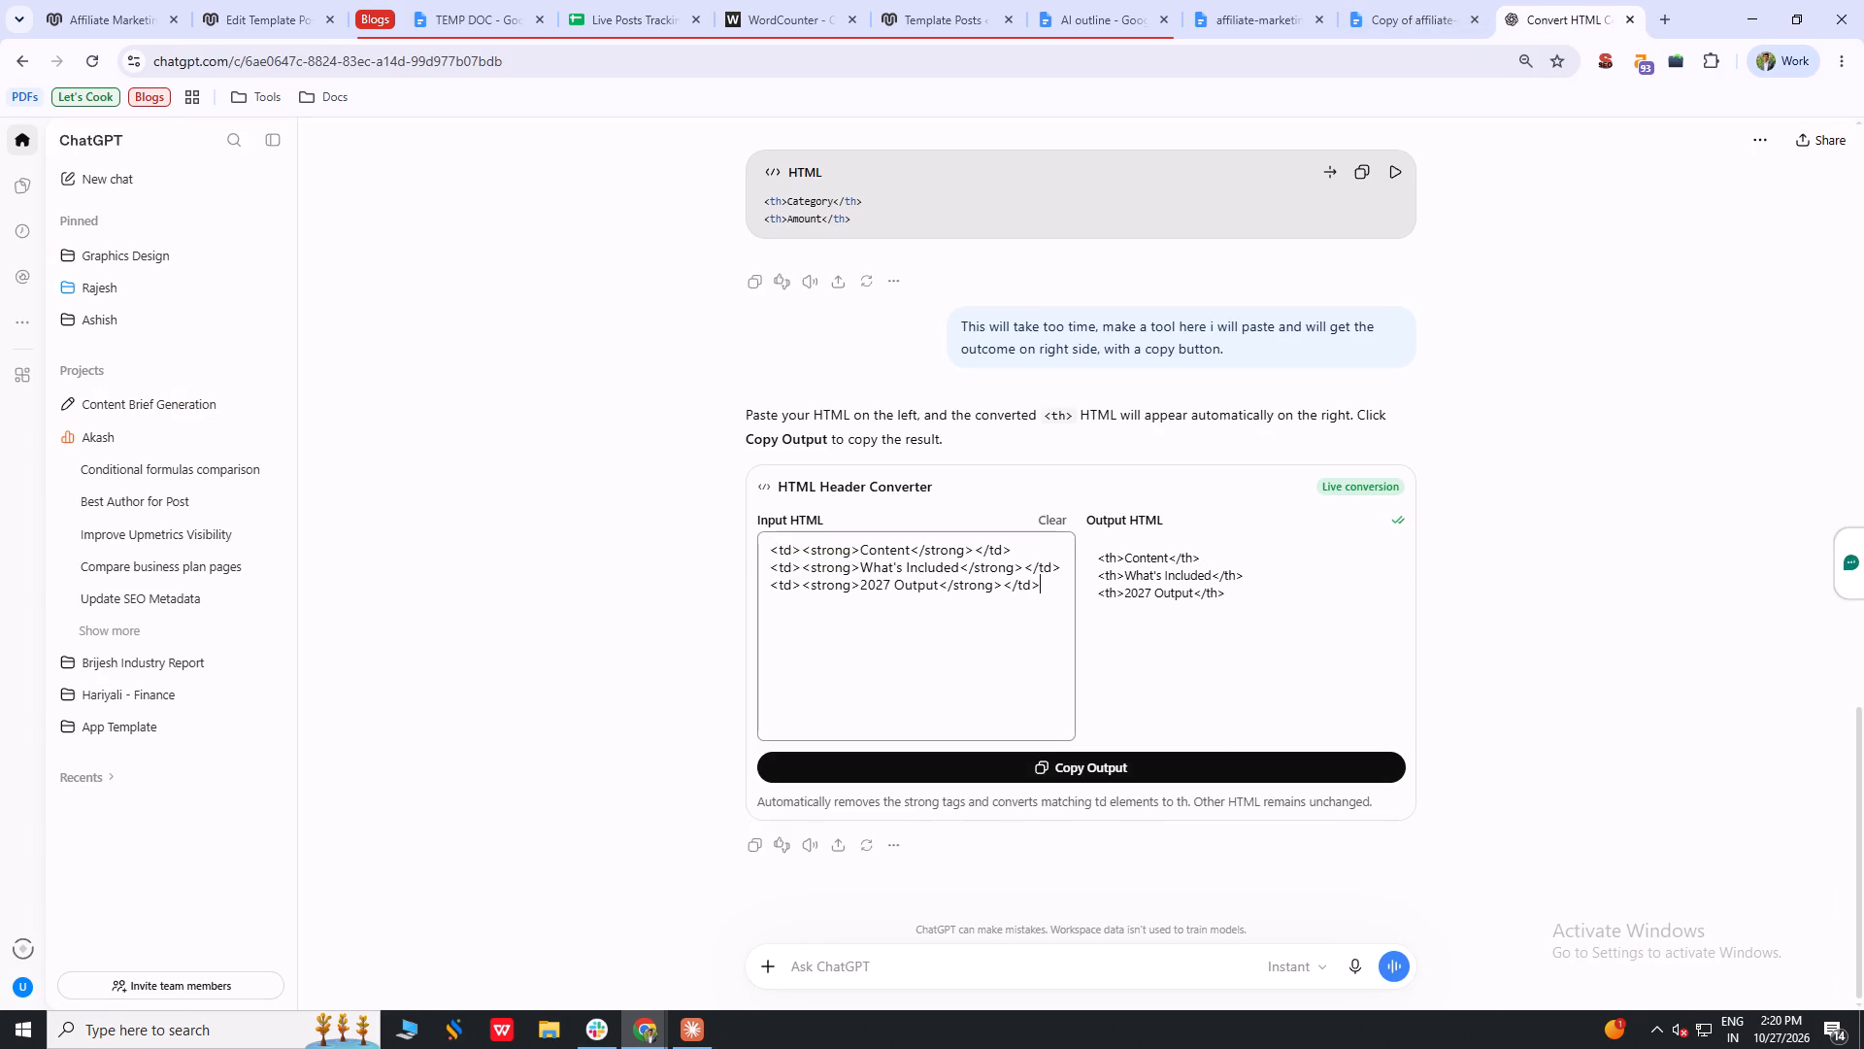
click(1094, 761)
click(257, 0)
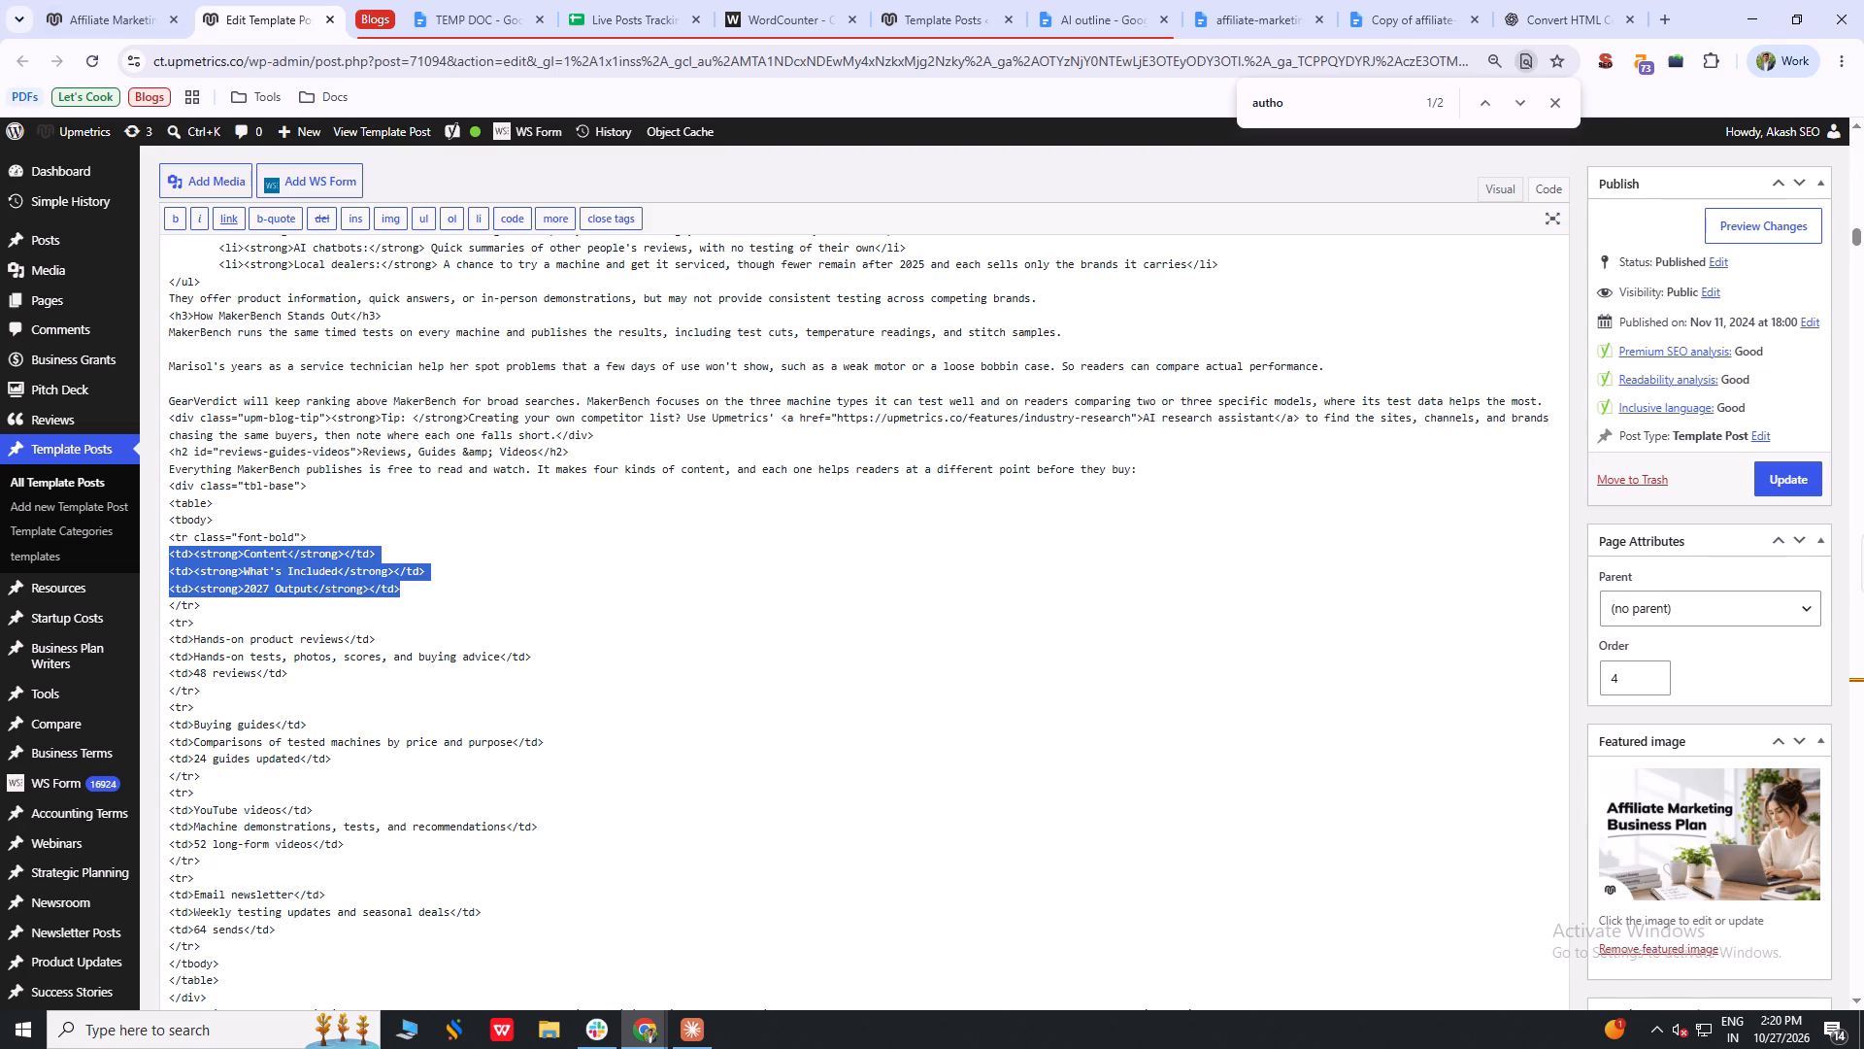
key(ctrl+v)
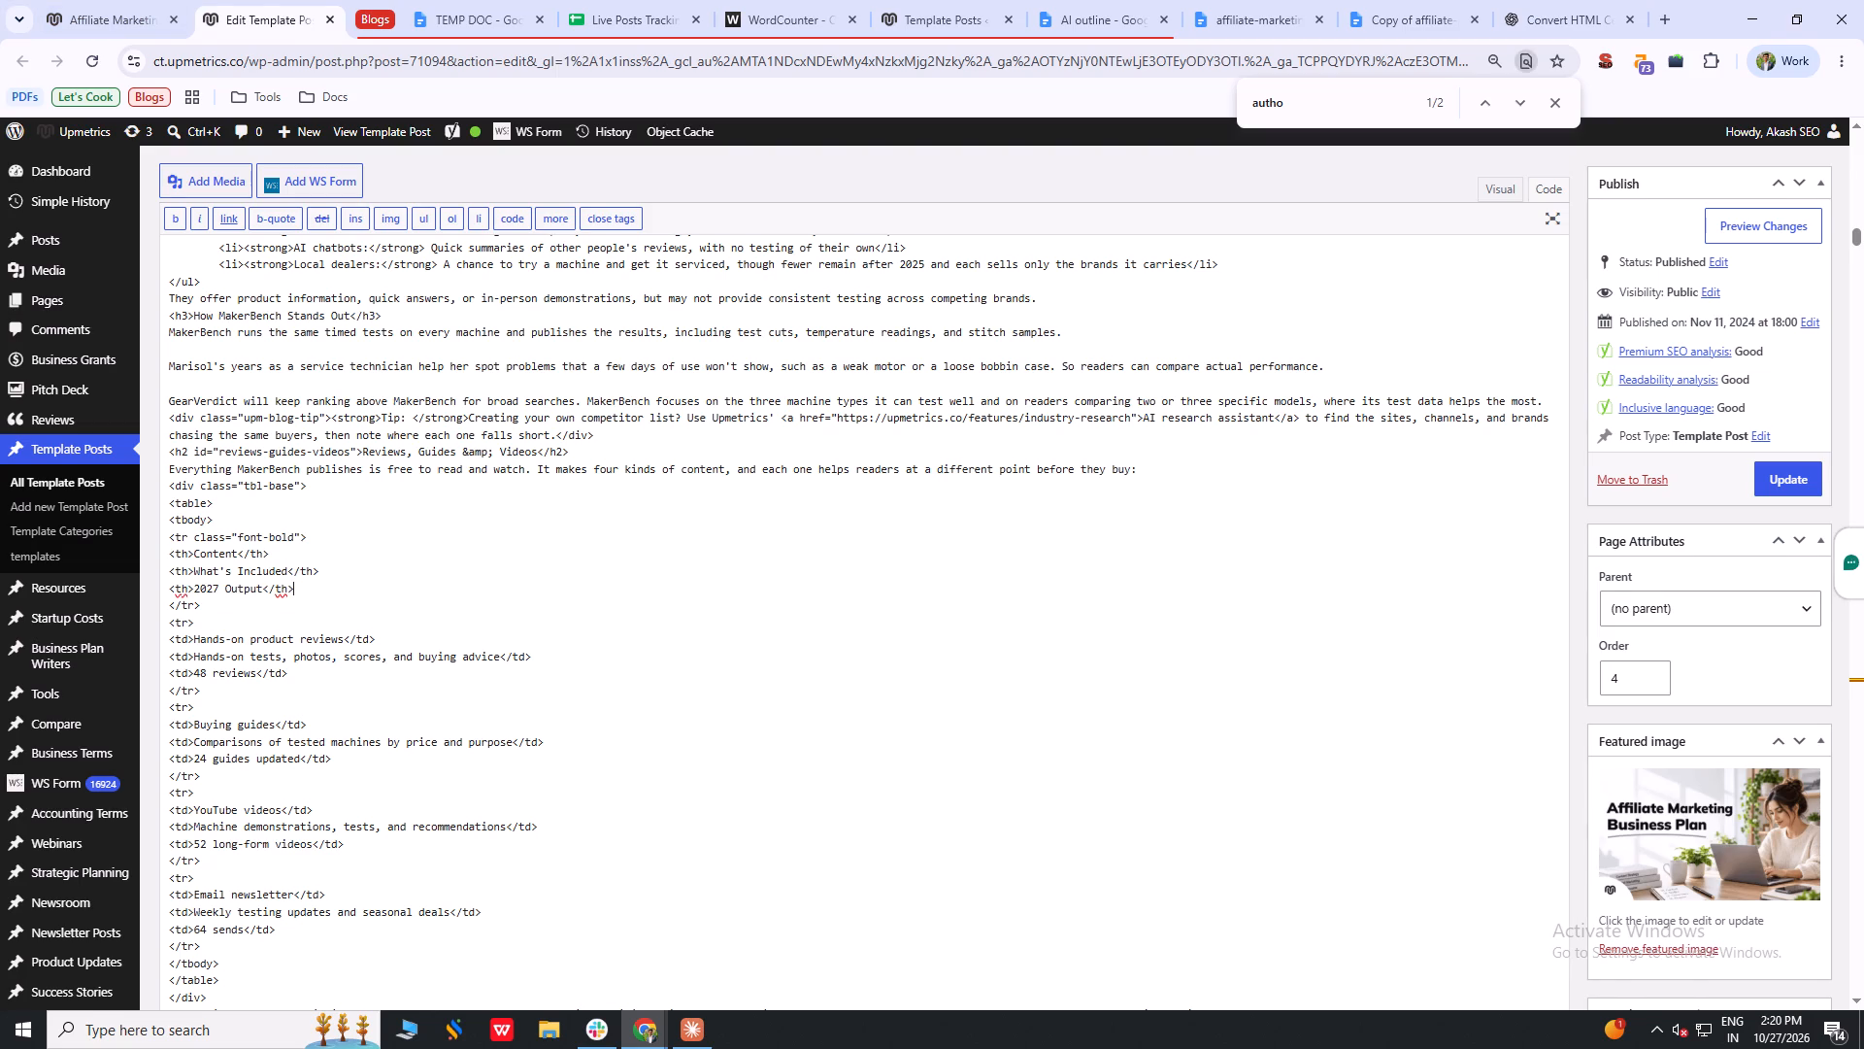
click(276, 540)
Look back through the live page for the table that precedes the Reviews, Guides & Videos table.
click(110, 0)
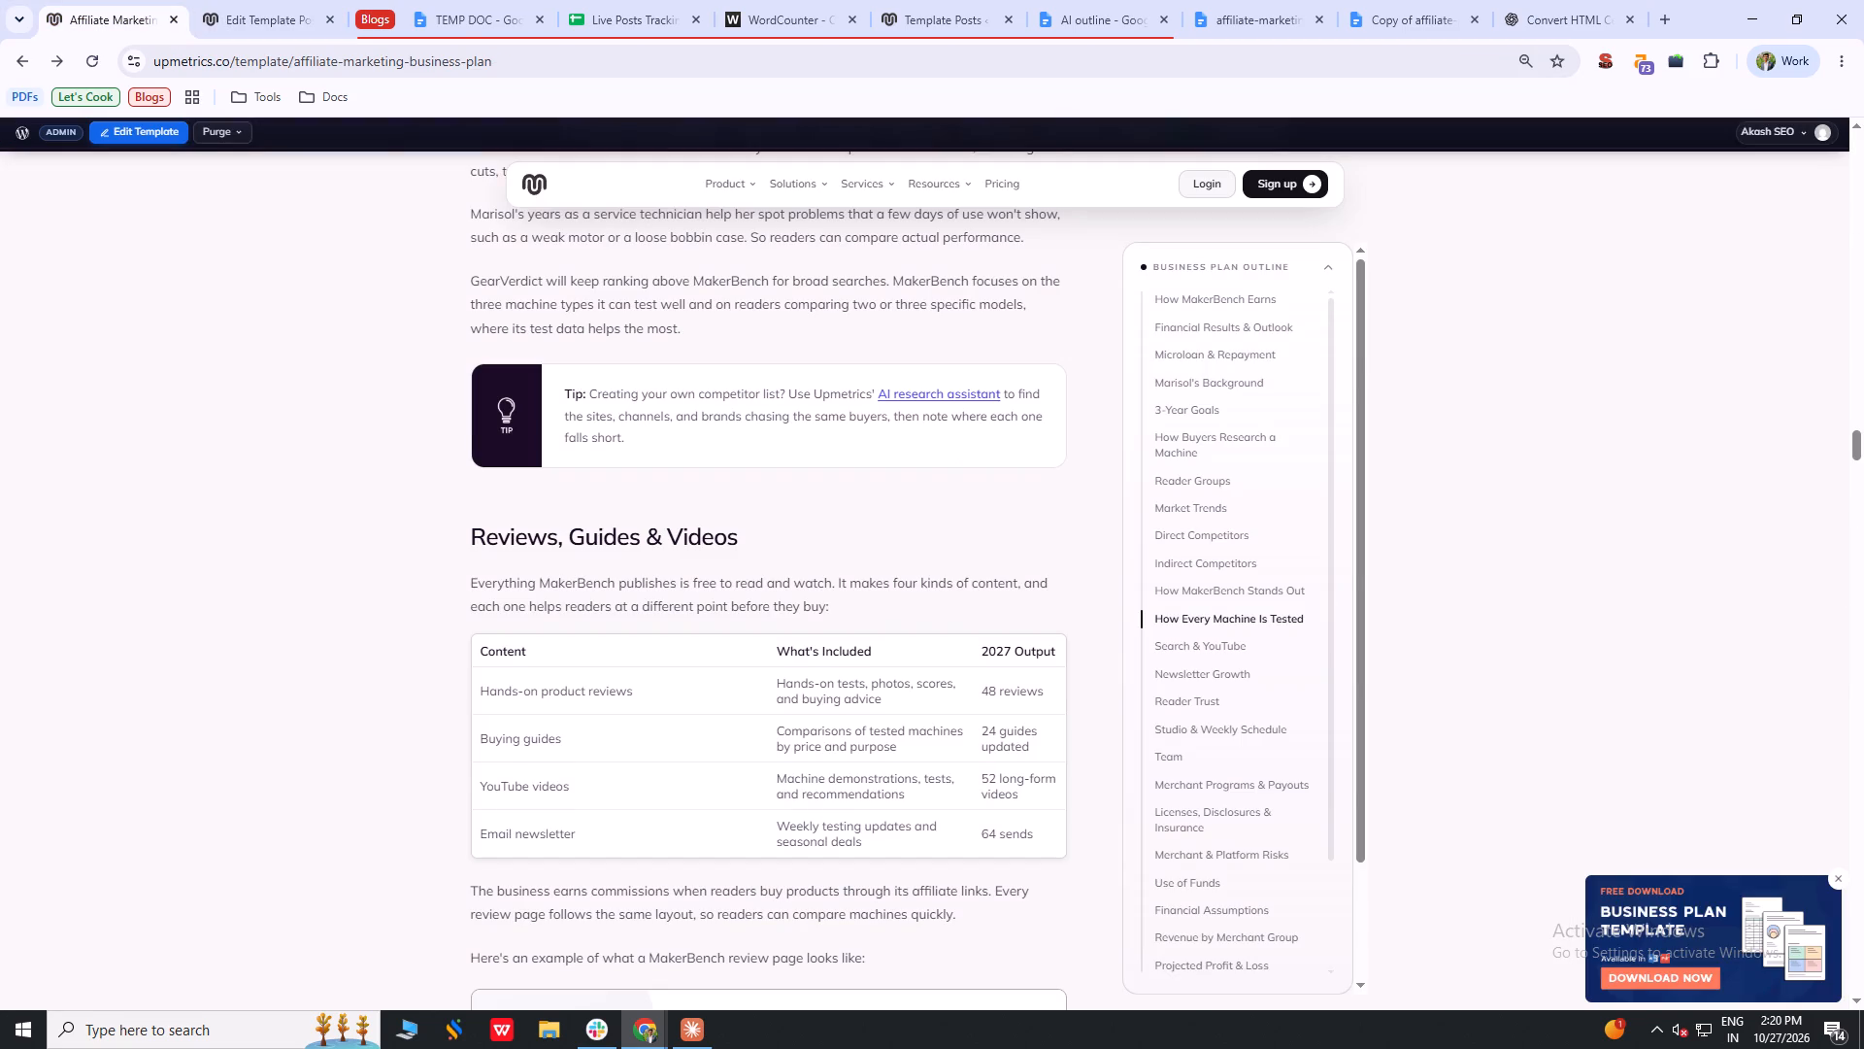
scroll(797, 633, up, 11)
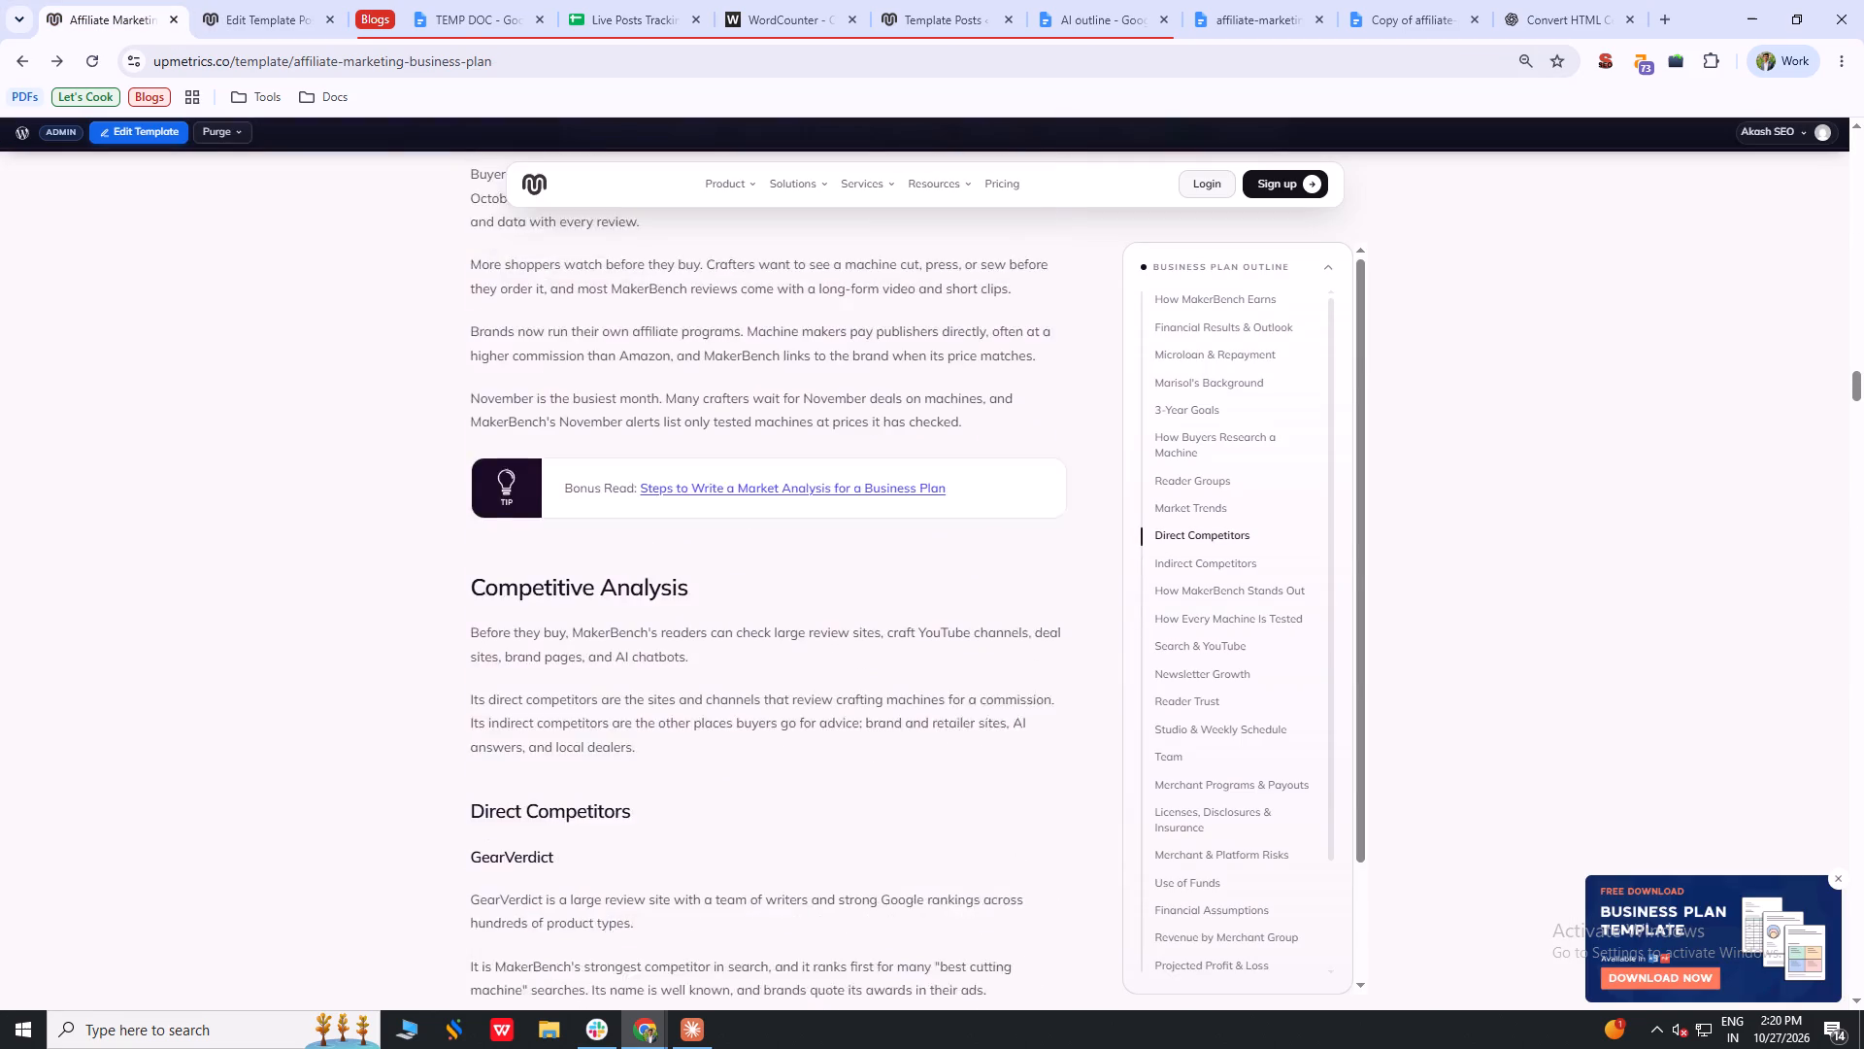
scroll(803, 641, up, 12)
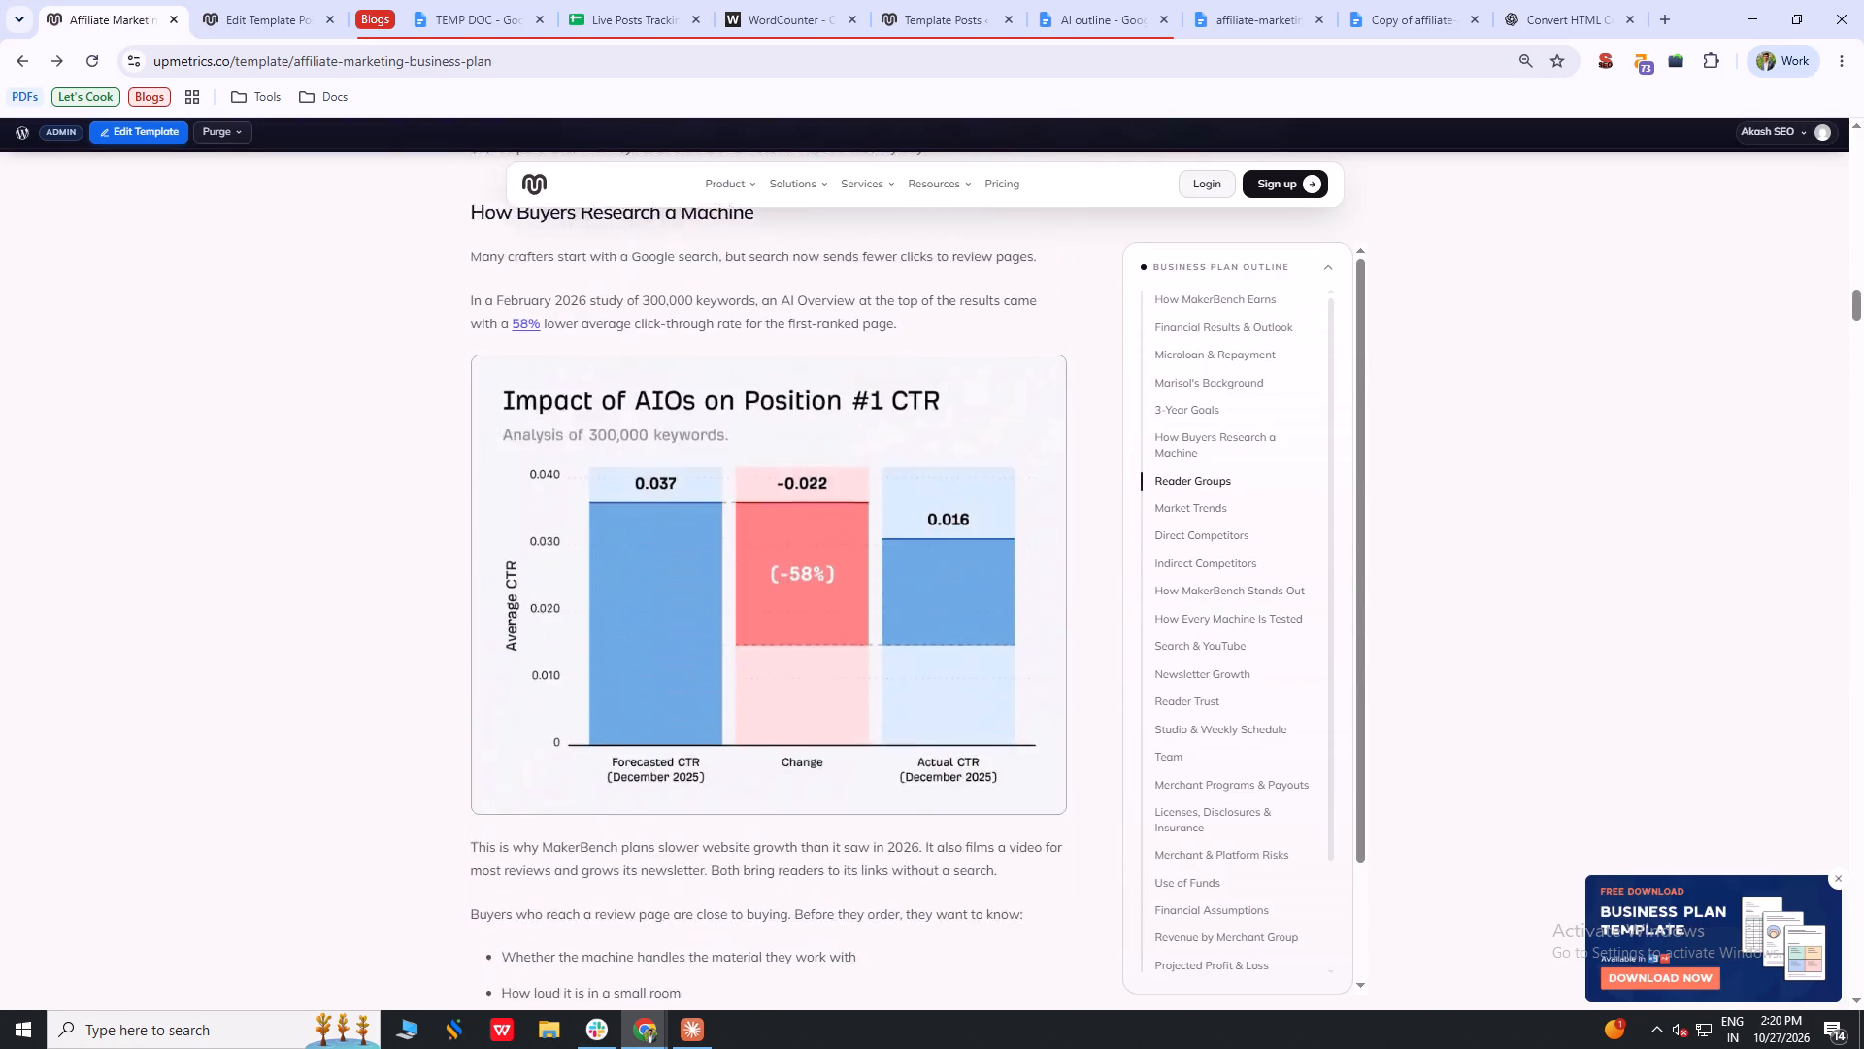
scroll(804, 652, up, 6)
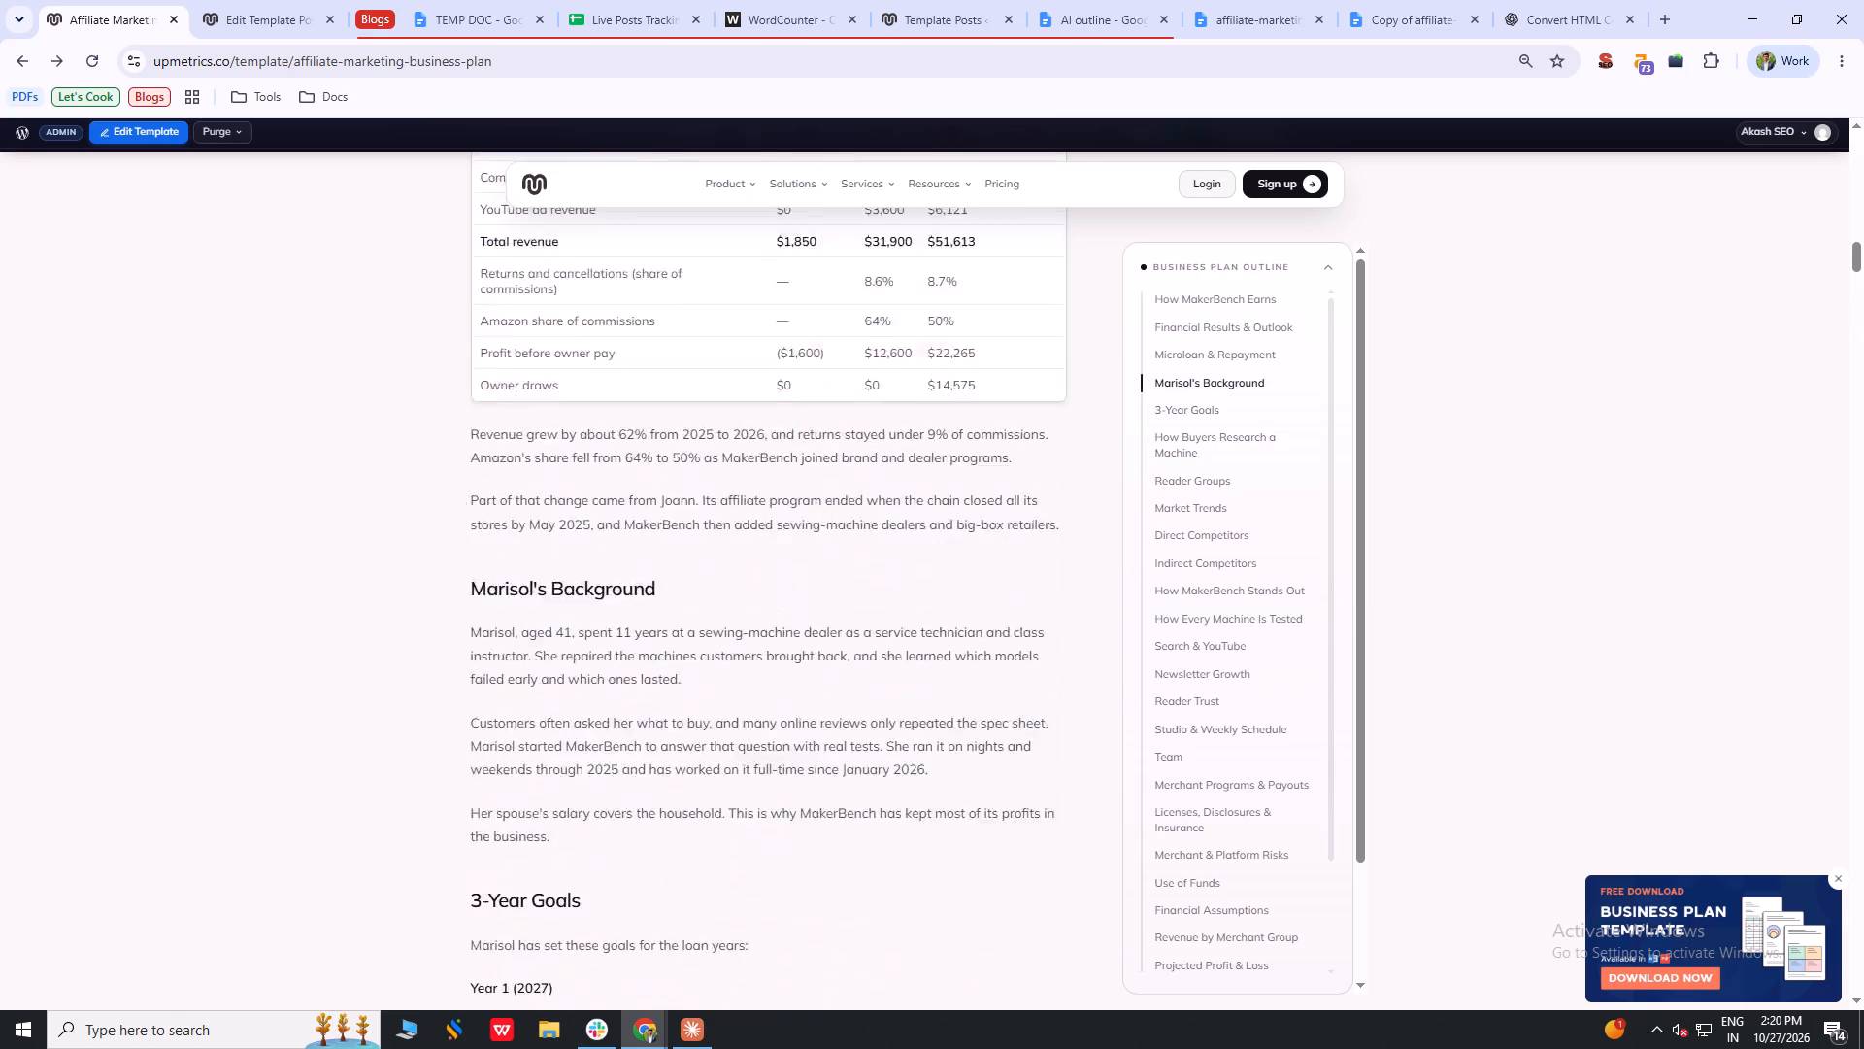
scroll(804, 654, up, 4)
scroll(804, 655, down, 1)
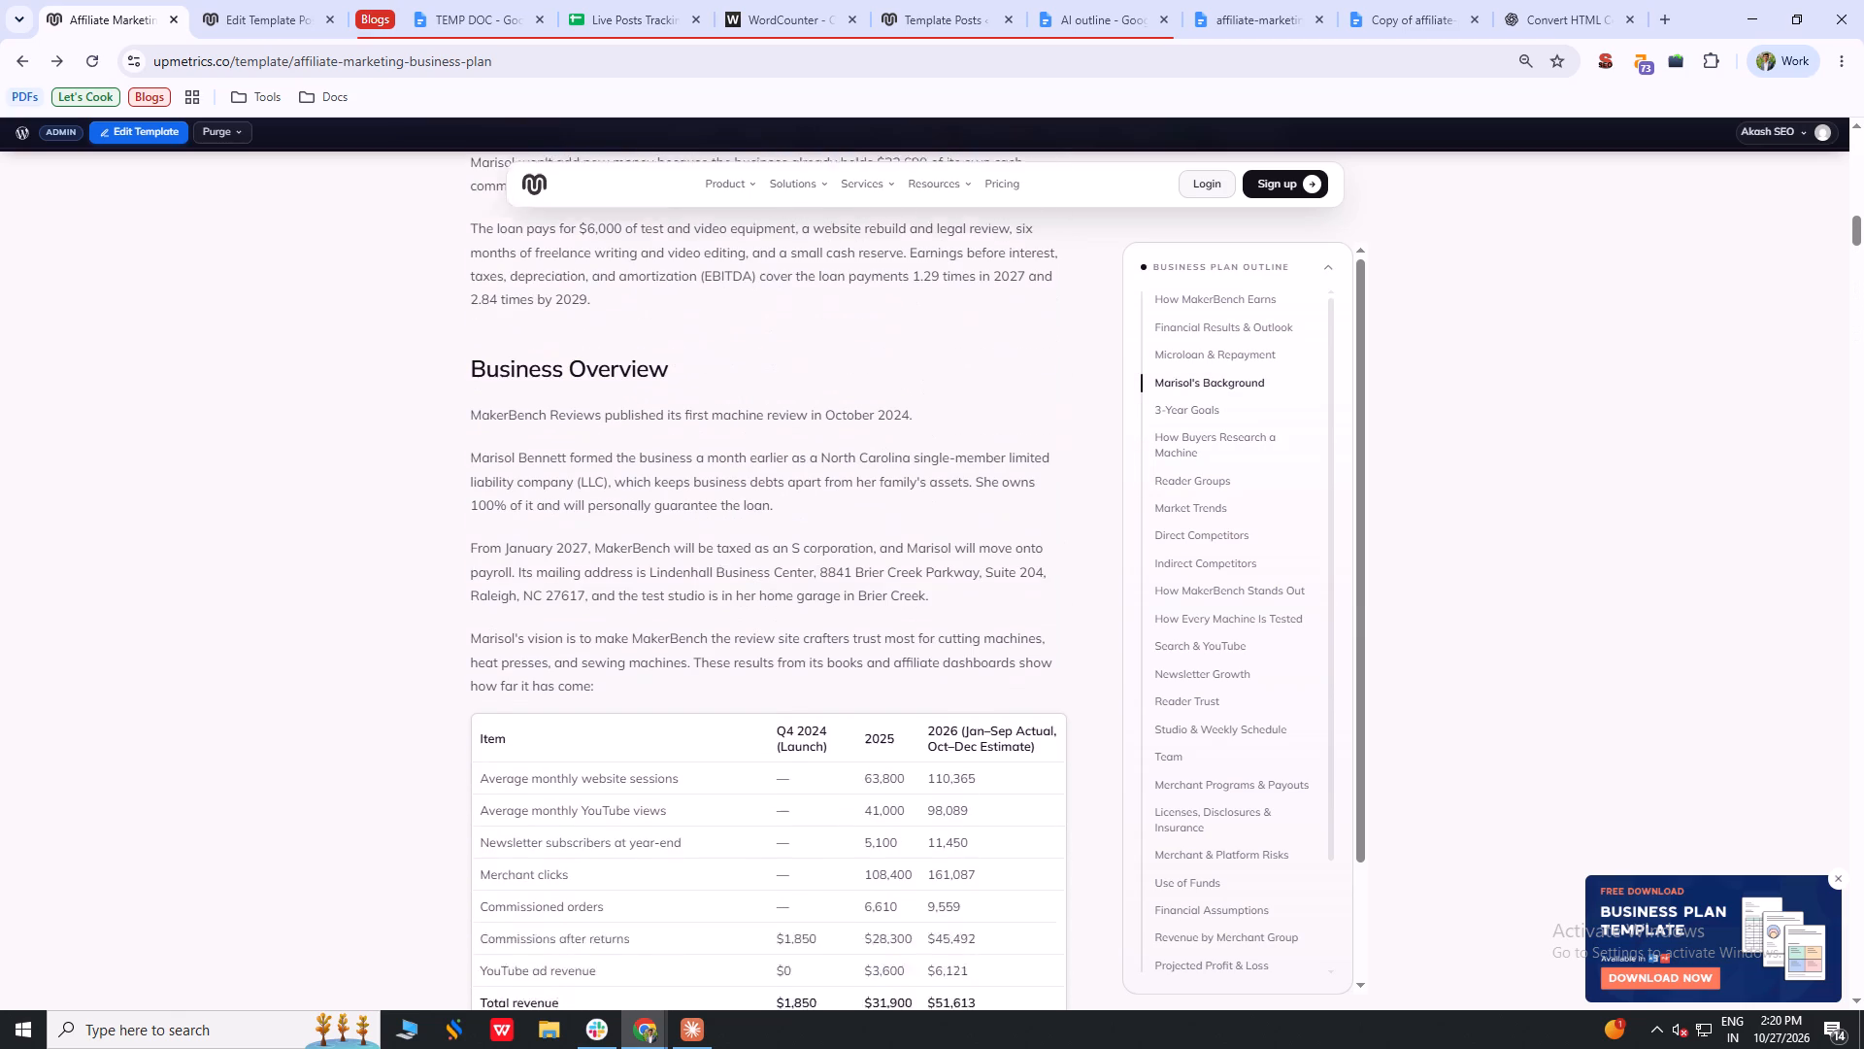
click(239, 0)
scroll(381, 639, up, 3)
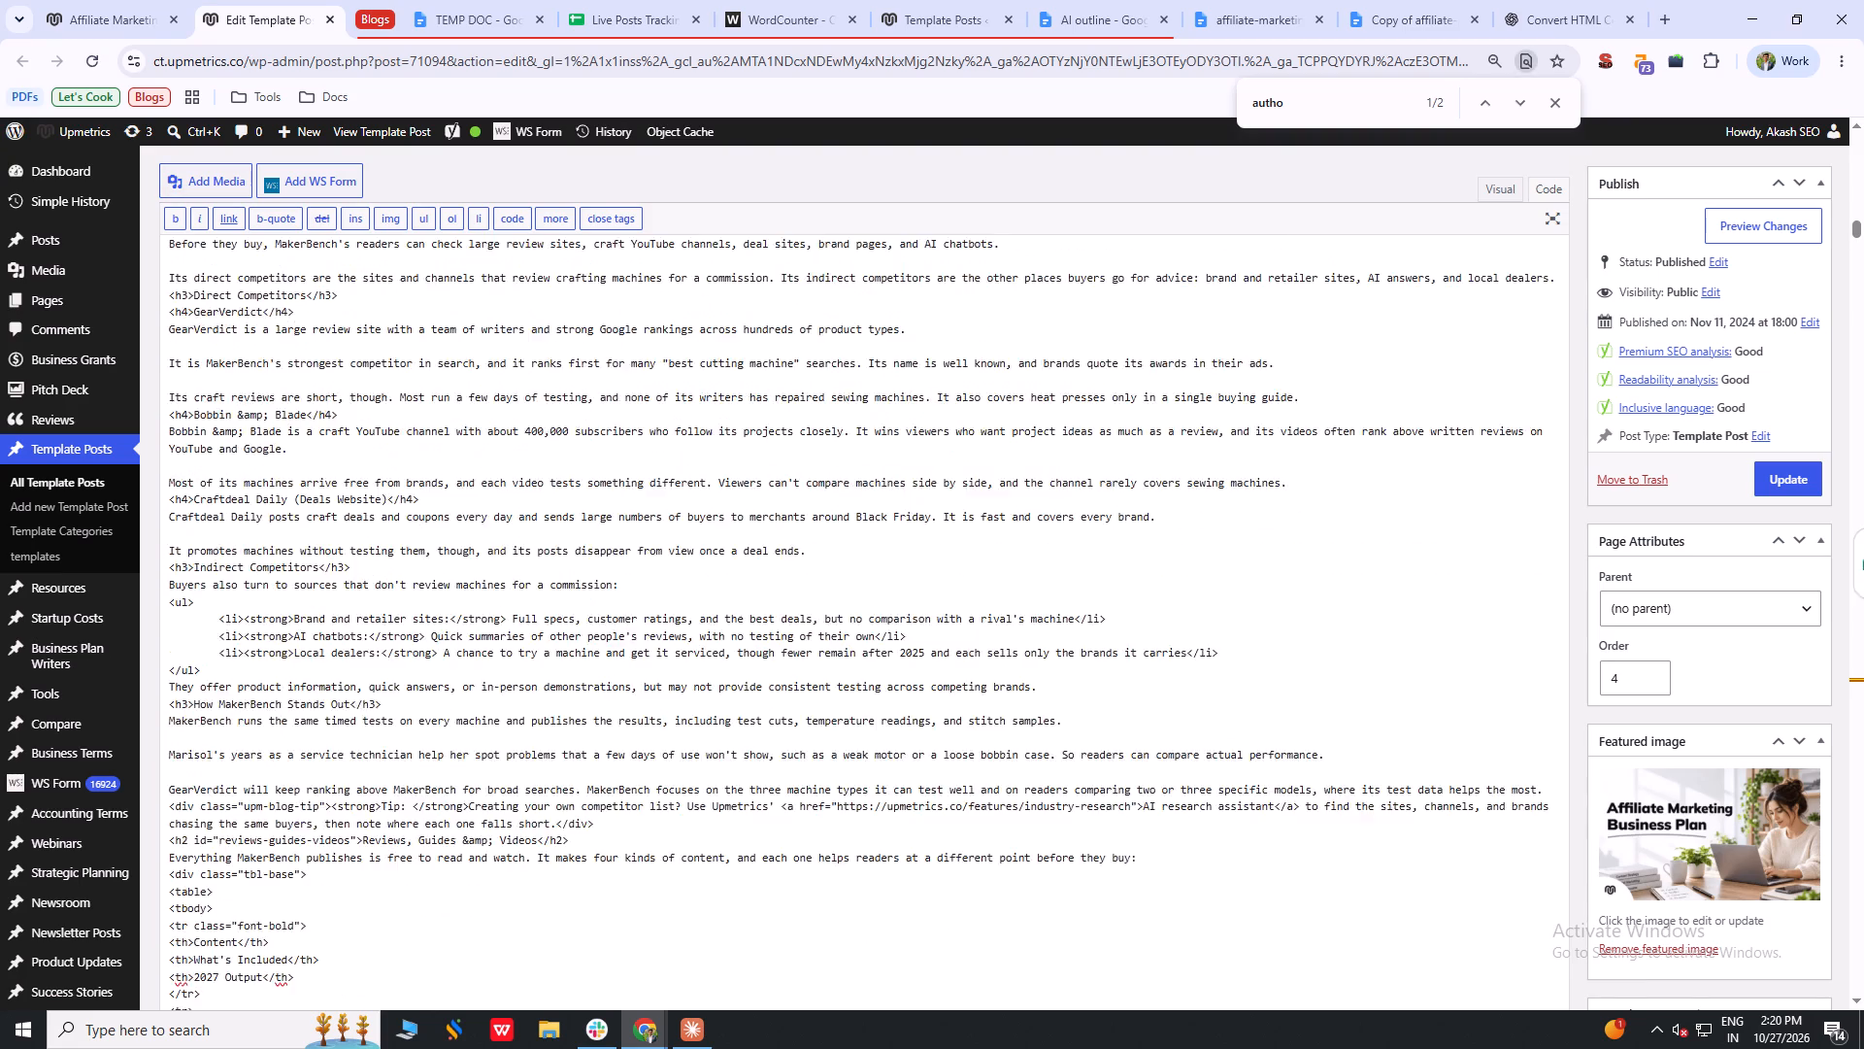
scroll(381, 639, up, 10)
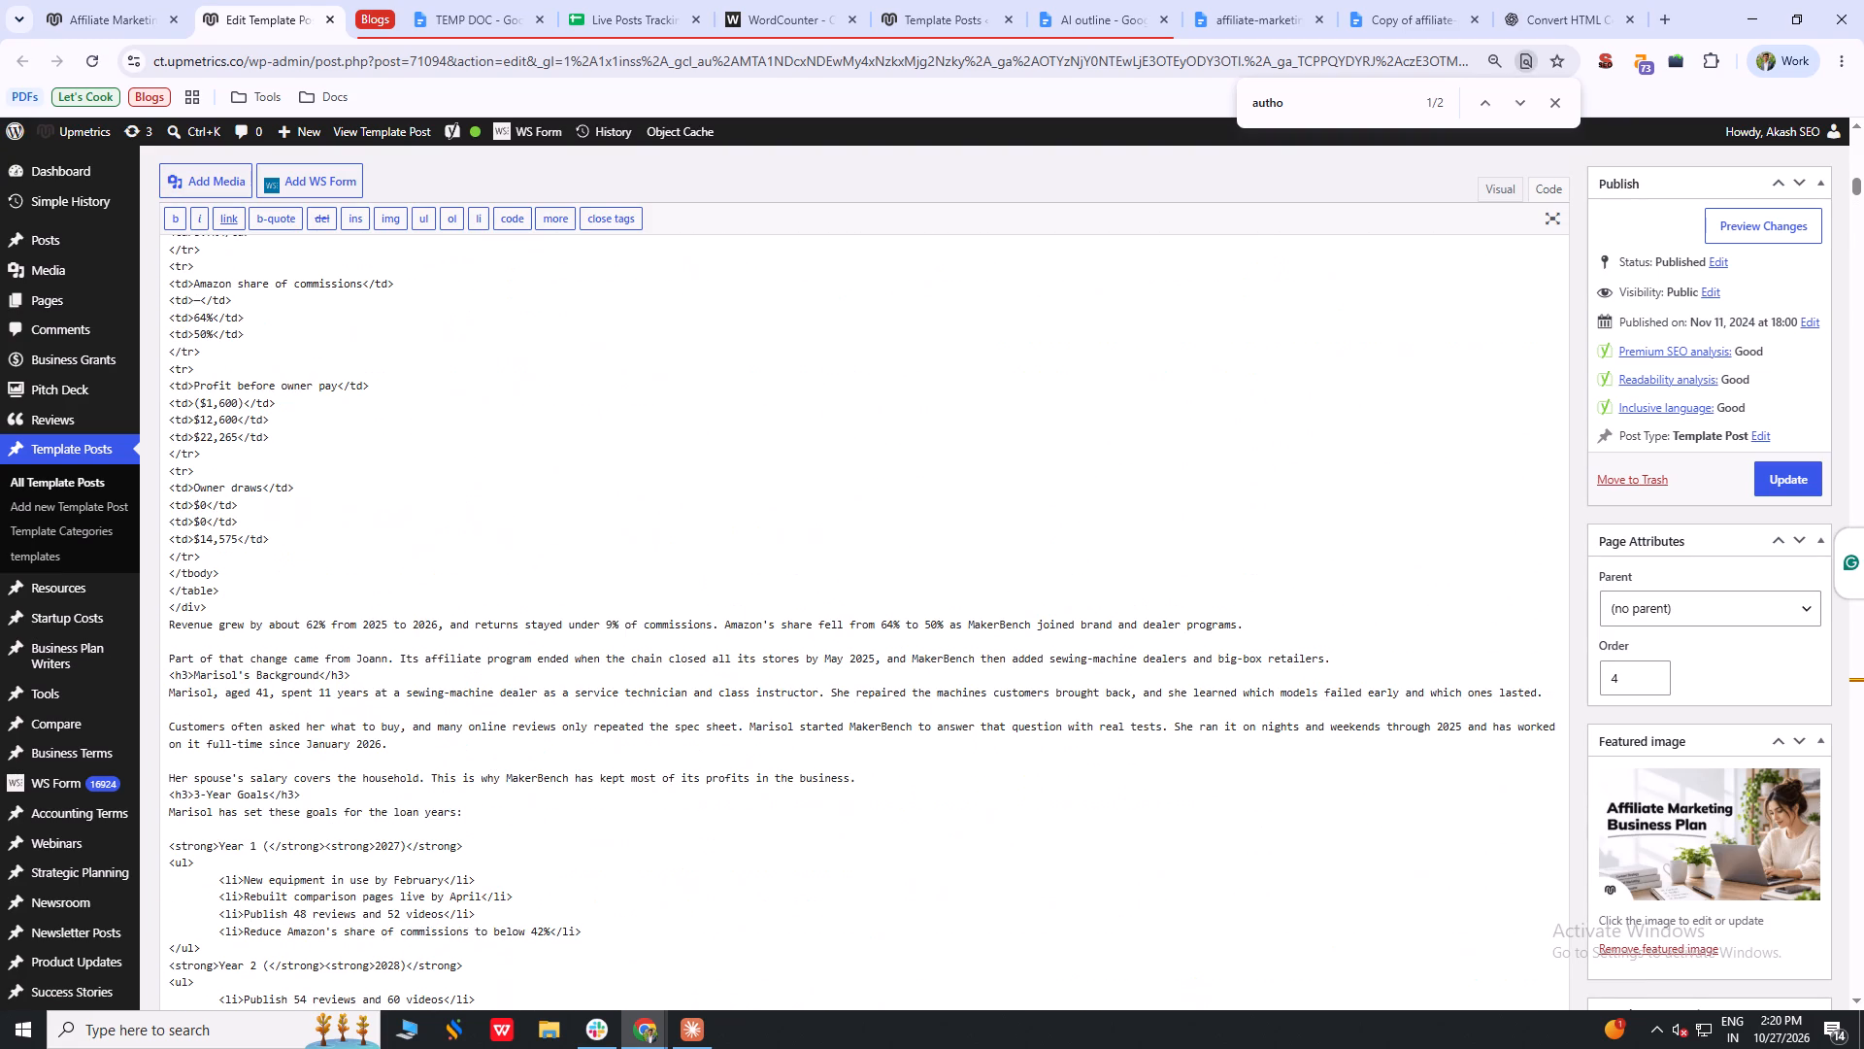
scroll(94, 585, up, 1)
scroll(426, 592, up, 2)
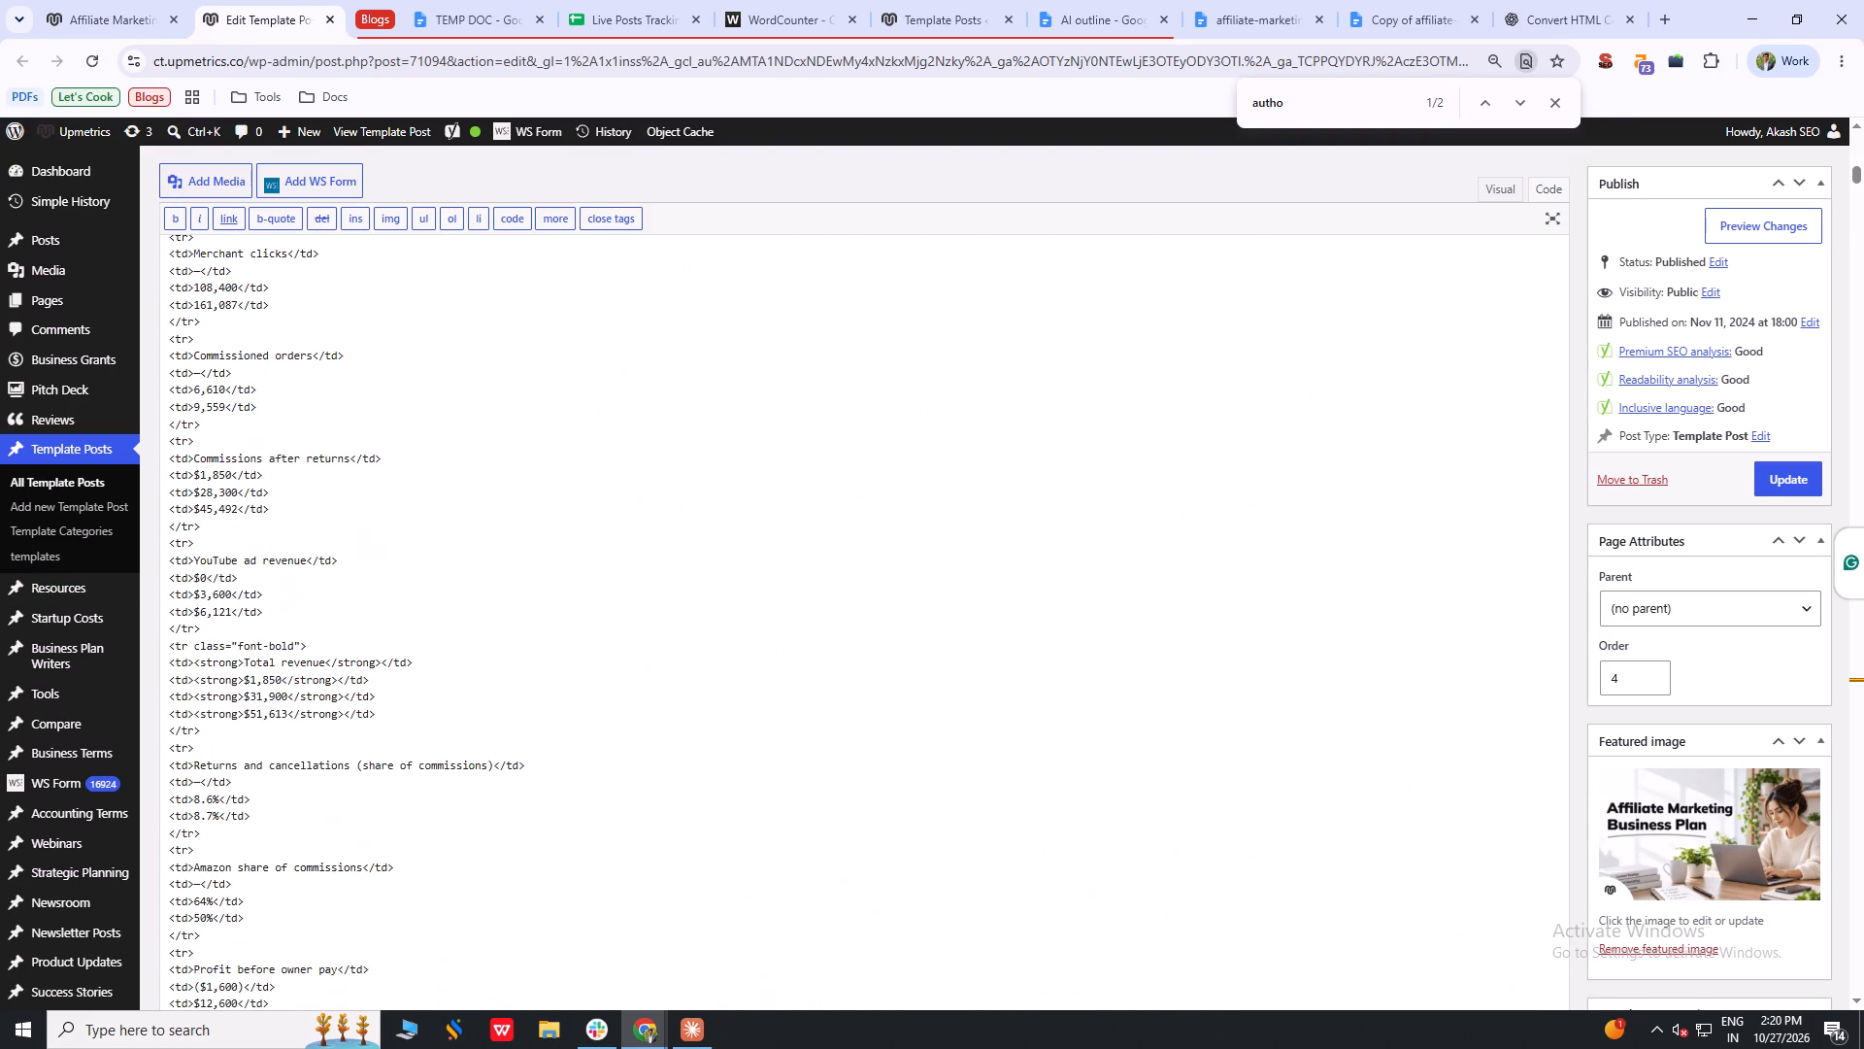
scroll(434, 776, up, 3)
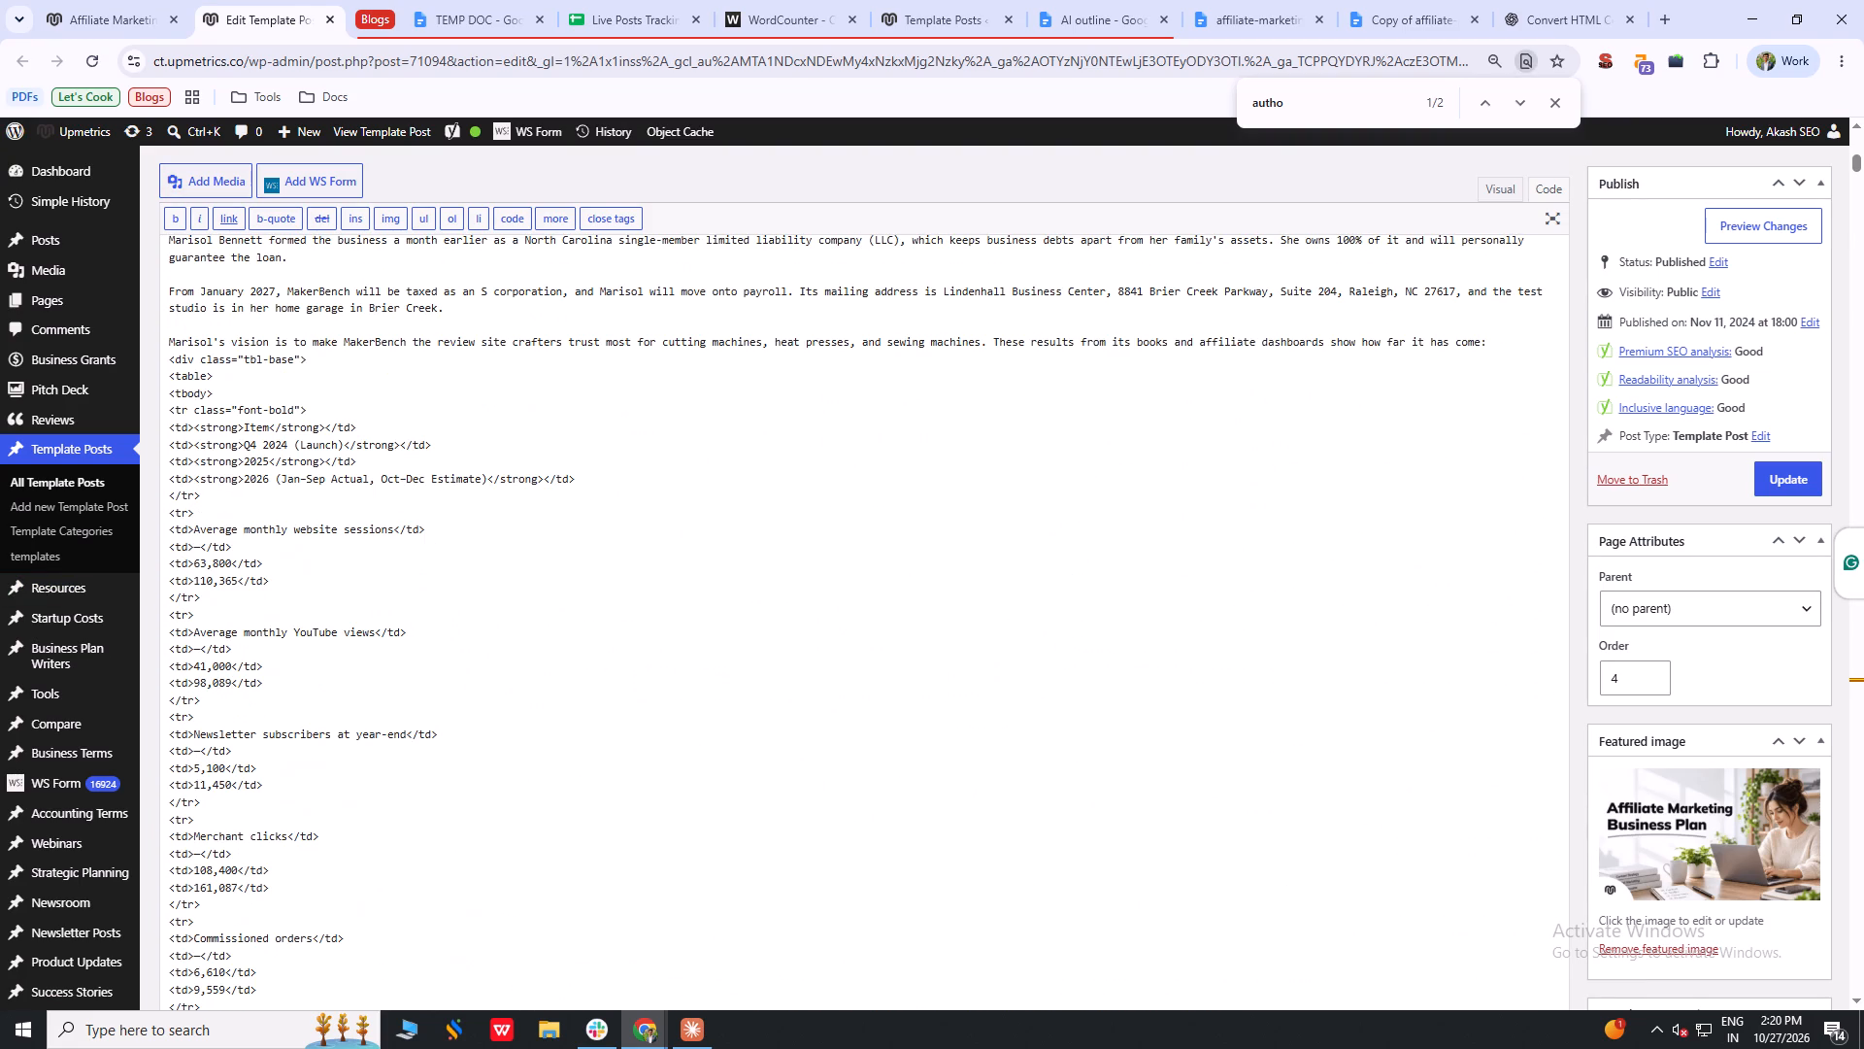
scroll(499, 644, up, 1)
drag(597, 671, 361, 663)
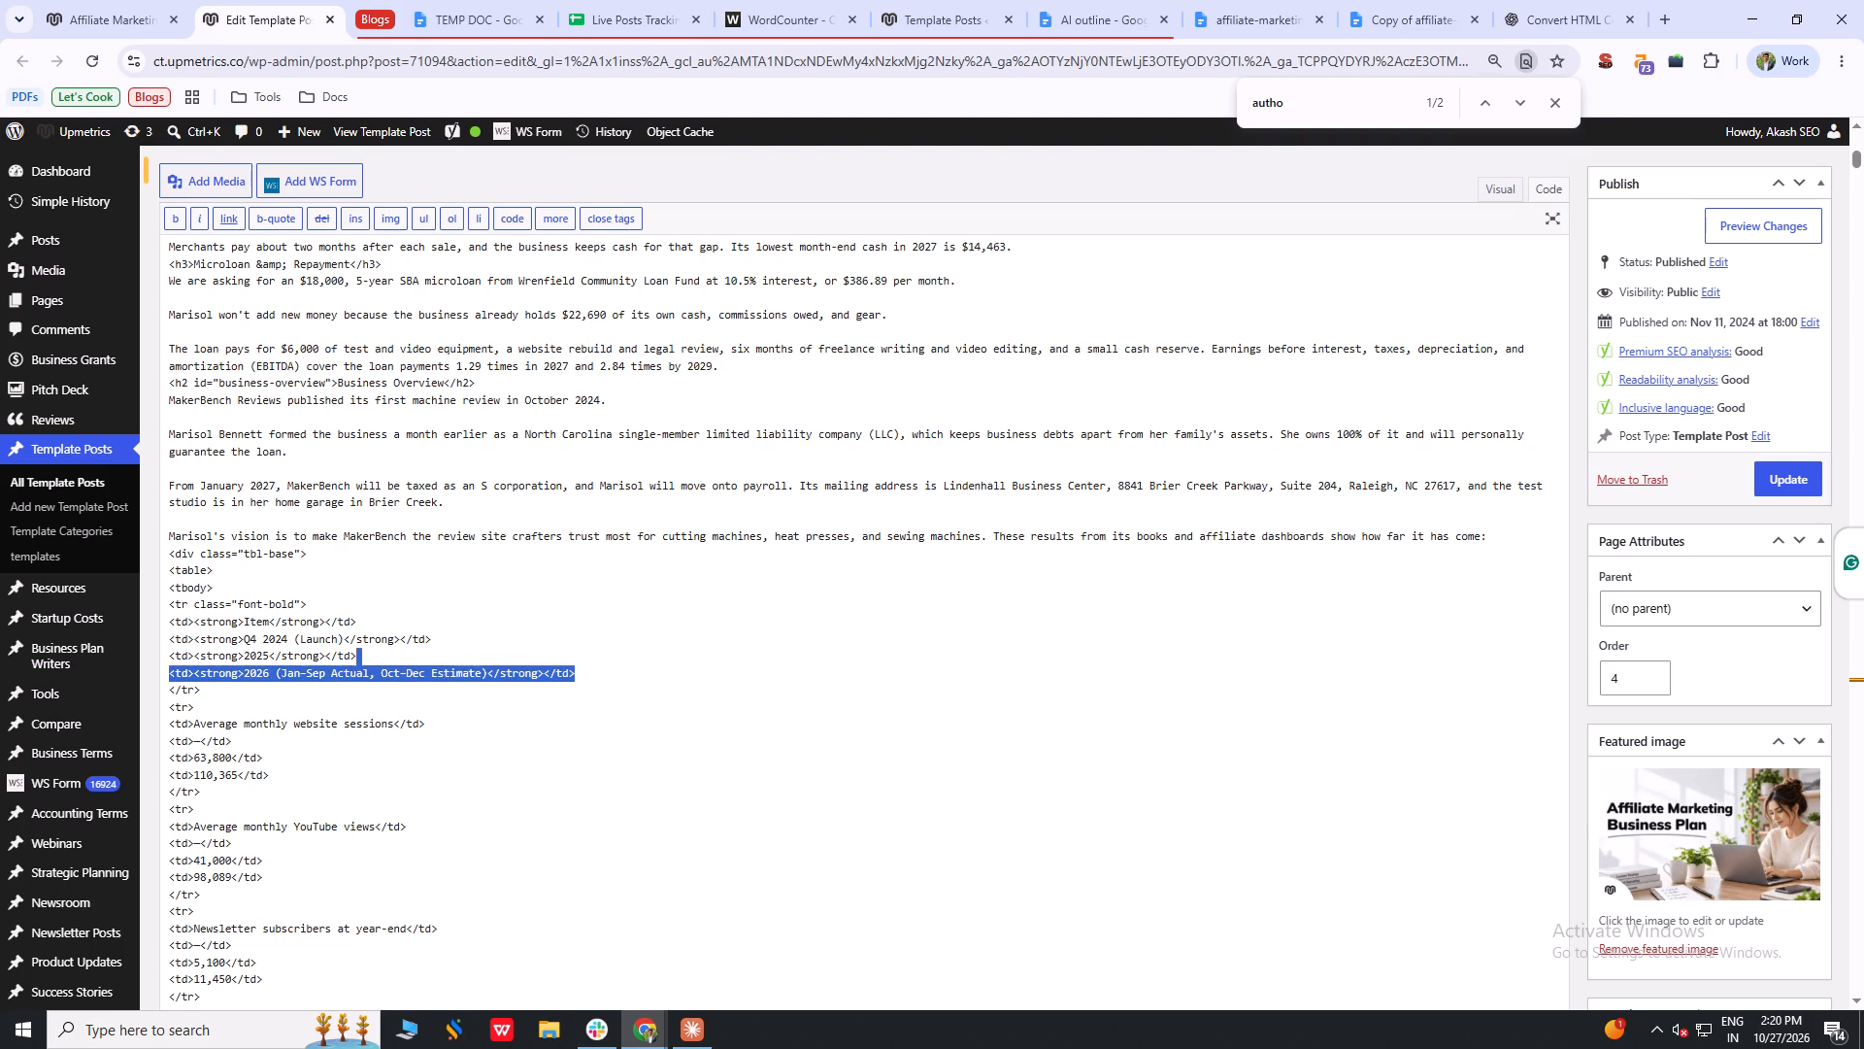
drag(361, 663, 165, 622)
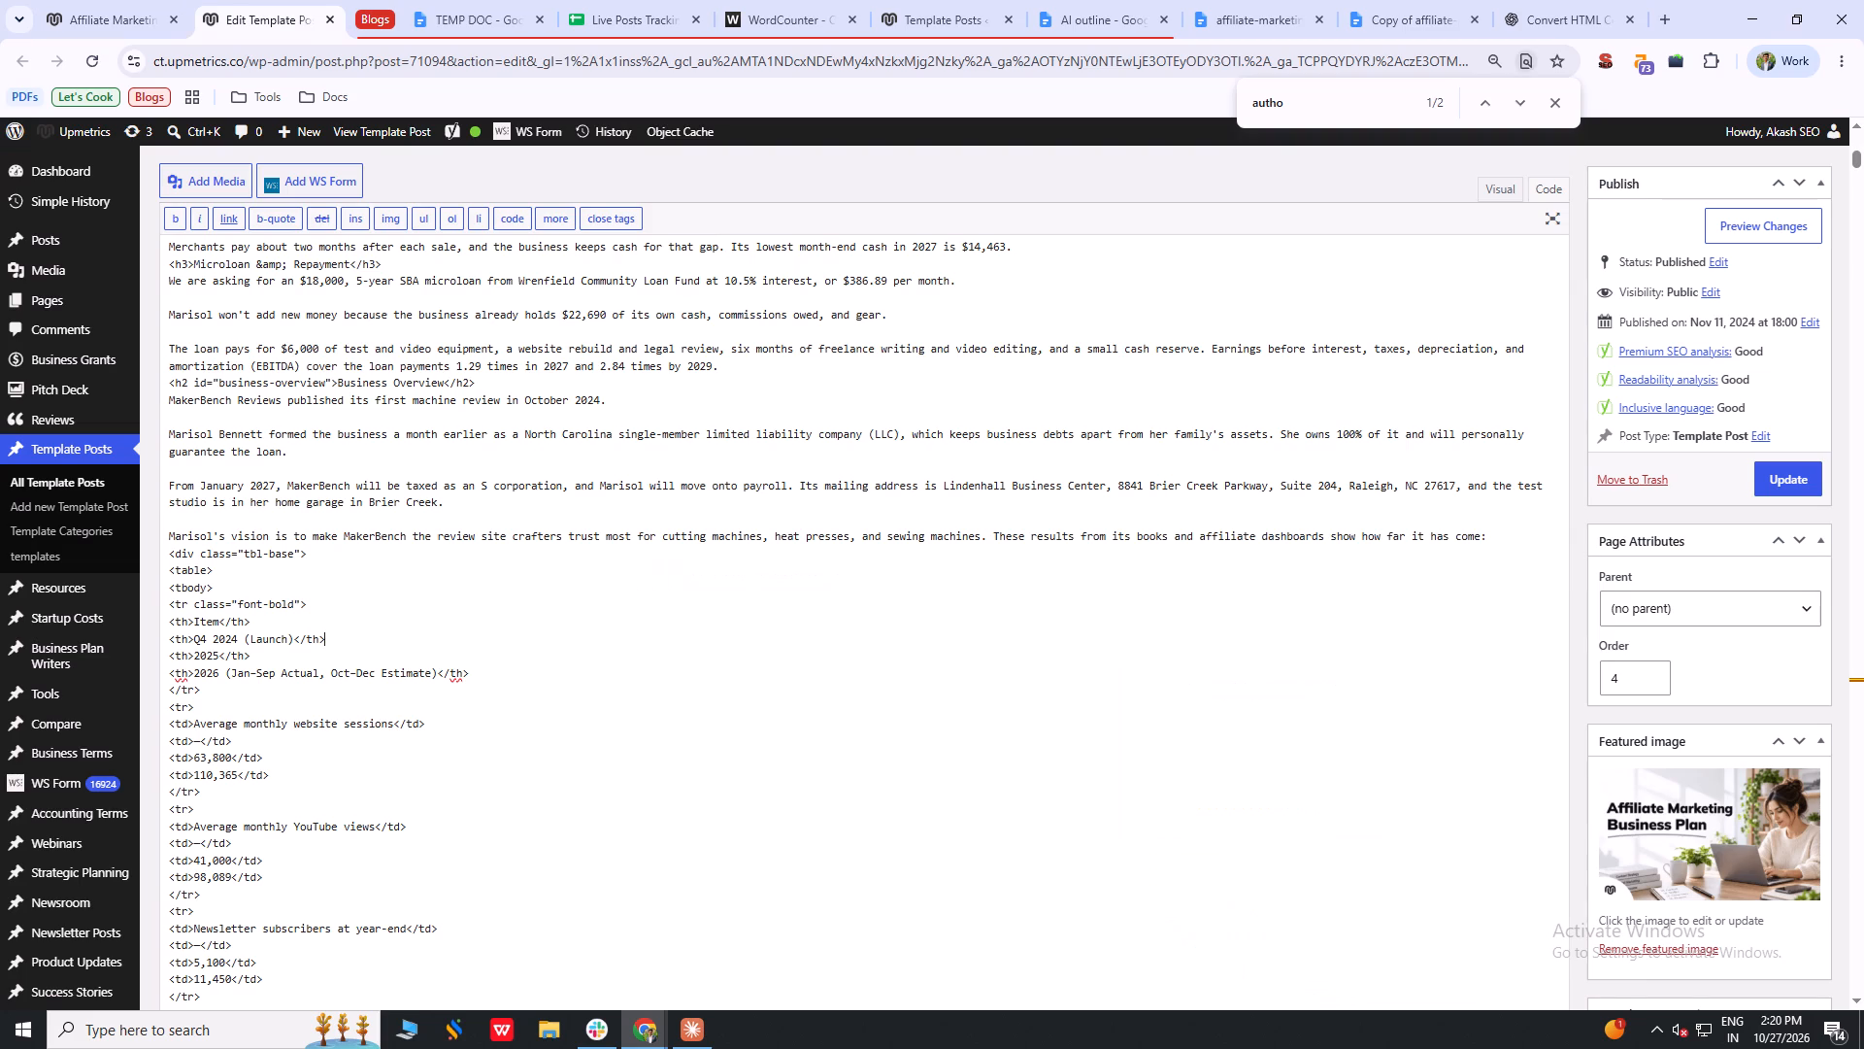
scroll(467, 574, up, 6)
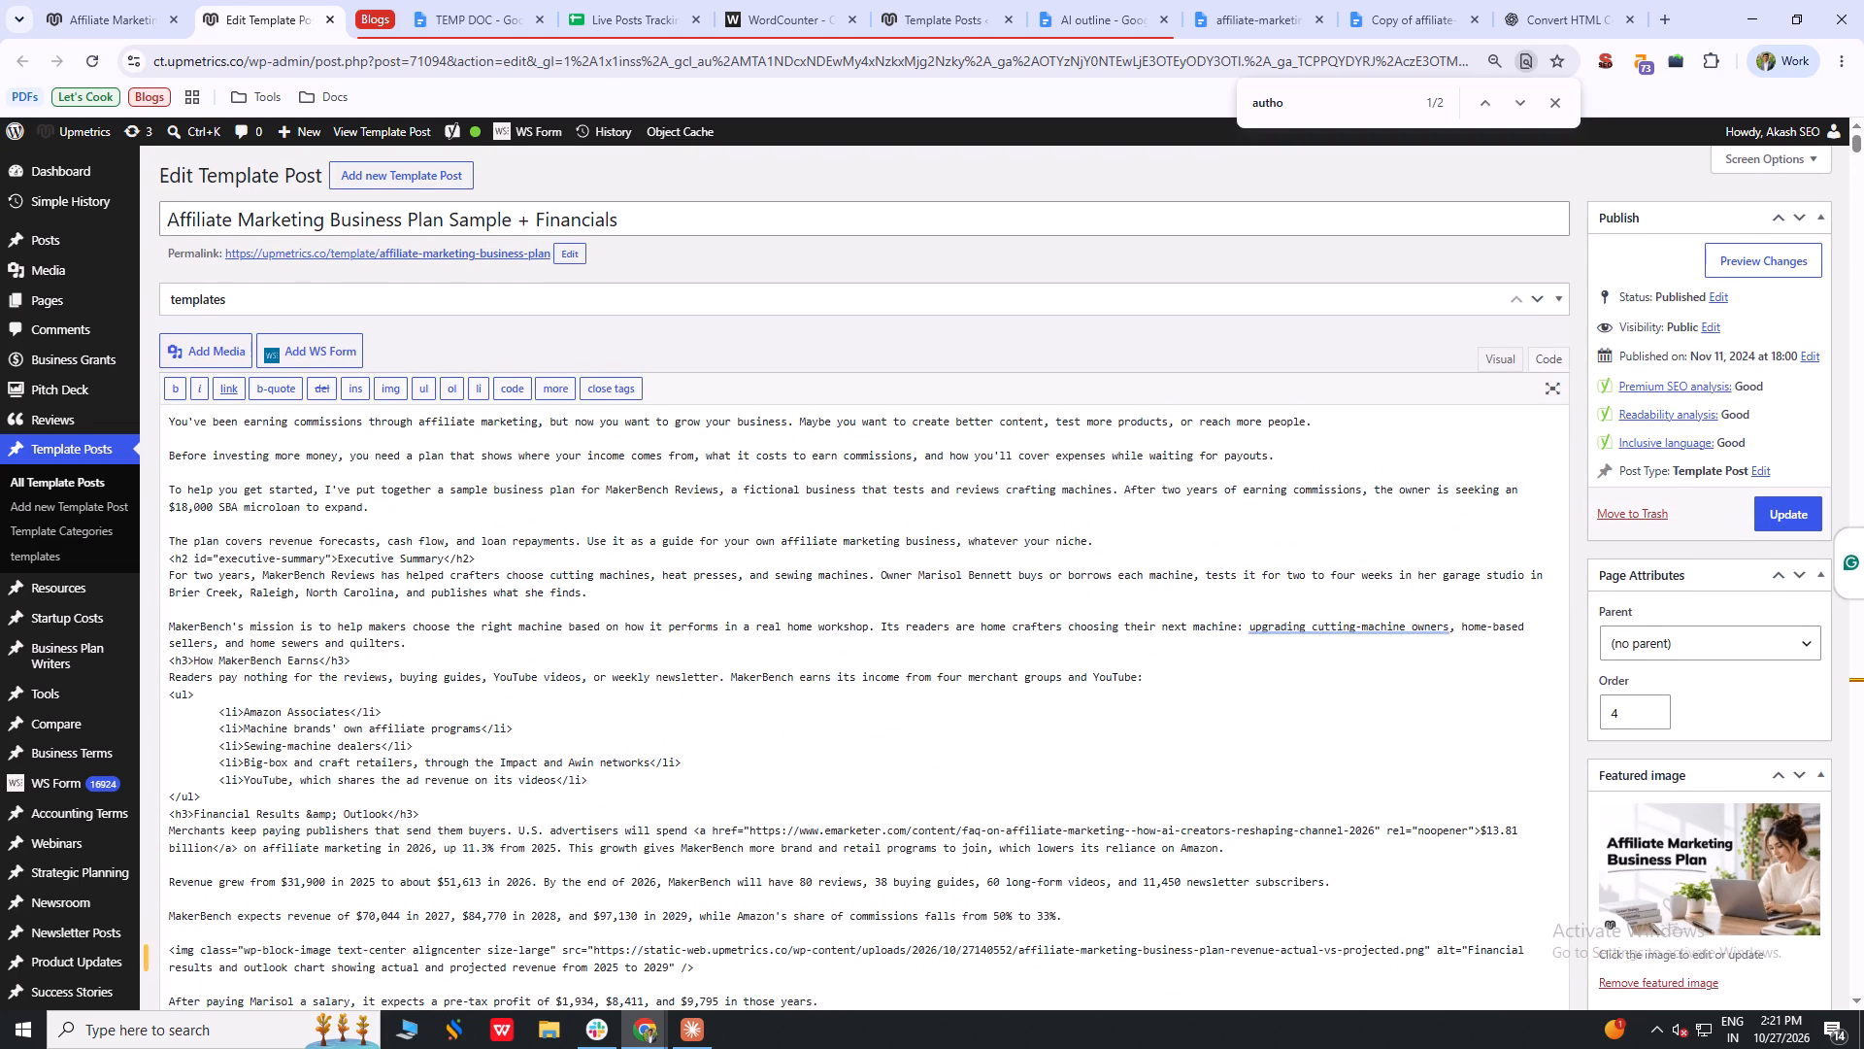
click(1505, 365)
click(1556, 102)
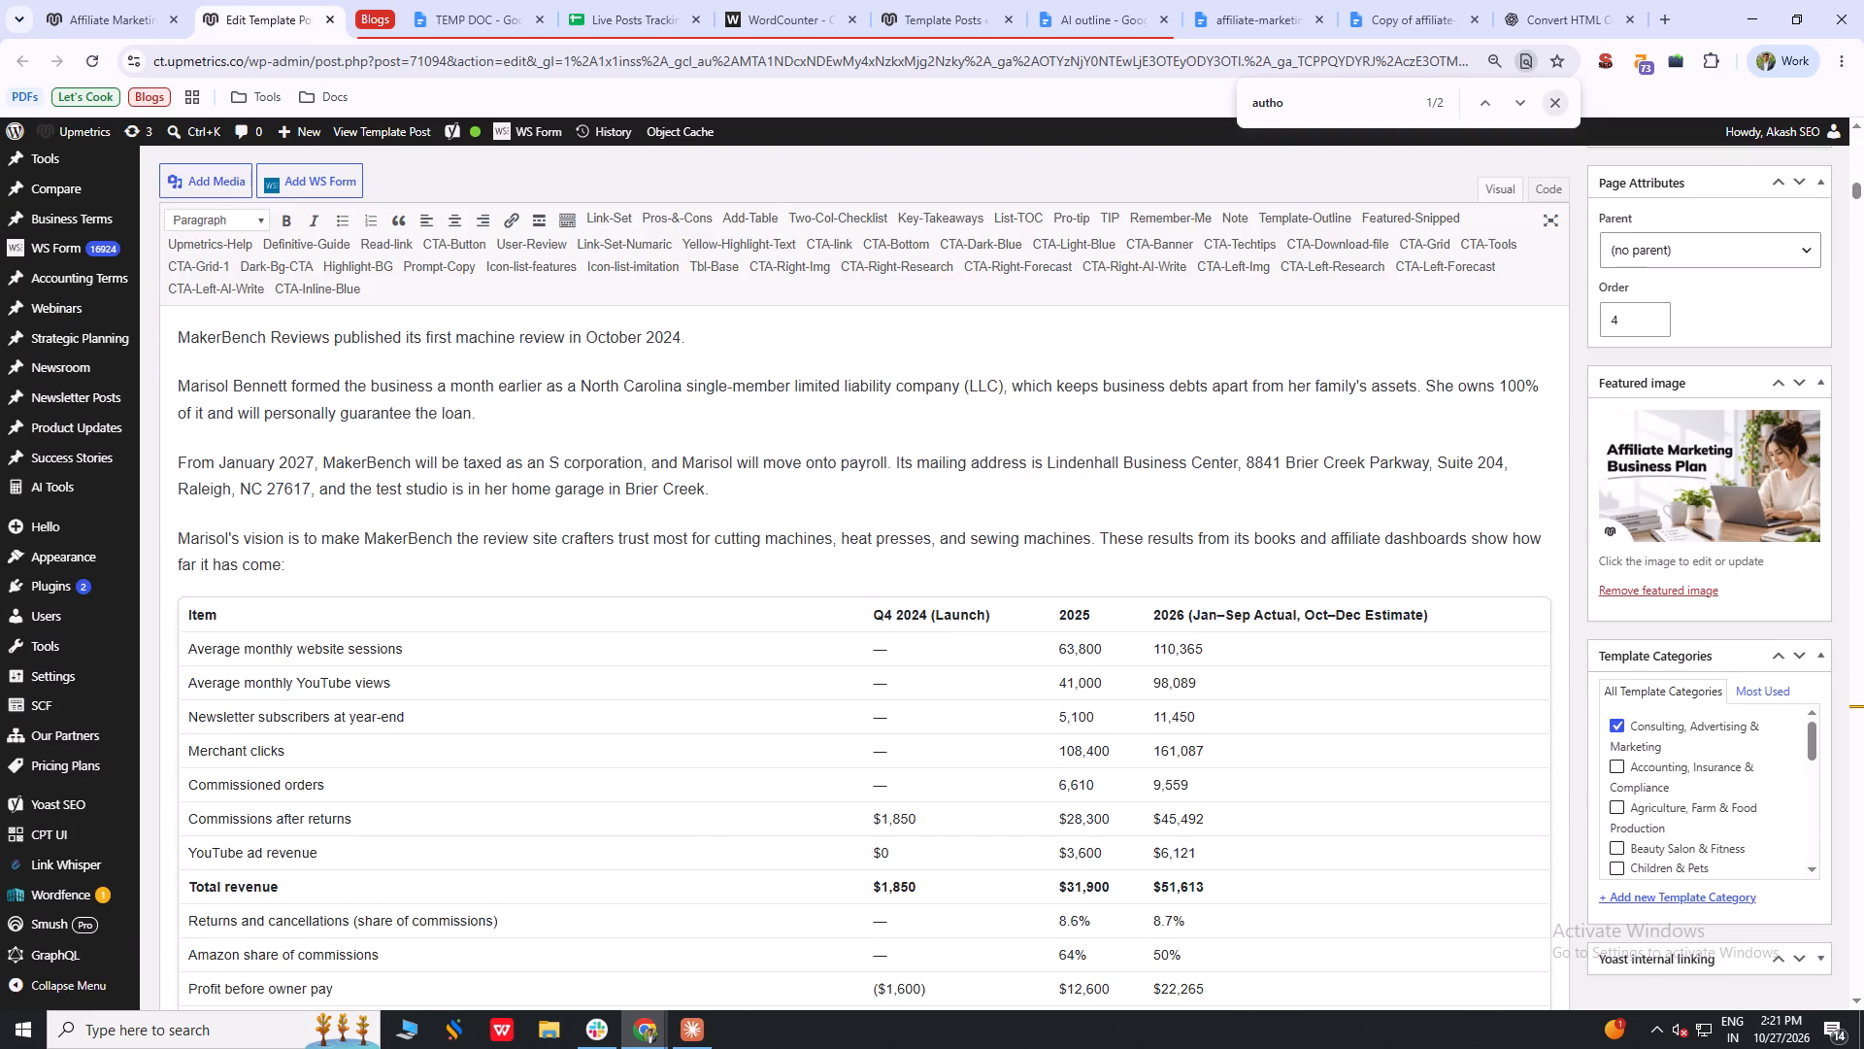
Examine the Business Overview table's header cells and review the content through to the Direct Competitors section in the visual editor.
scroll(755, 584, down, 1)
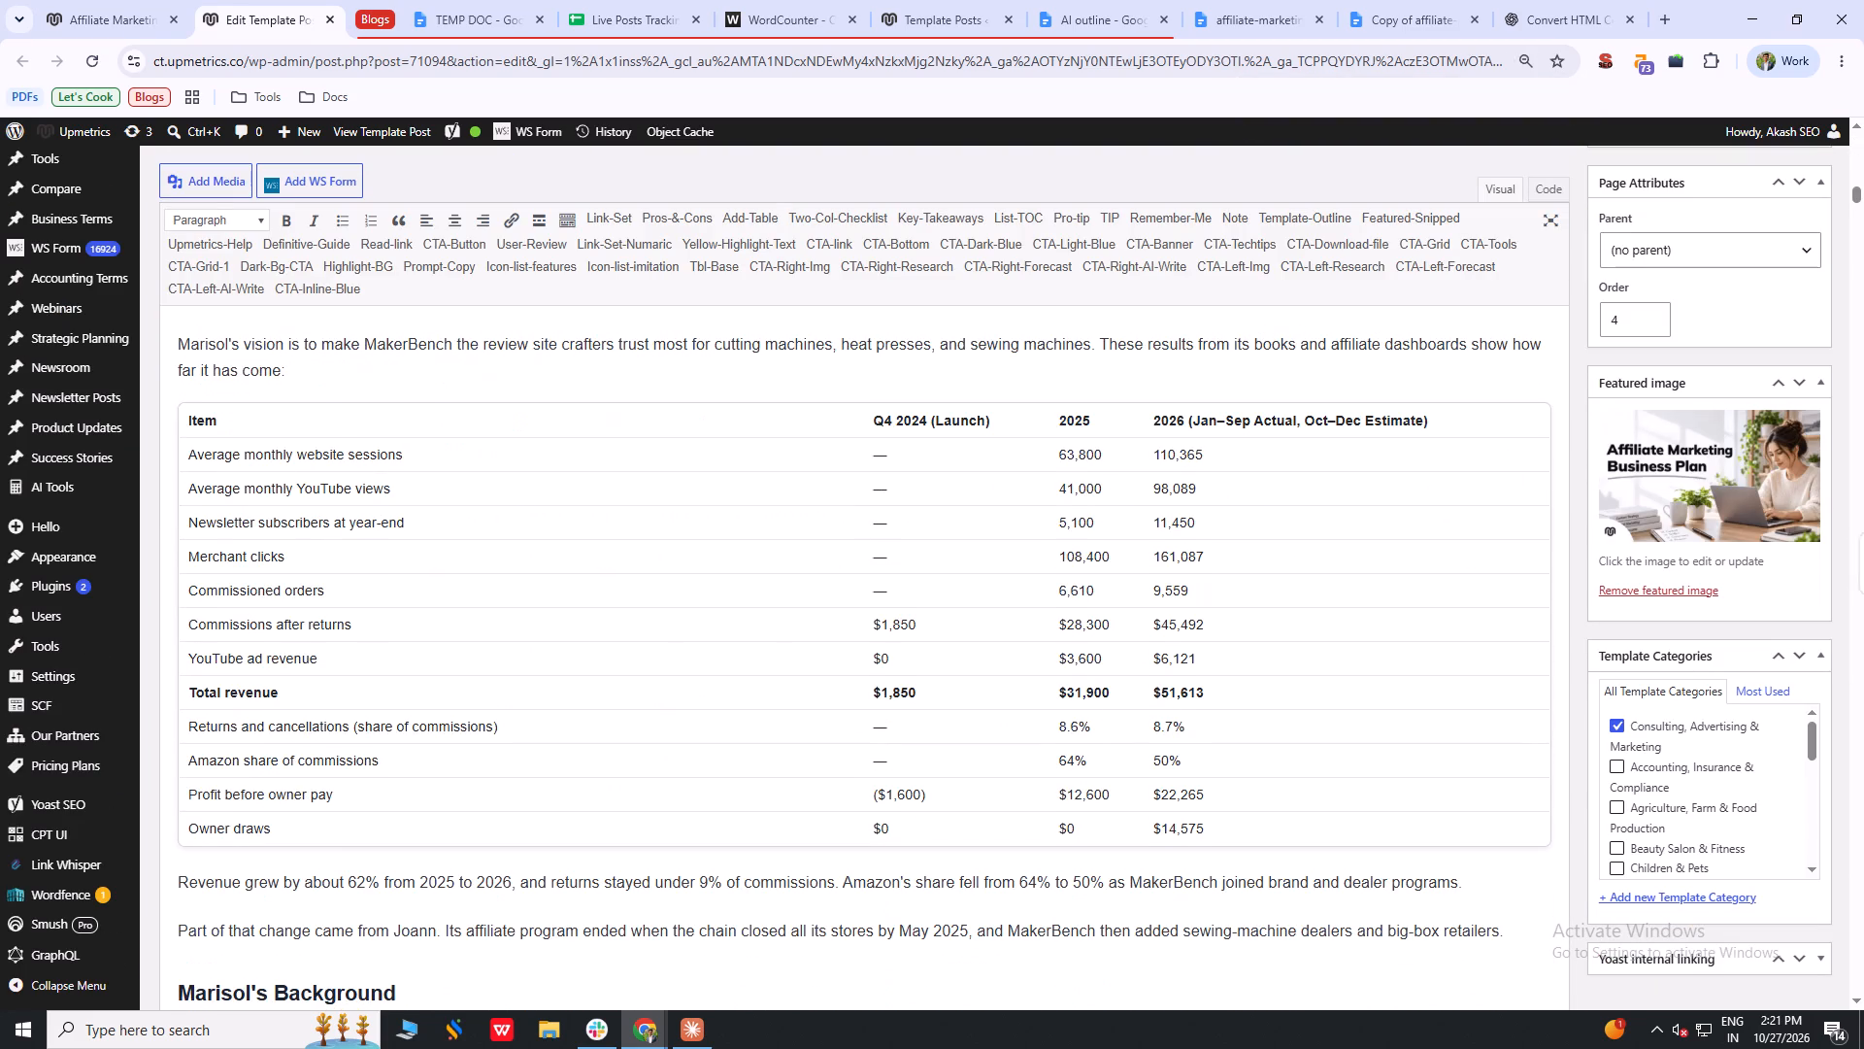
scroll(704, 571, up, 1)
click(200, 619)
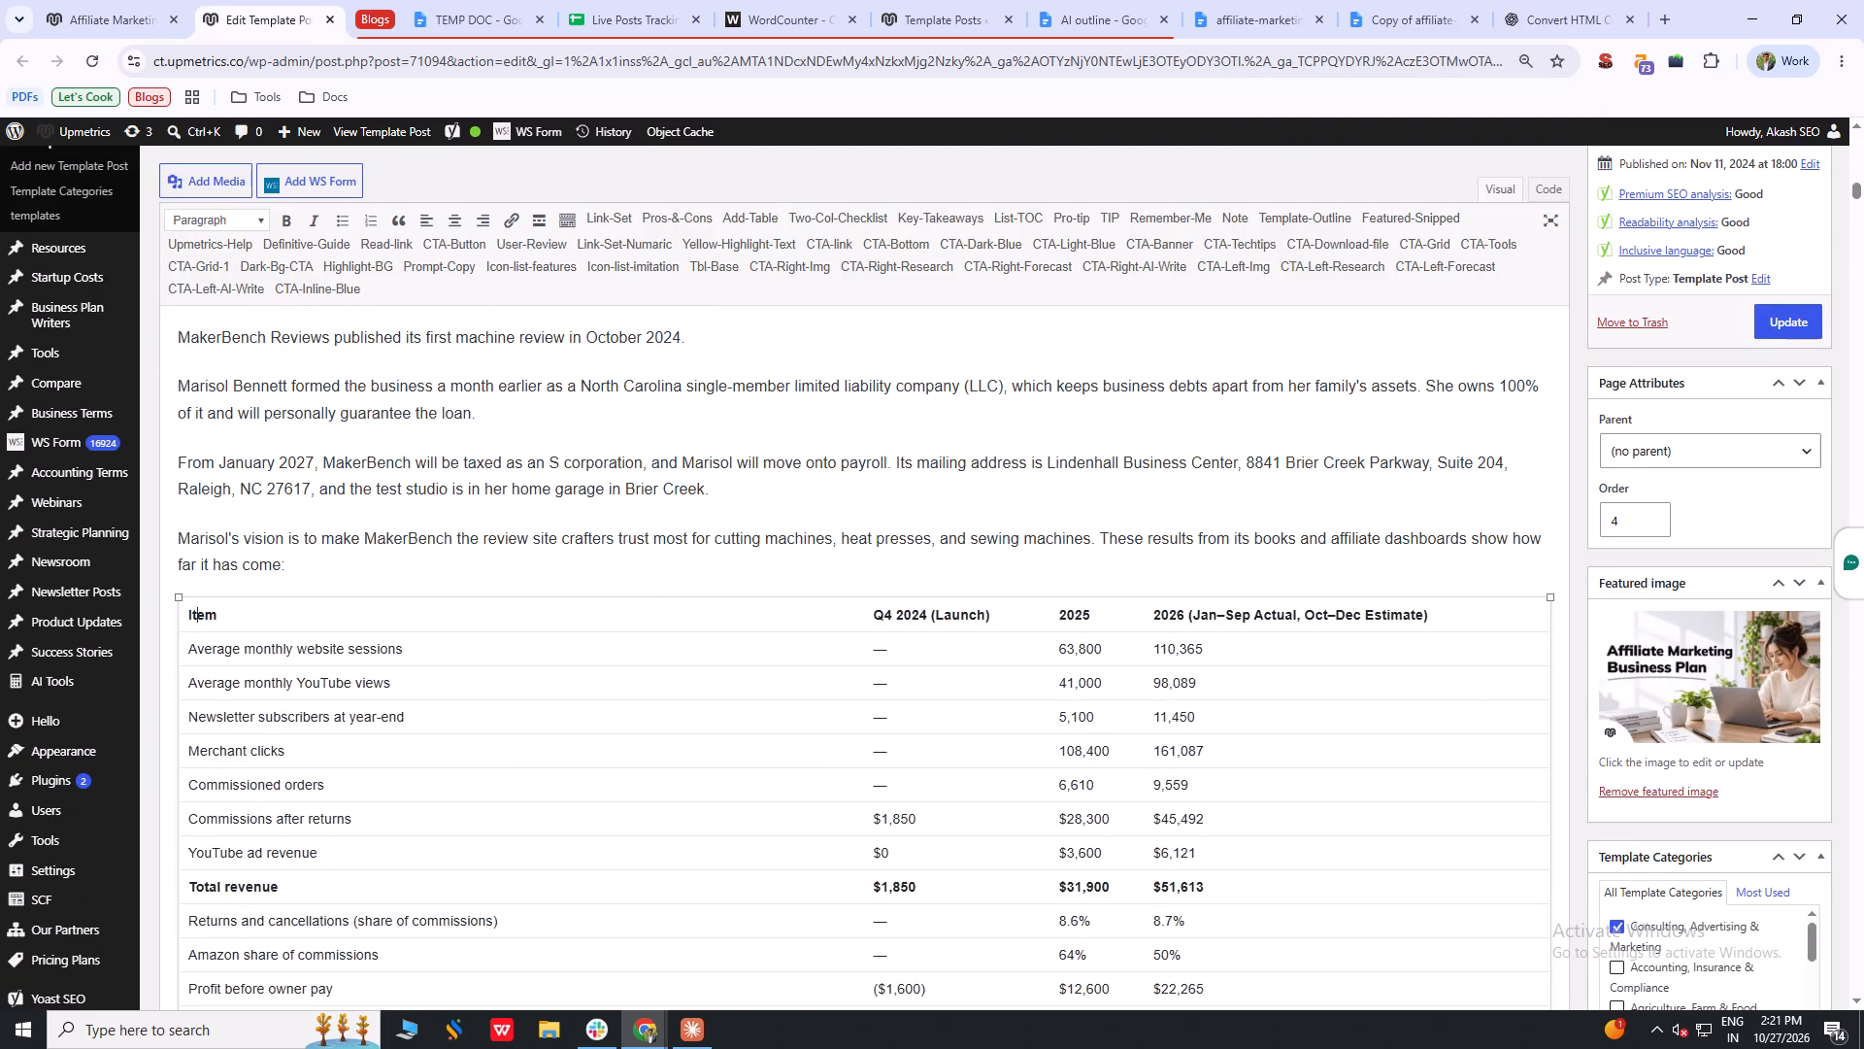
click(948, 620)
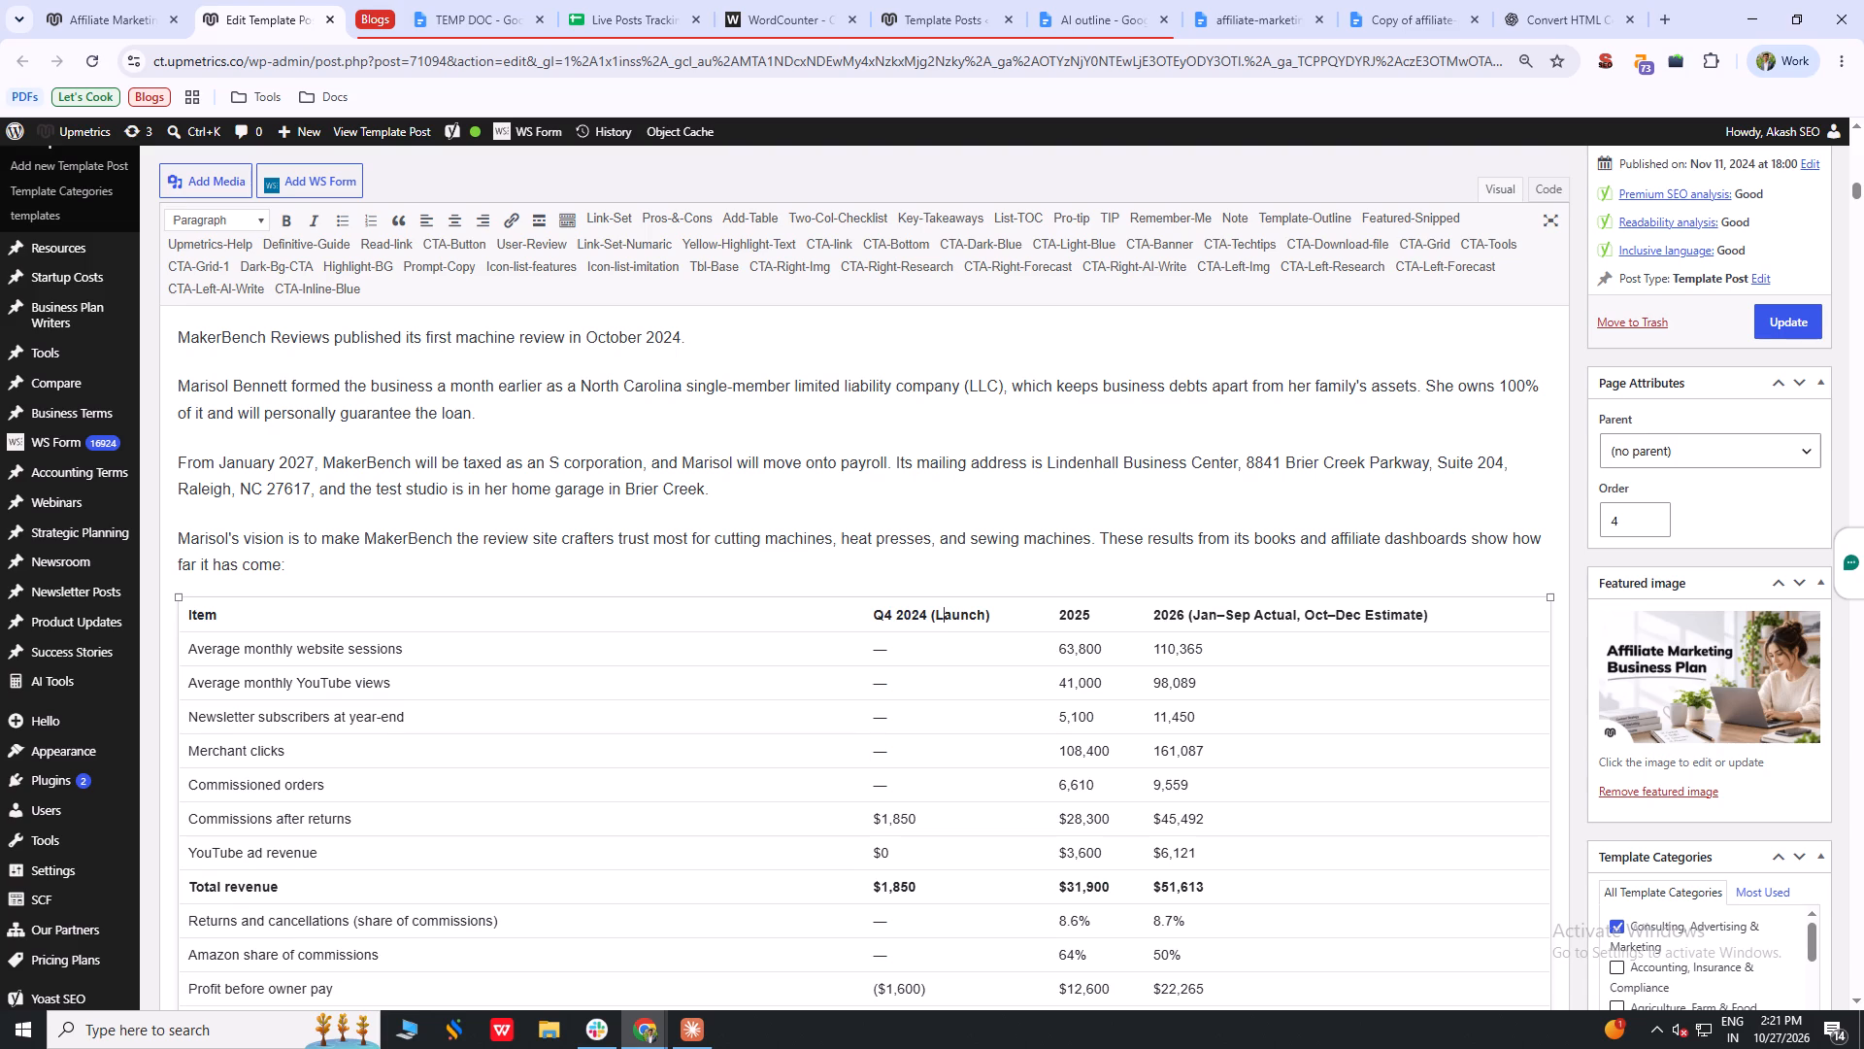
click(1075, 619)
click(1244, 617)
click(276, 563)
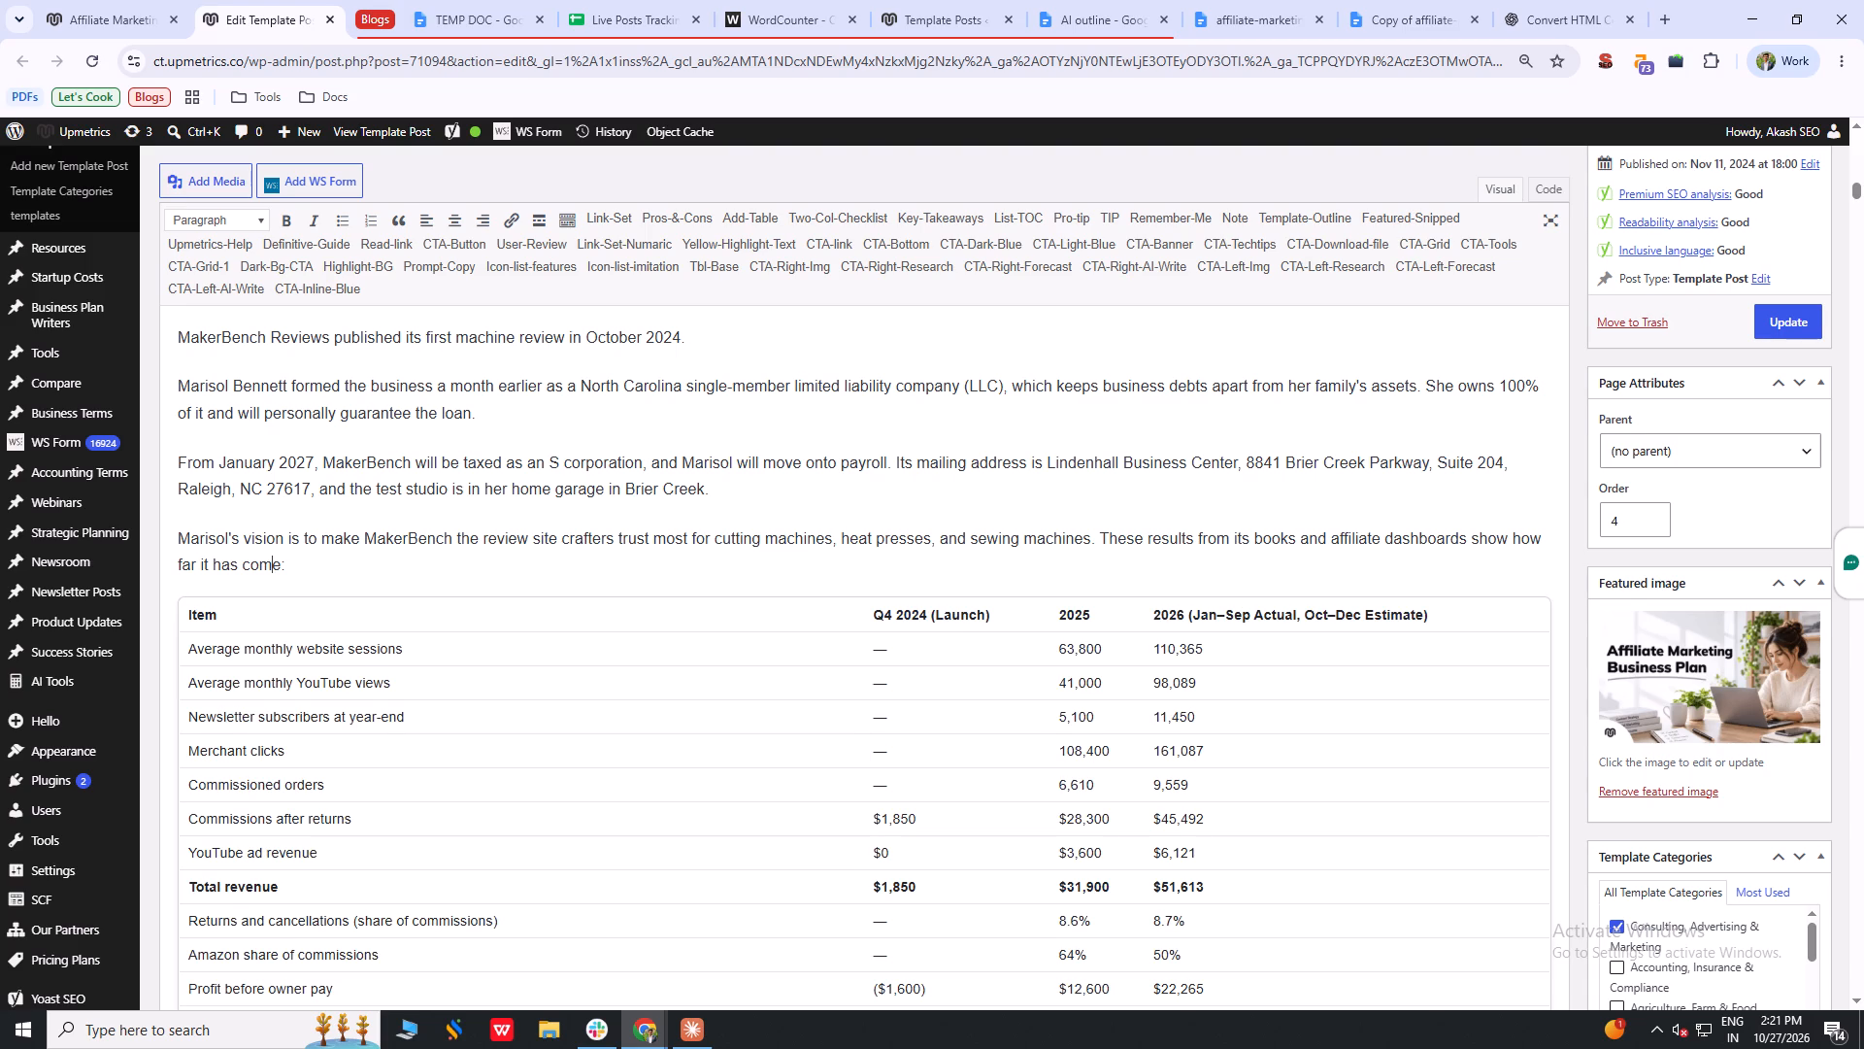
click(363, 563)
scroll(638, 508, down, 3)
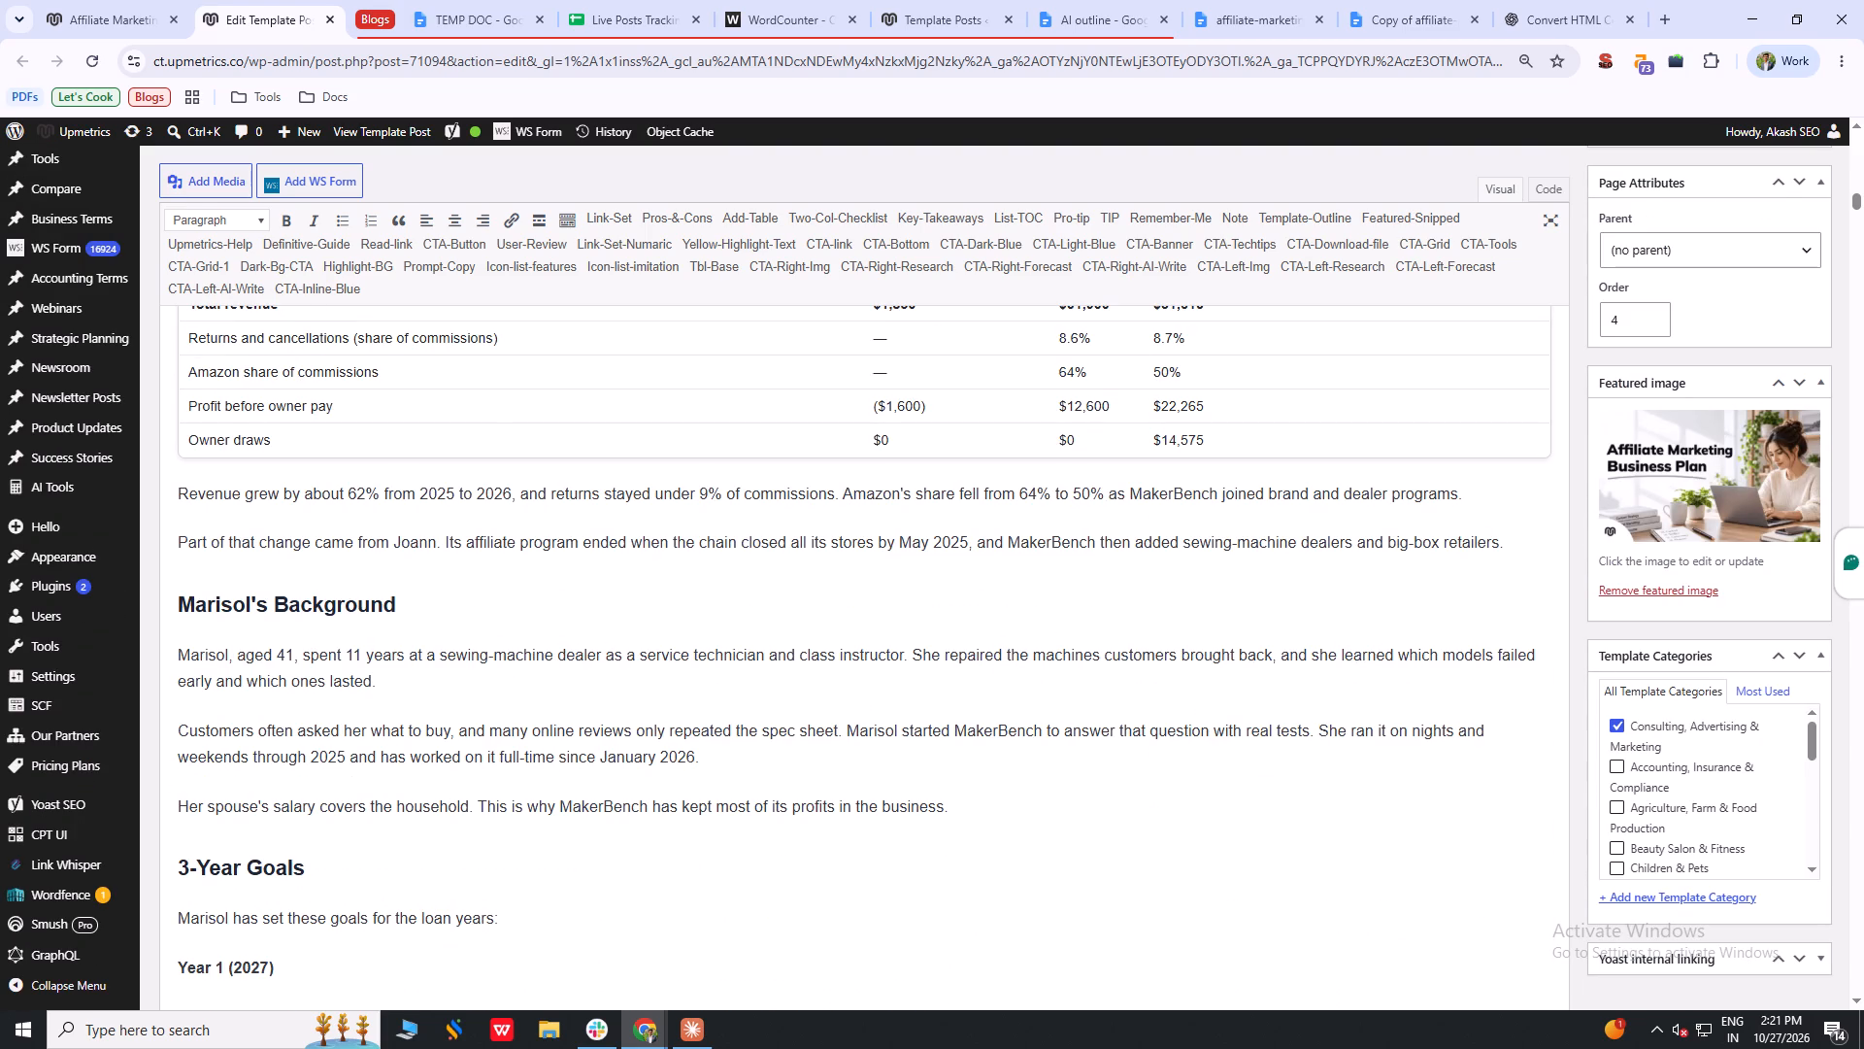
click(411, 607)
click(360, 695)
scroll(449, 794, down, 1)
click(512, 735)
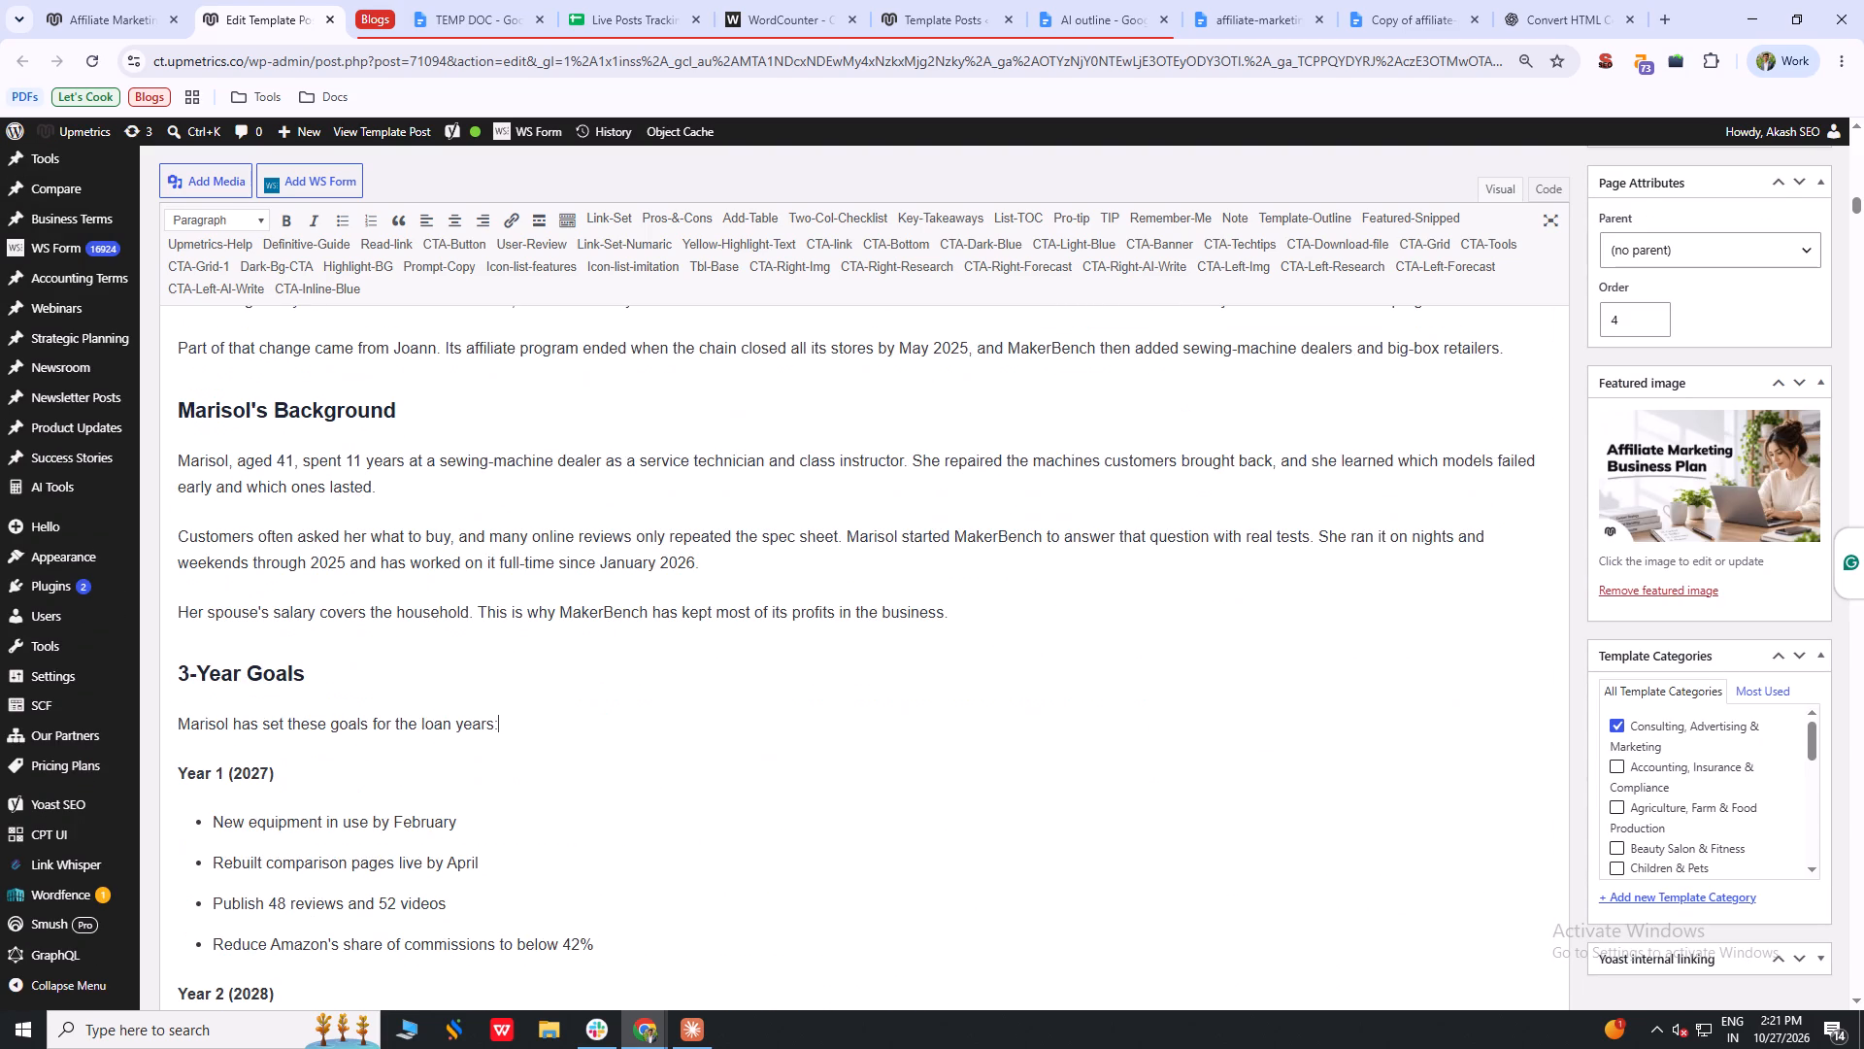
scroll(548, 693, down, 2)
scroll(452, 676, down, 4)
scroll(637, 660, down, 3)
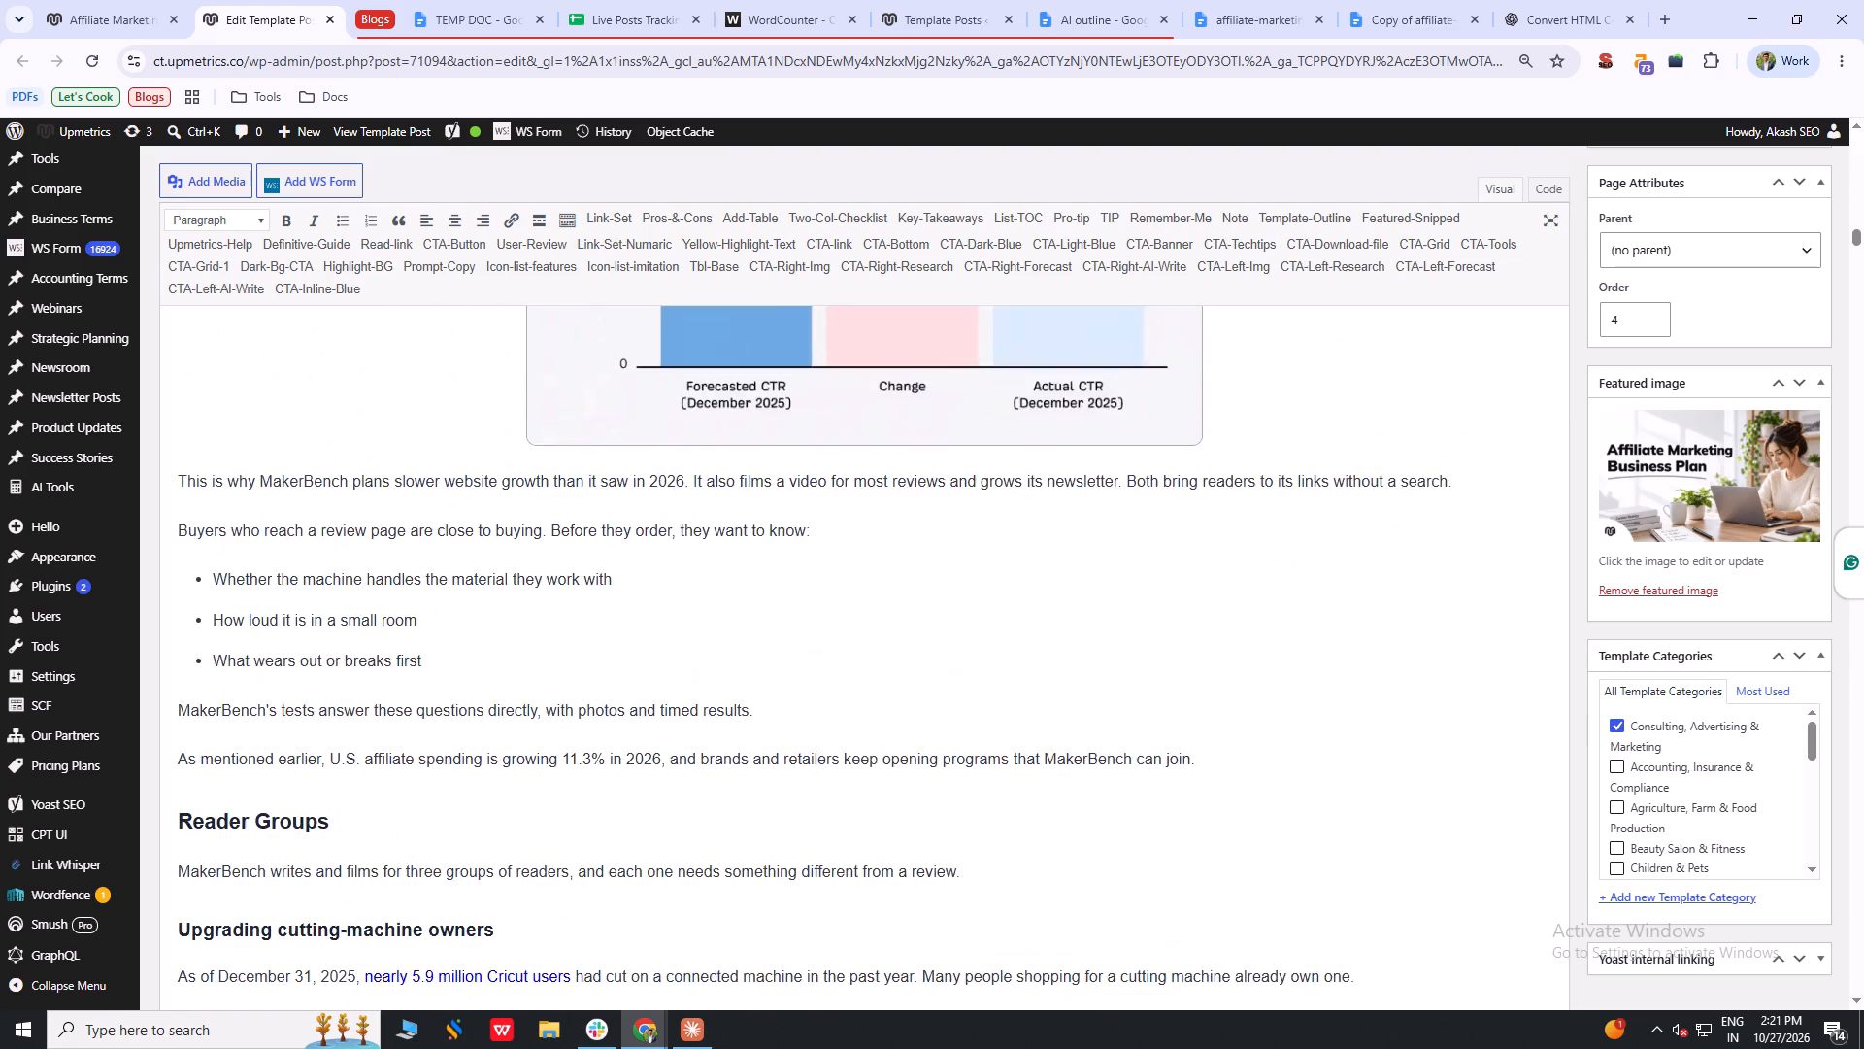
scroll(639, 660, down, 5)
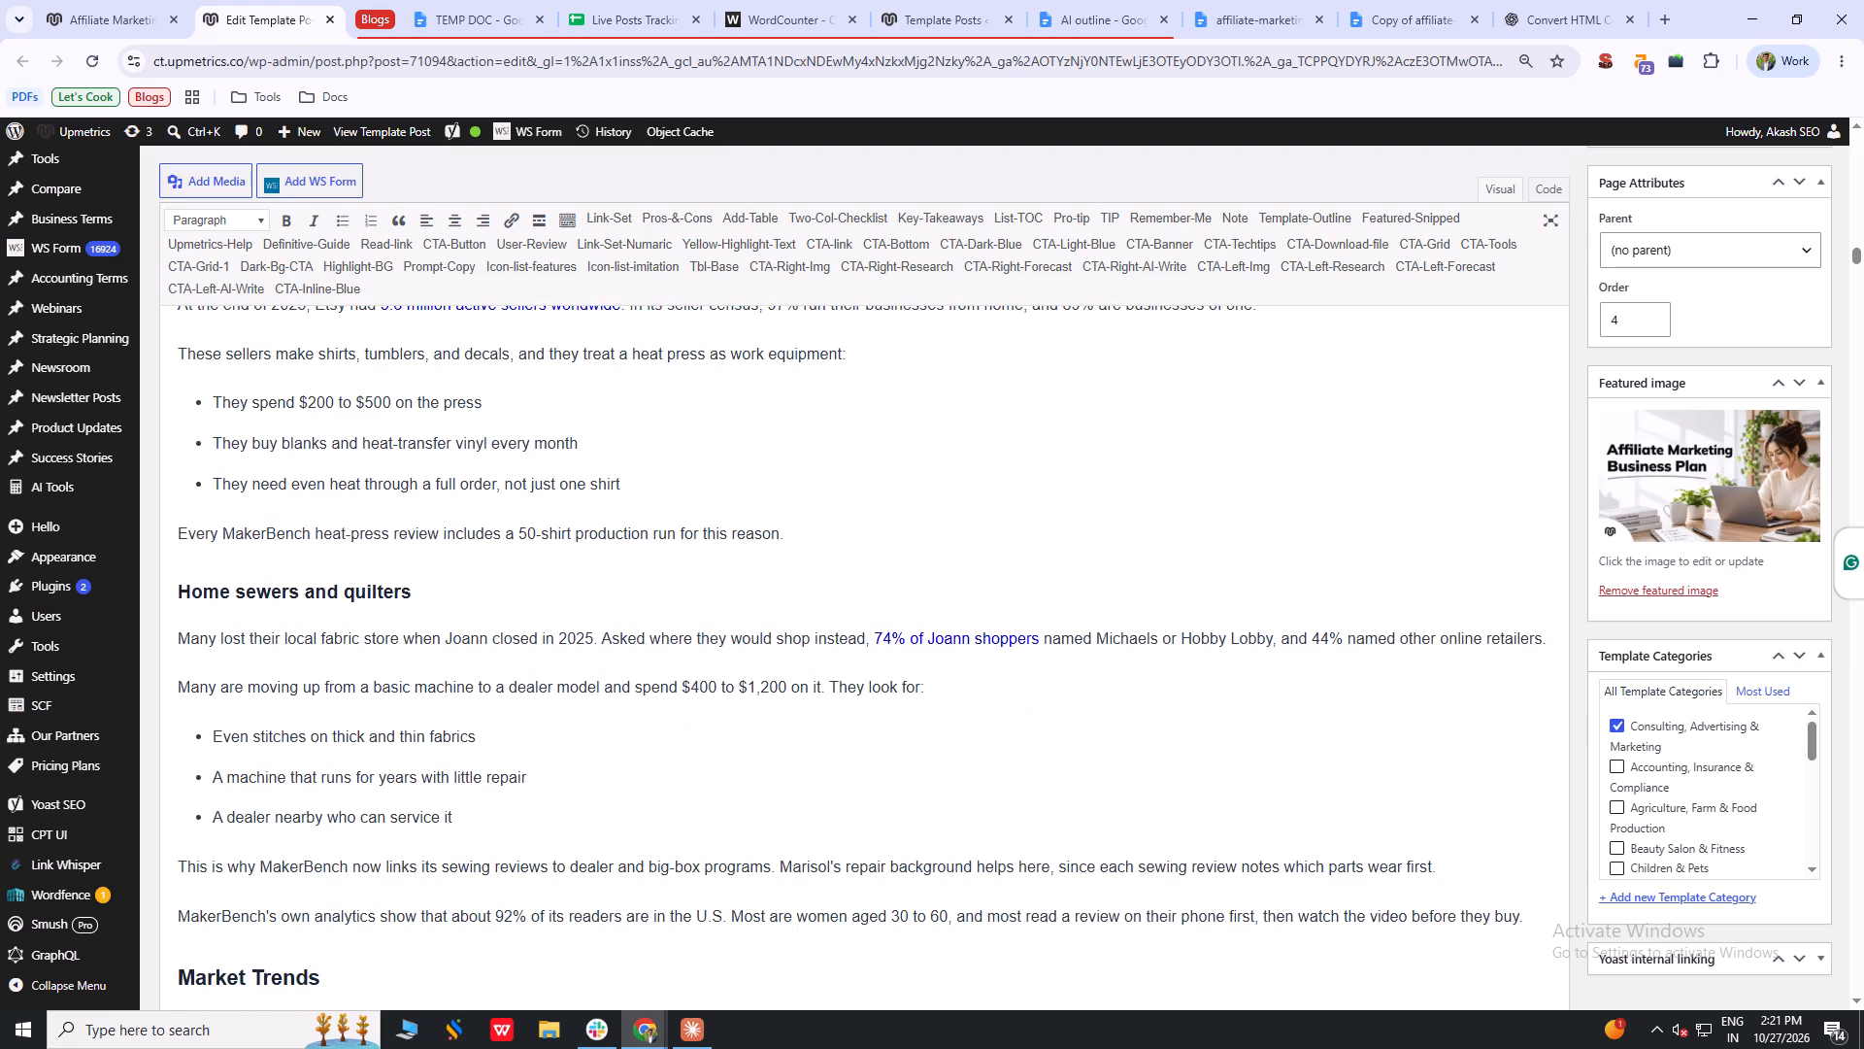
scroll(540, 676, down, 3)
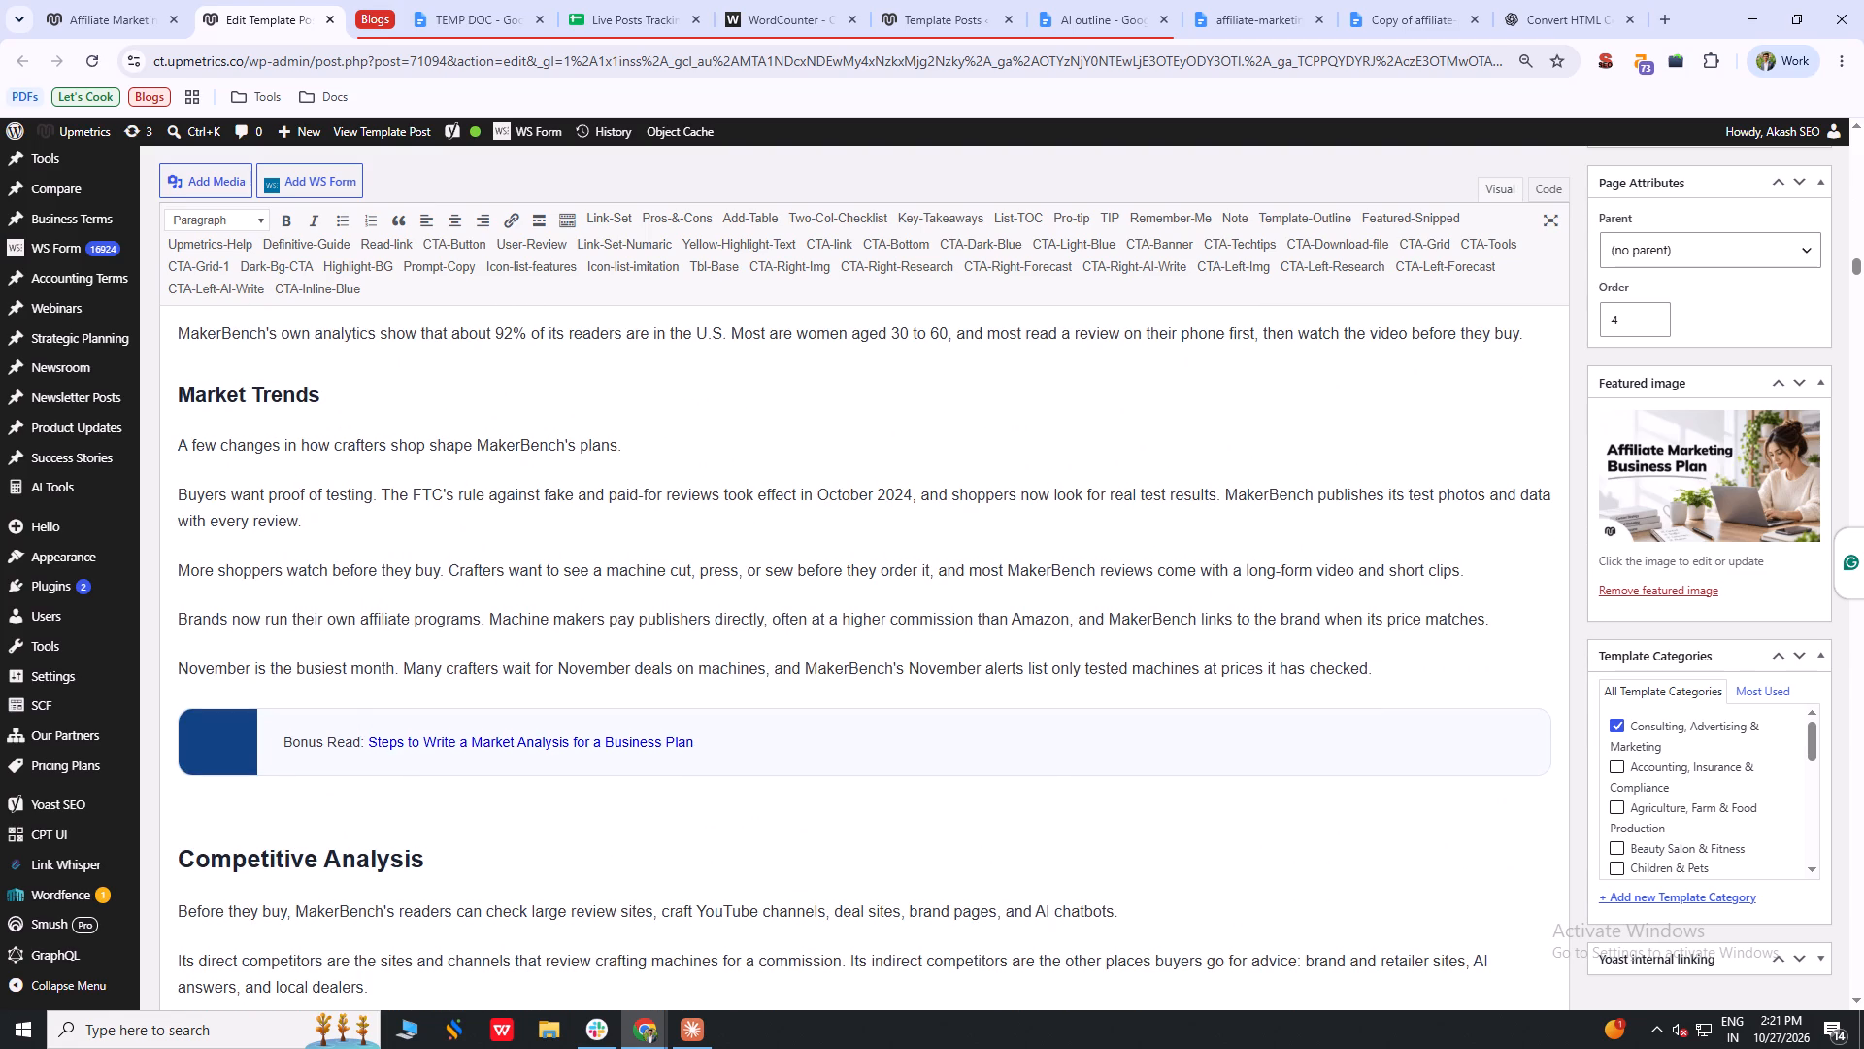
scroll(558, 673, down, 3)
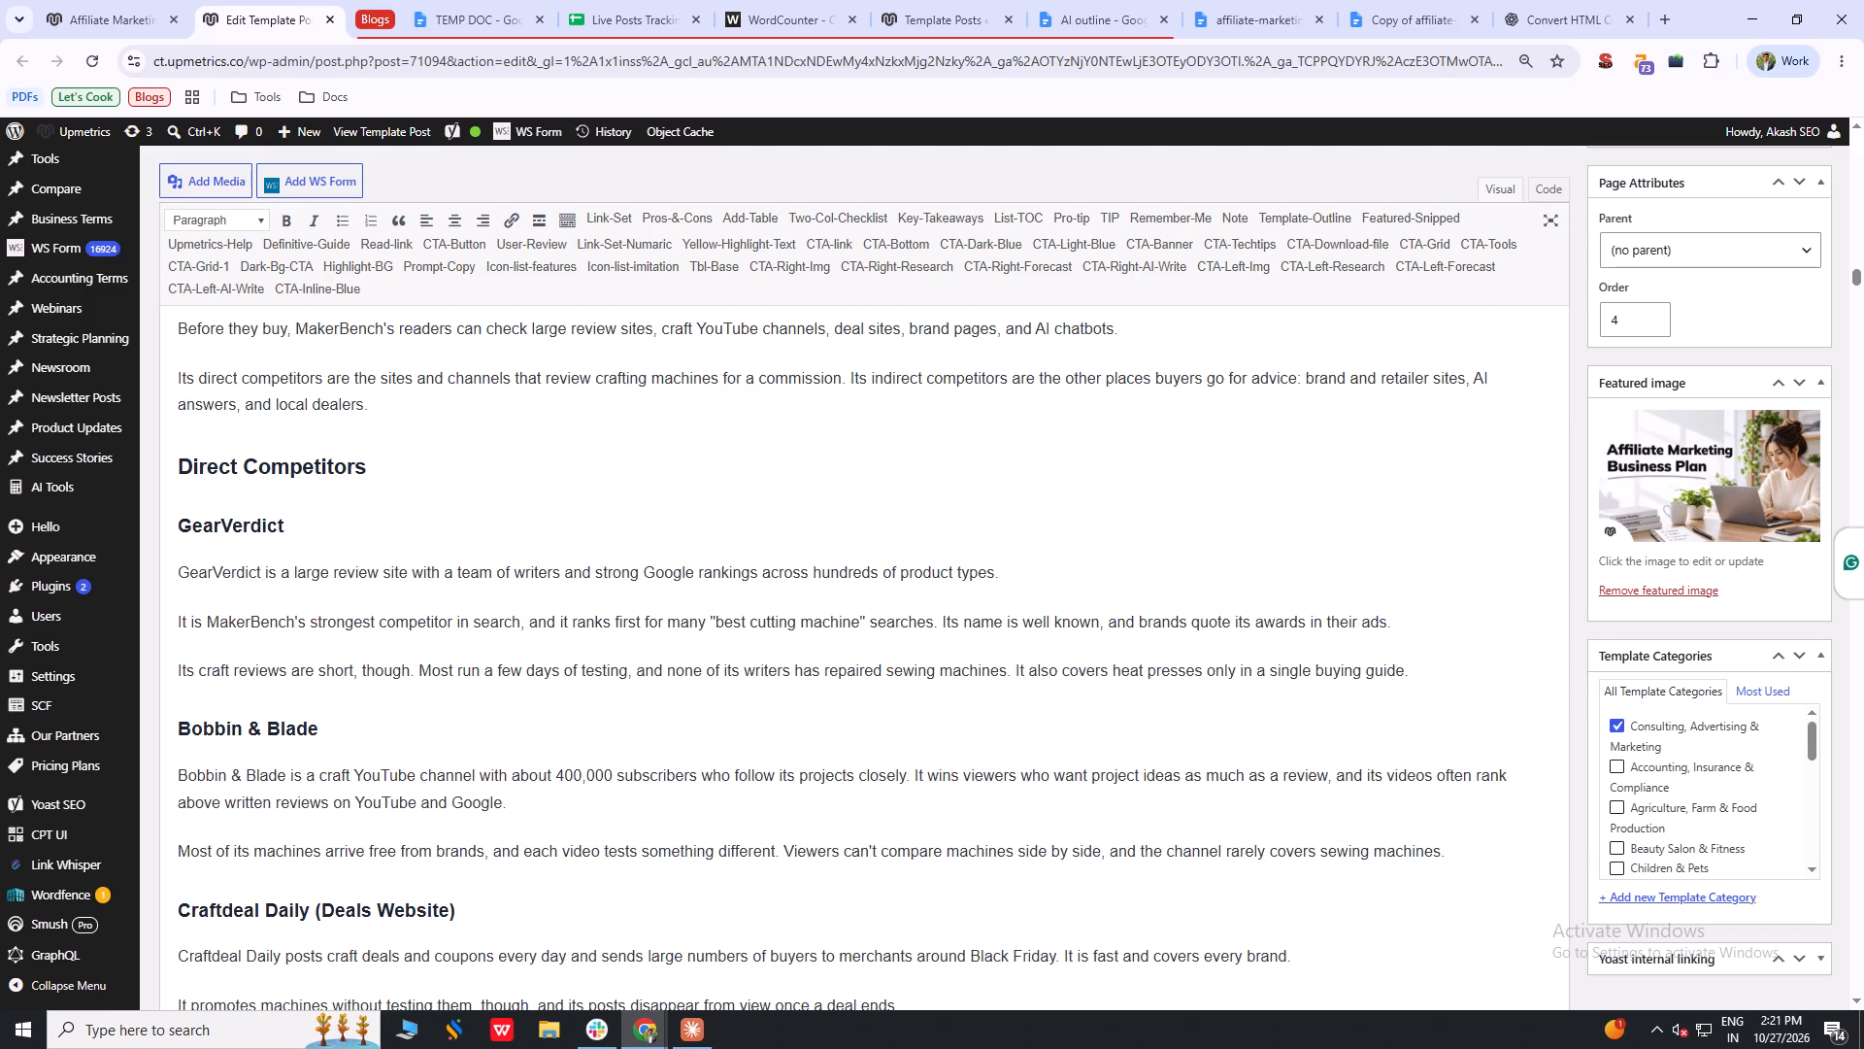
Search the page for "tip" and delete the "Tip:" label from the competitor list callout above Reviews, Guides & Videos.
key(ctrl+f)
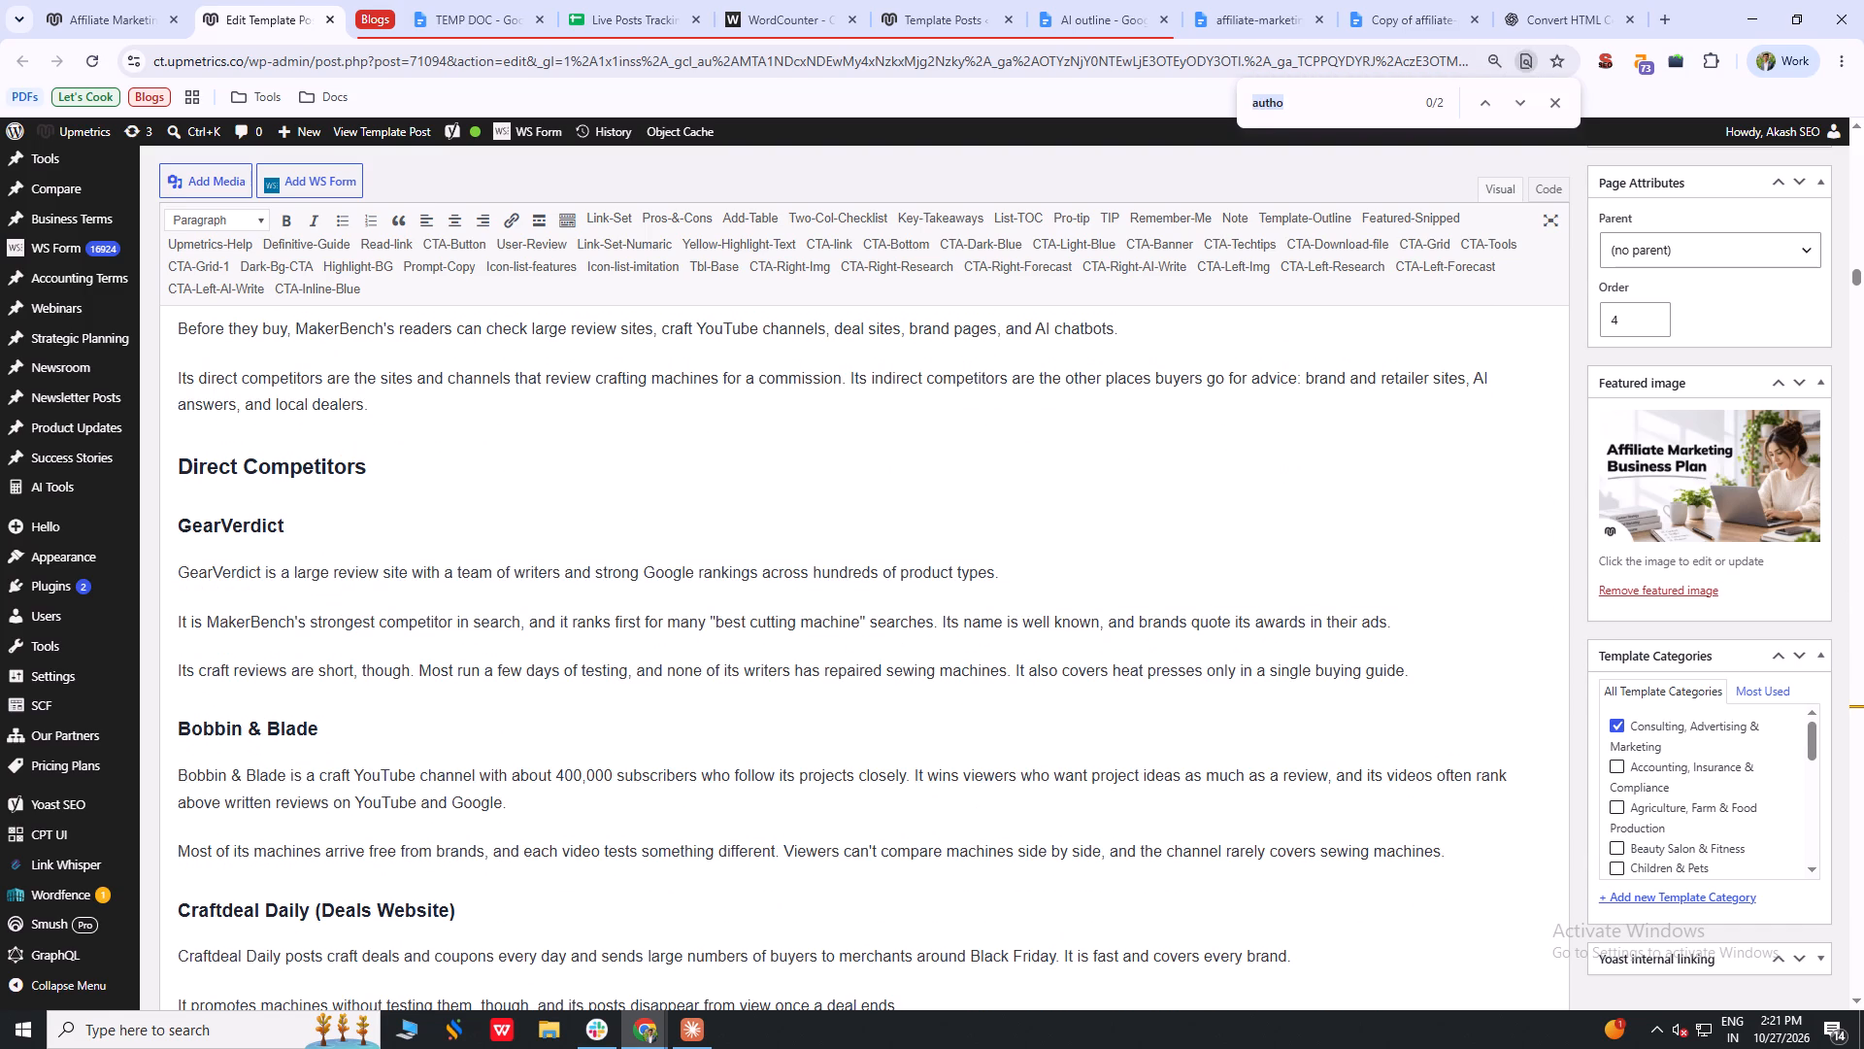
key(t)
text(ip)
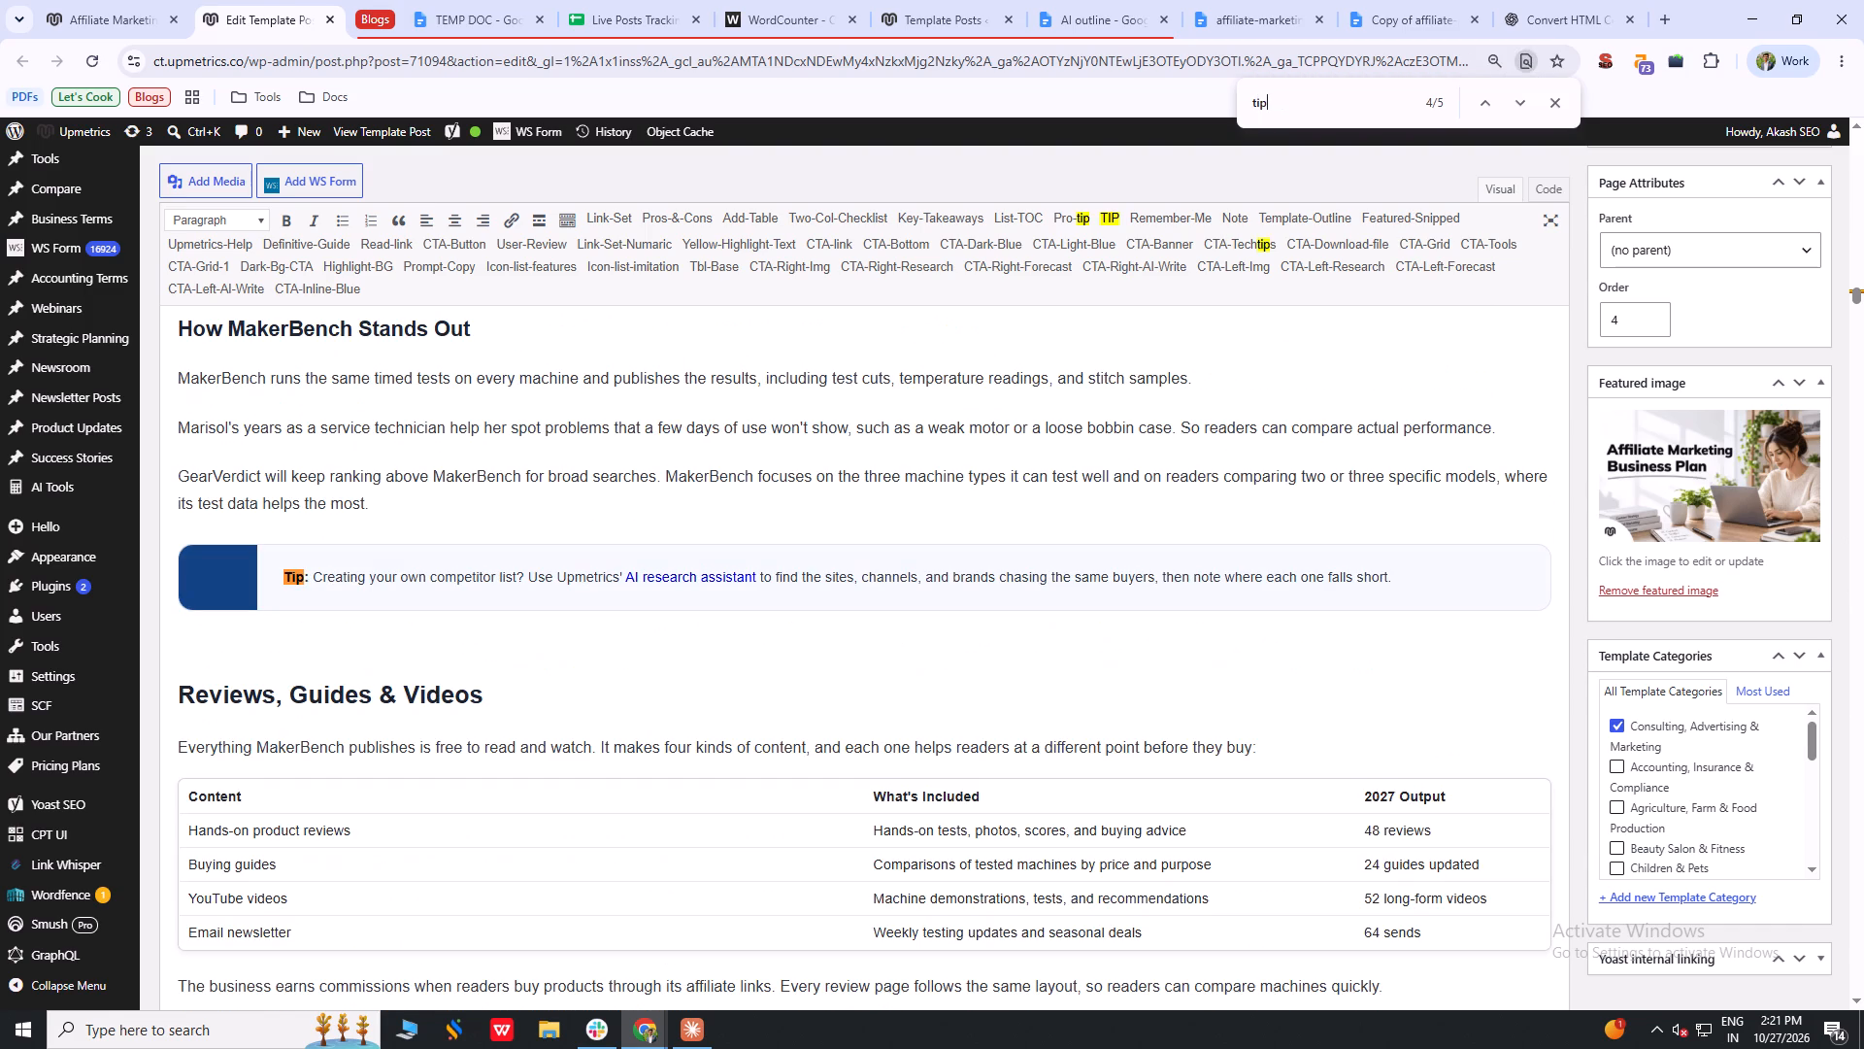
double_click(292, 577)
key(BackSpace)
key(Delete)
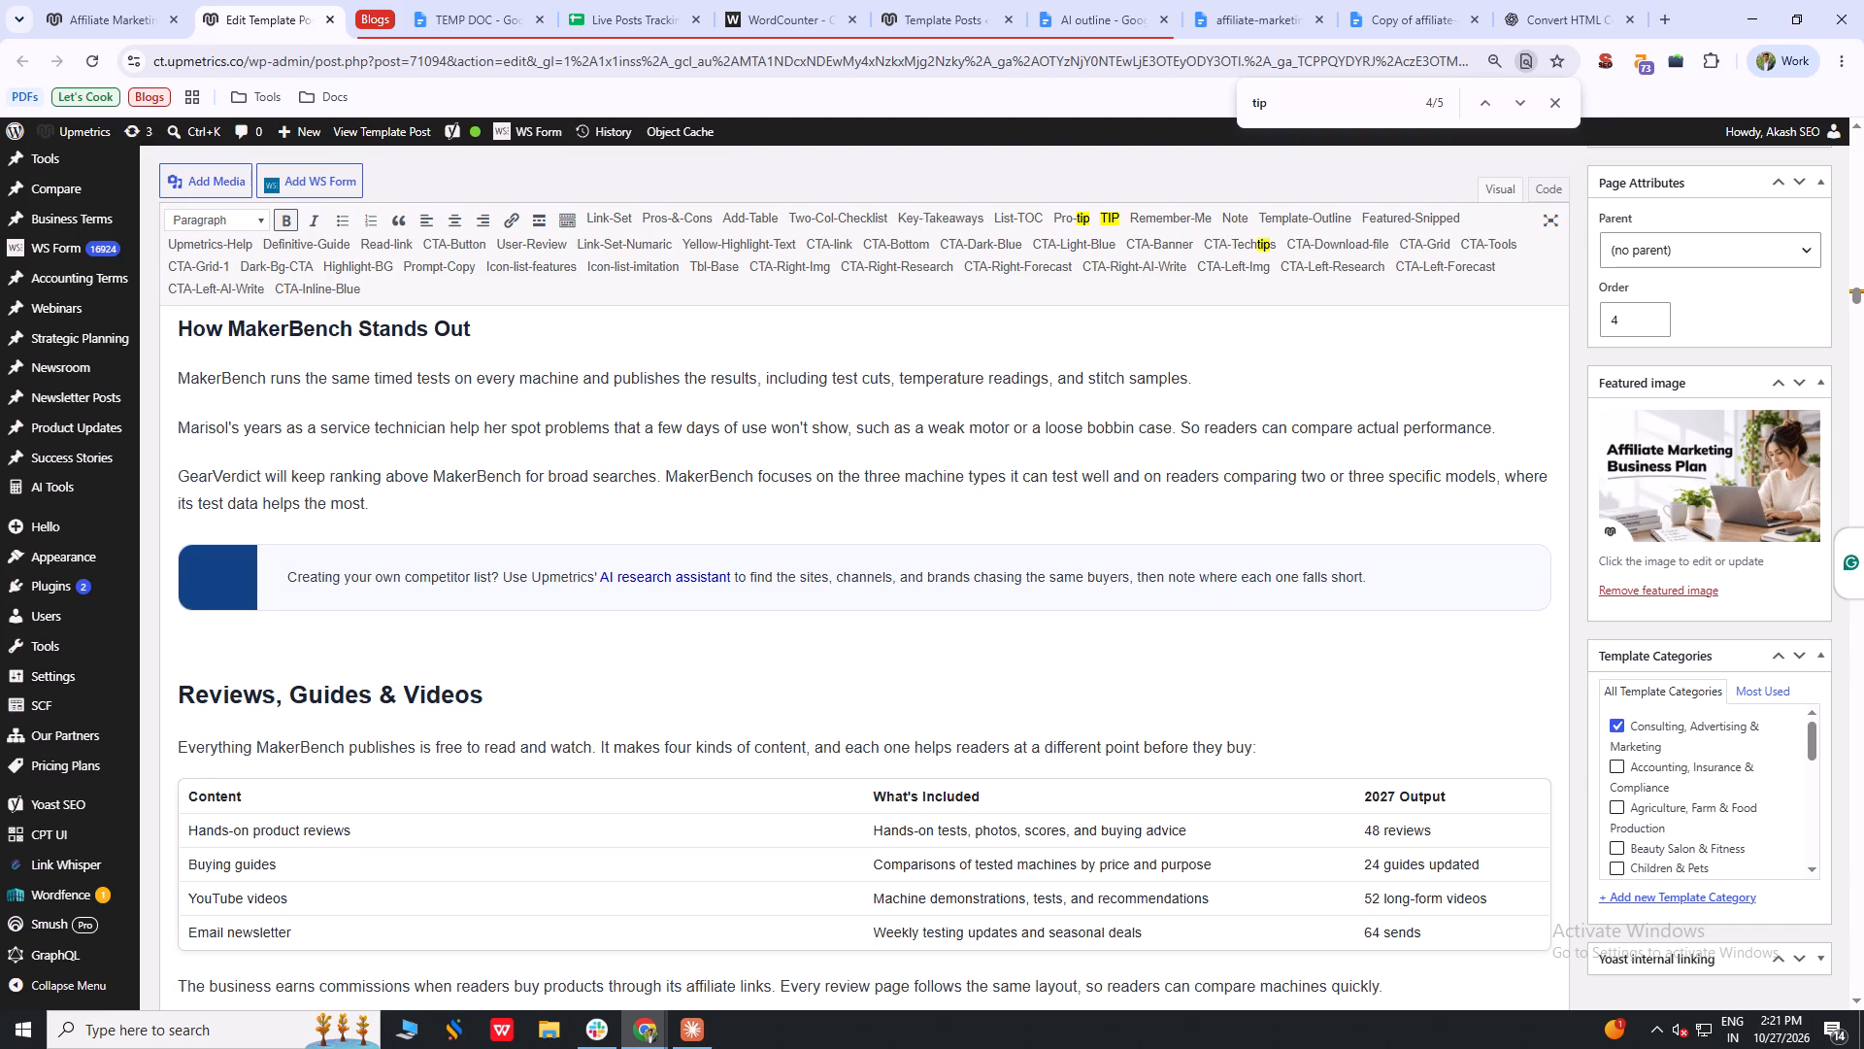
key(Delete)
Delete the "Tip:" label from the financial forecasting callout above Projected Cash Flow and check for further matches.
click(1519, 96)
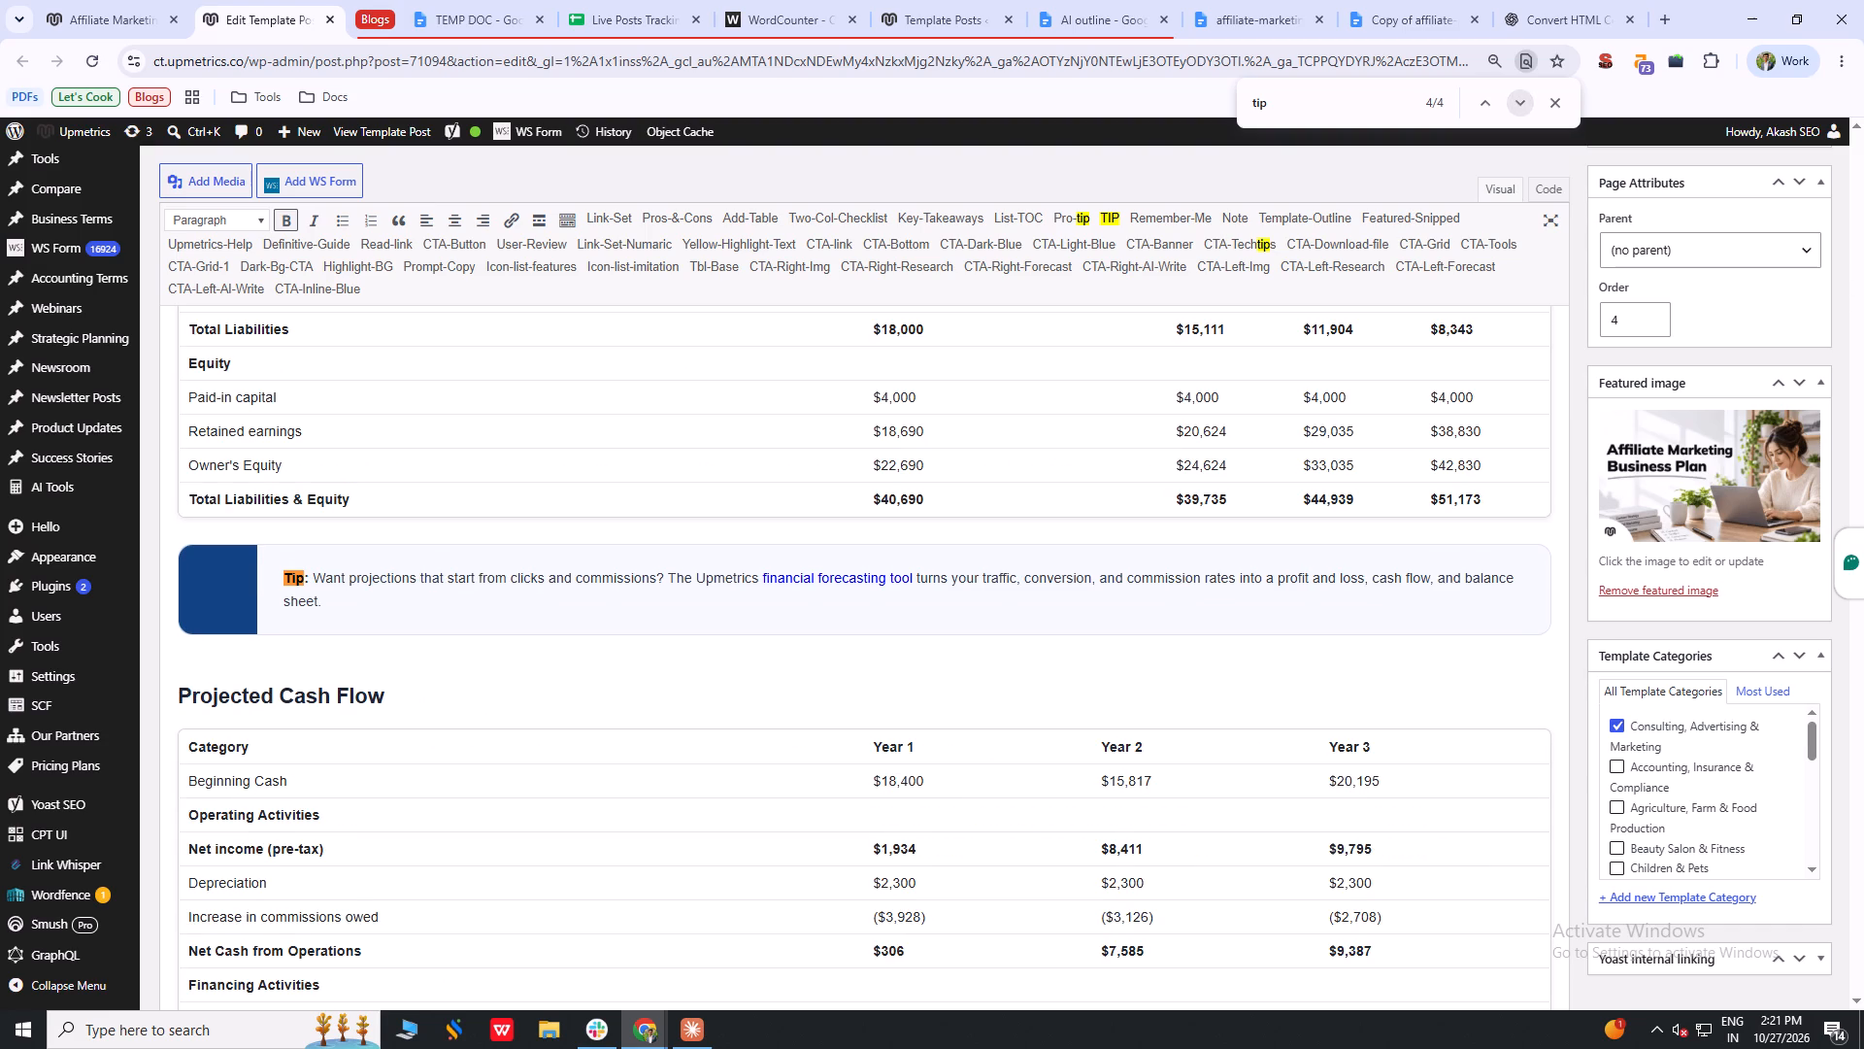
double_click(295, 578)
key(BackSpace)
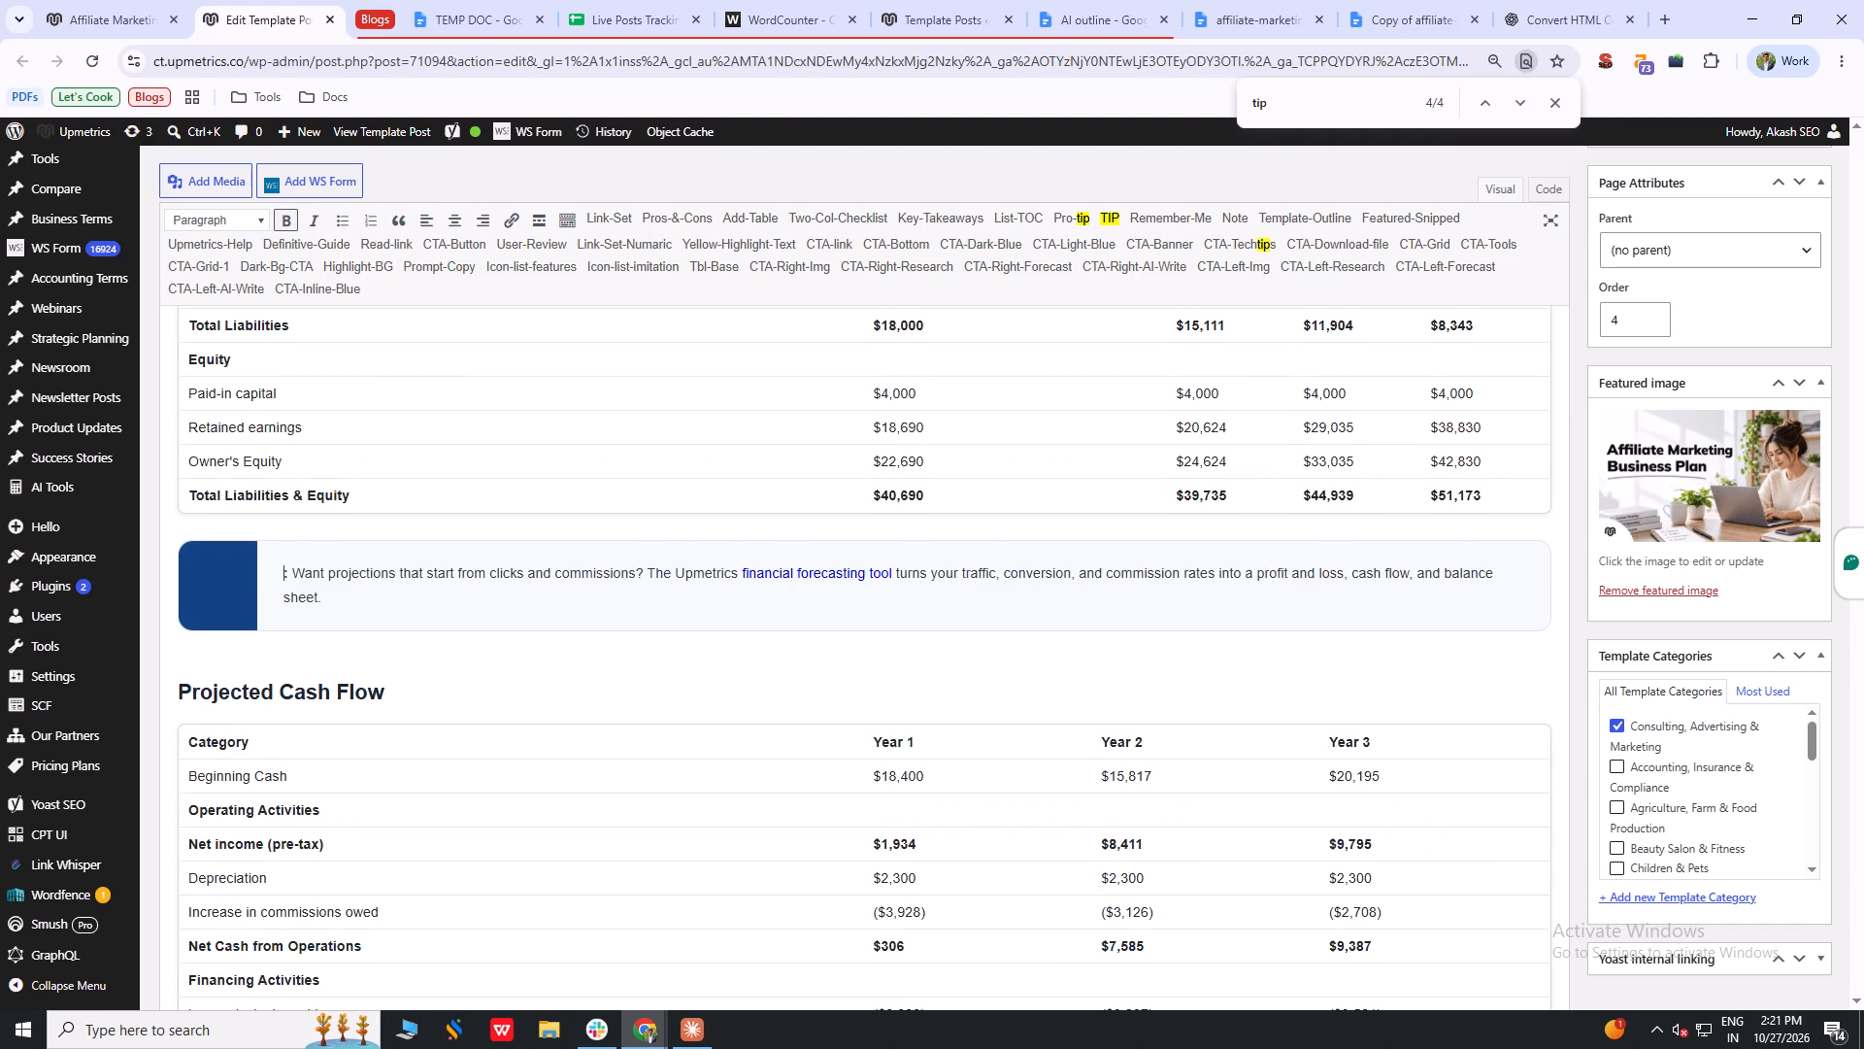
key(Delete)
key(Delete)
click(1513, 94)
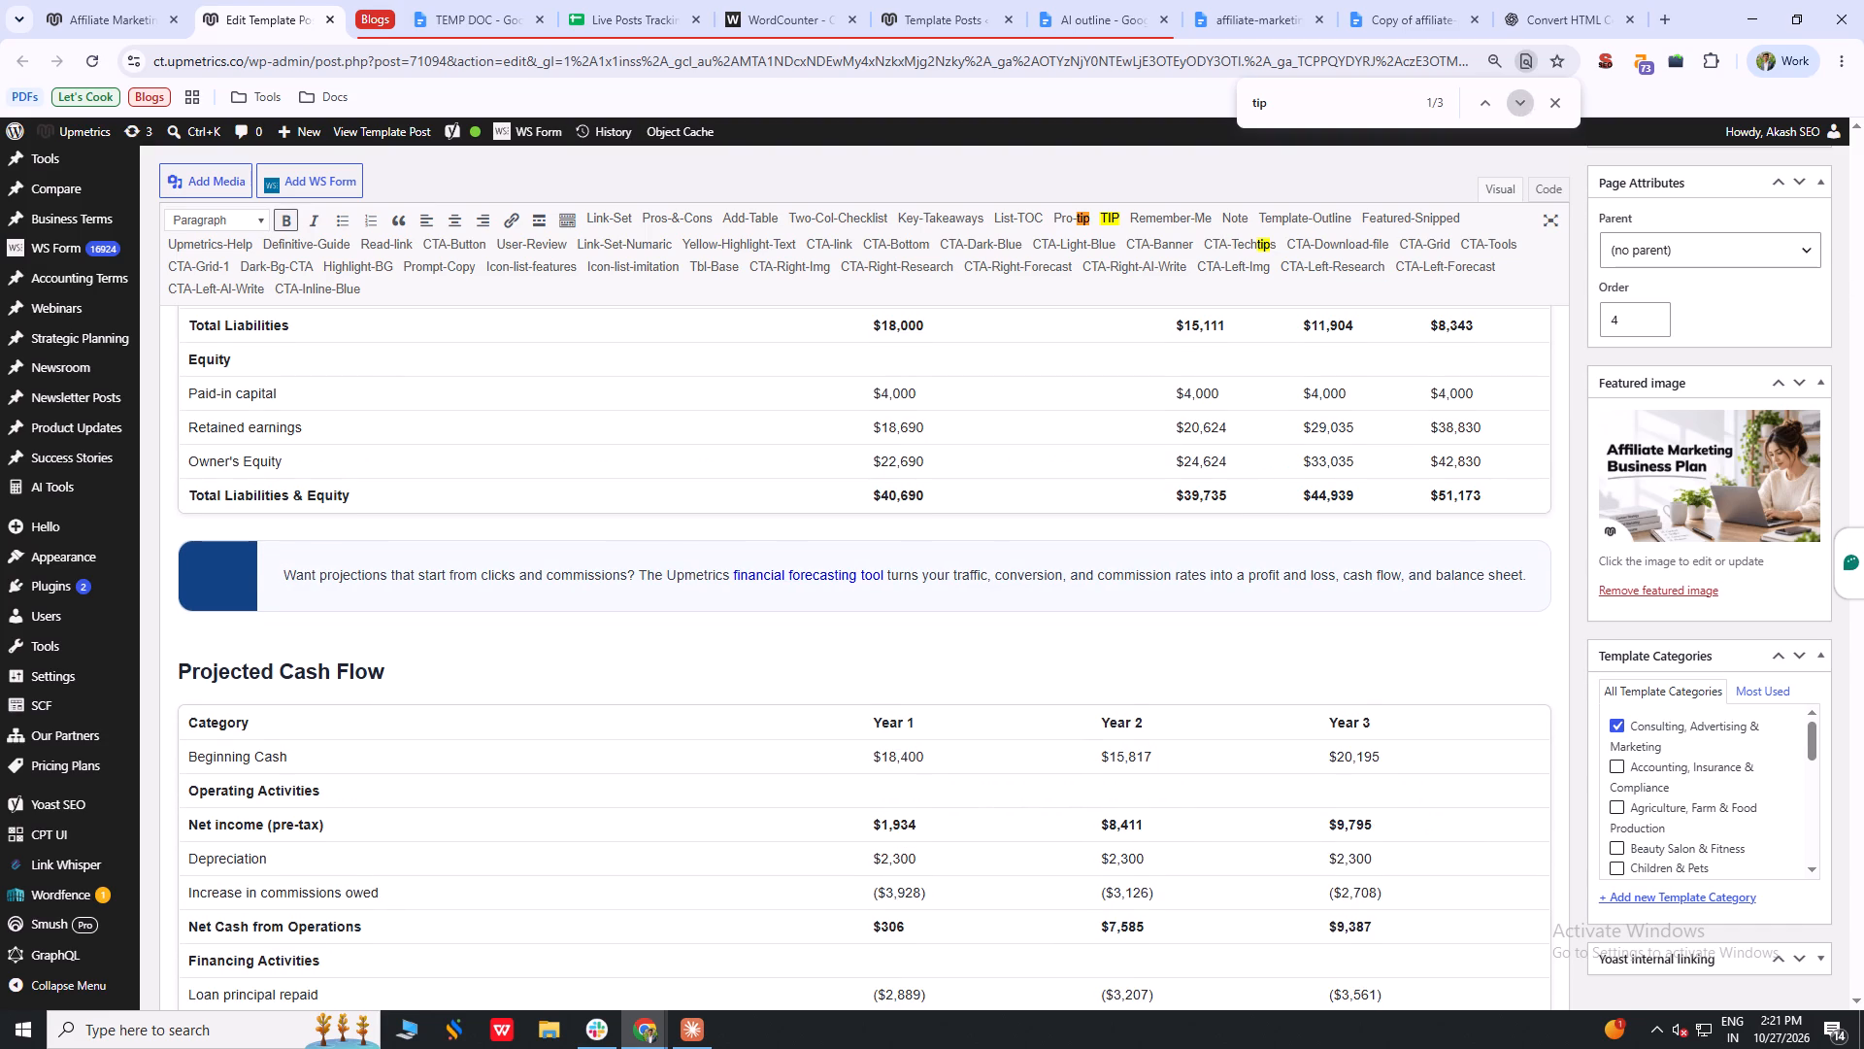
click(1513, 94)
double_click(1513, 94)
triple_click(1513, 94)
click(1513, 94)
Search the page for "note" and delete the "Note:" label from the AI business plan generator callout under How Every Machine Is Tested.
drag(1317, 100, 1176, 103)
text(note)
key(Return)
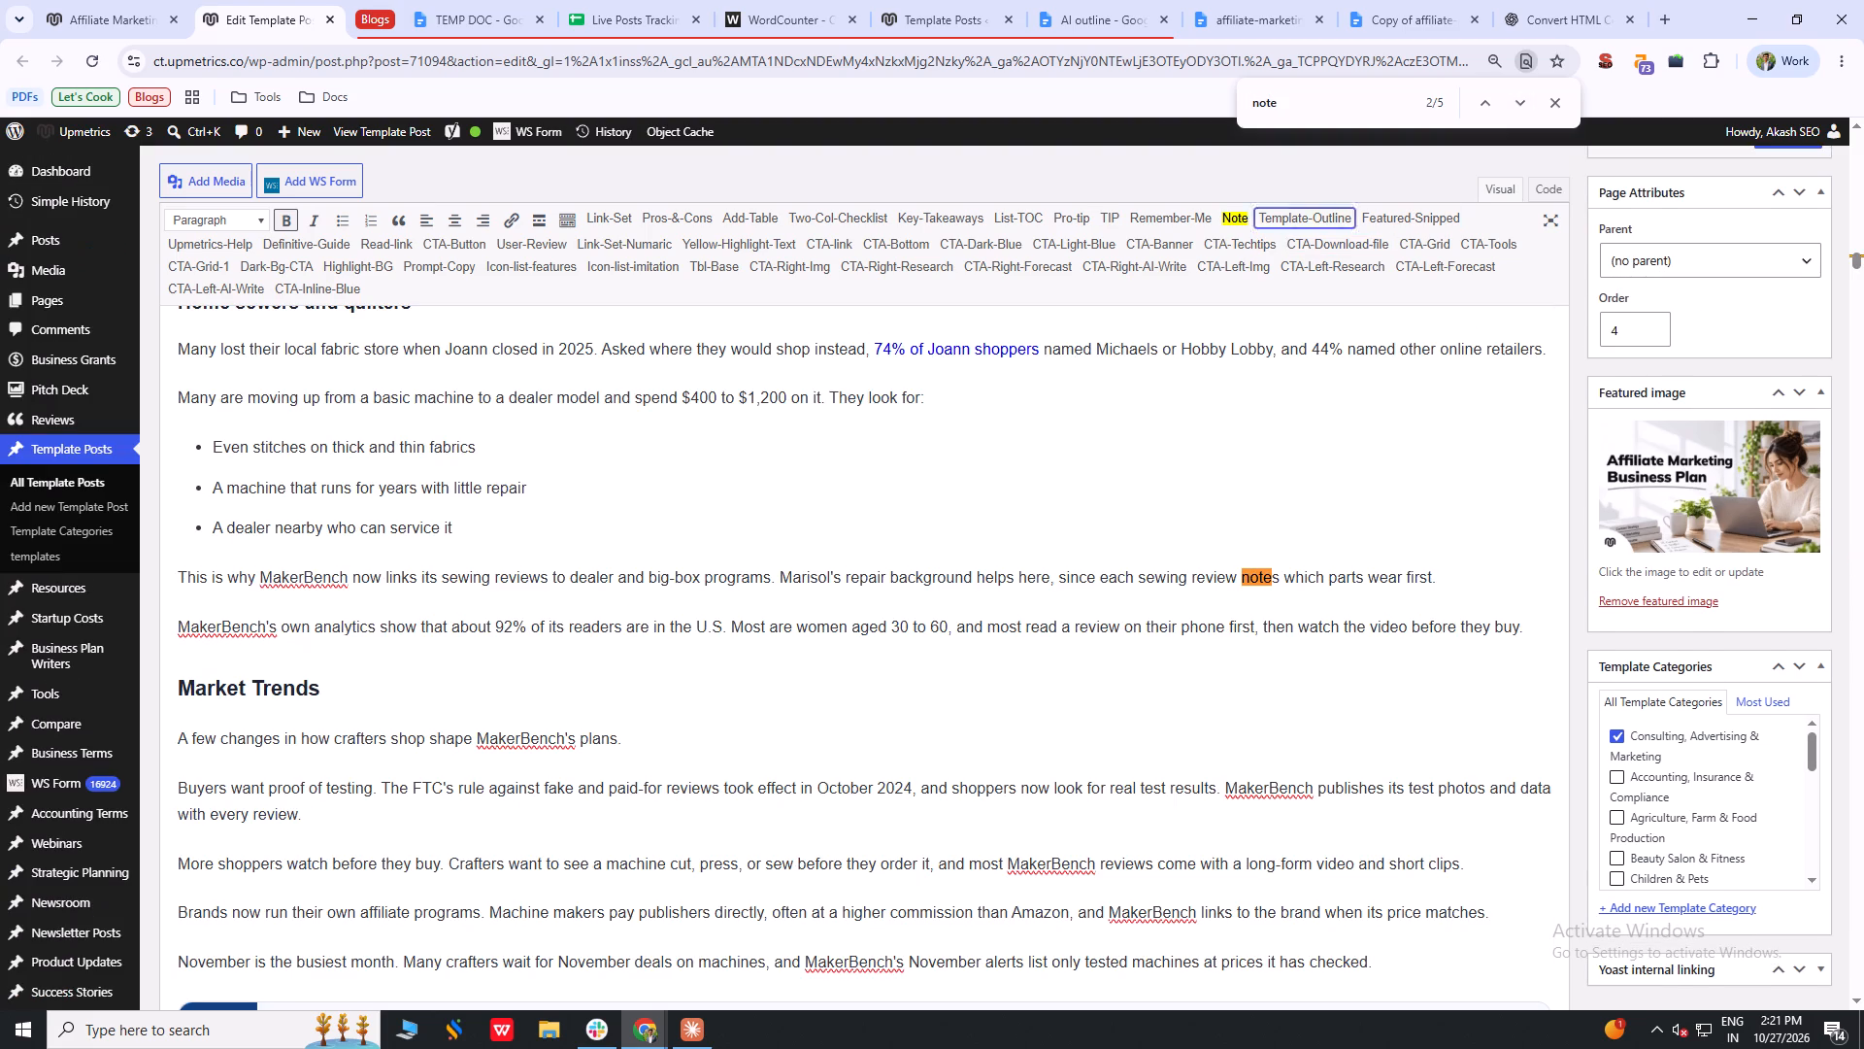
key(Return)
key(Return)
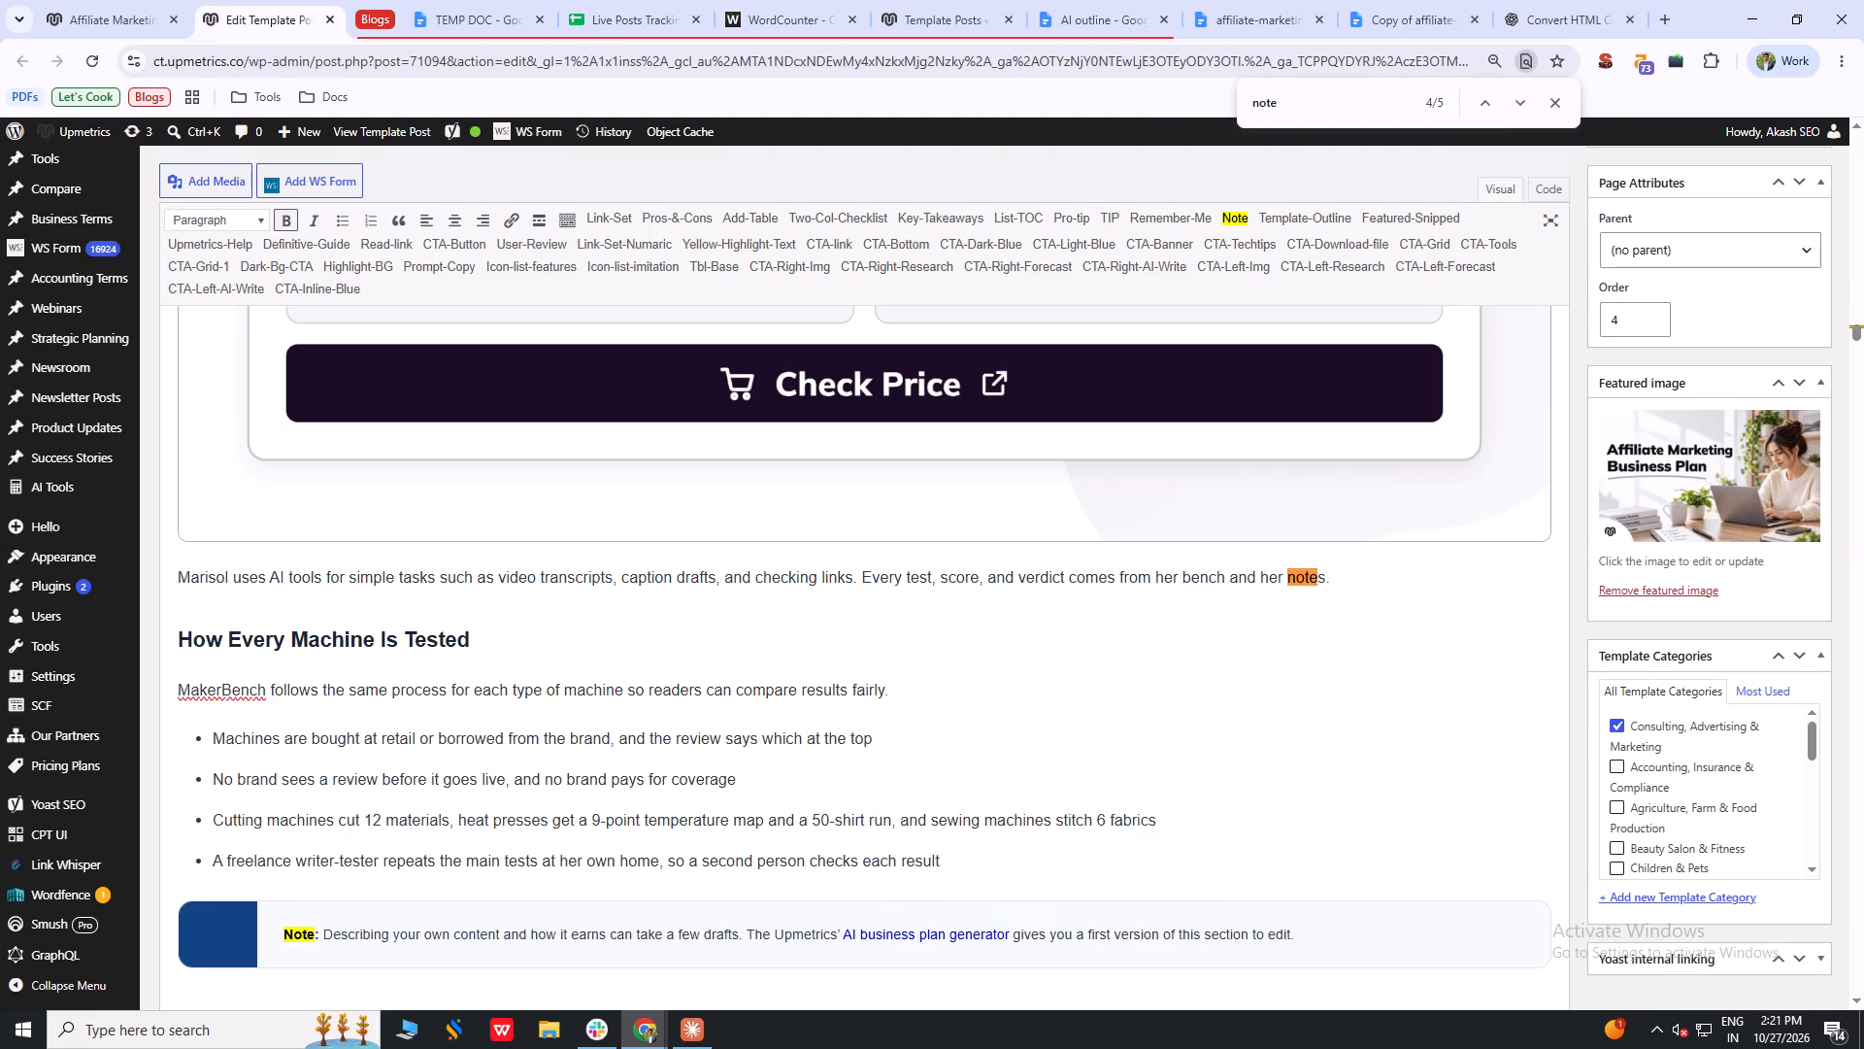
double_click(300, 937)
key(Delete)
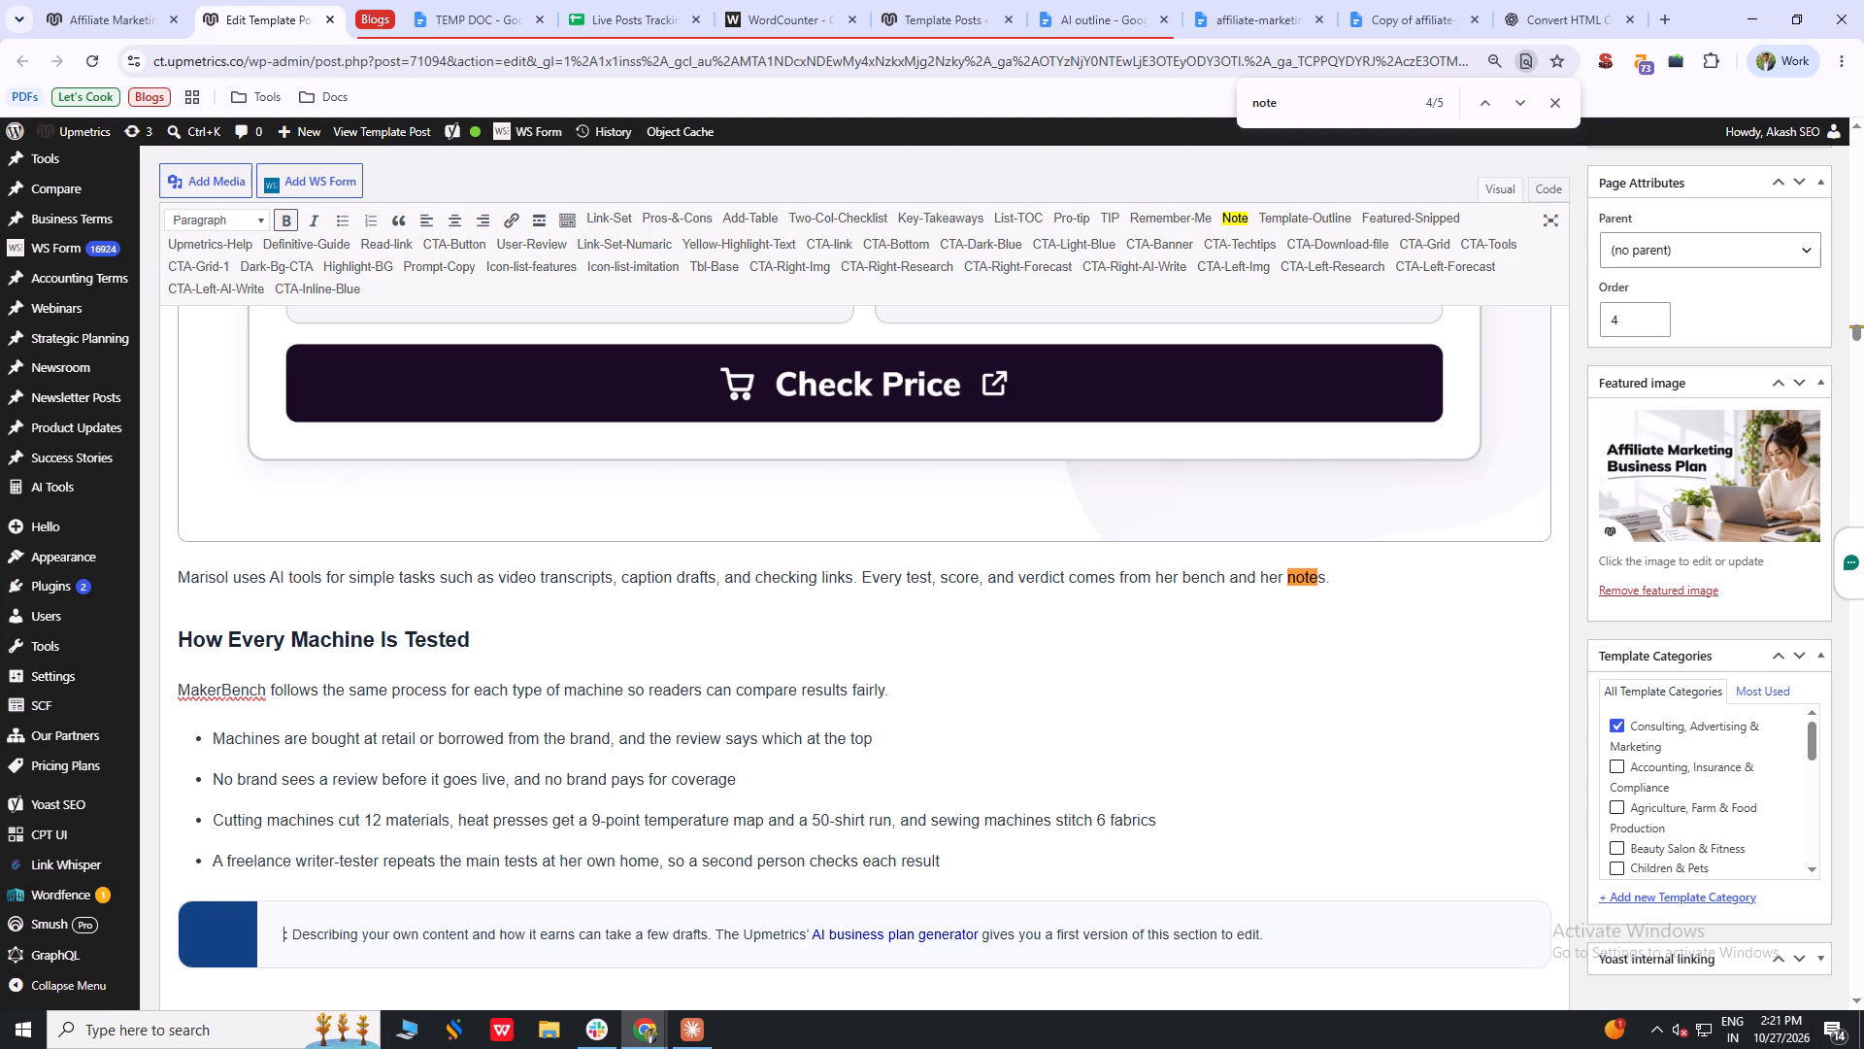
key(Delete)
key(Delete)
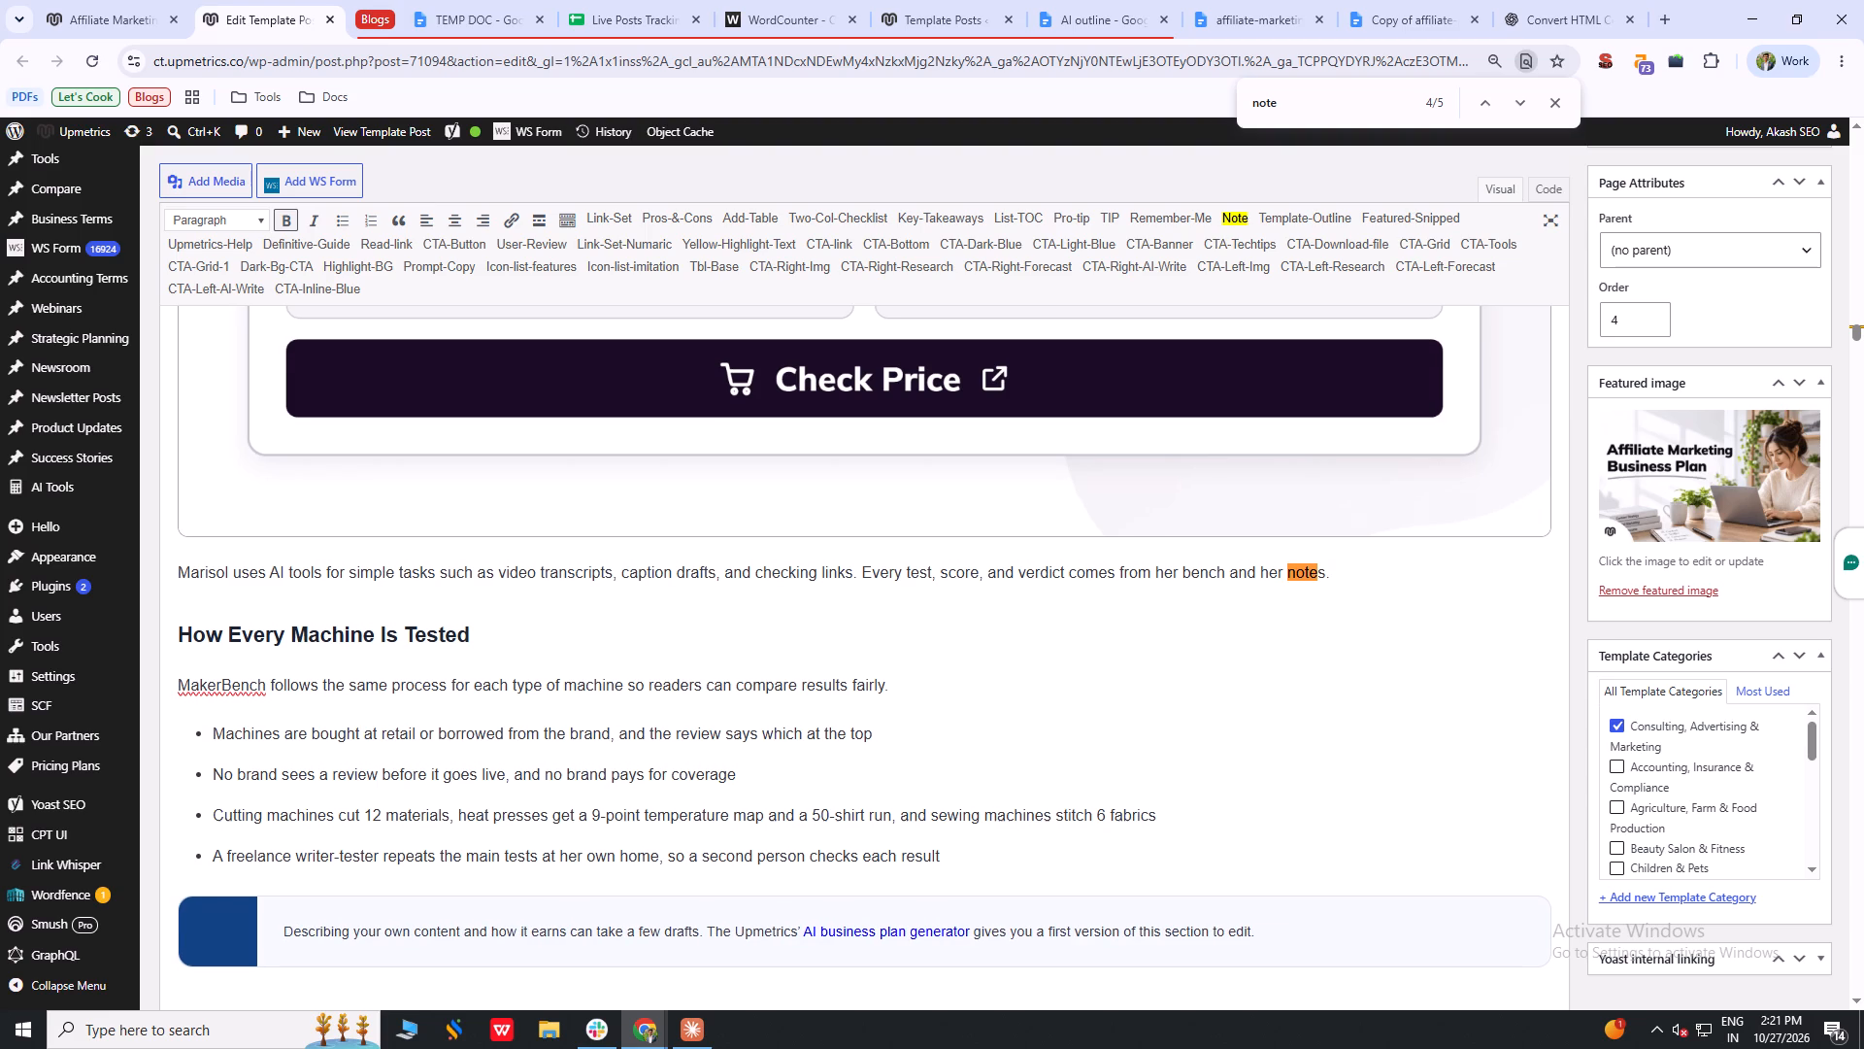
Go through the remaining "note" matches for any other callout labels and close the page search.
click(1527, 104)
triple_click(1527, 104)
triple_click(1527, 104)
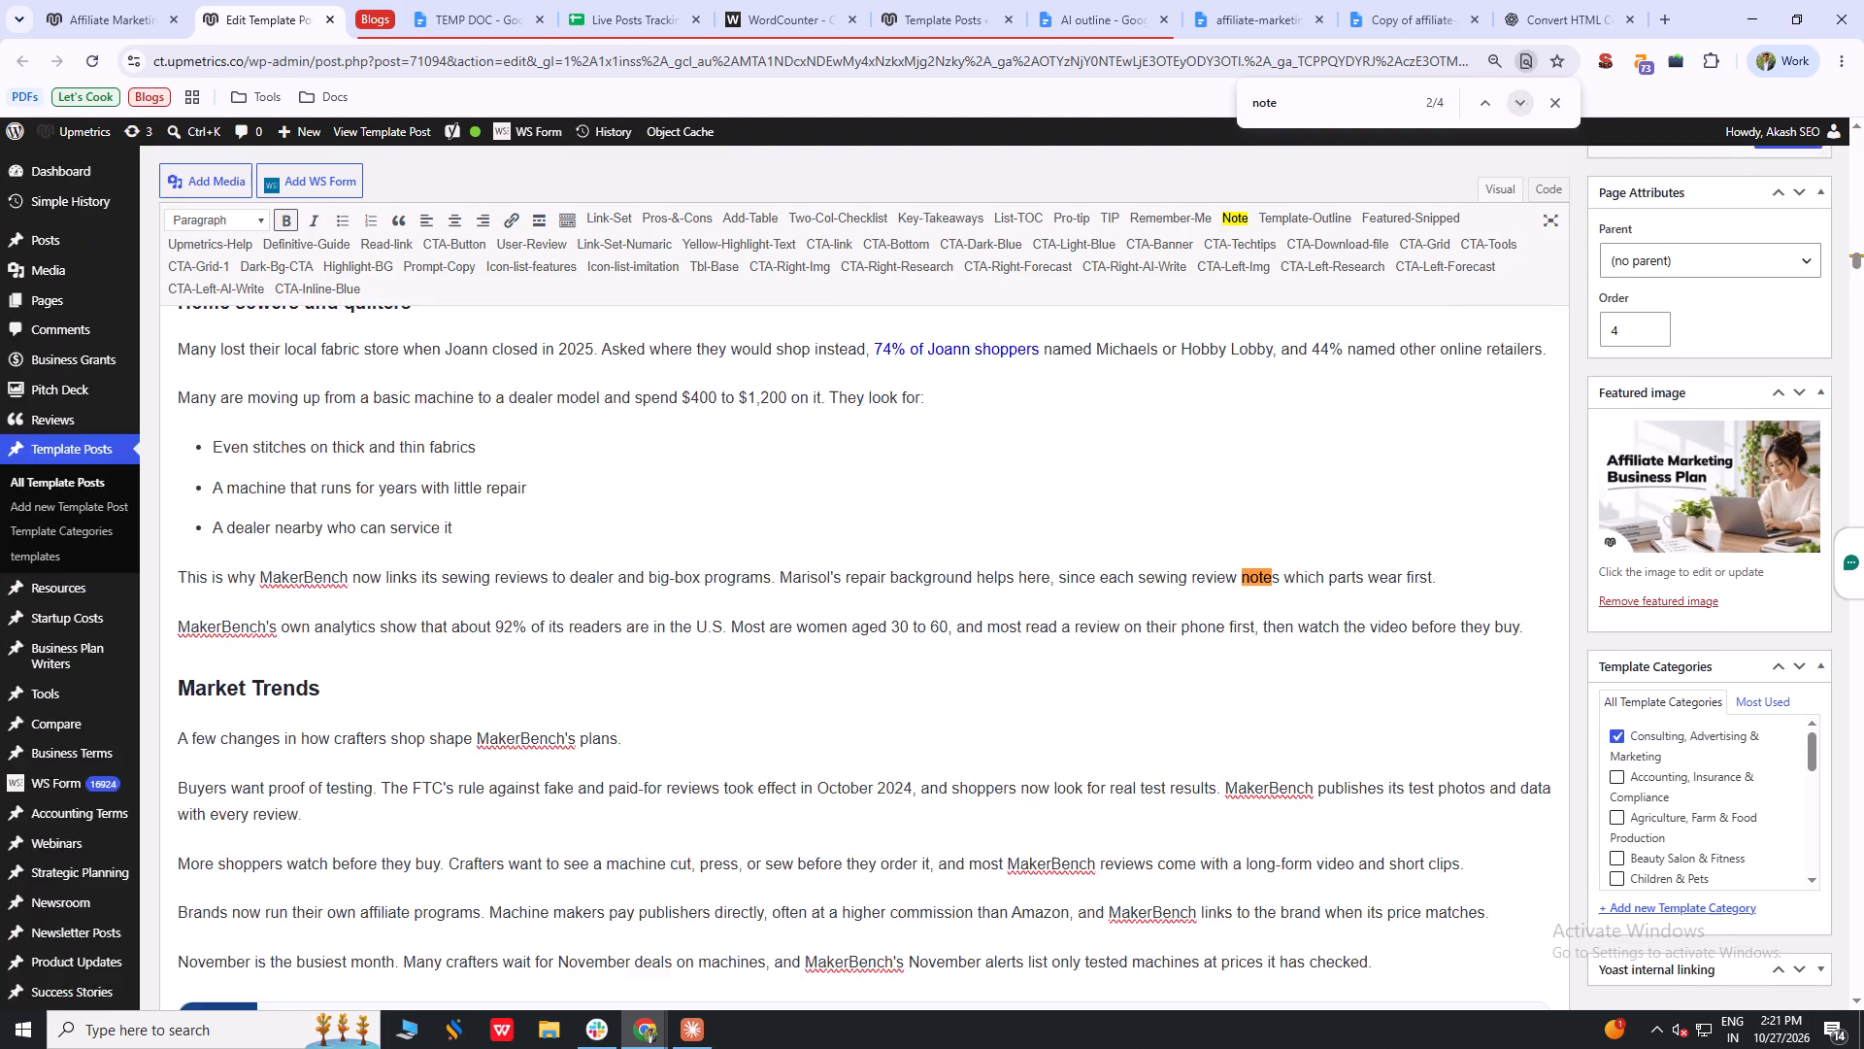
triple_click(1527, 104)
triple_click(1527, 104)
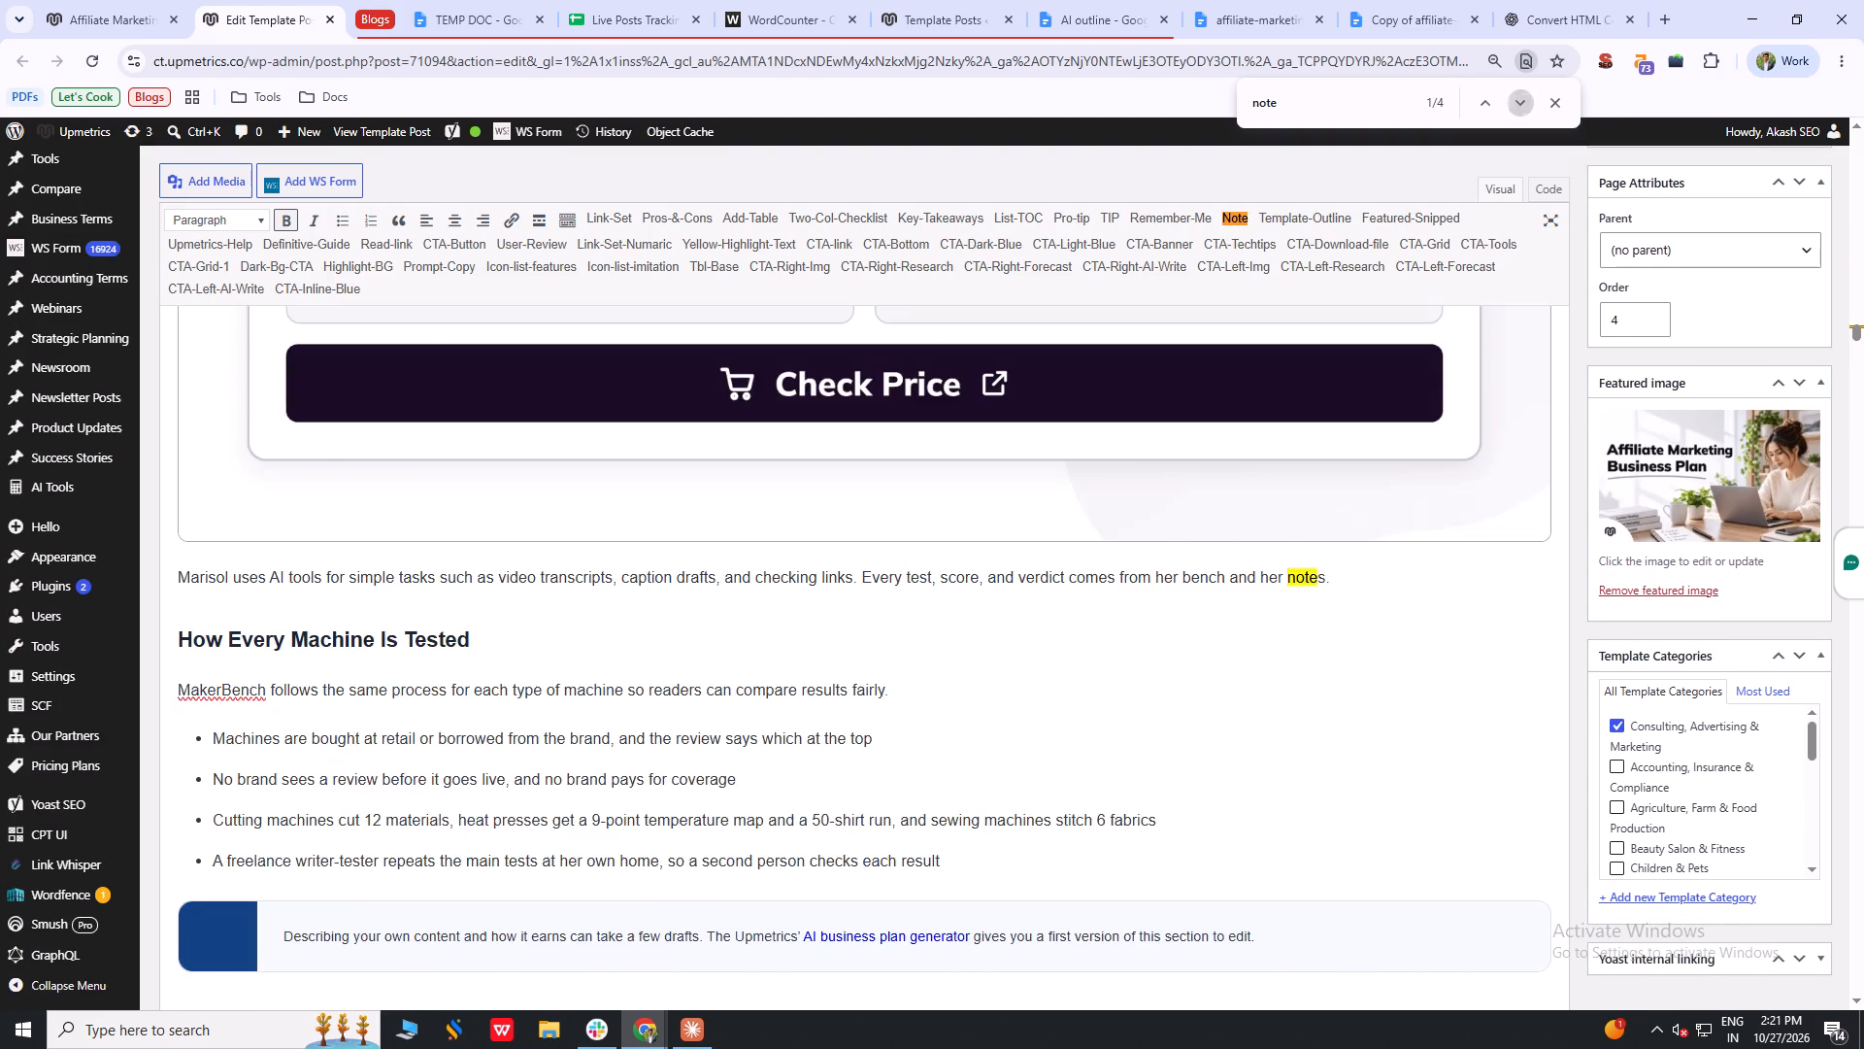
triple_click(1527, 104)
double_click(1527, 104)
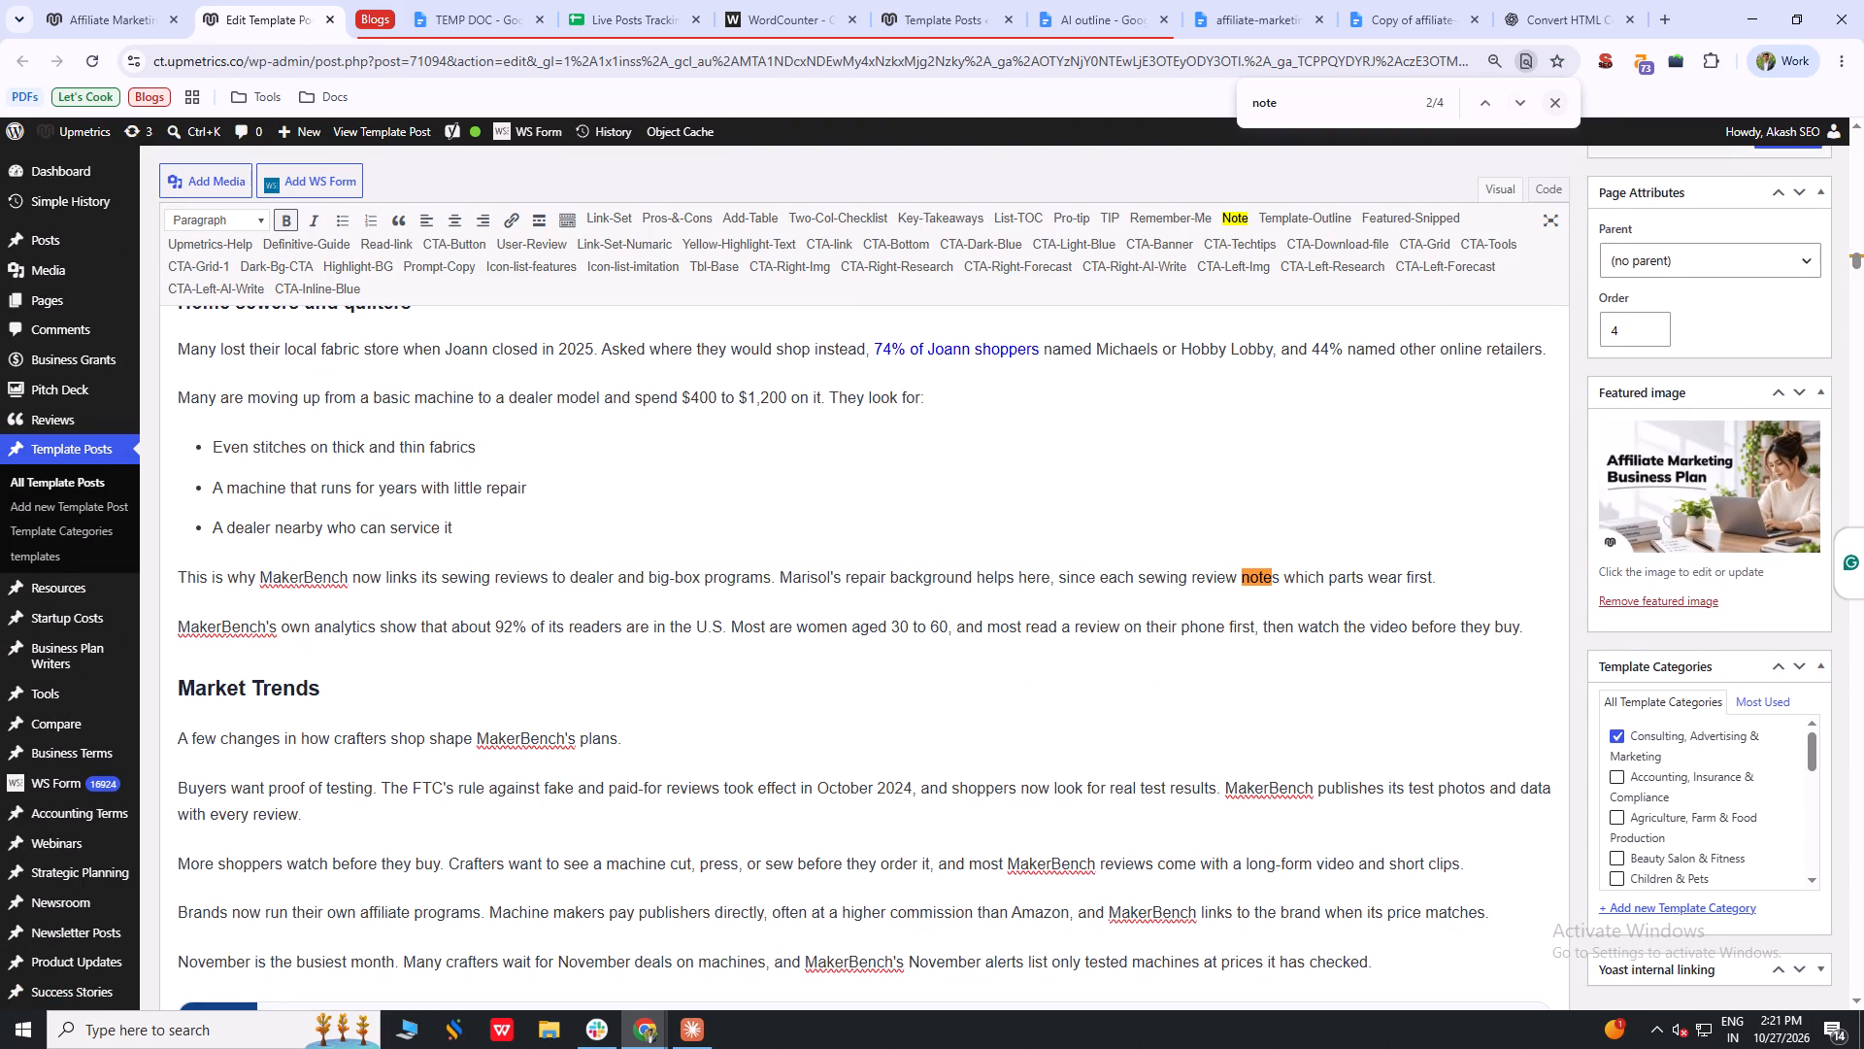
click(1550, 106)
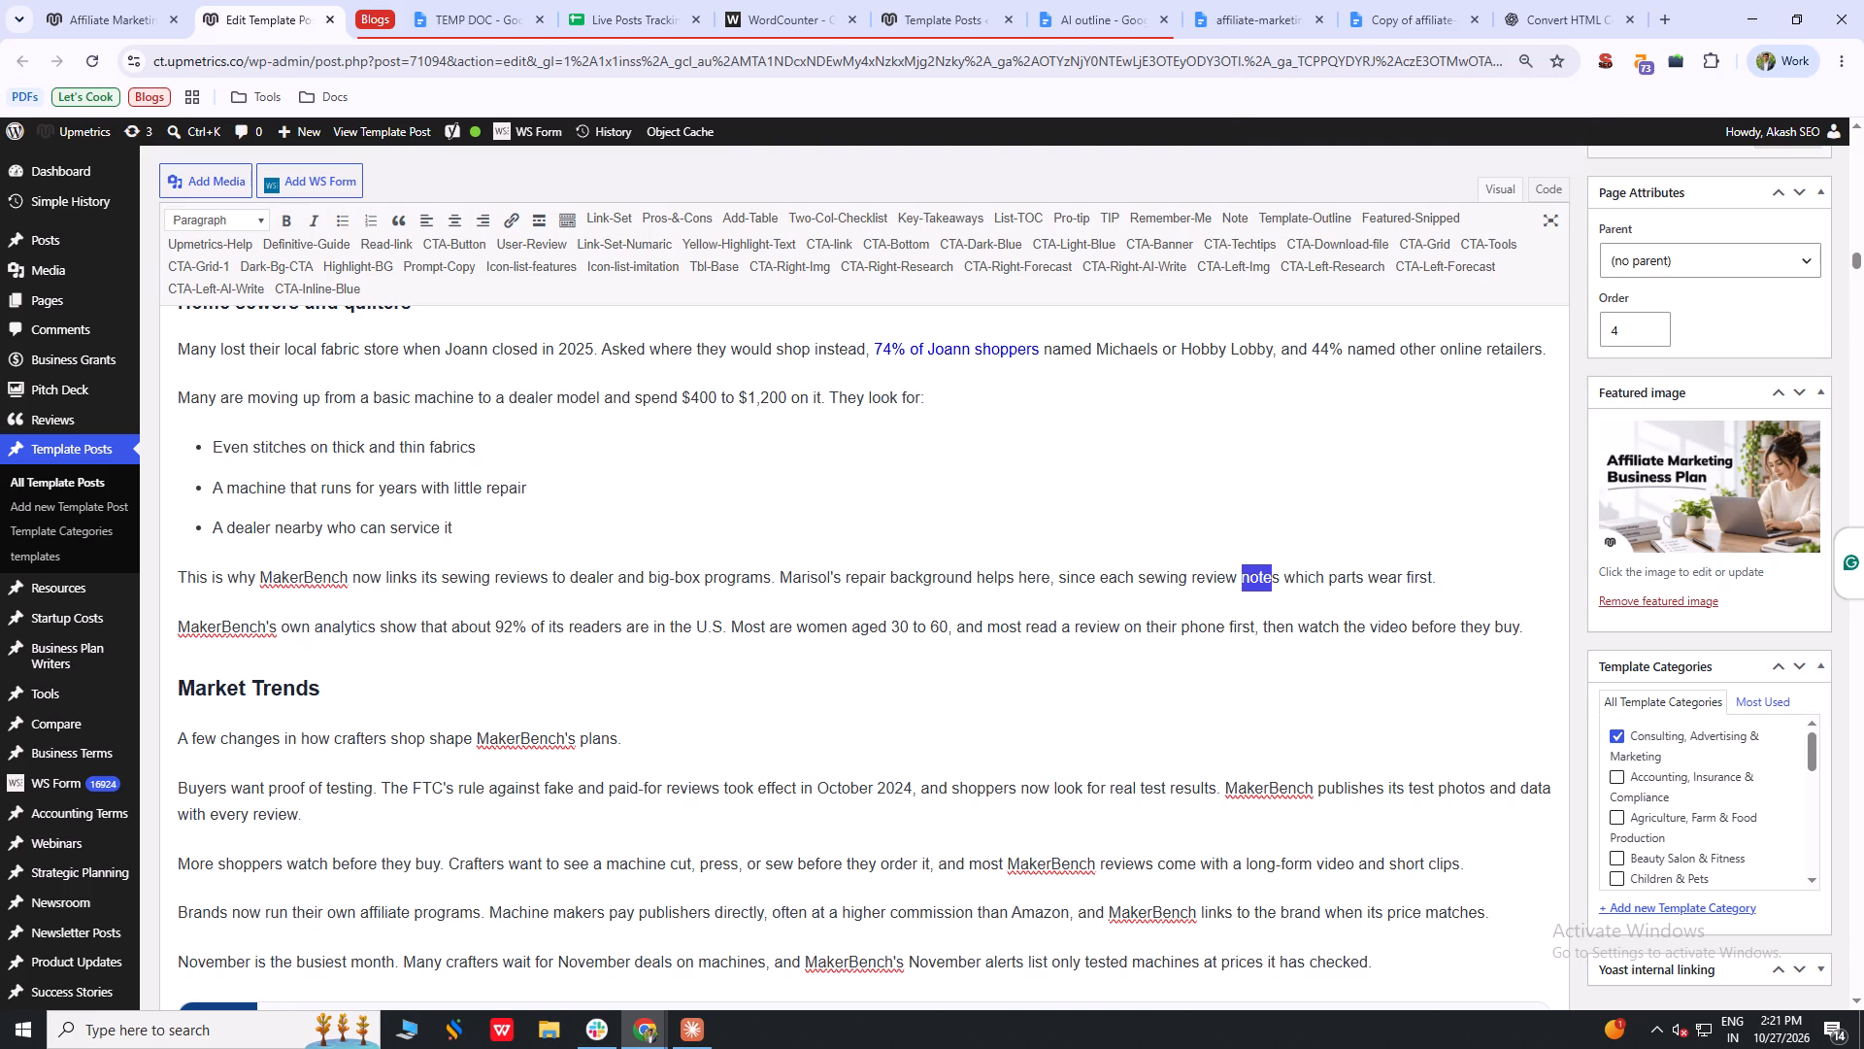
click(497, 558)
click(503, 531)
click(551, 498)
Check the banner's placement in the affiliate-marketing-business-plan document and add an empty paragraph above the post's Business Overview heading.
click(1258, 0)
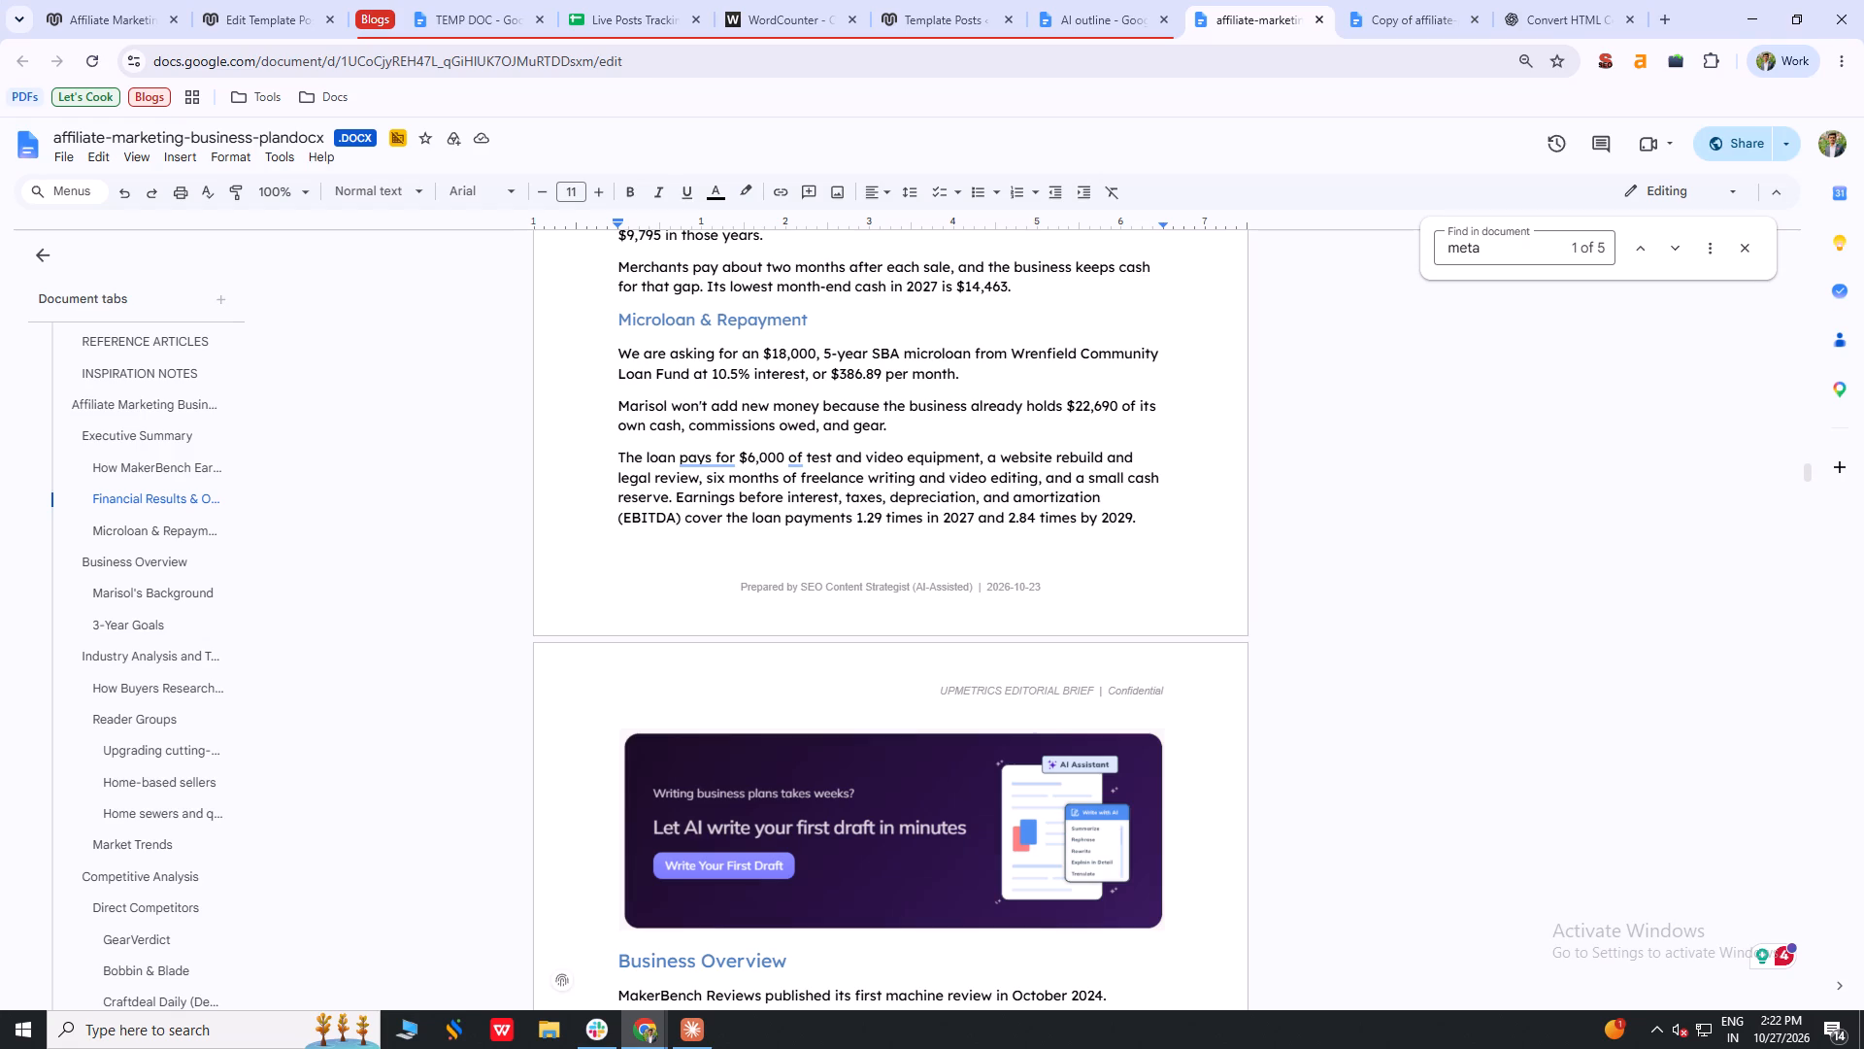
click(243, 0)
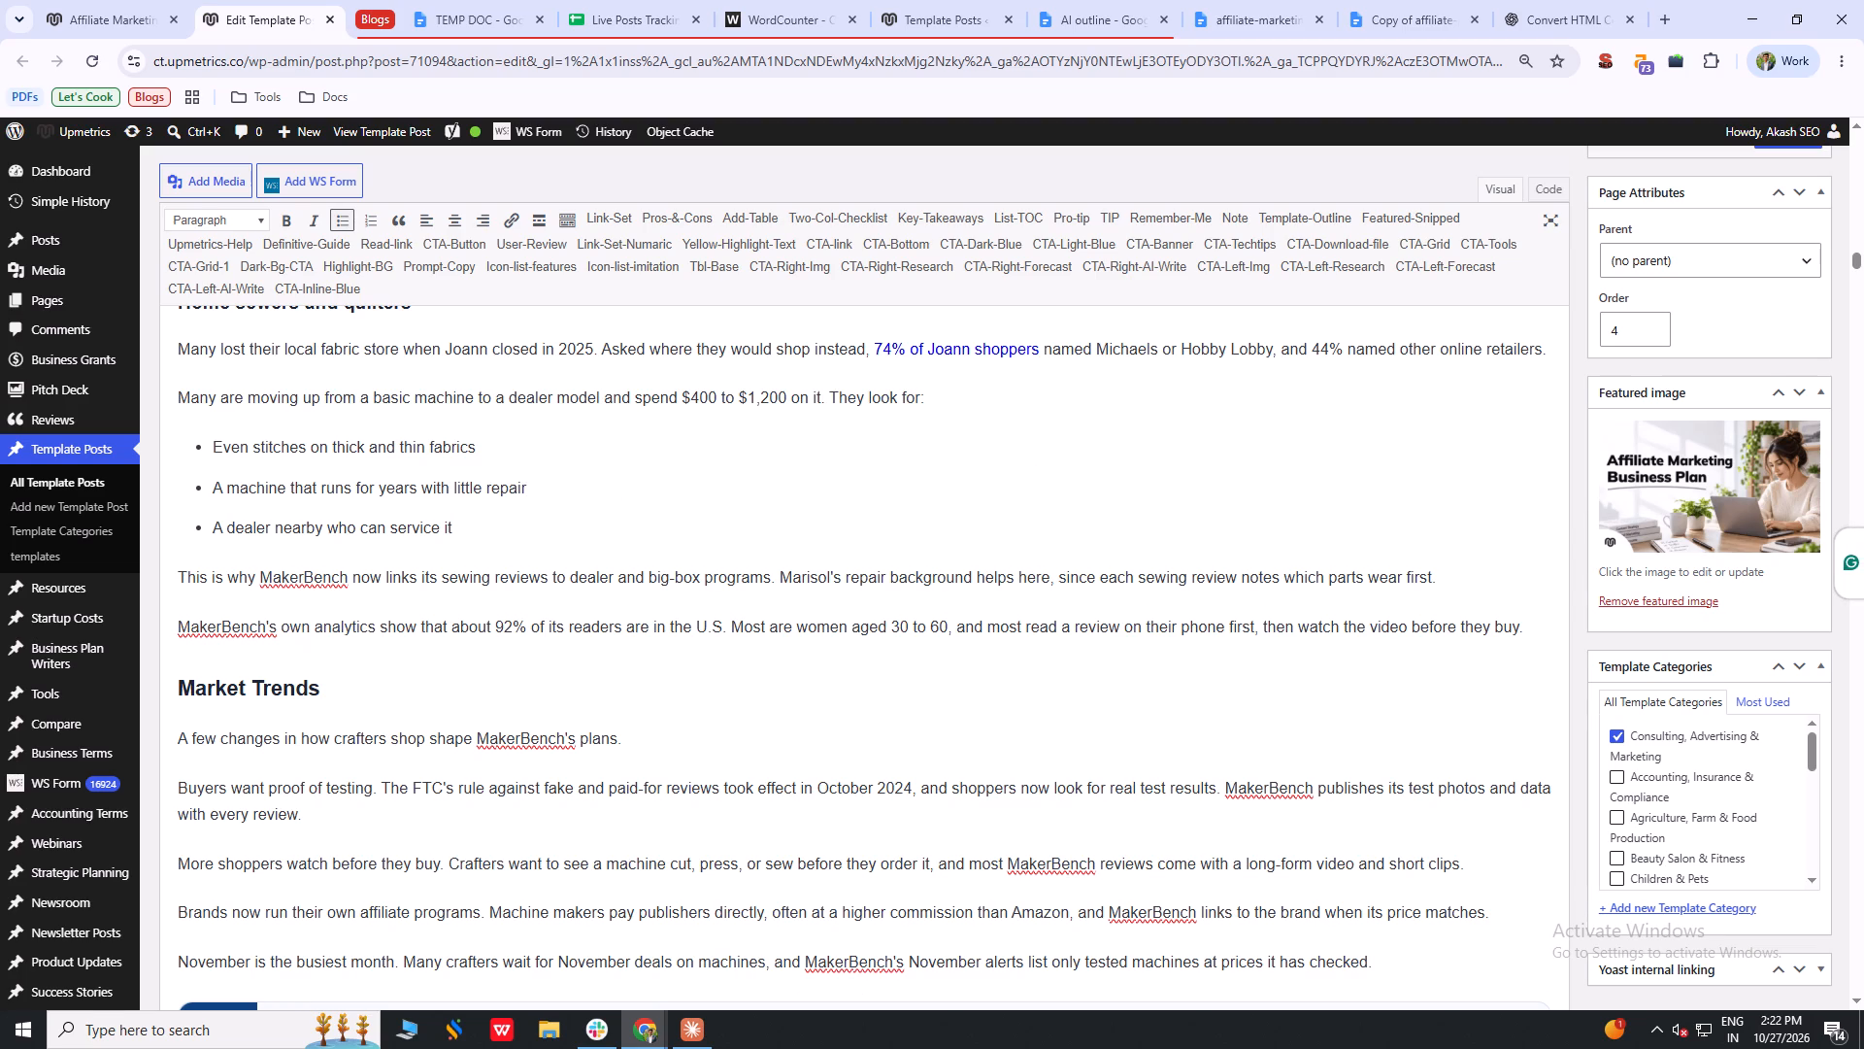
key(ctrl+f)
text(business over)
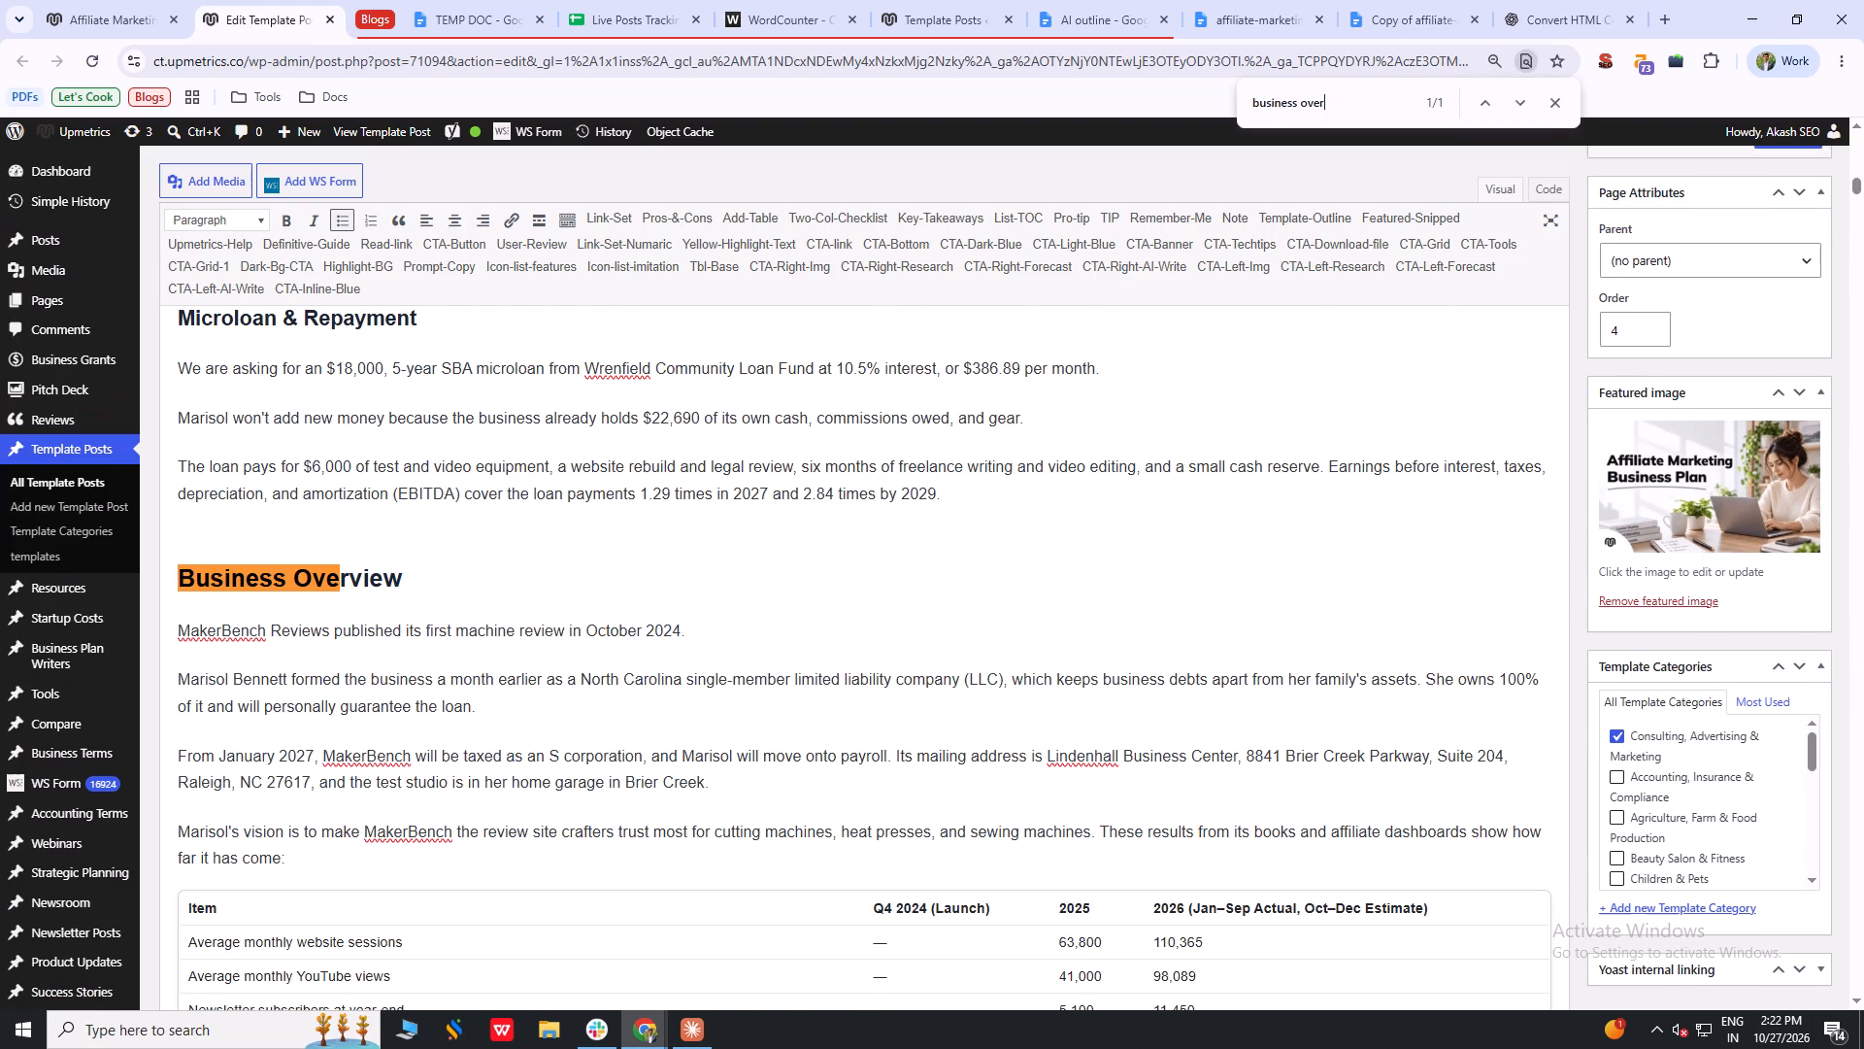
click(962, 501)
key(Return)
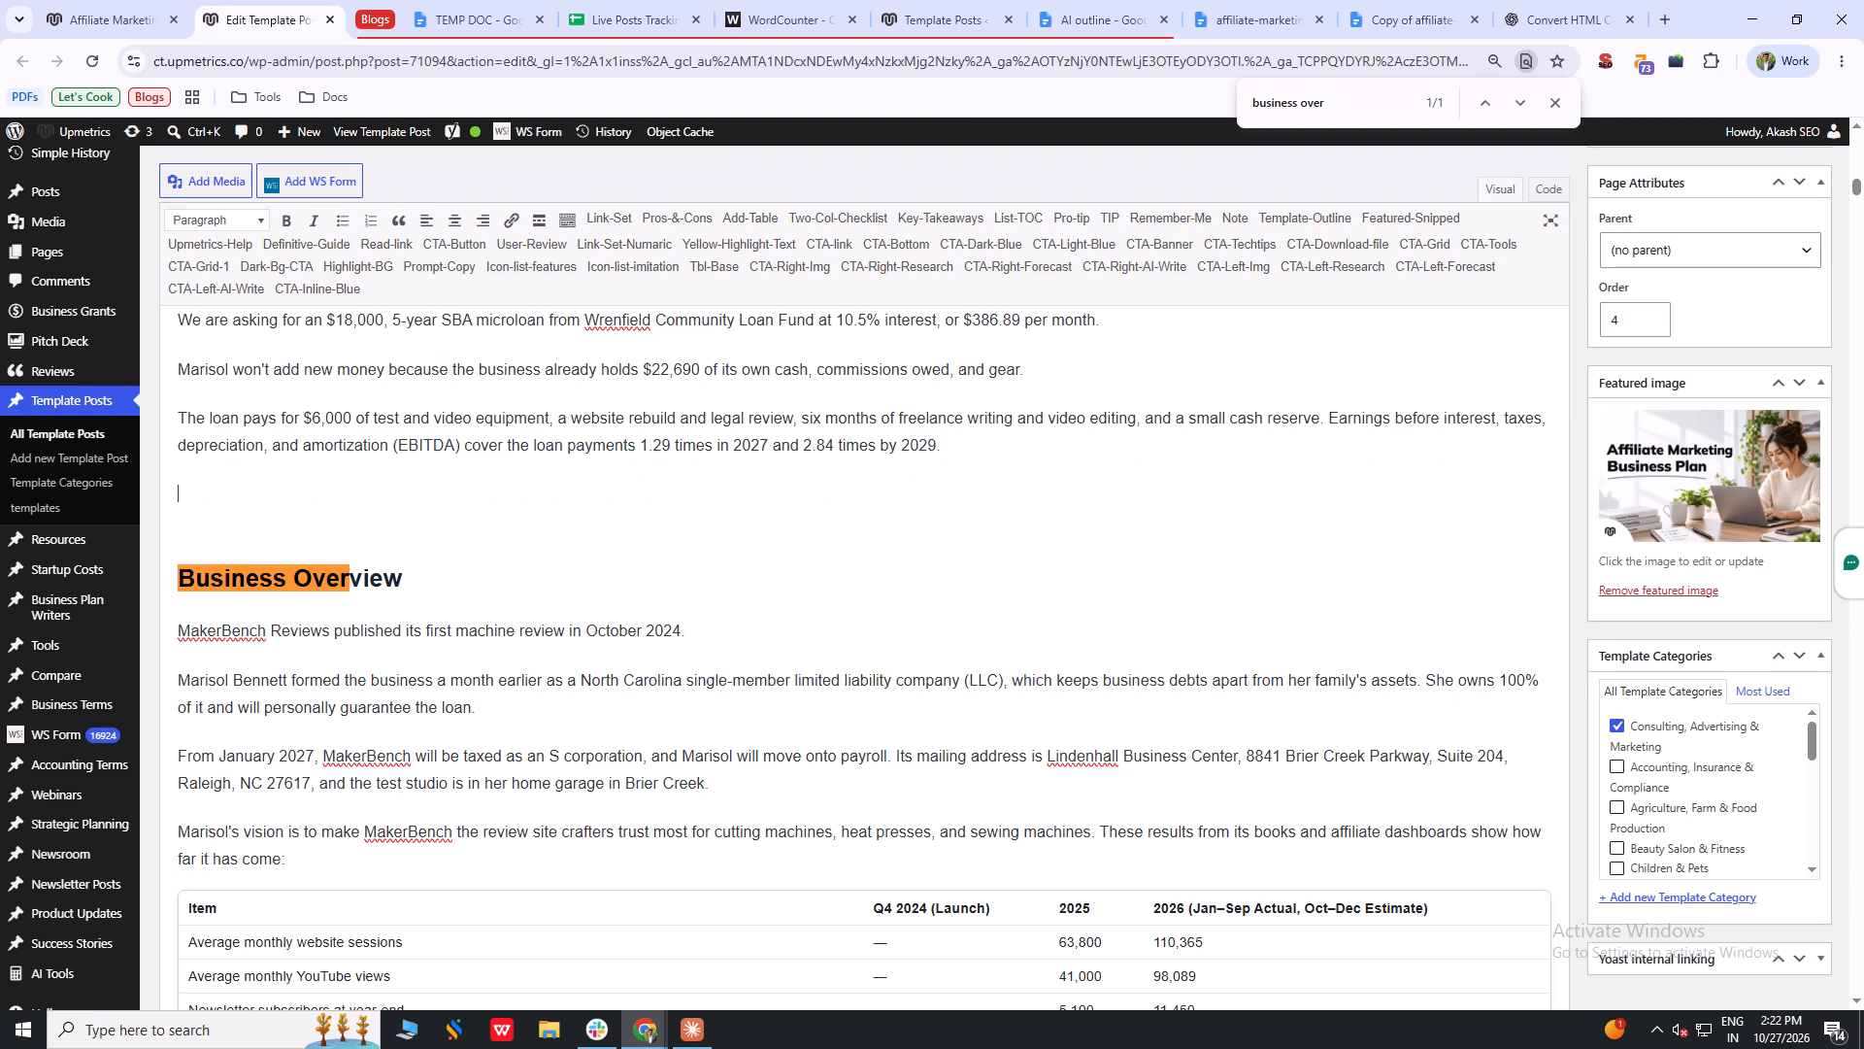
click(1548, 96)
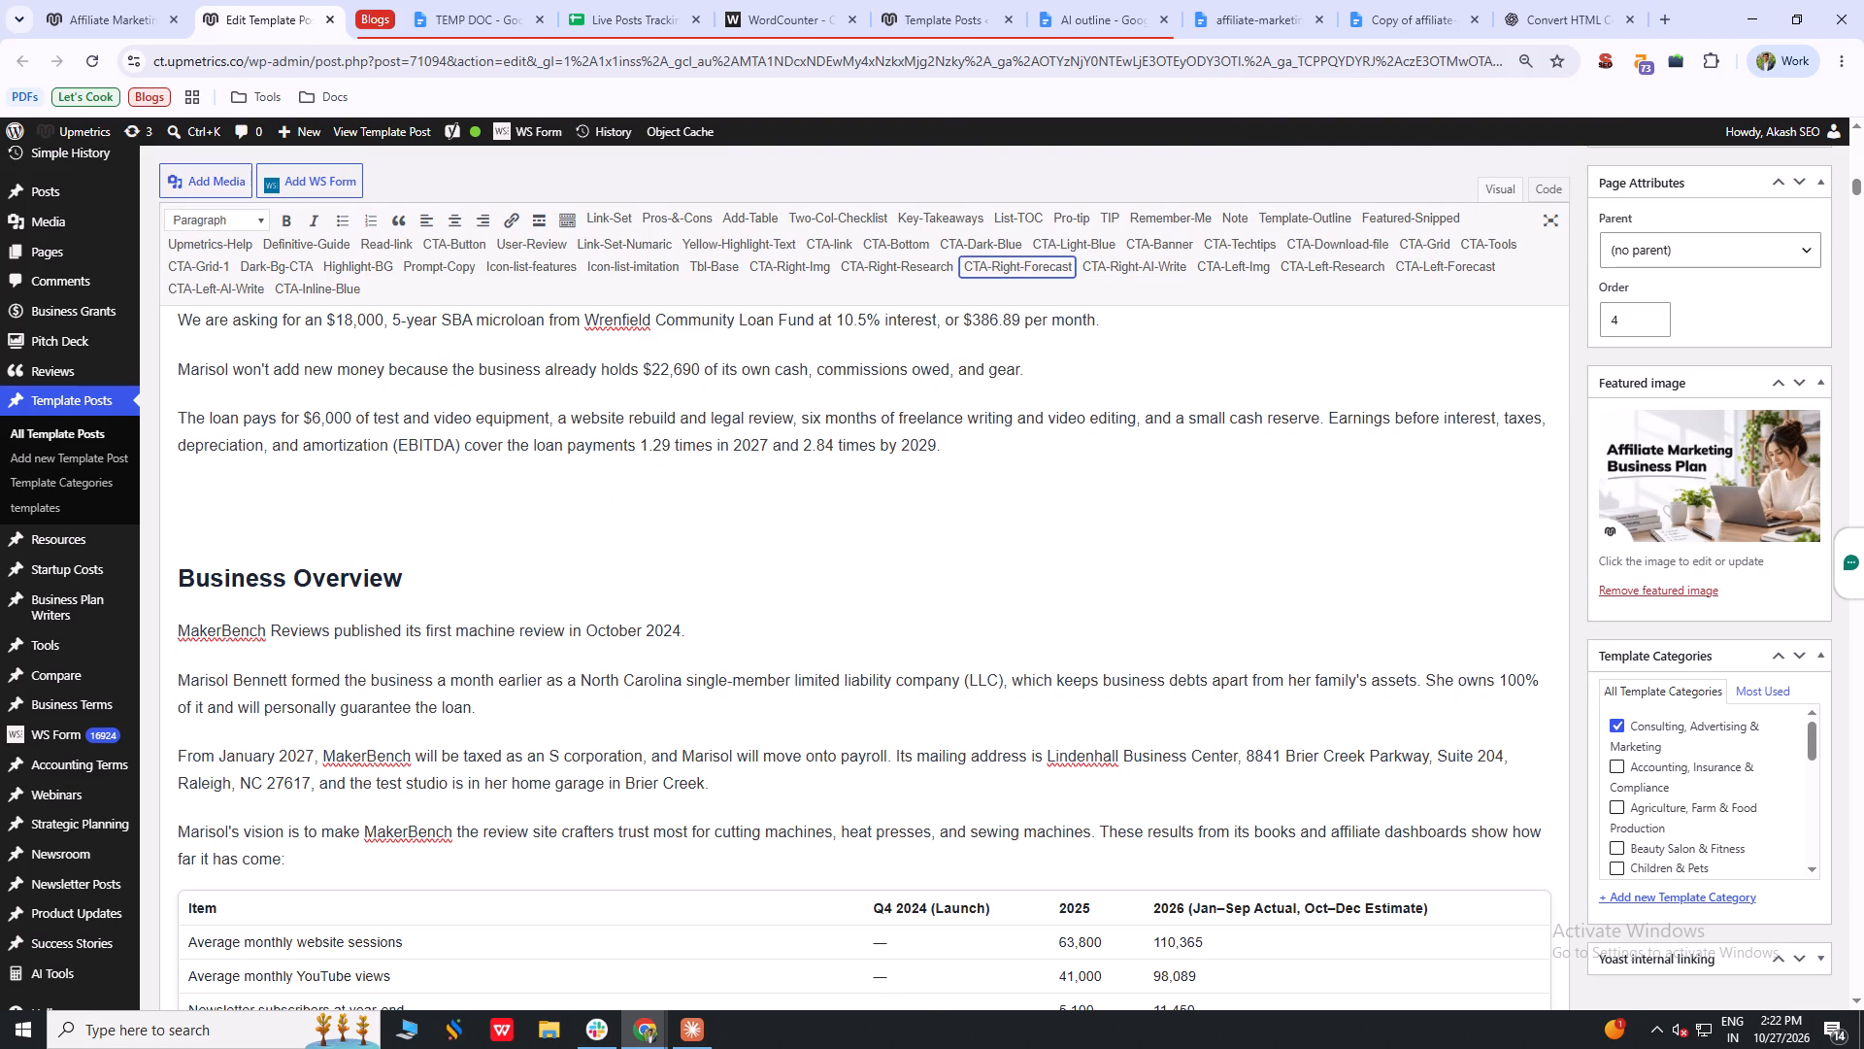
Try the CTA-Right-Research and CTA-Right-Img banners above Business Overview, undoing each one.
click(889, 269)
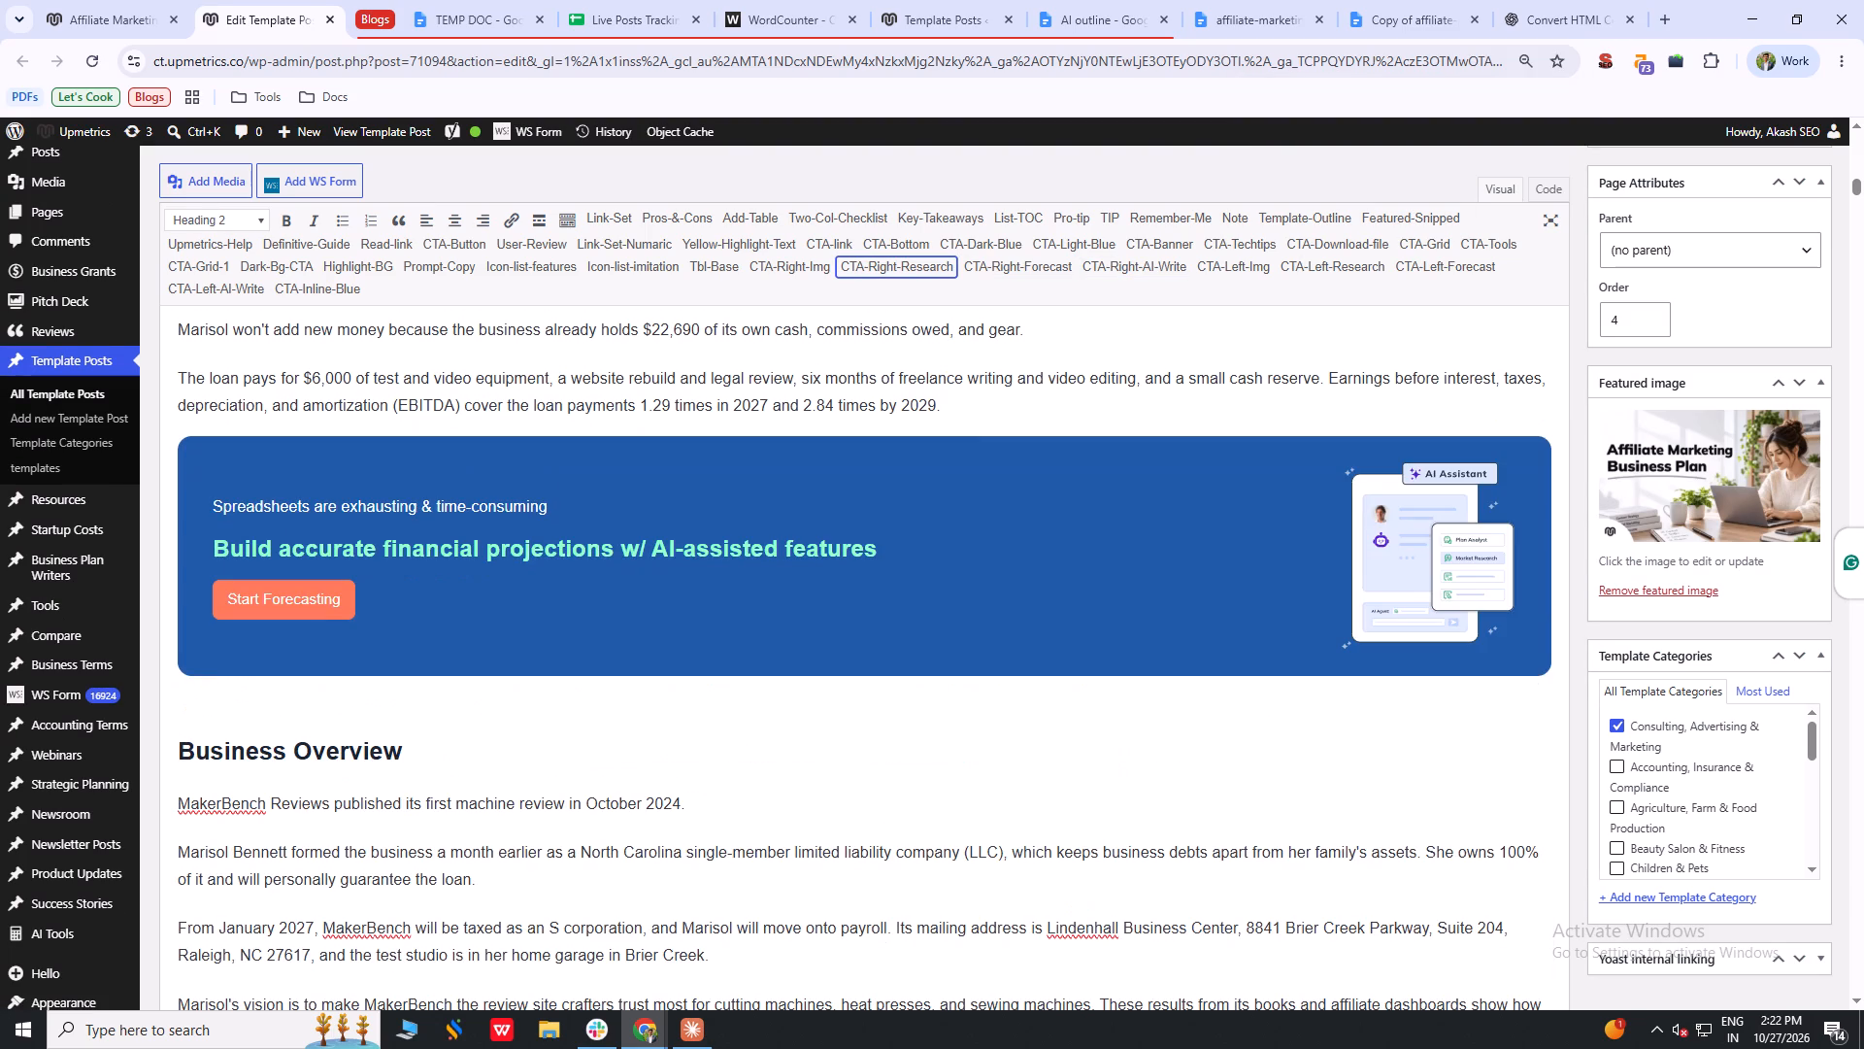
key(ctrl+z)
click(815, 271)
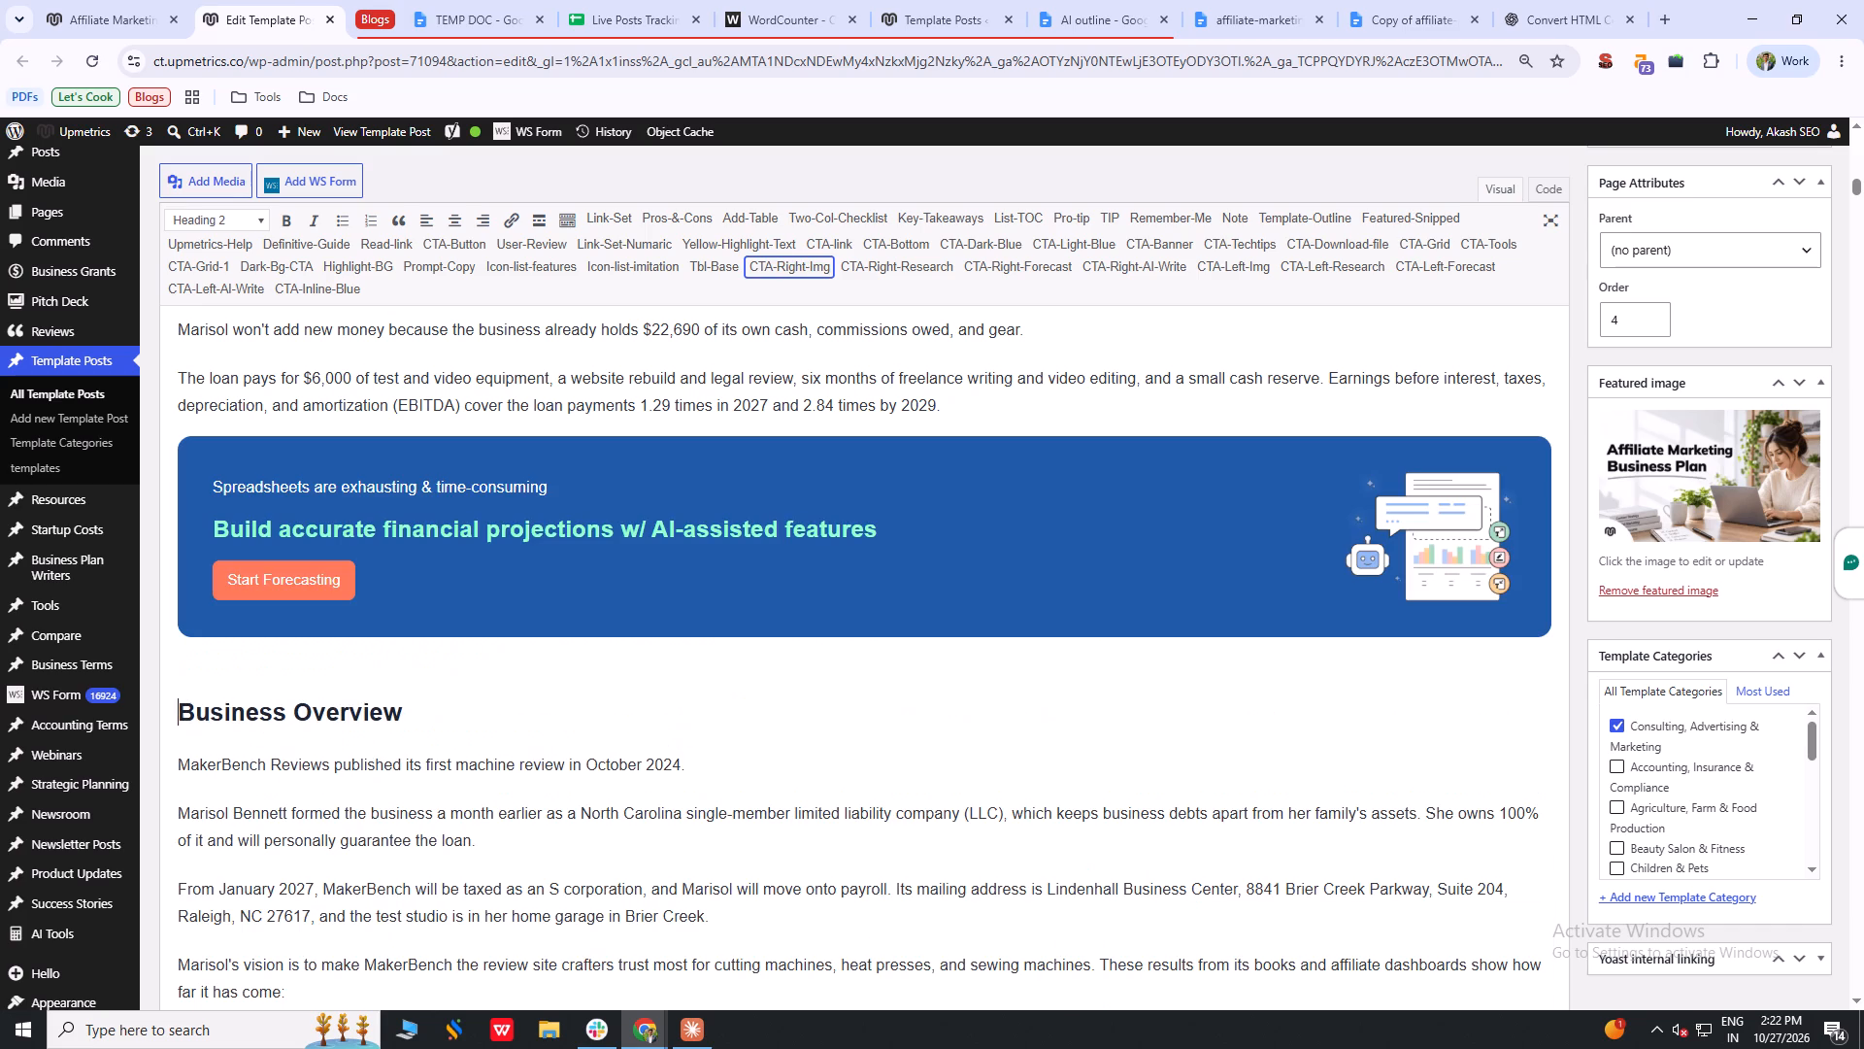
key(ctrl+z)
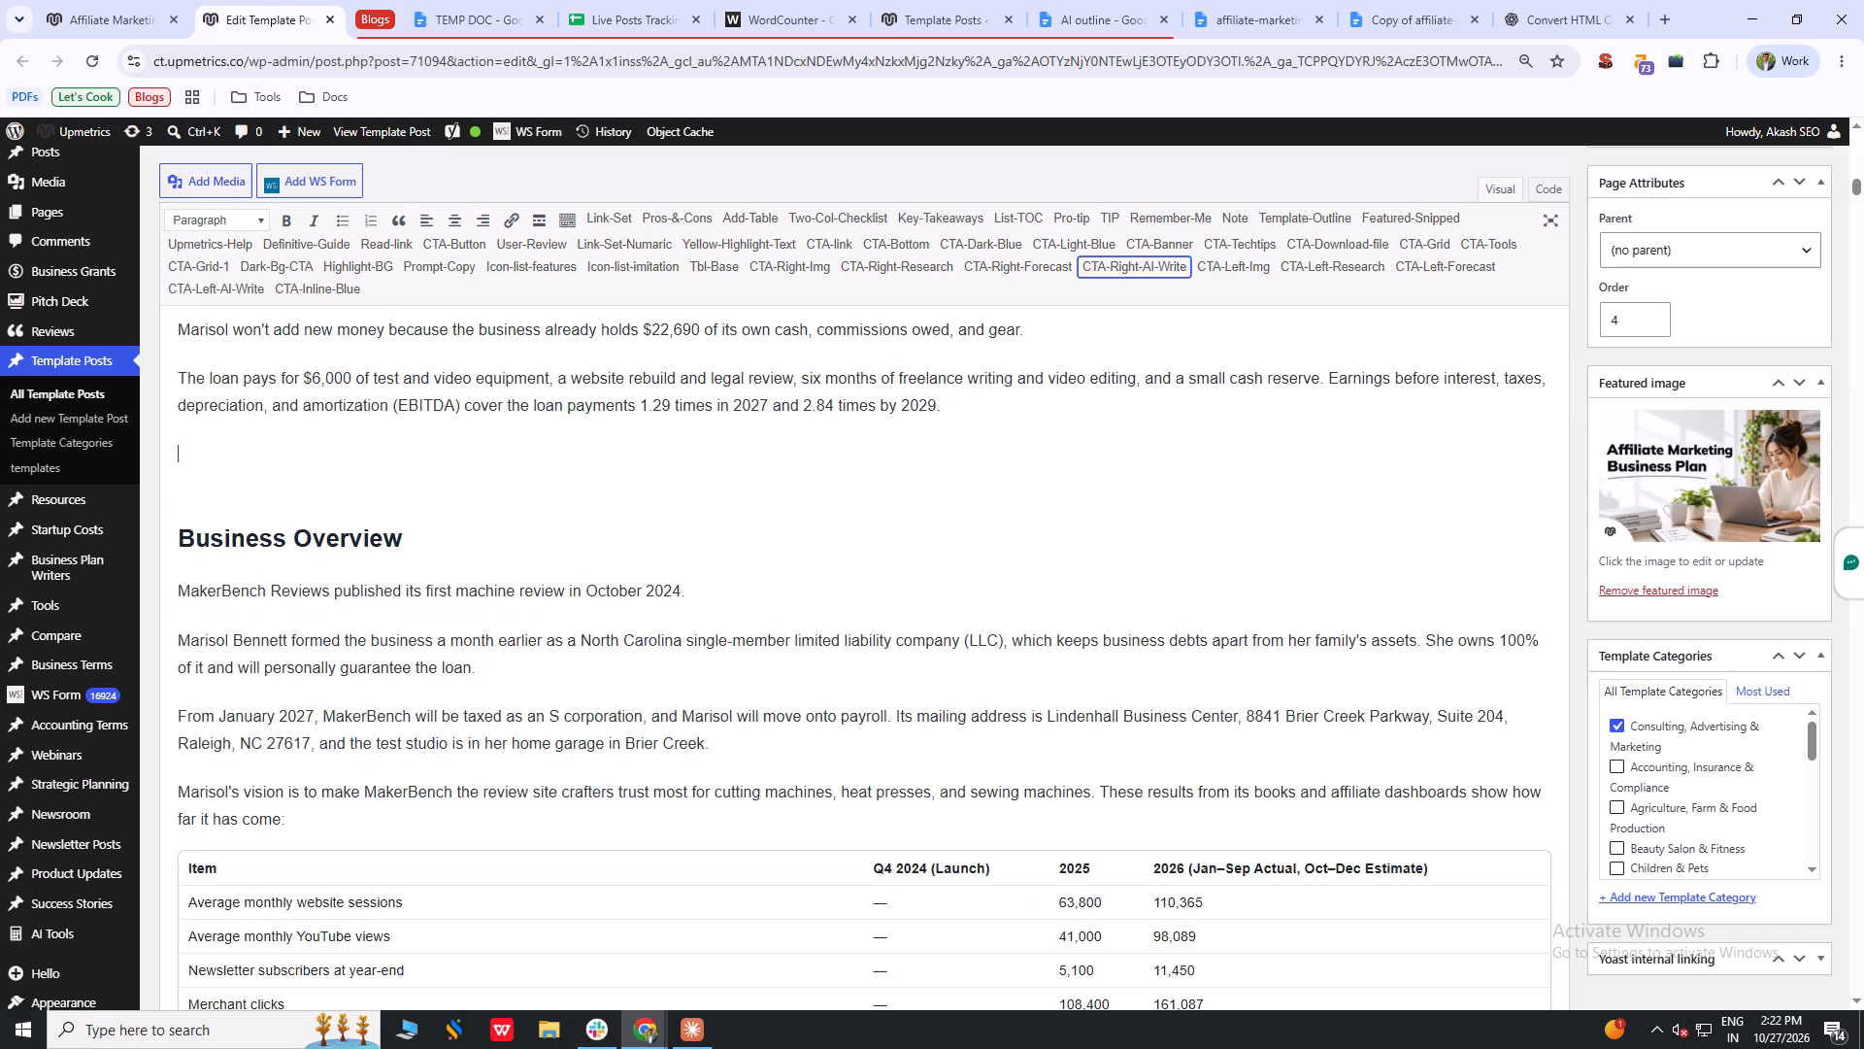
Insert the CTA-Right-AI-Write banner in the empty paragraph above Business Overview.
click(1121, 267)
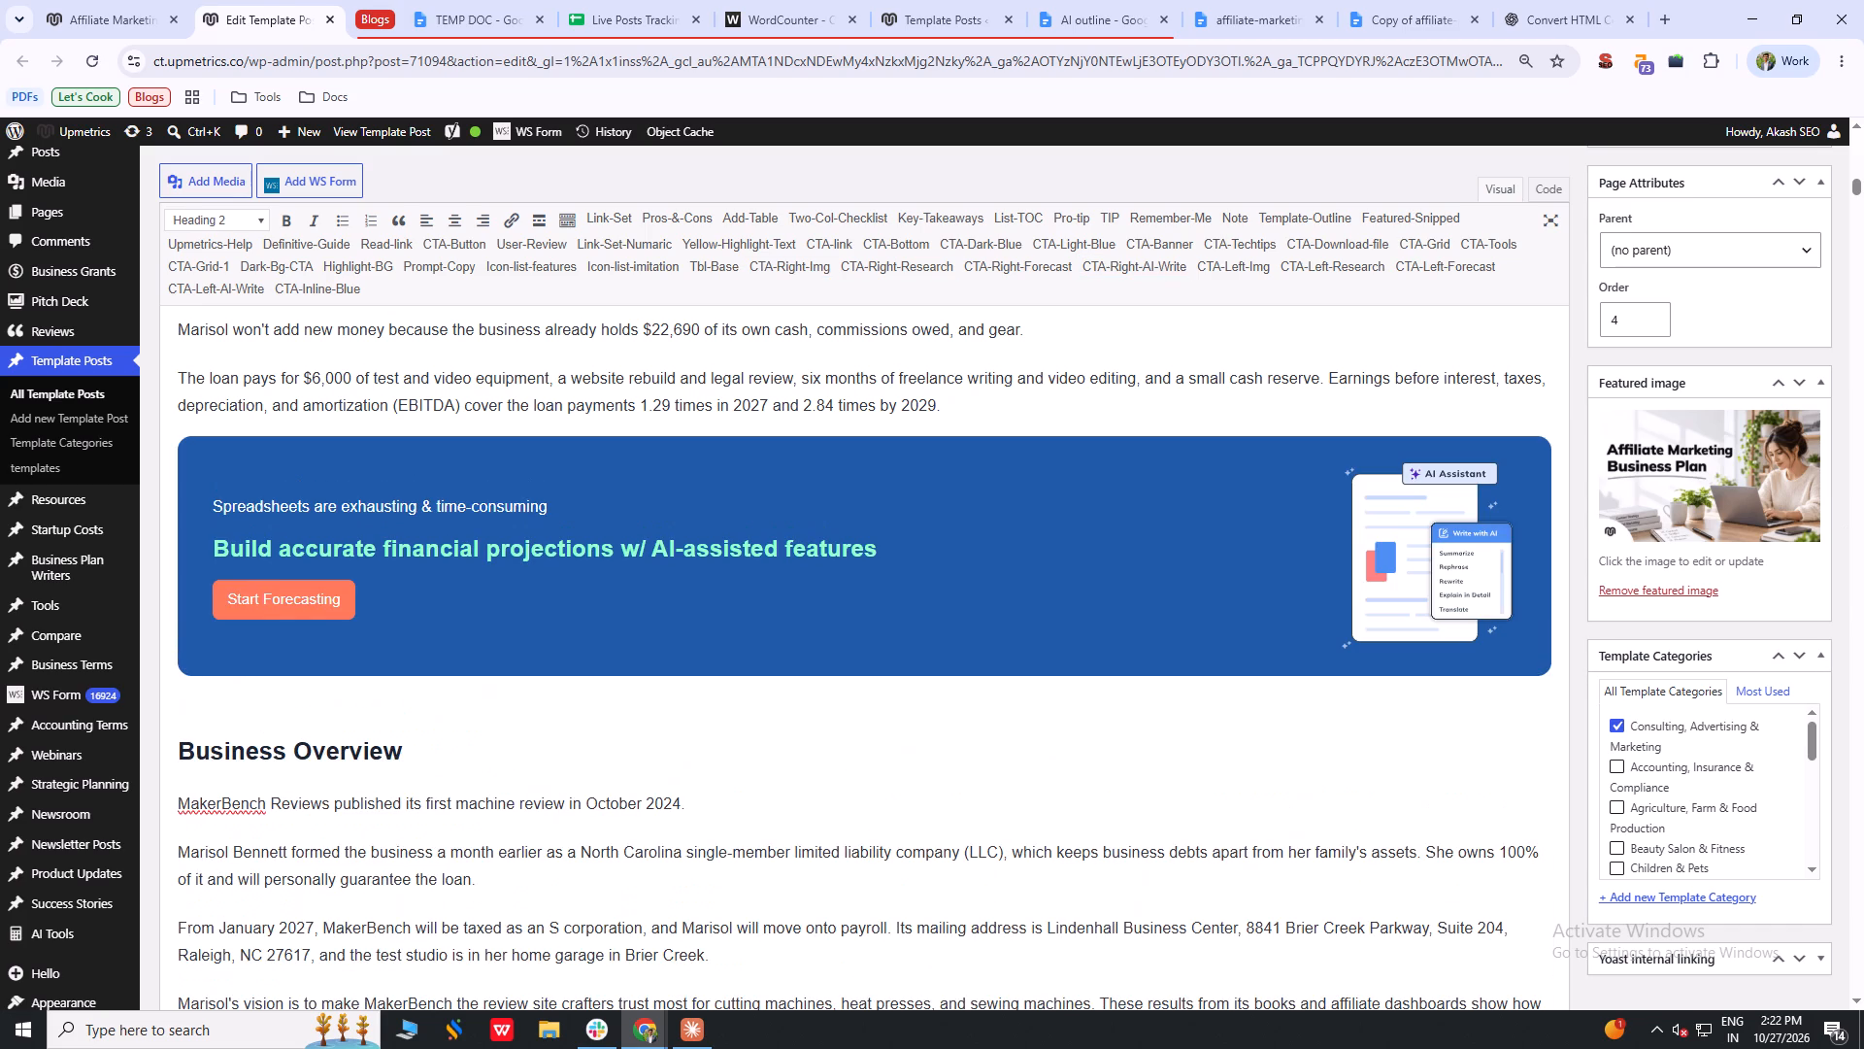
Check the banner wording in the affiliate-marketing-business-plan document and start selecting the inserted banner's headline for editing.
click(1250, 0)
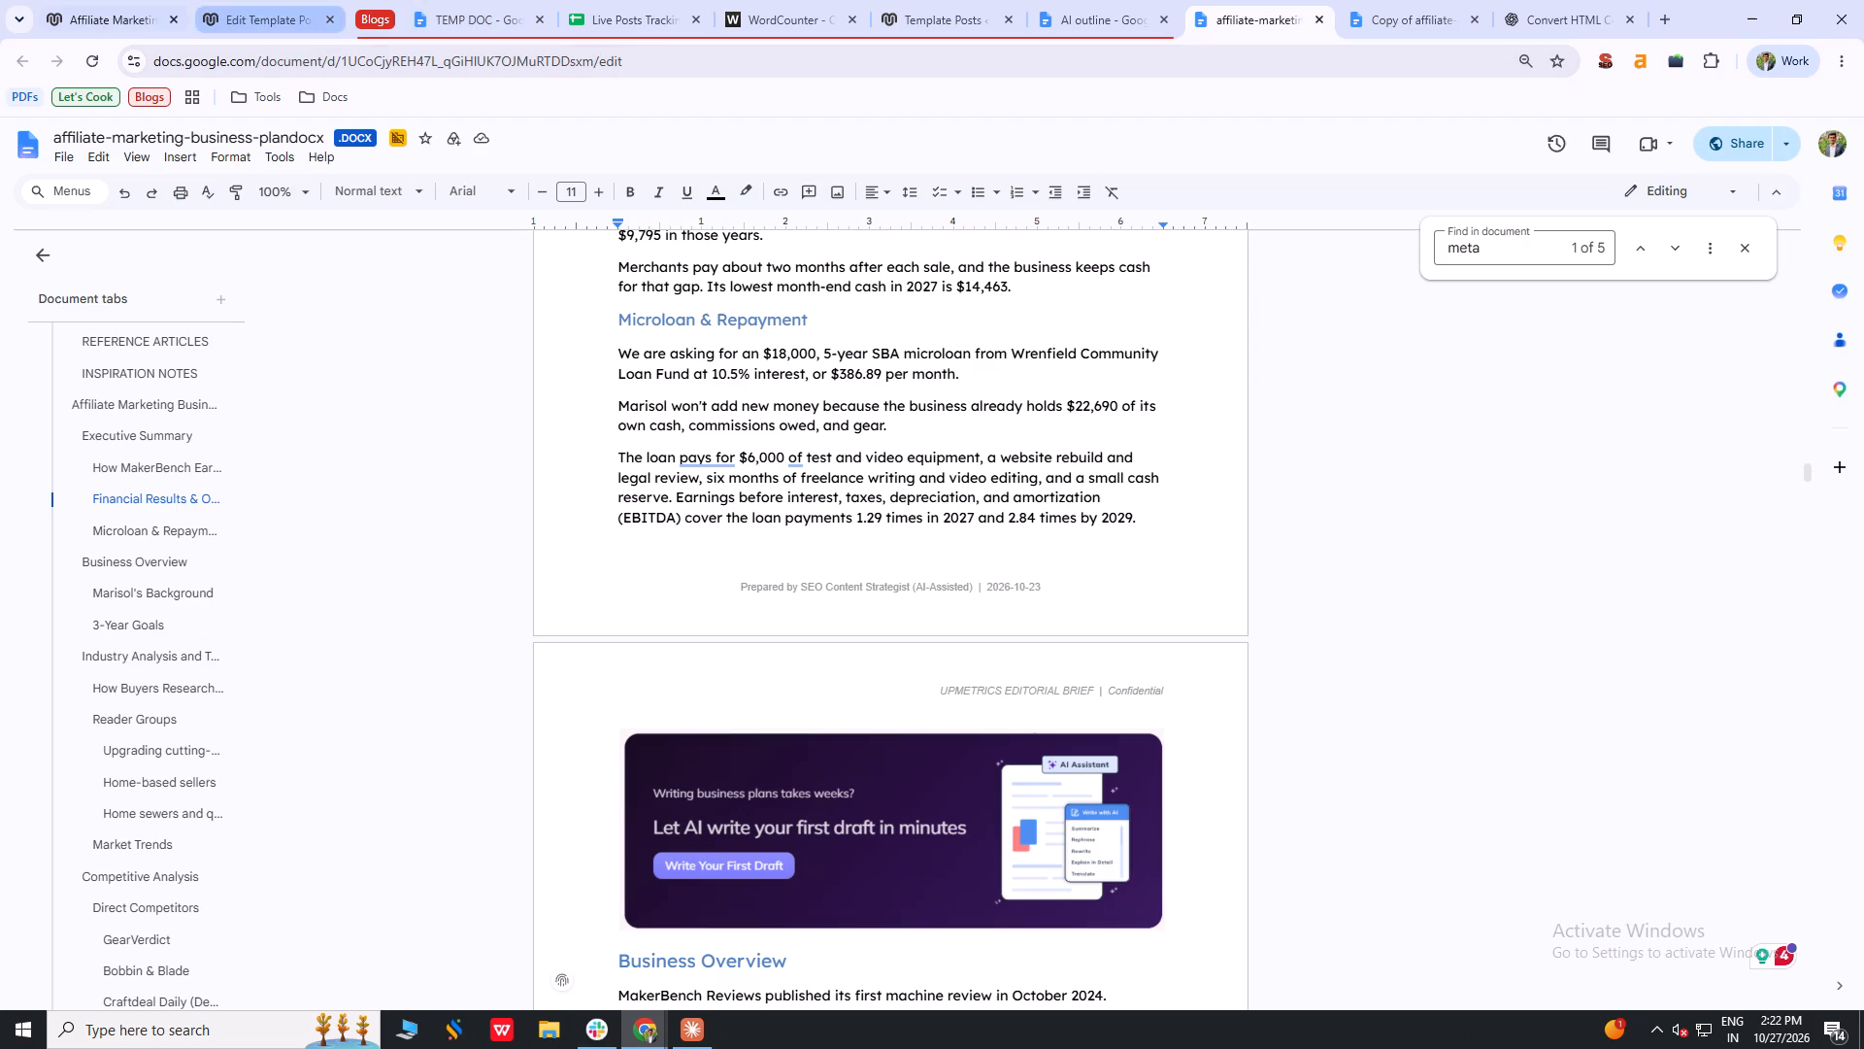
click(288, 0)
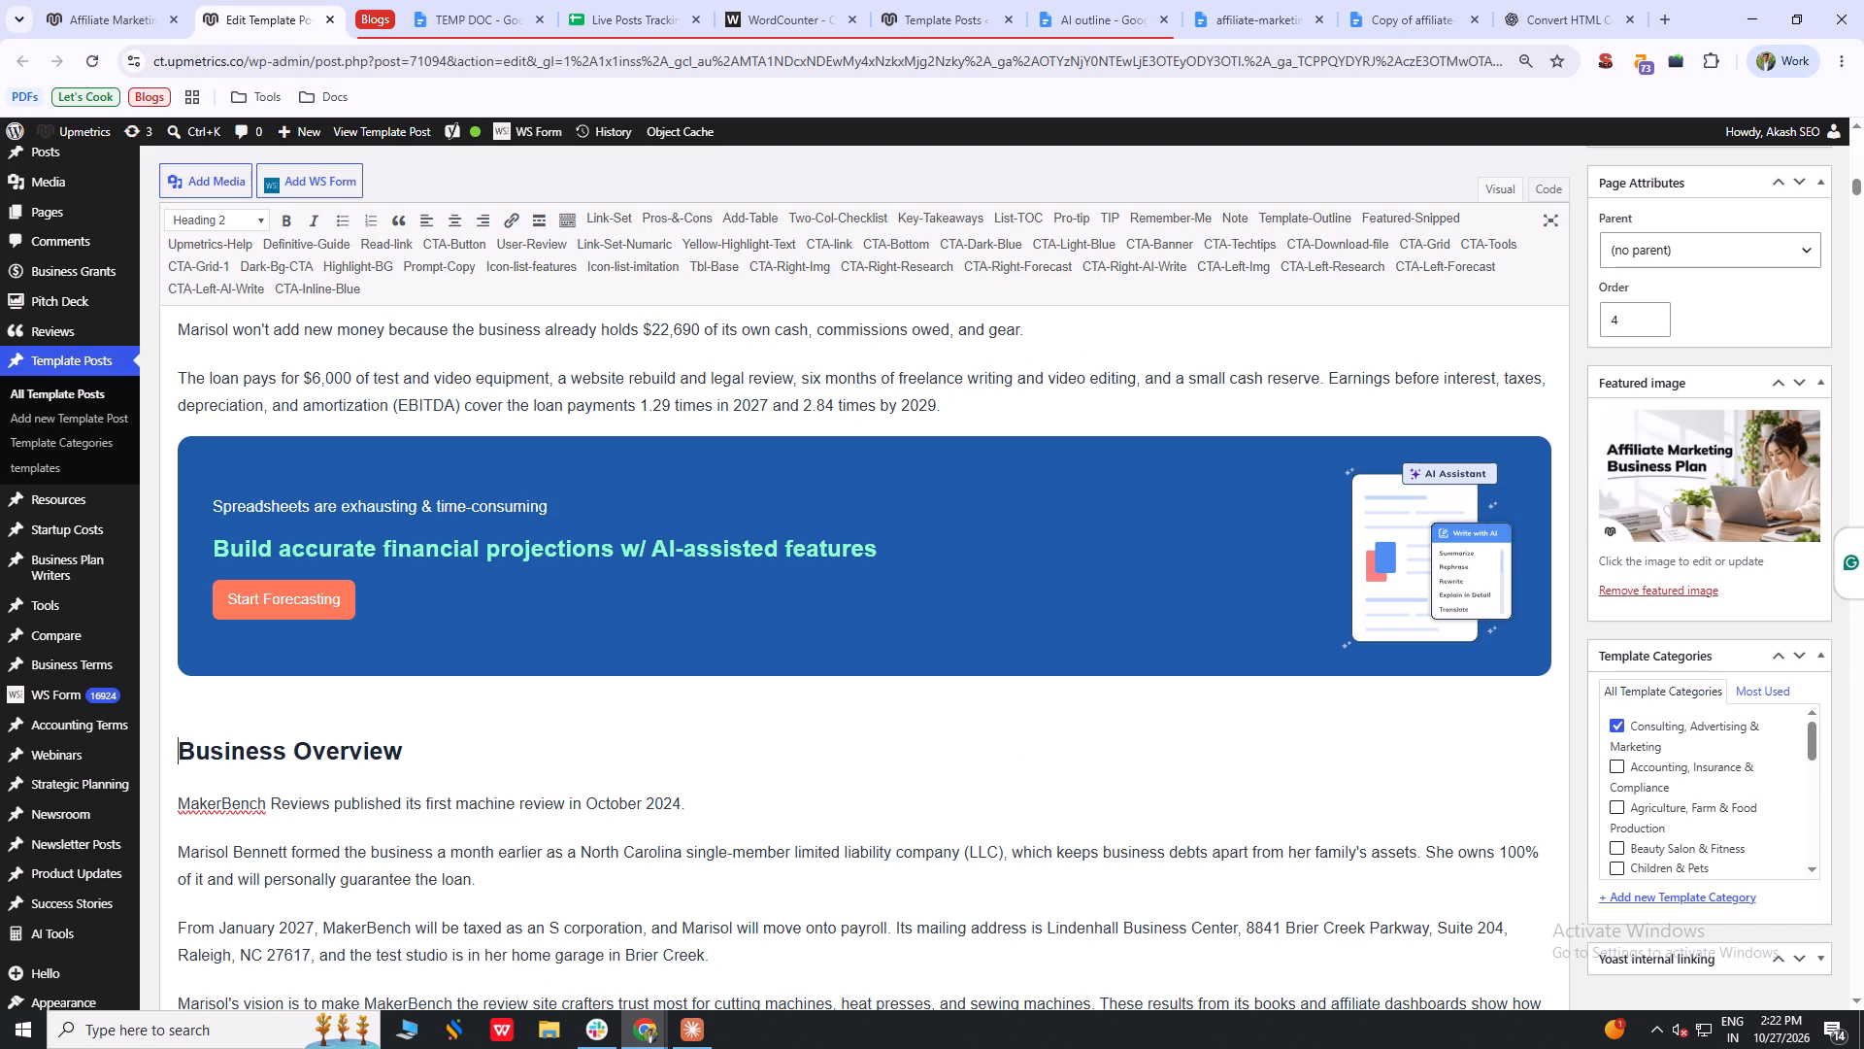
drag(219, 549, 248, 548)
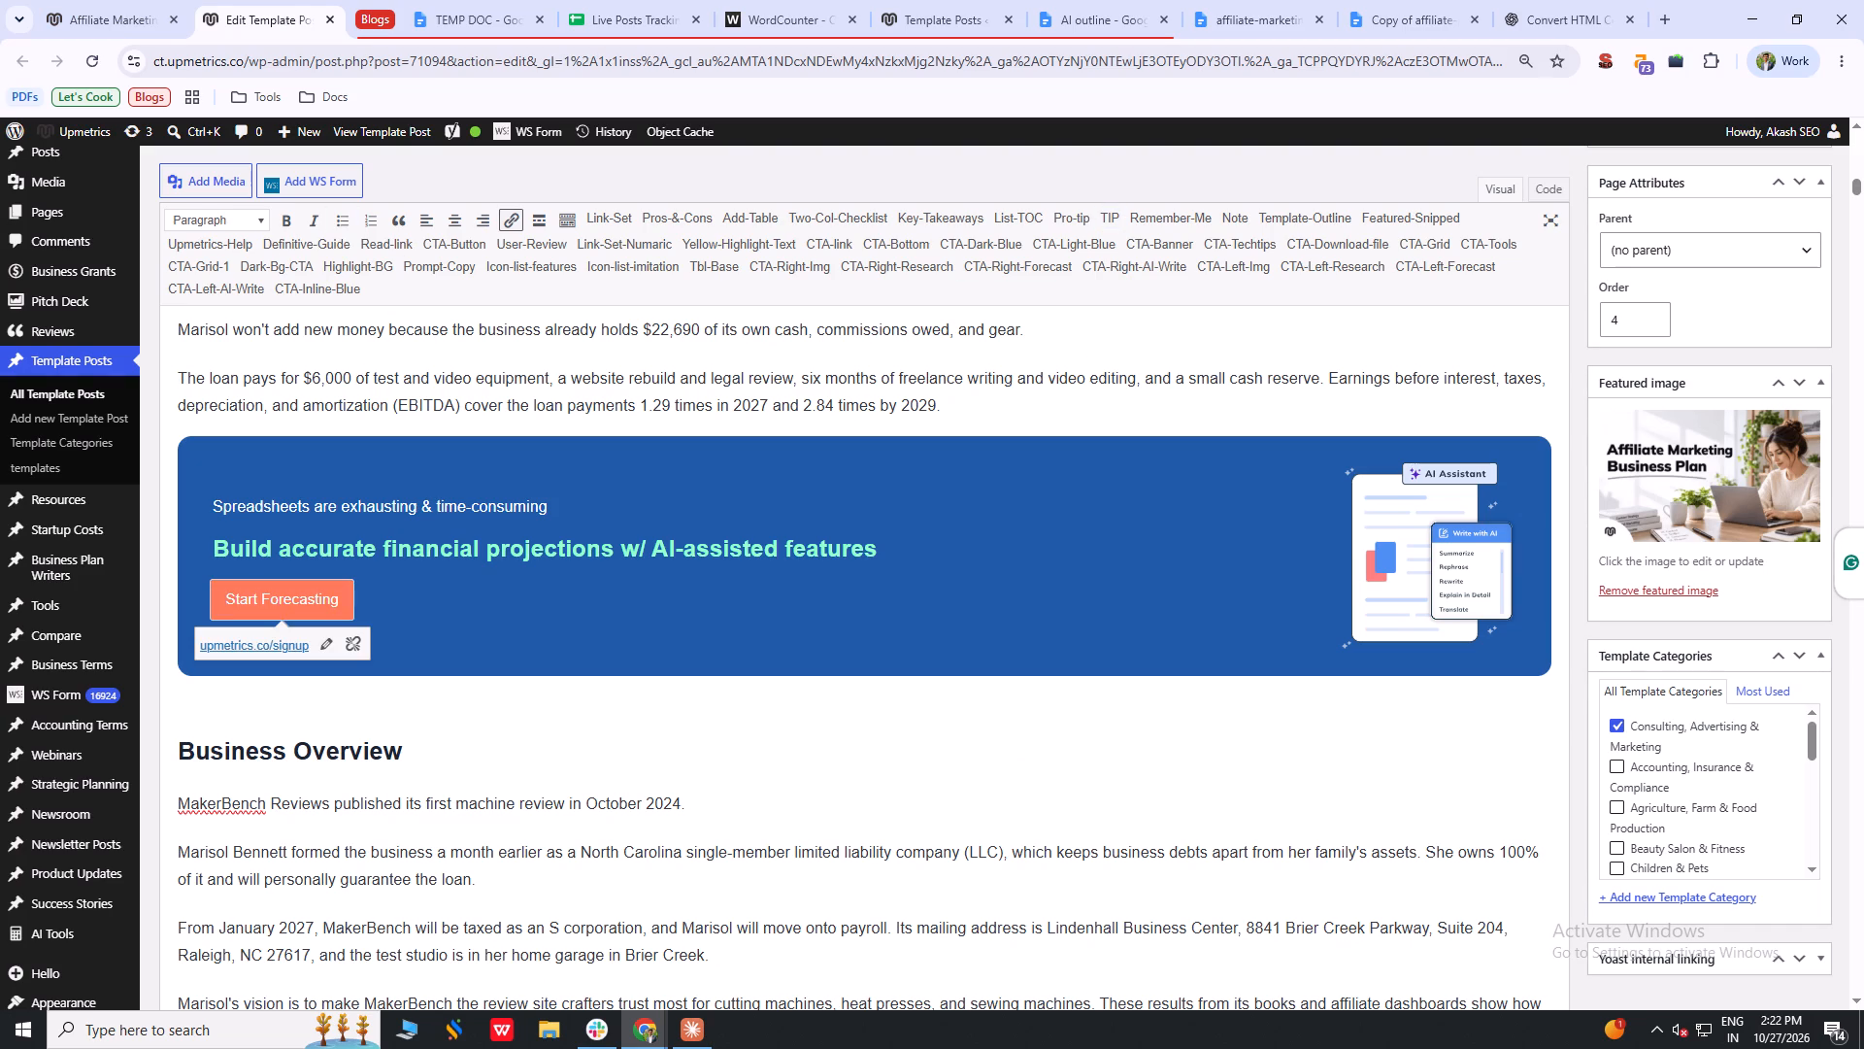
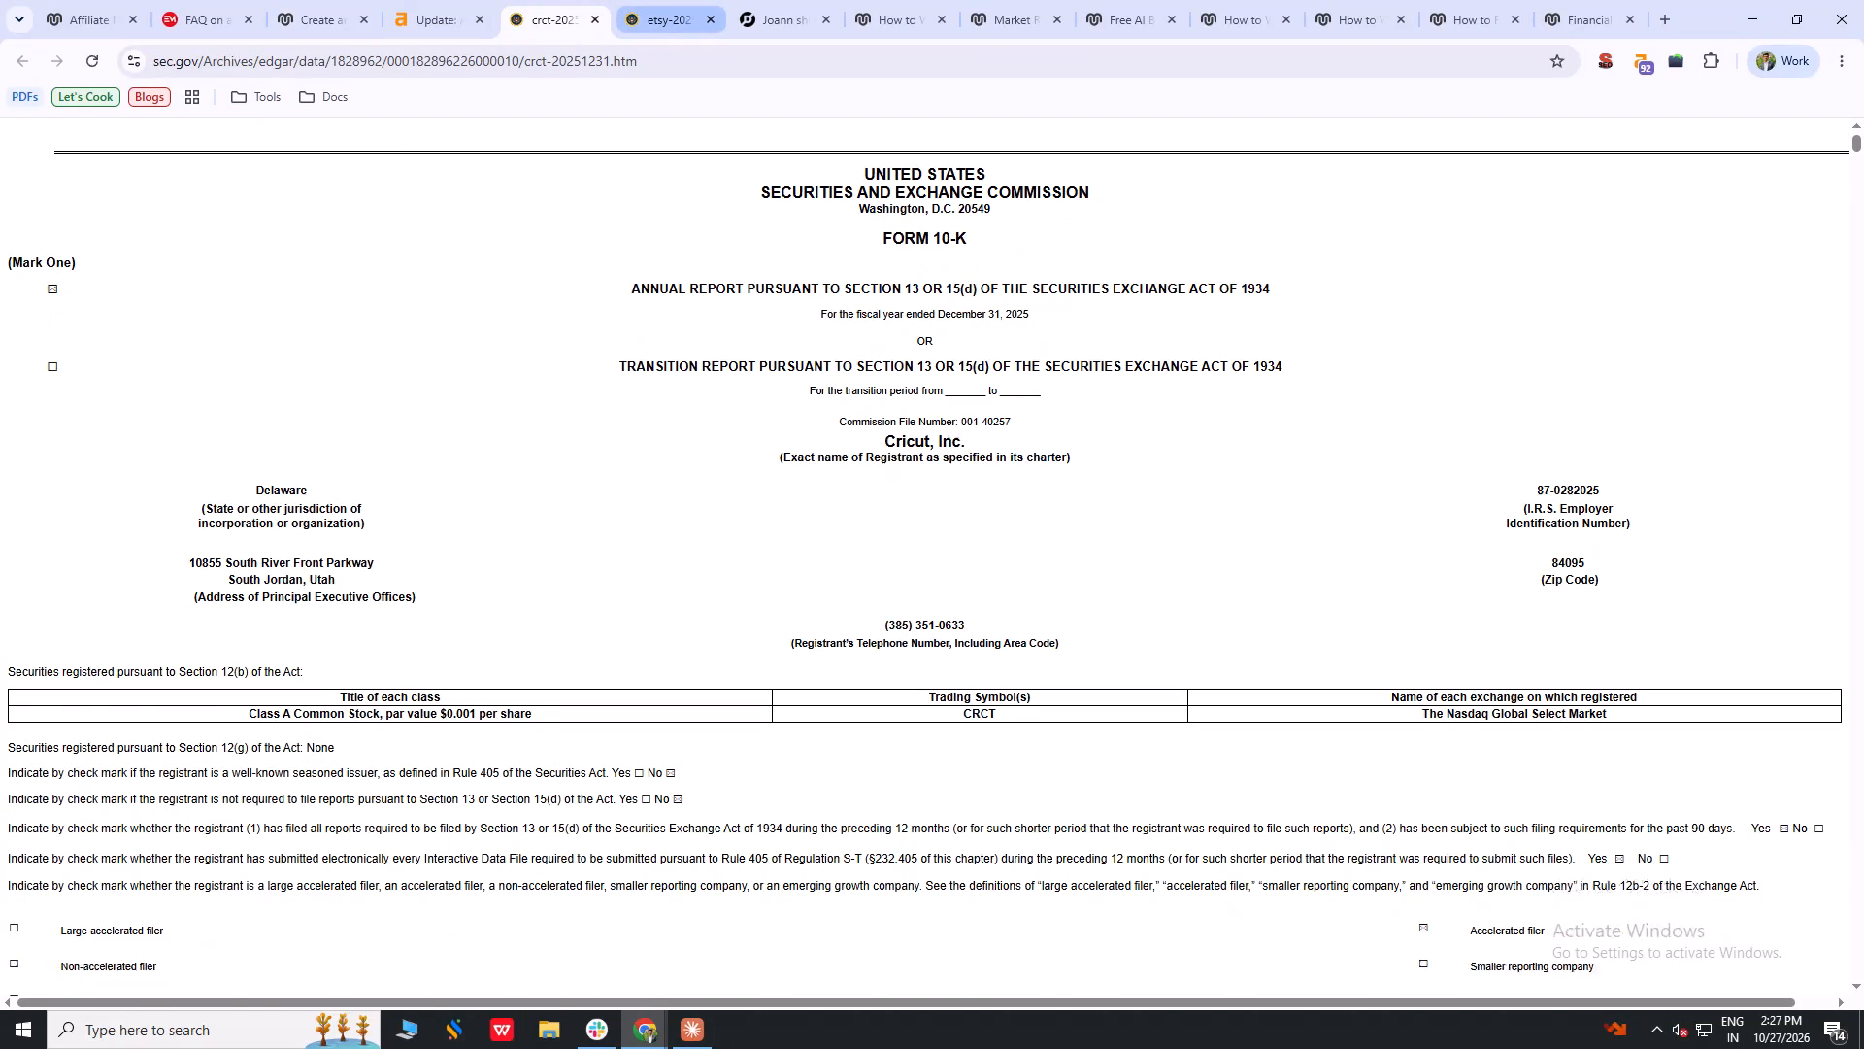
Check the pages opened from the post's links, from the Cricut and Etsy 10-K filings to the Upmetrics blog and feature pages.
click(648, 0)
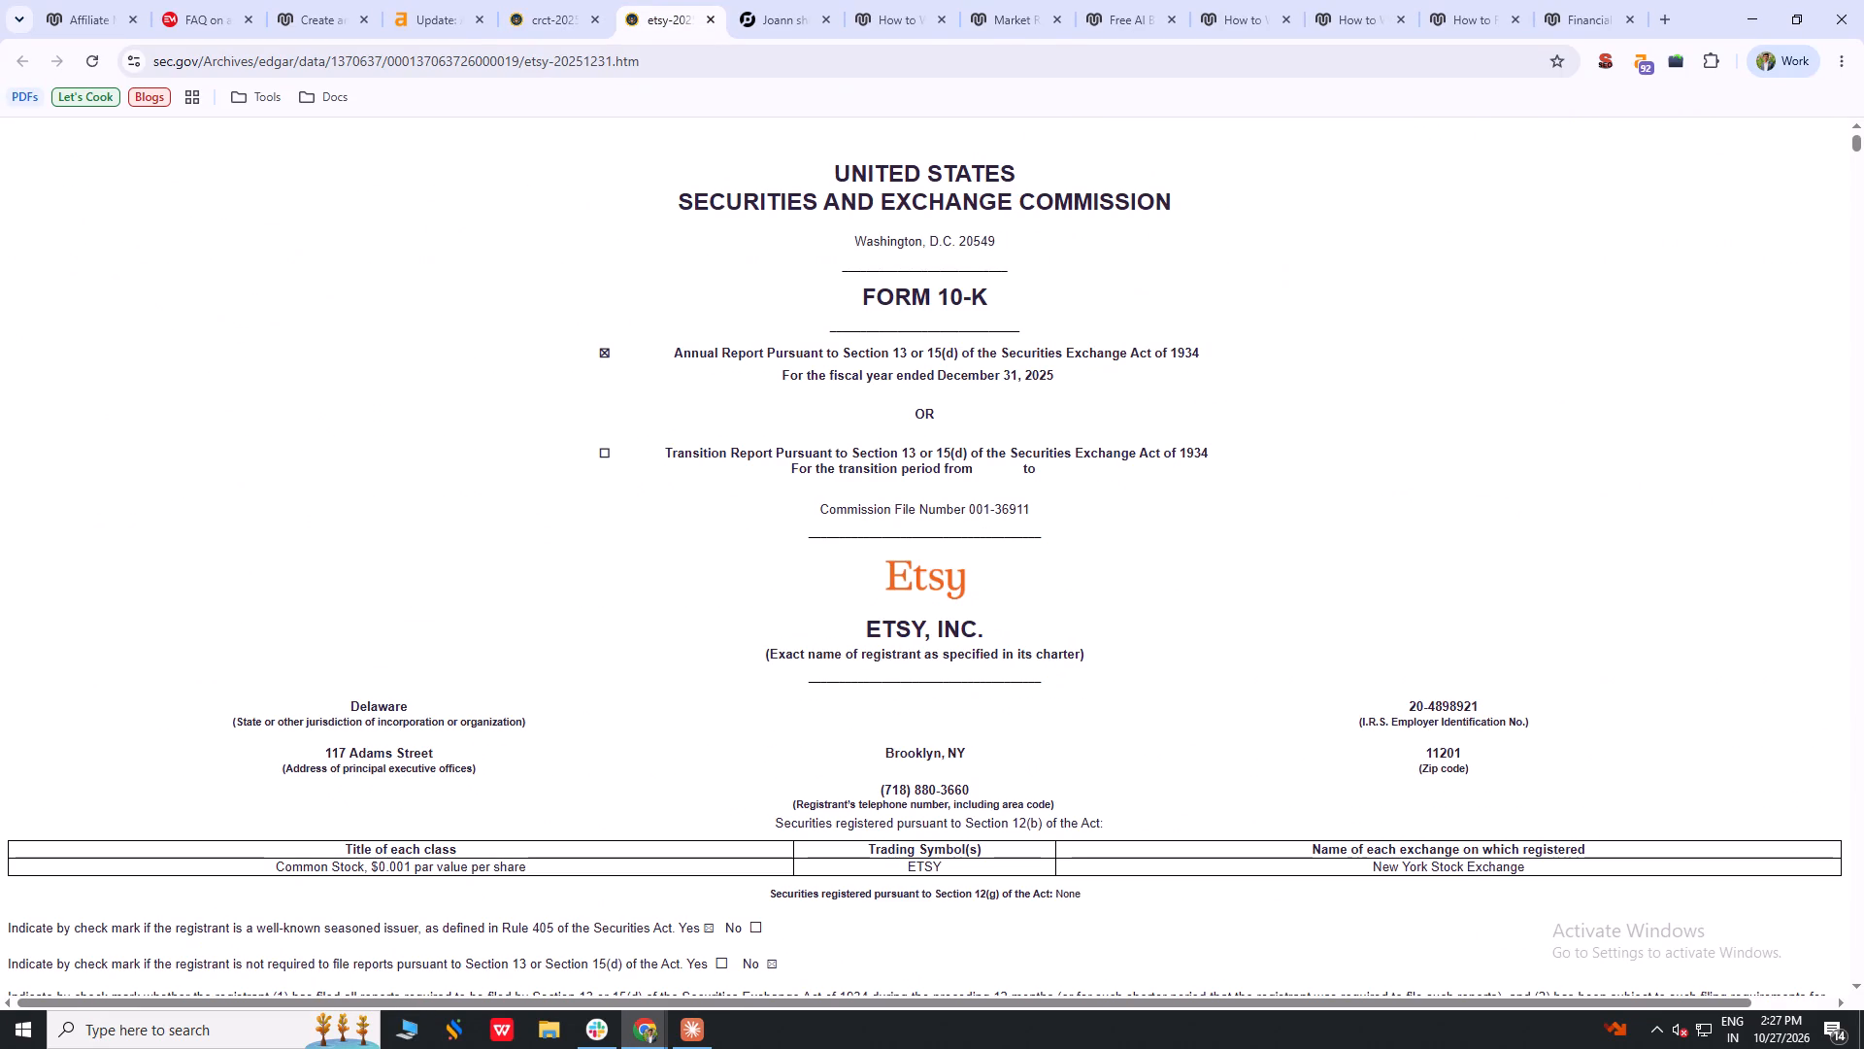
scroll(616, 406, down, 3)
click(572, 0)
scroll(729, 459, up, 4)
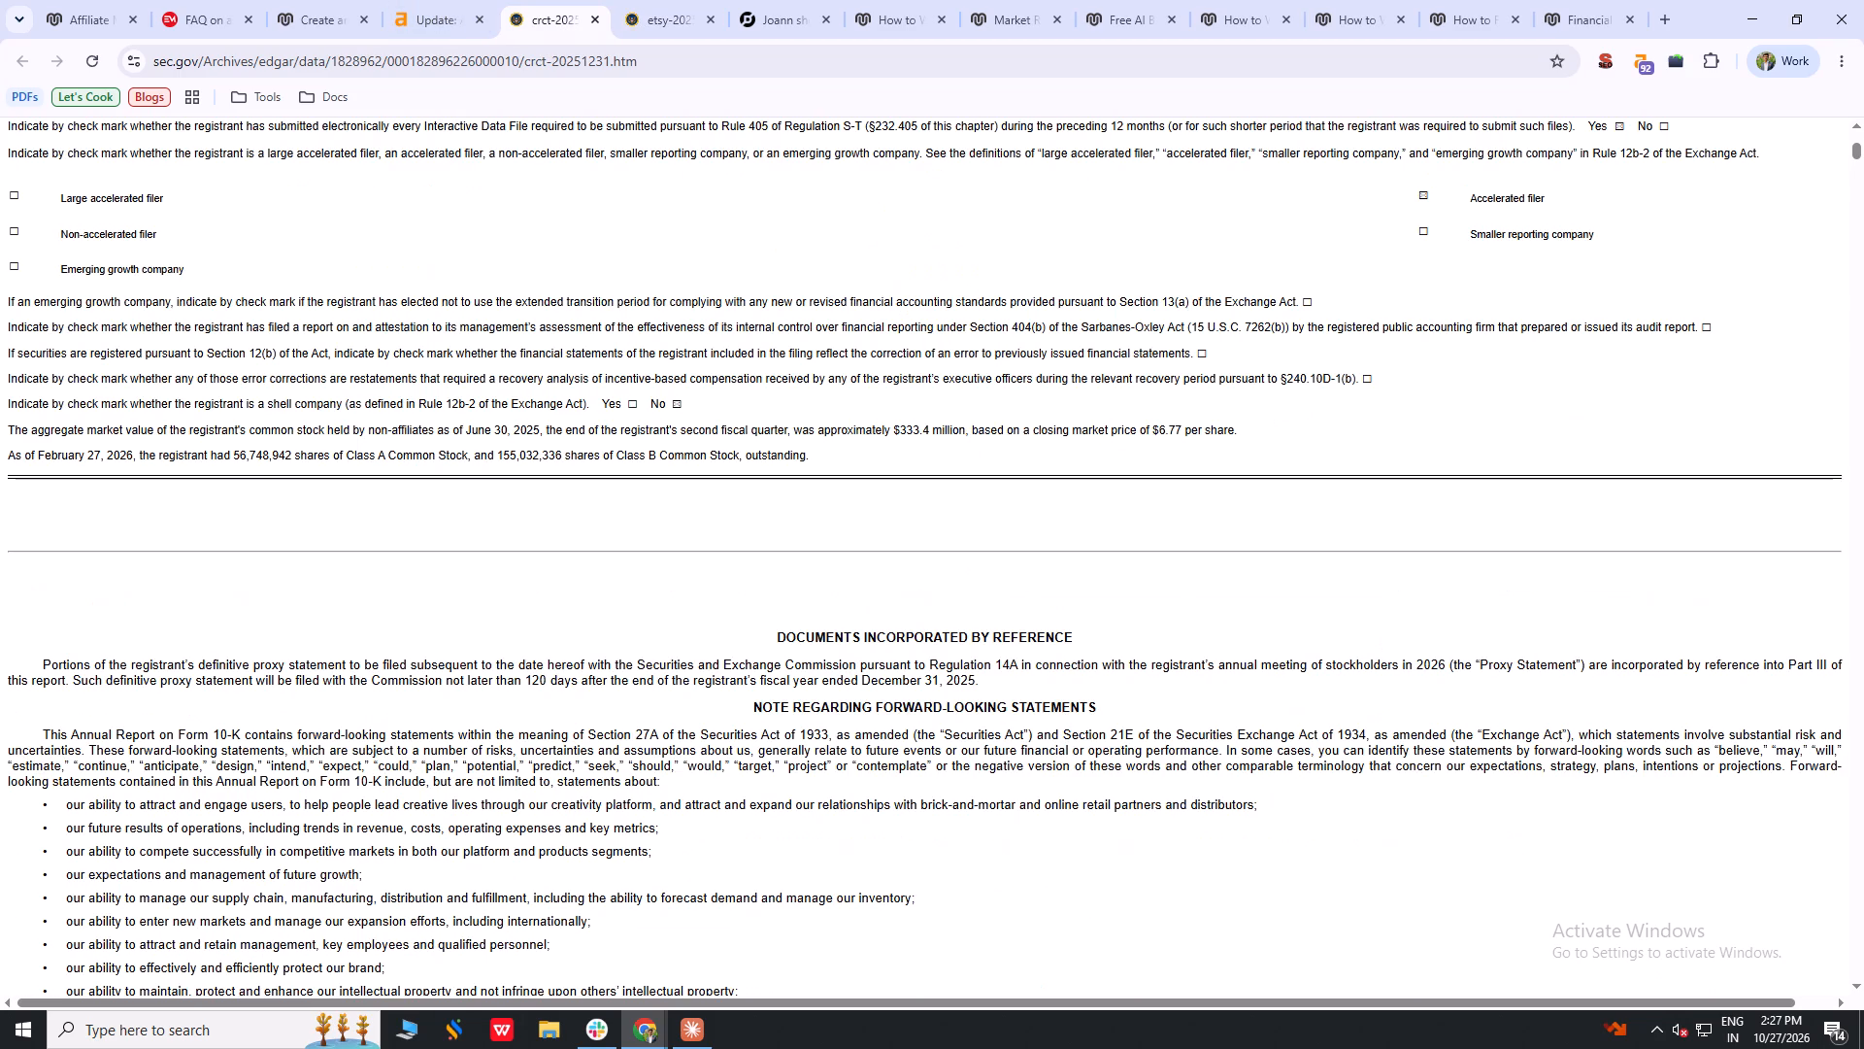
scroll(730, 460, up, 13)
click(765, 0)
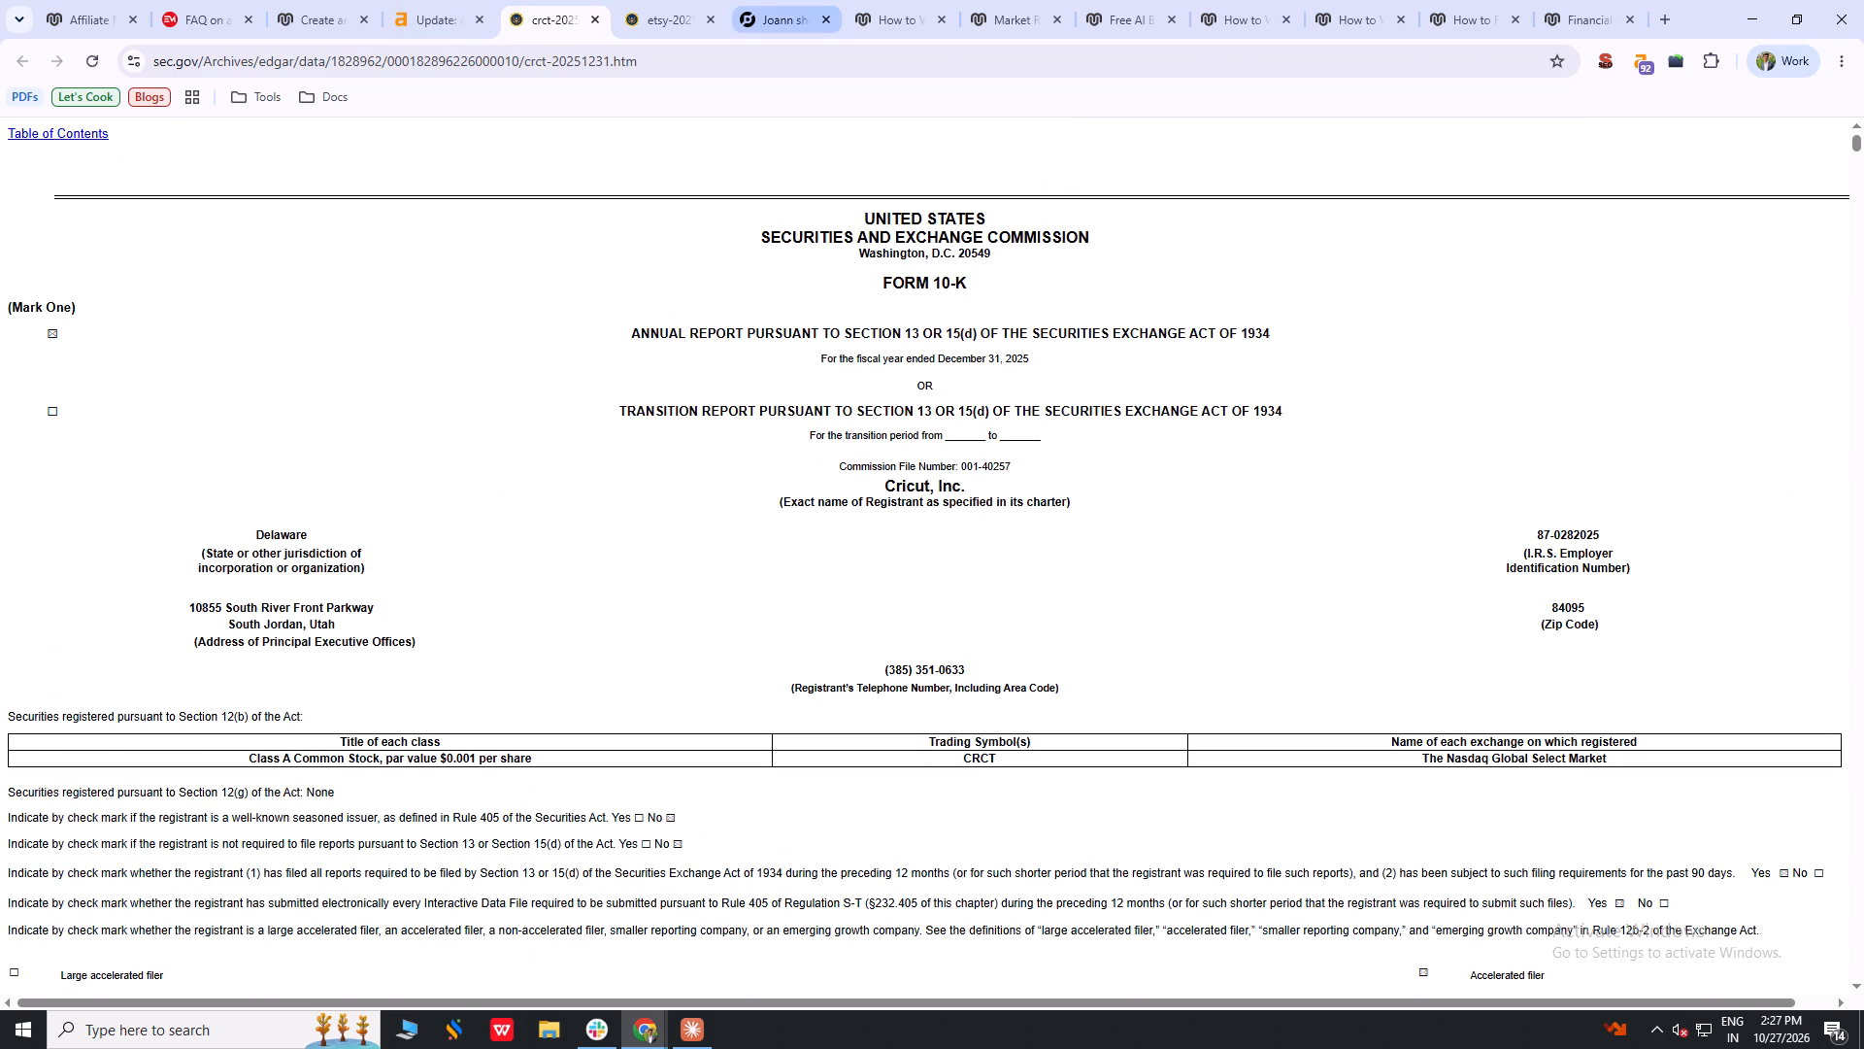
click(887, 0)
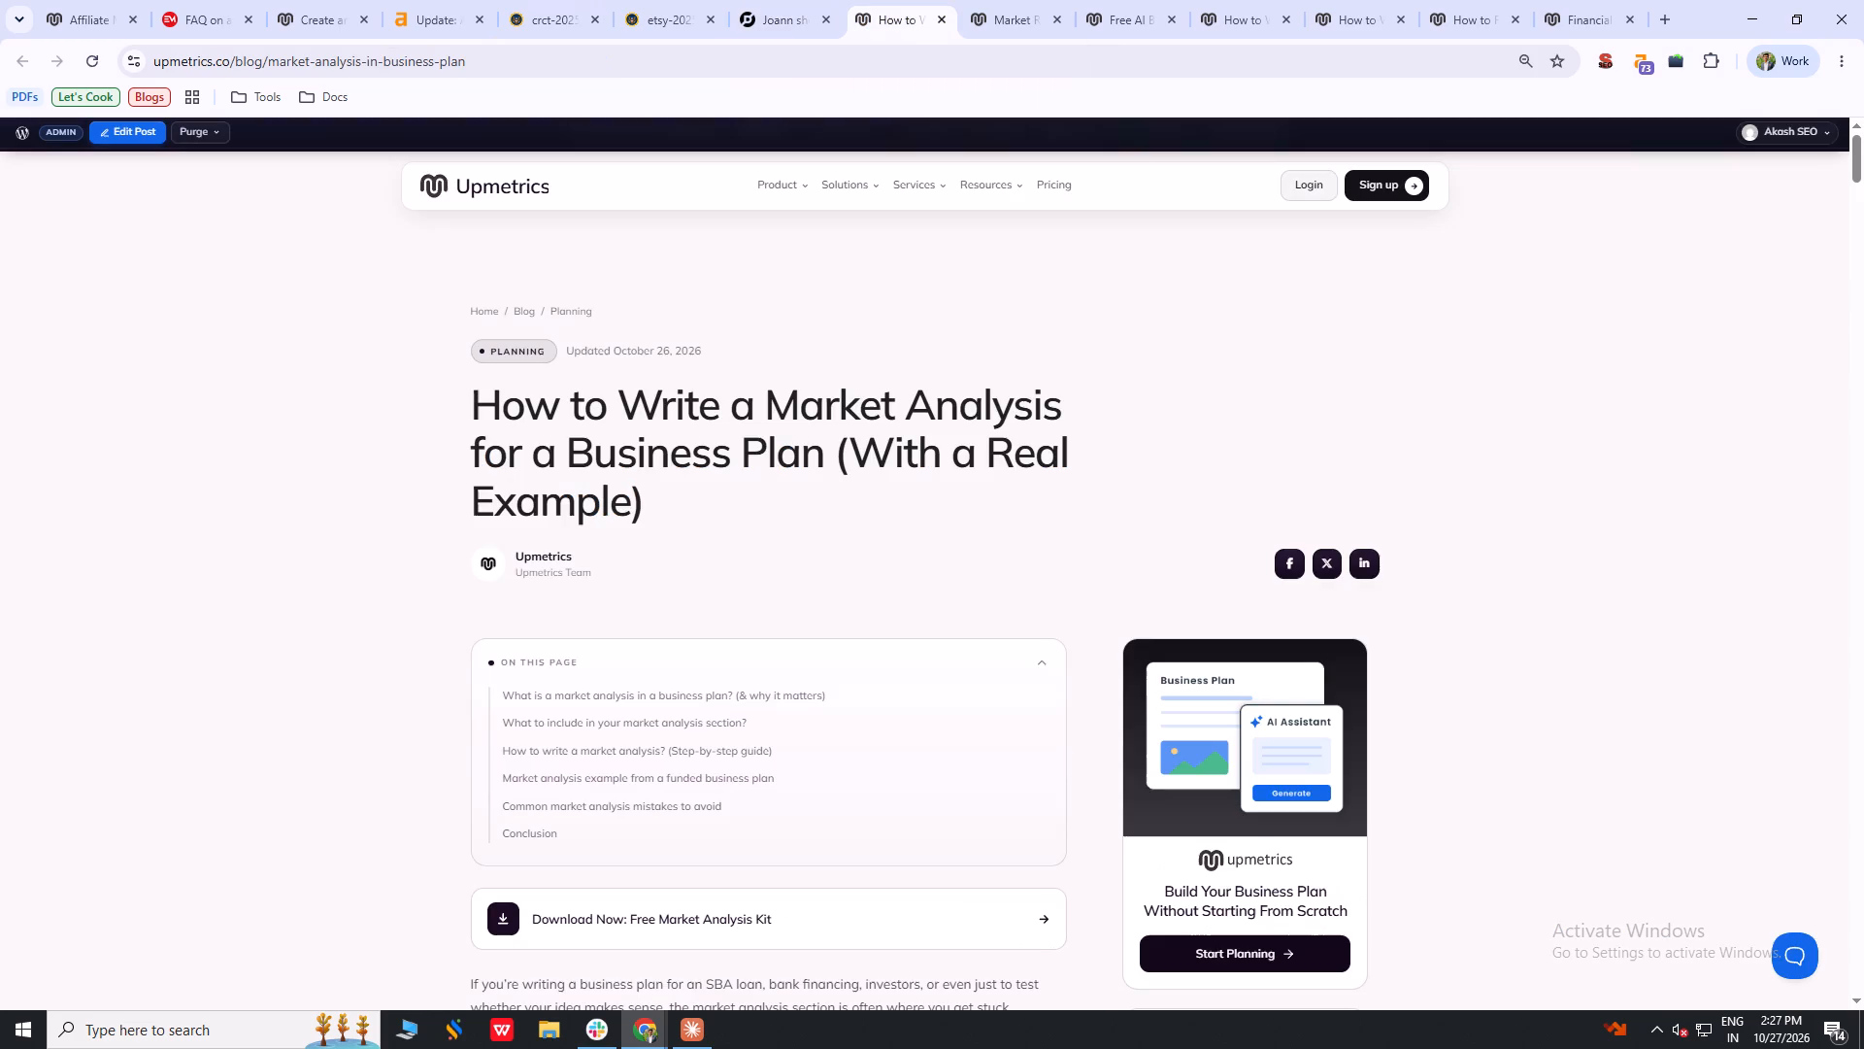
click(990, 0)
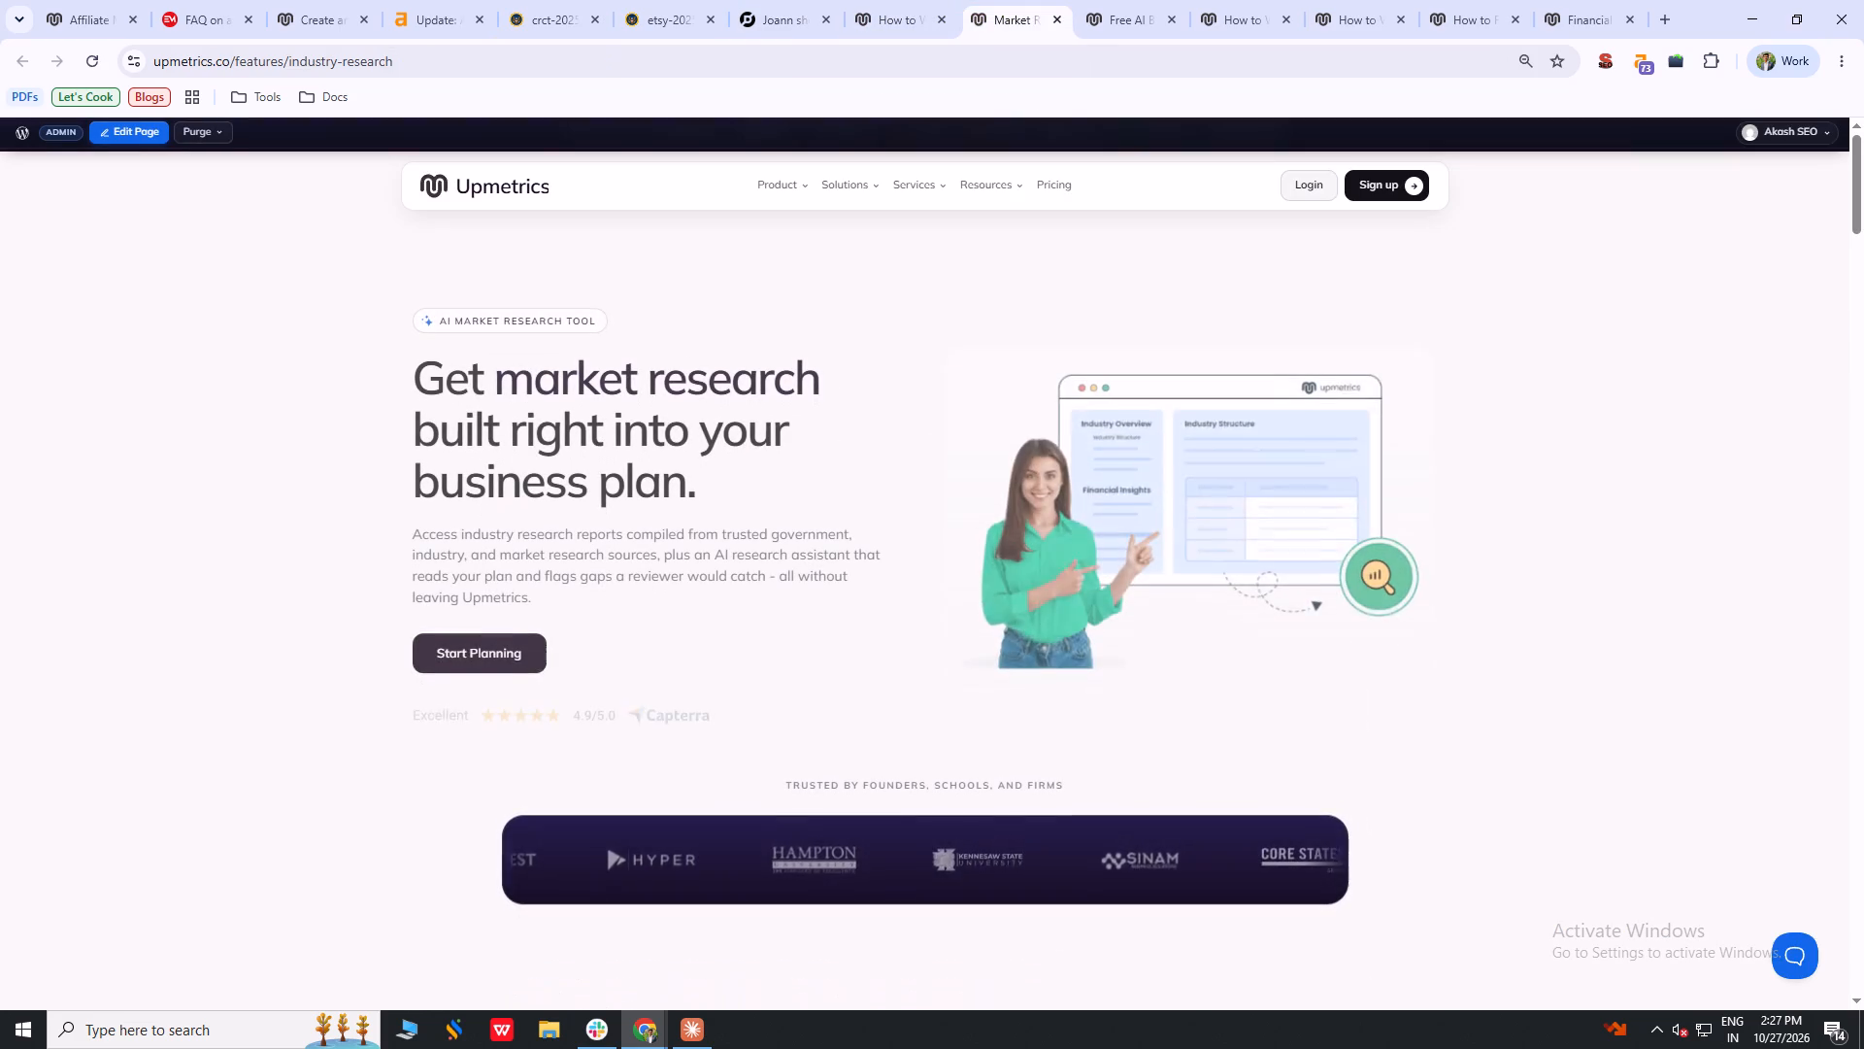
click(1134, 0)
click(1252, 0)
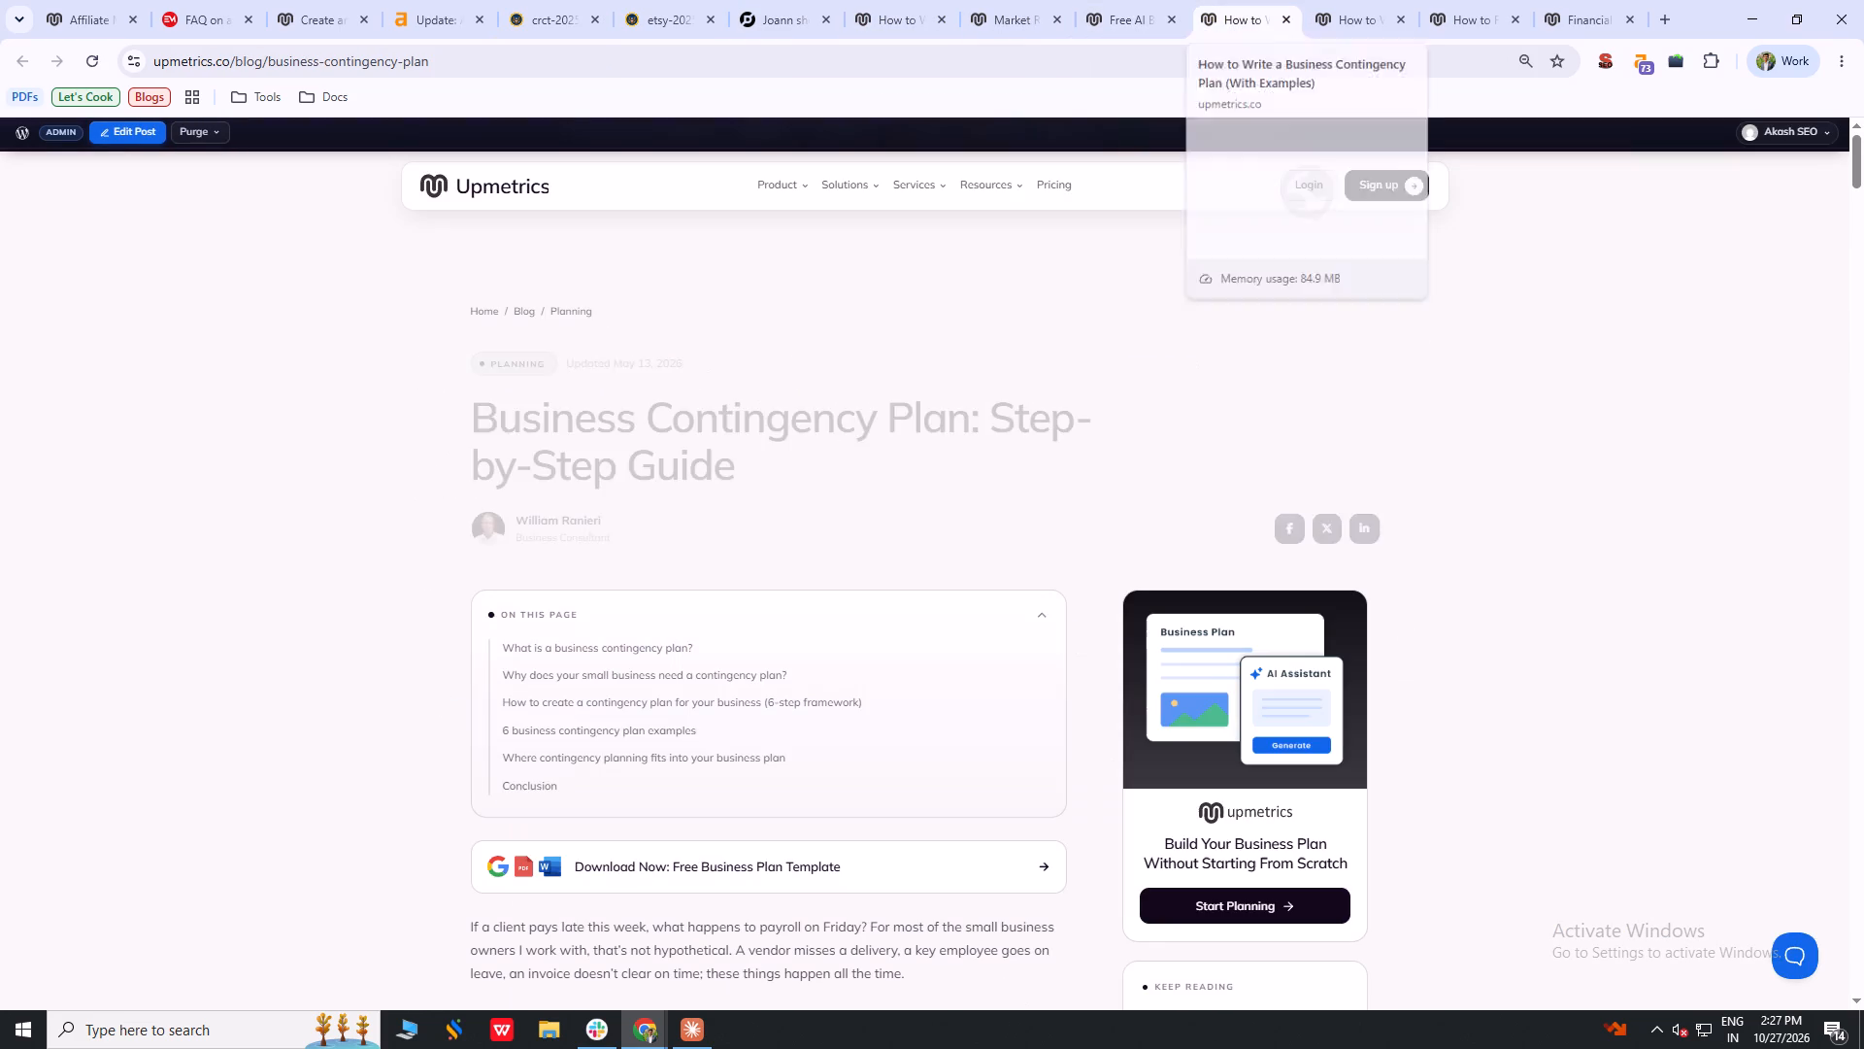
click(1363, 8)
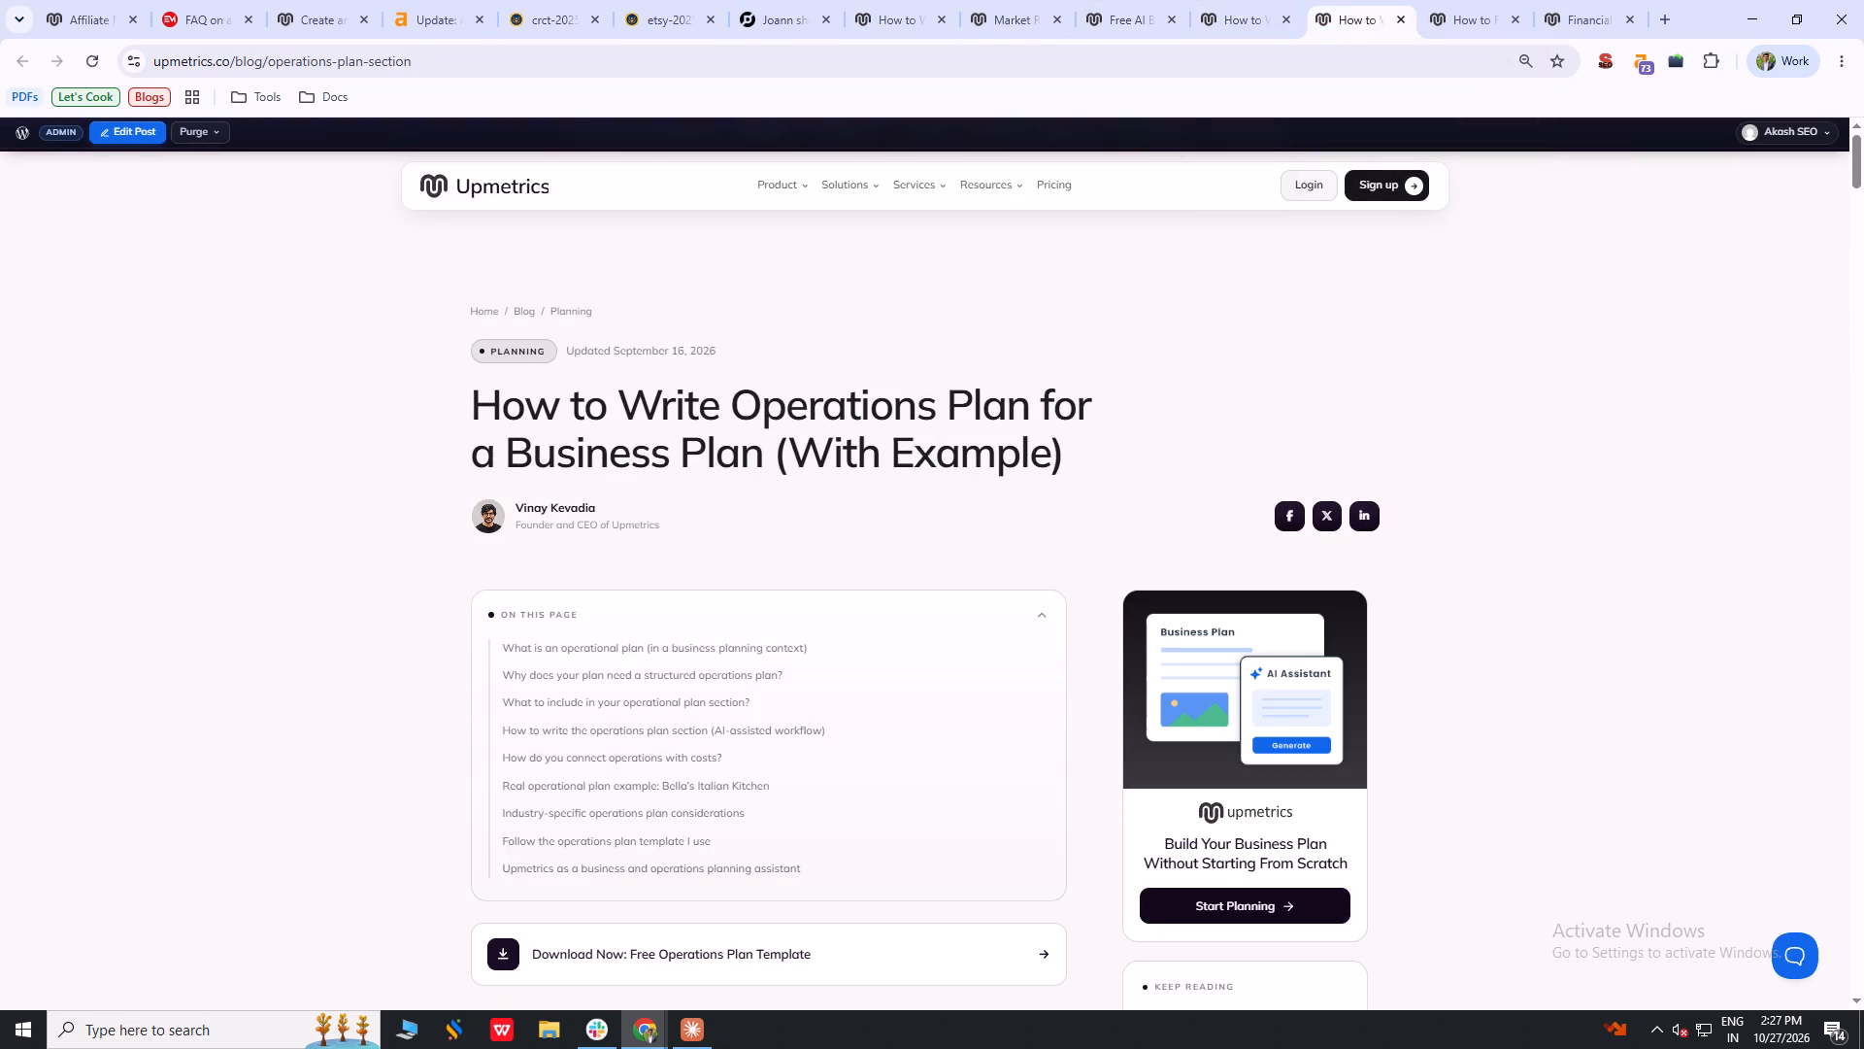
click(1471, 8)
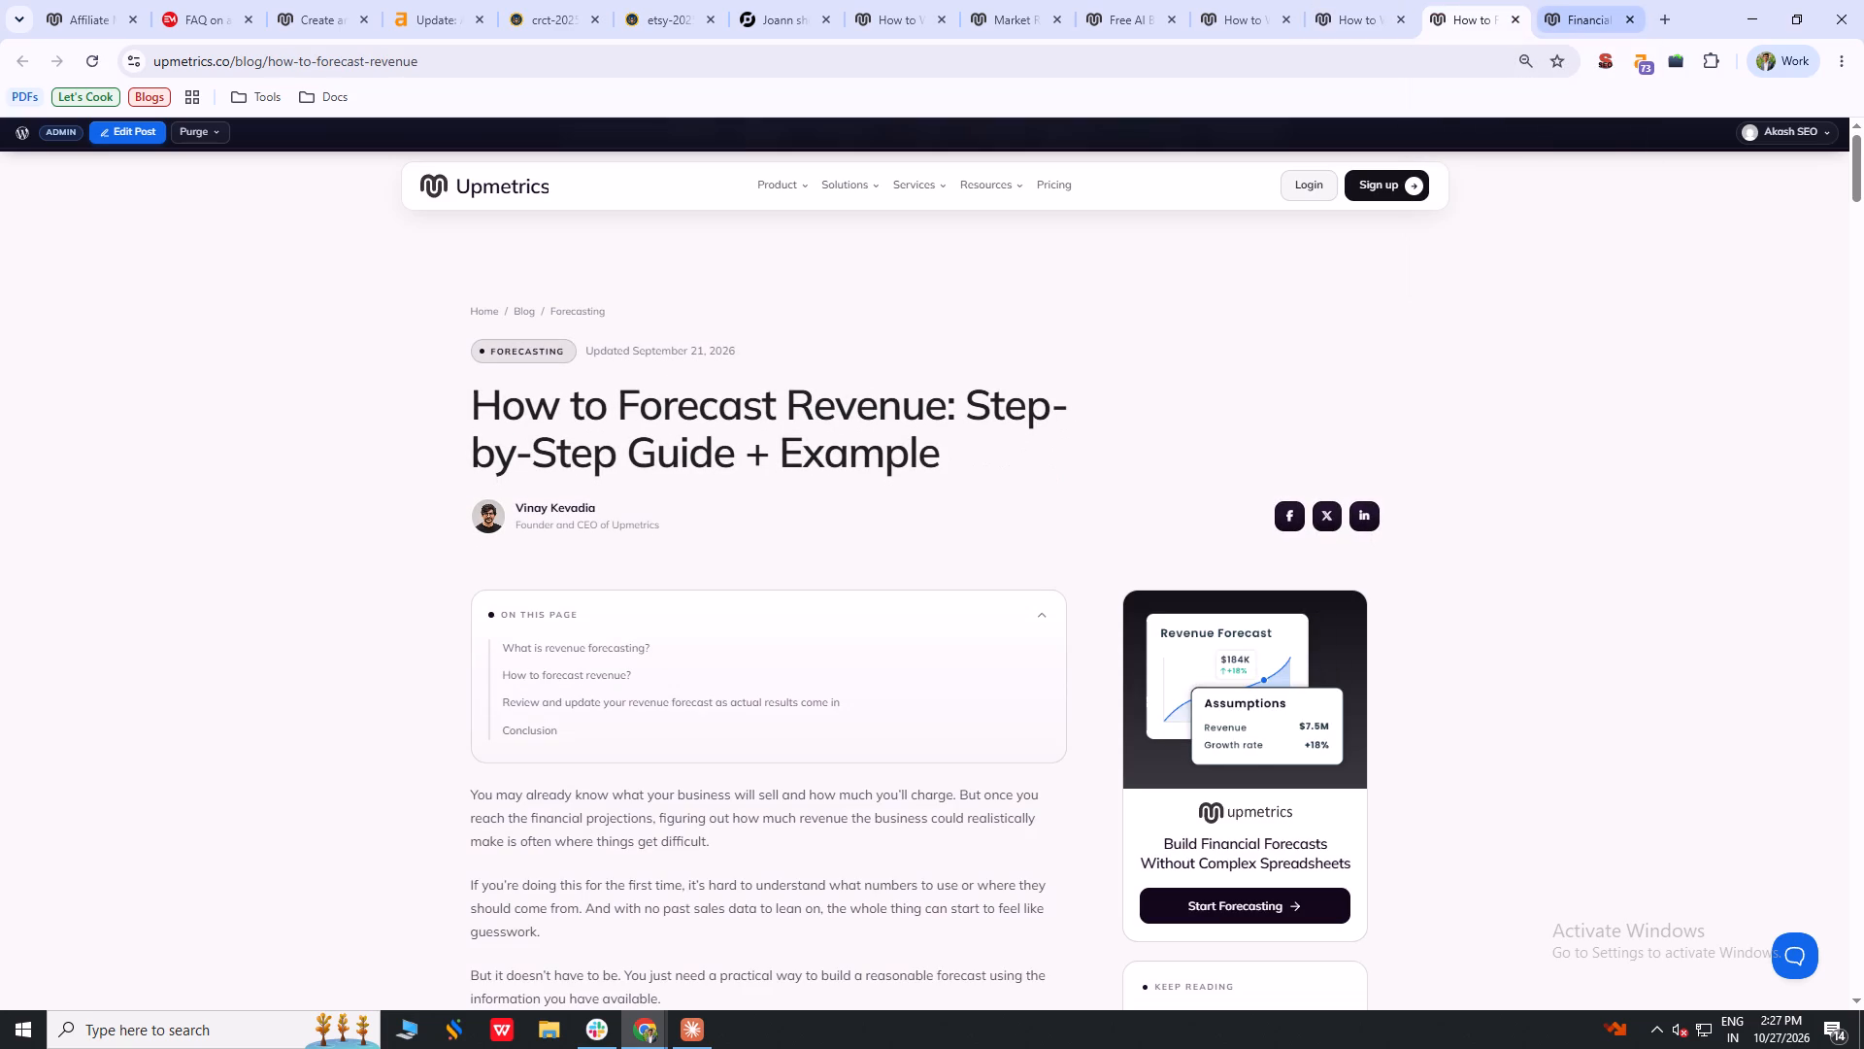
click(1552, 0)
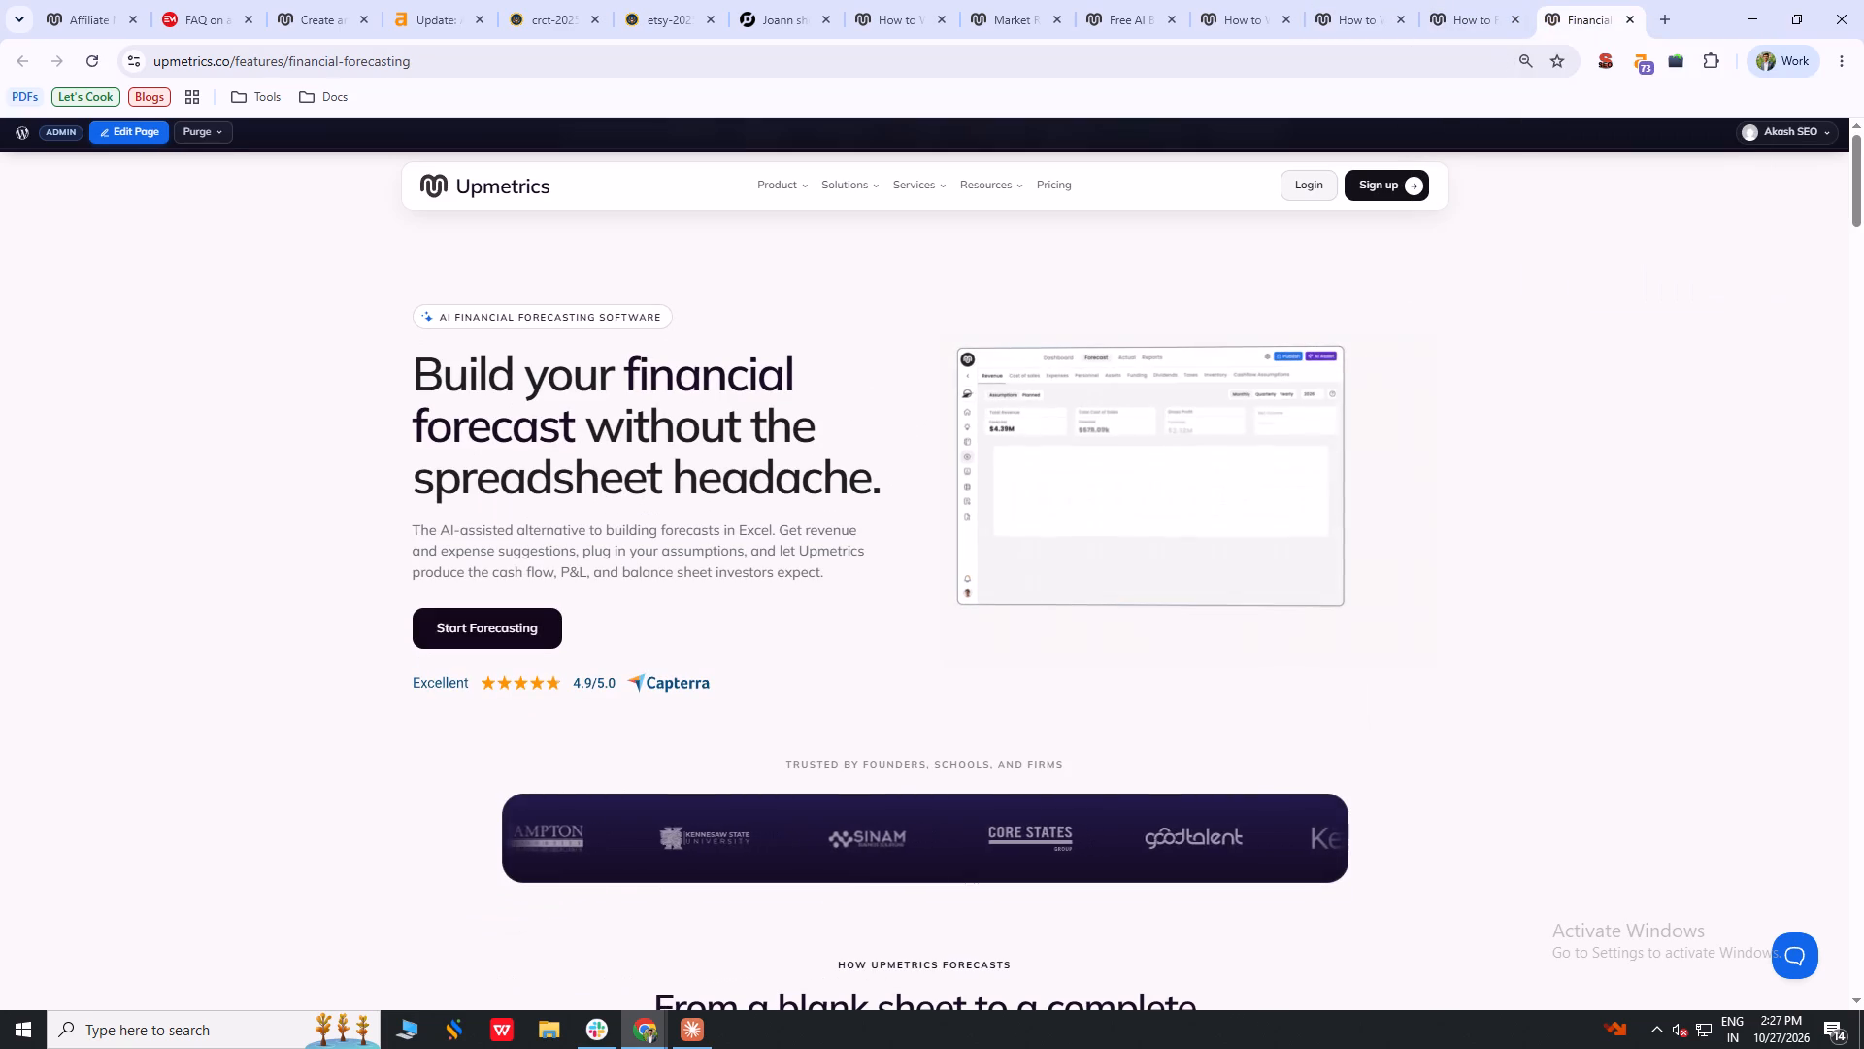
Review the live affiliate marketing business plan page from the Loan Repayment & Debt Coverage table back up to its title.
click(97, 0)
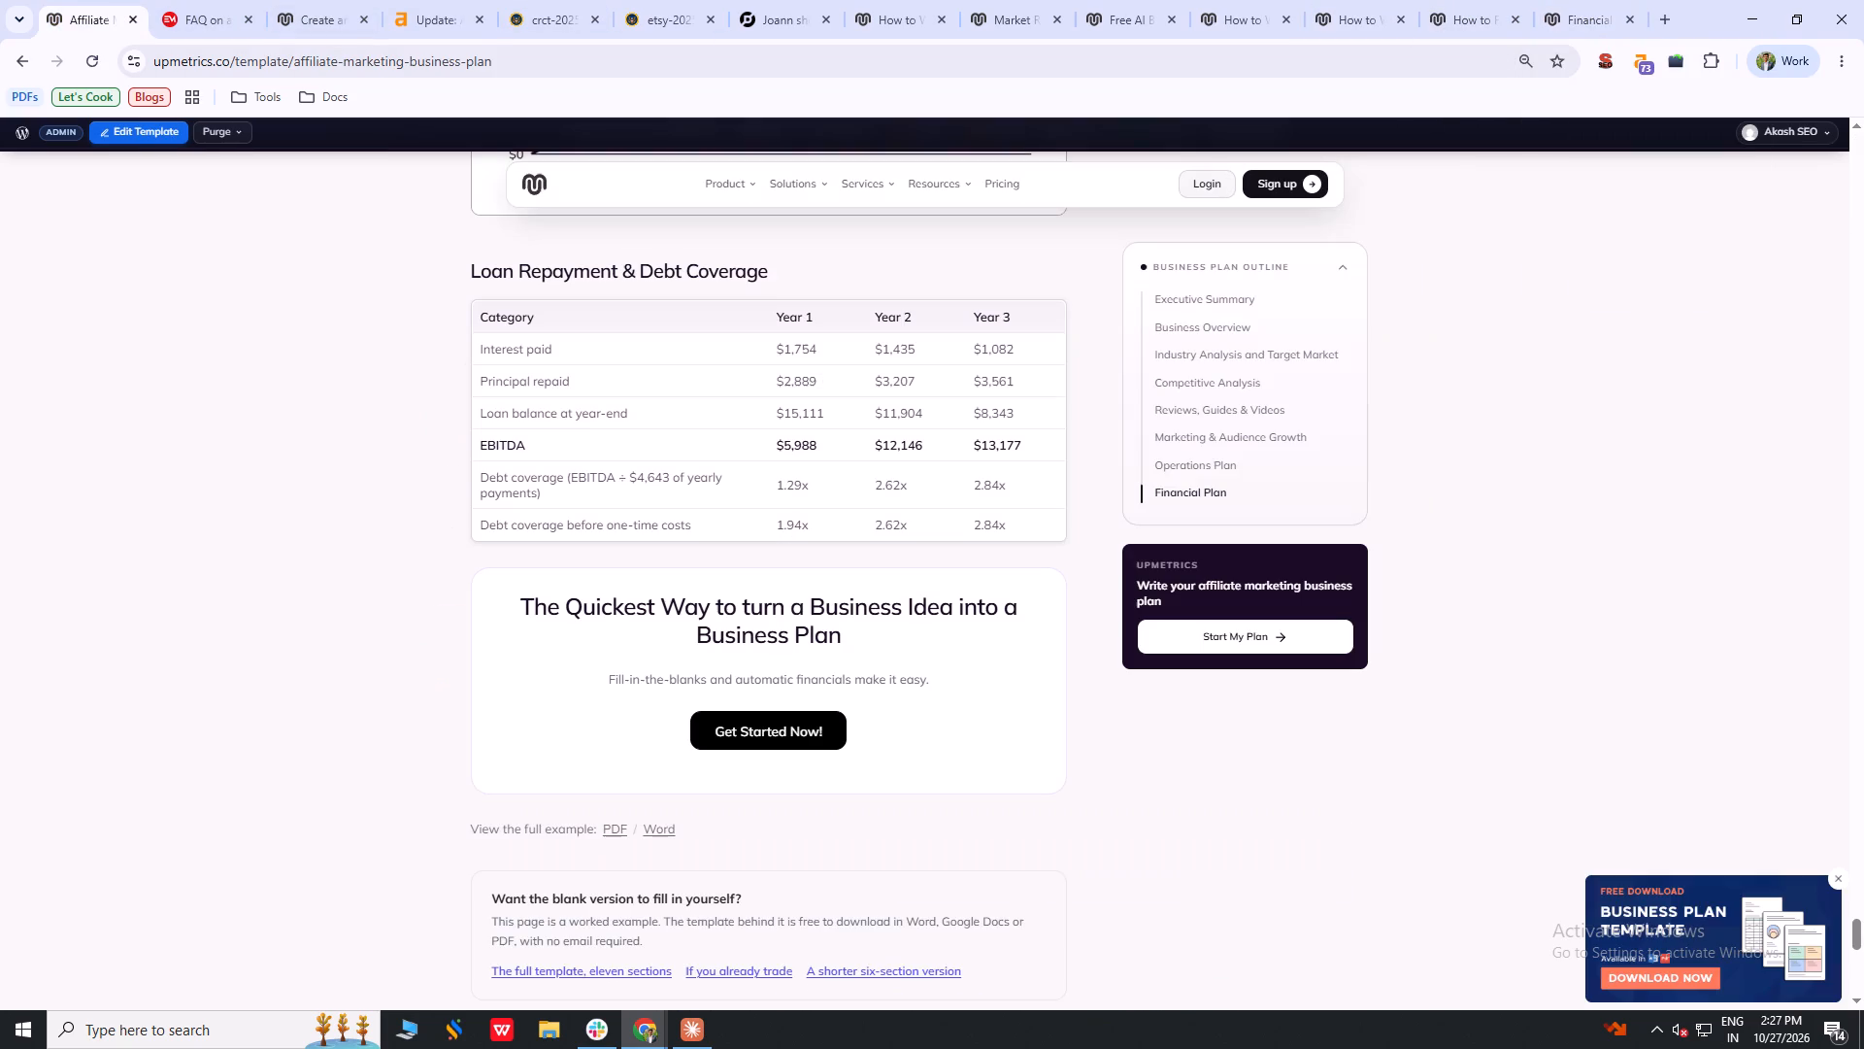
scroll(390, 624, up, 11)
scroll(418, 610, down, 2)
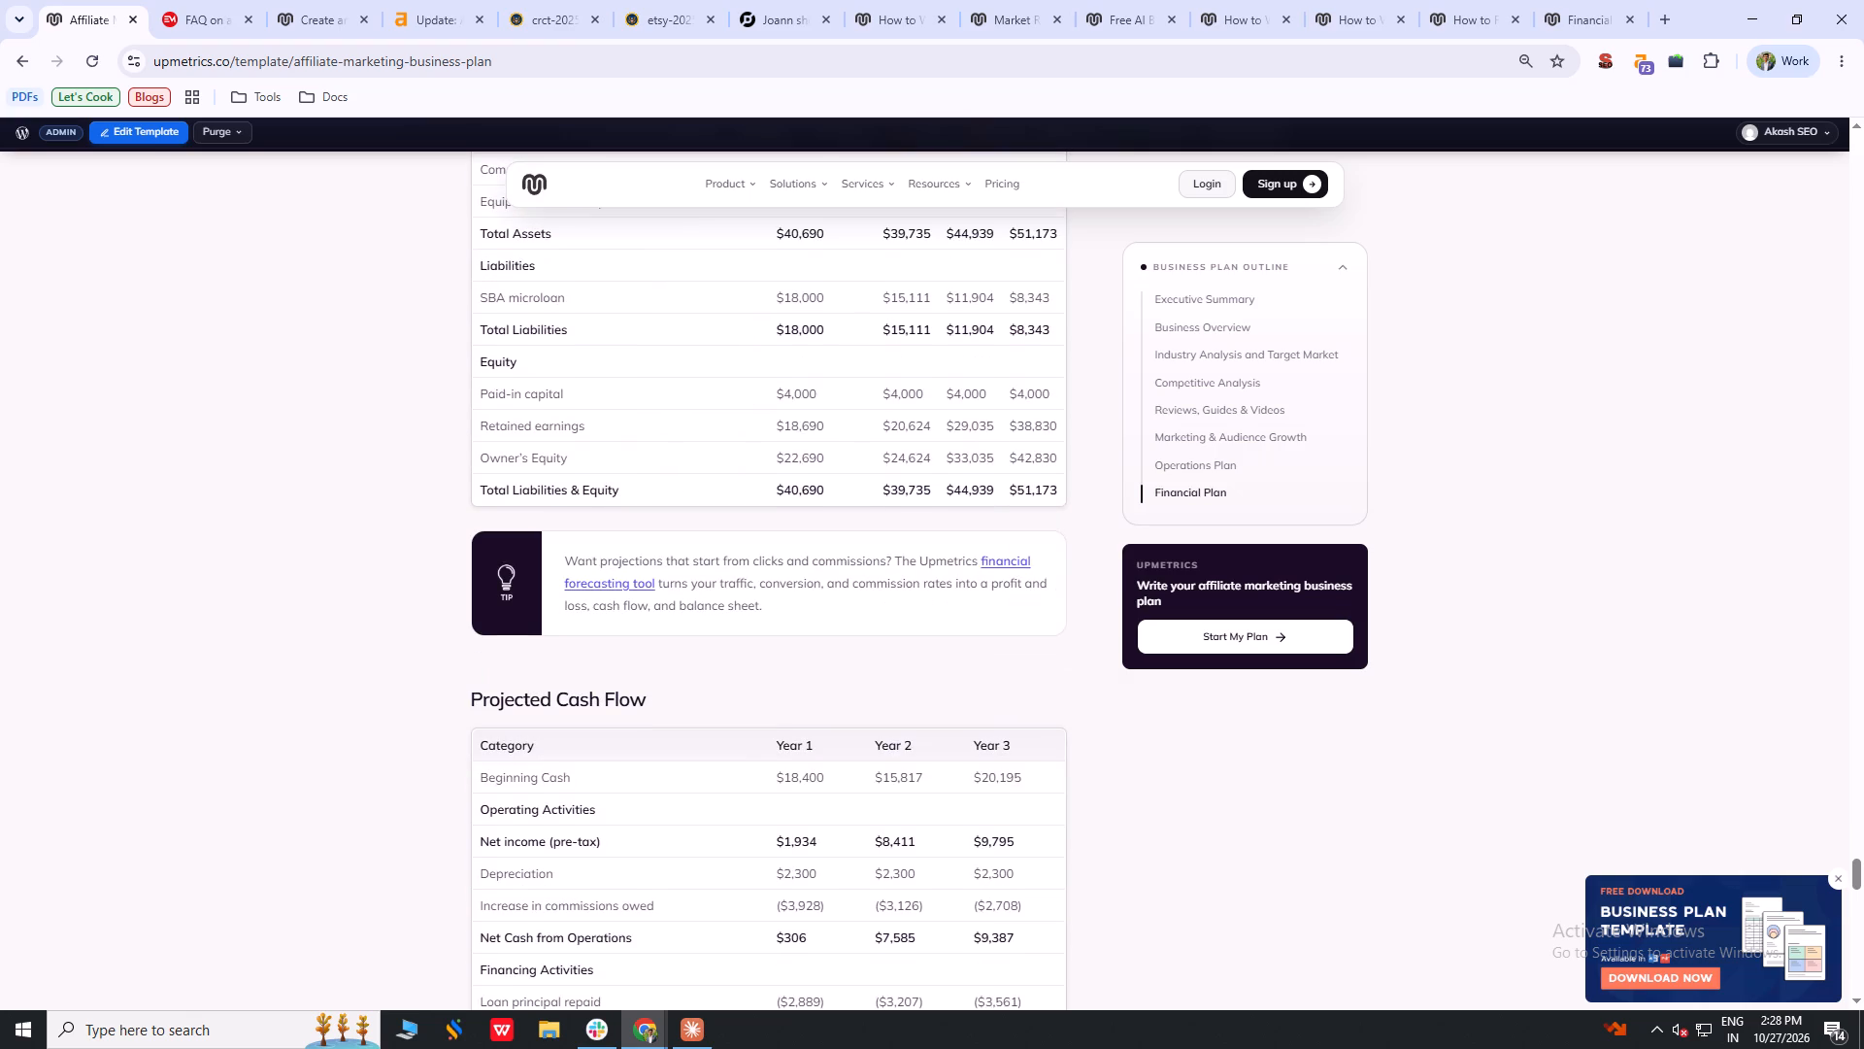
scroll(461, 566, up, 4)
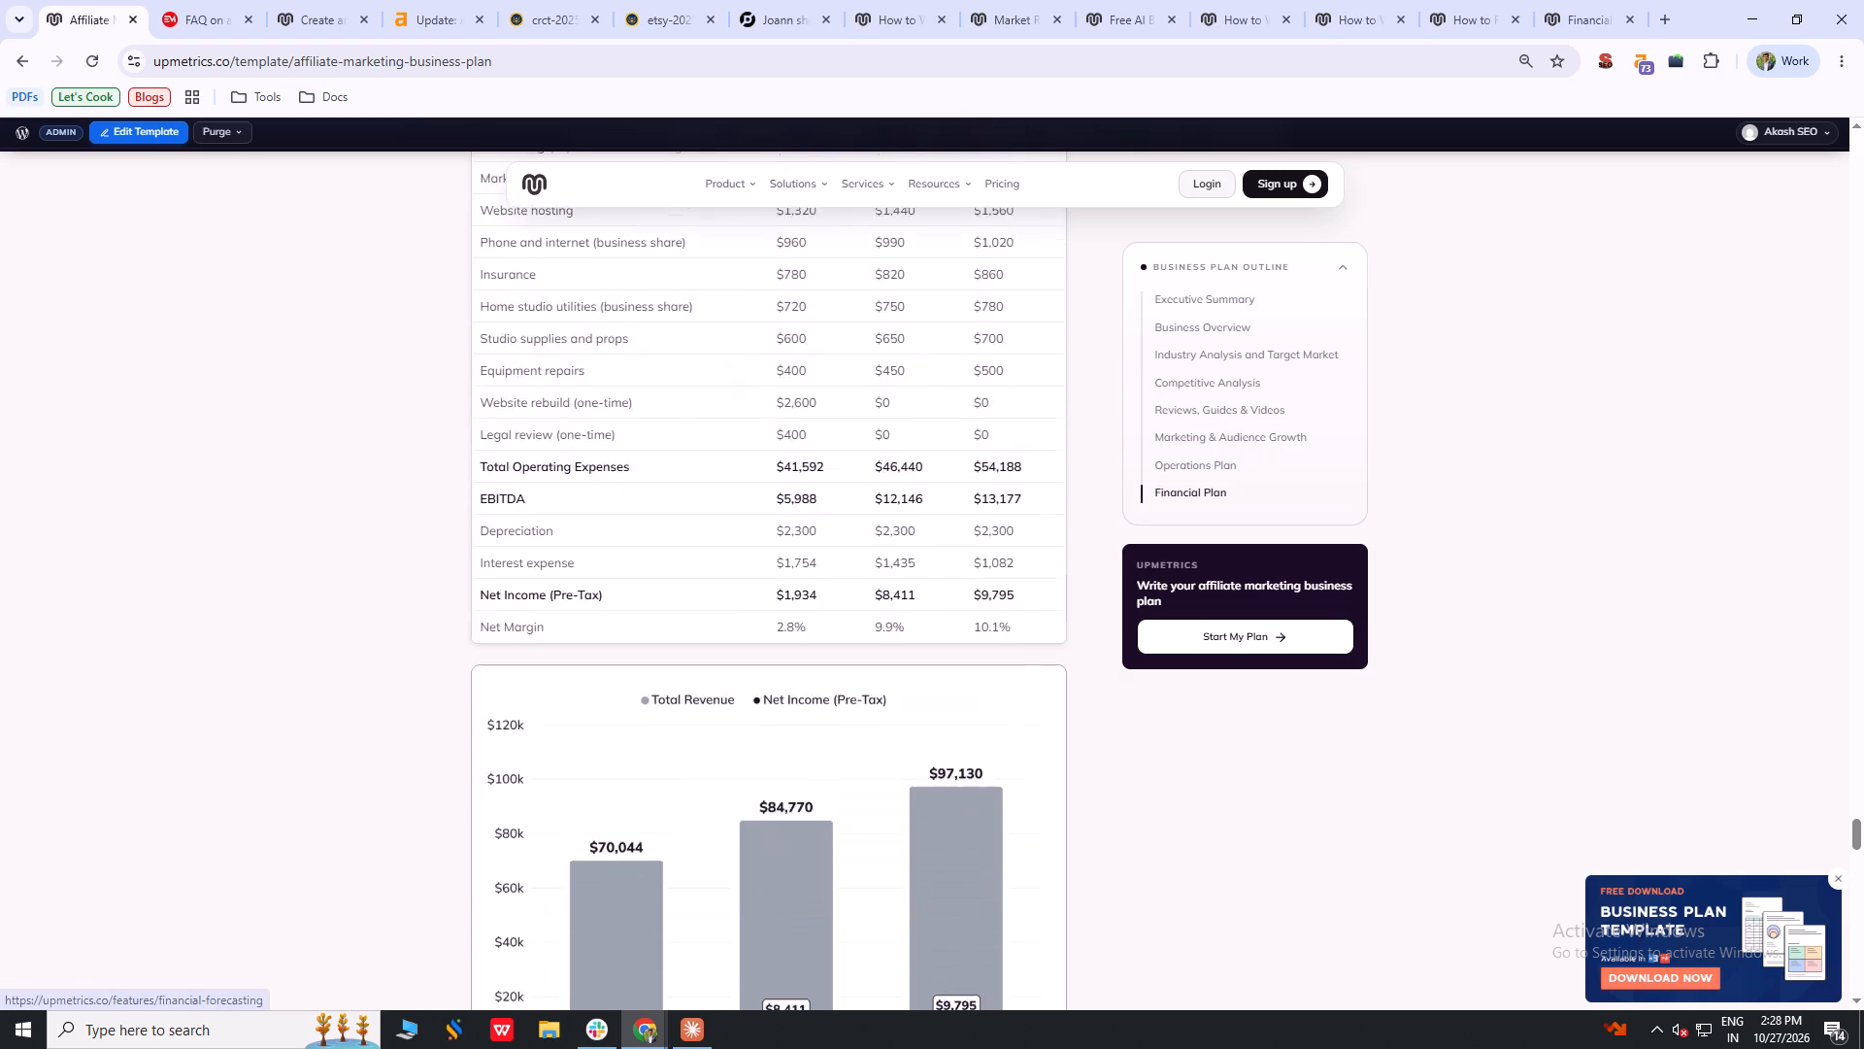
scroll(461, 566, up, 20)
middle_drag(382, 671, 382, 401)
scroll(382, 555, up, 1)
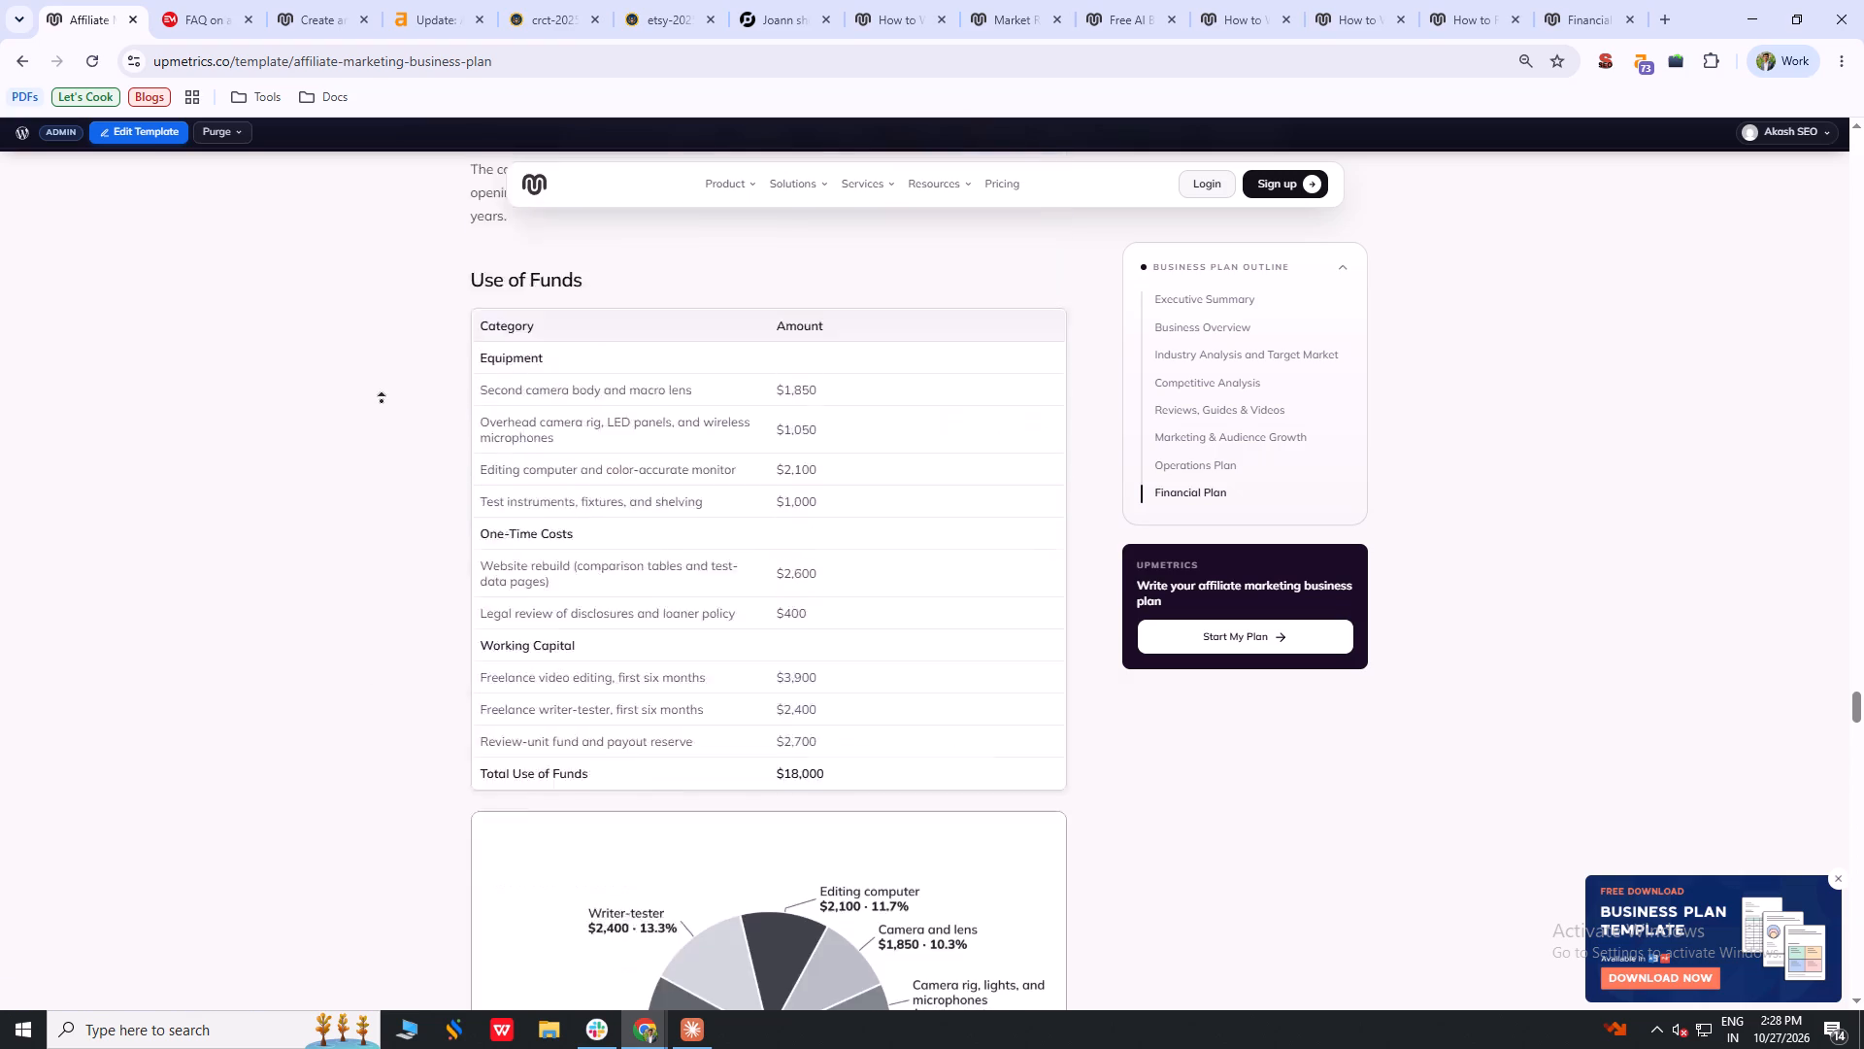
middle_drag(382, 401, 382, 393)
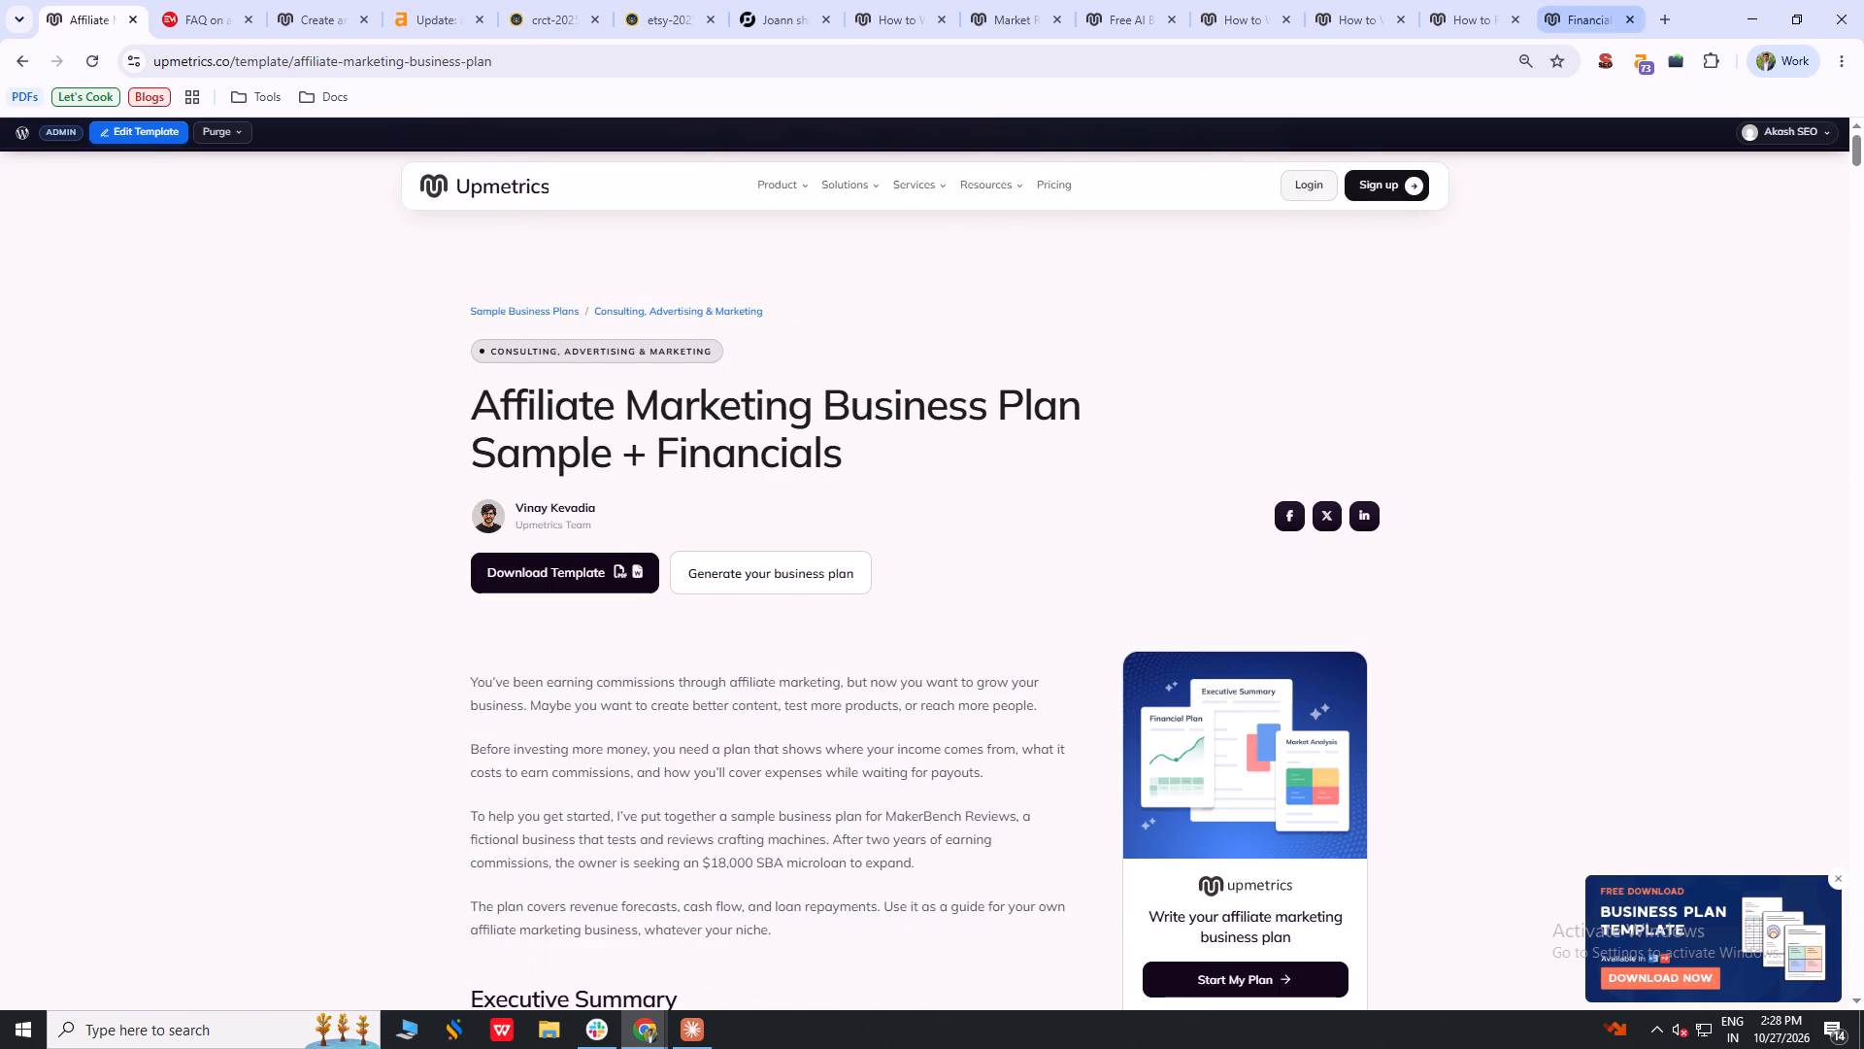
Inspect the live page's heading hierarchy and its SEO summary, including title, description, canonical URL and robots tag.
click(1604, 51)
click(1181, 116)
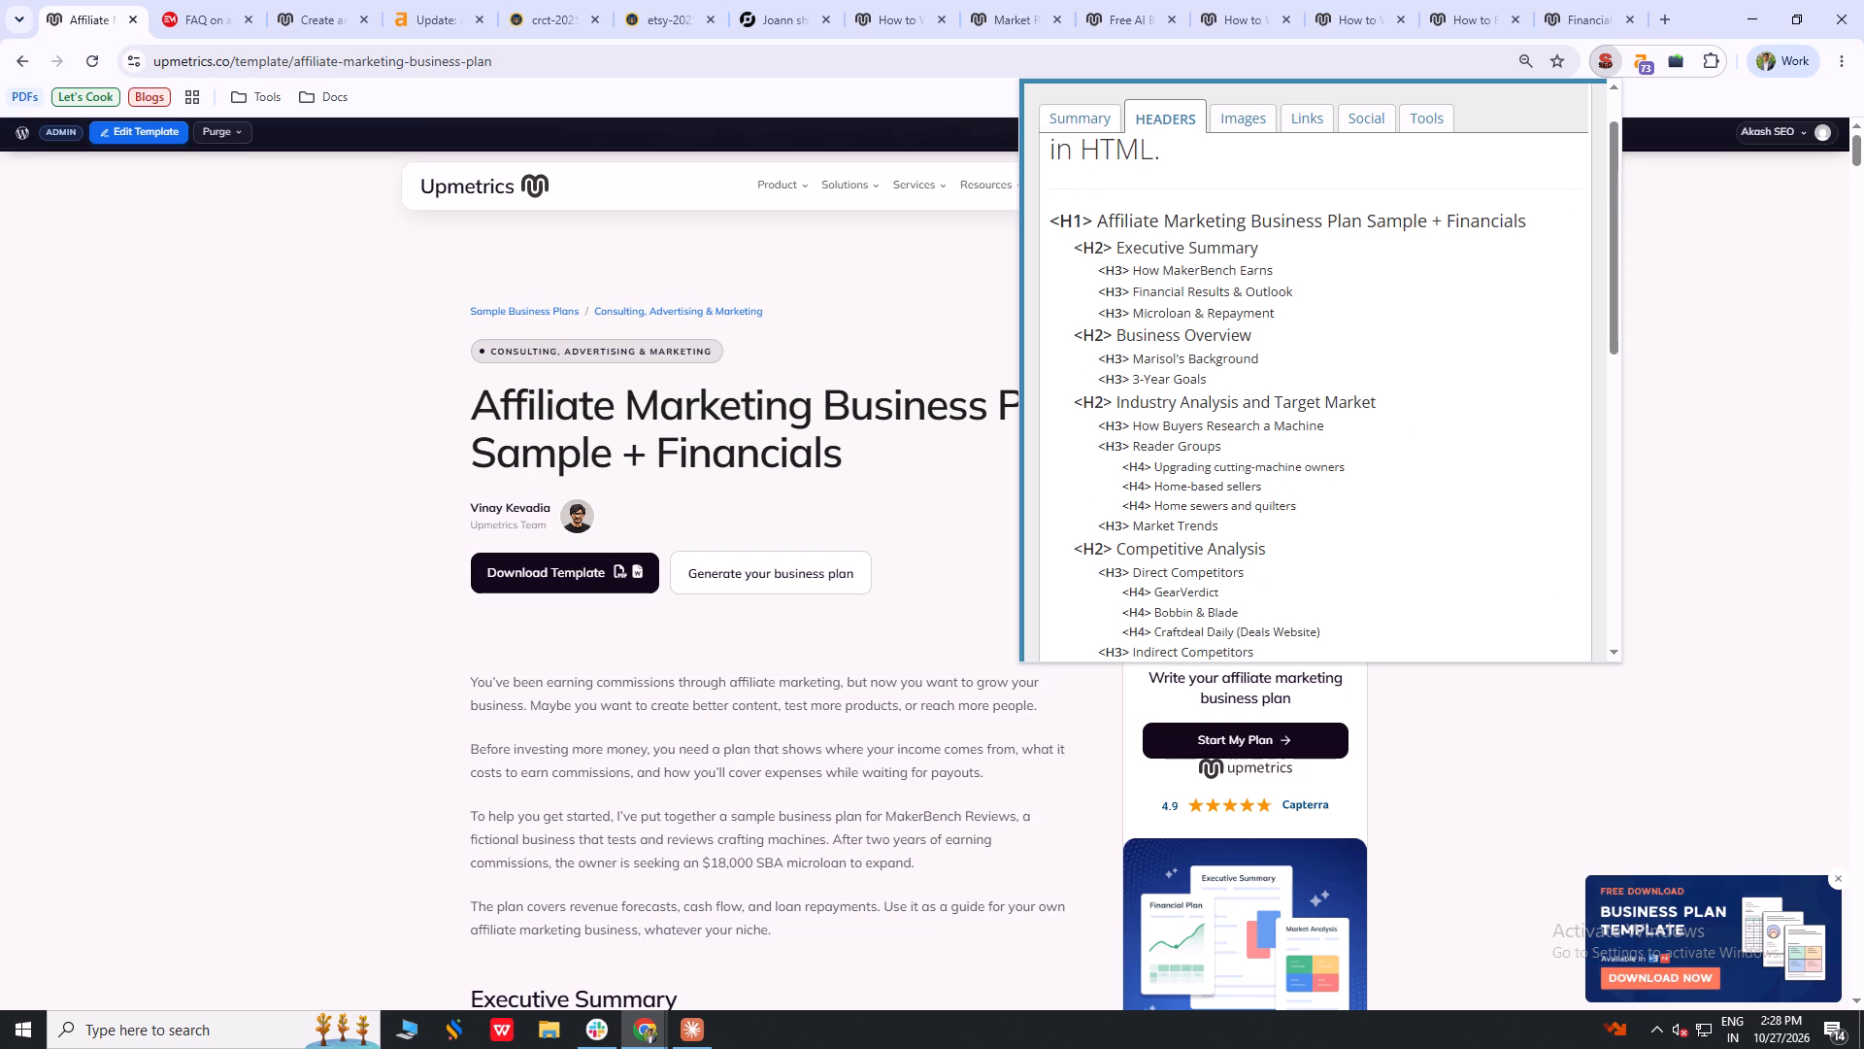
scroll(1296, 317, down, 1)
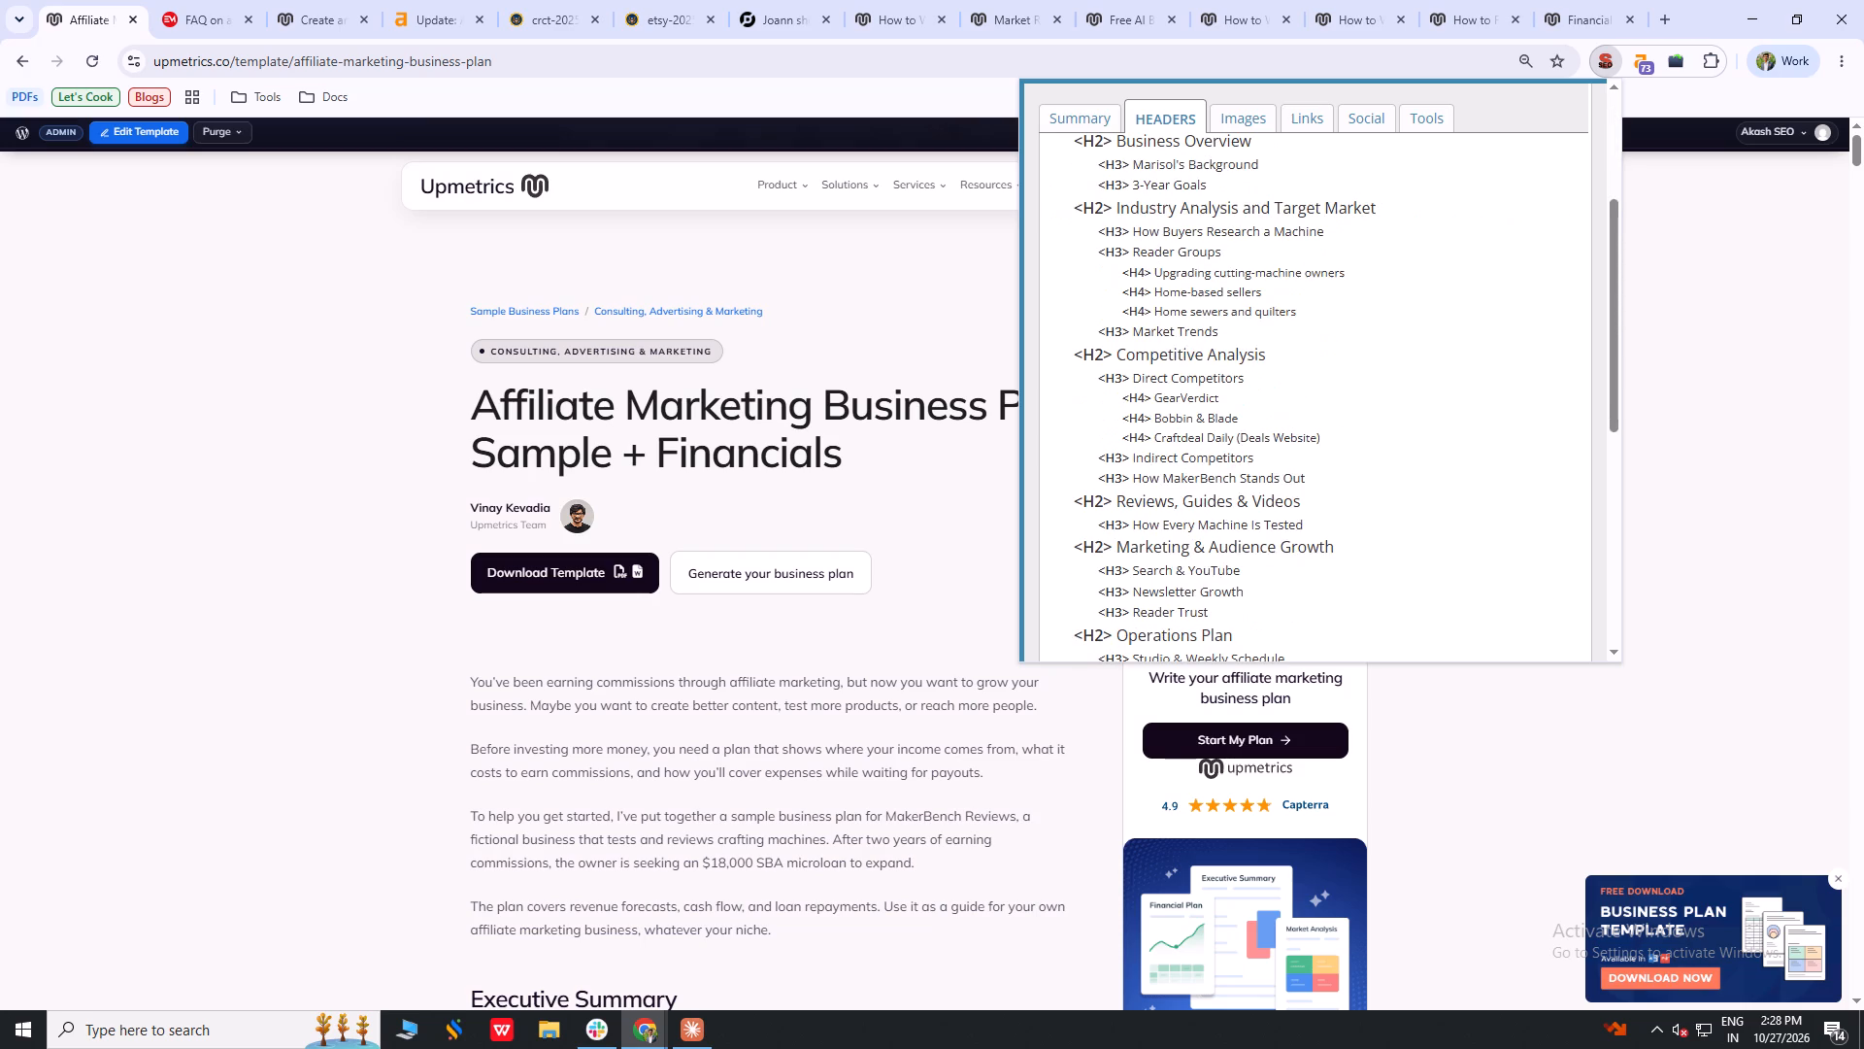
scroll(1296, 317, down, 1)
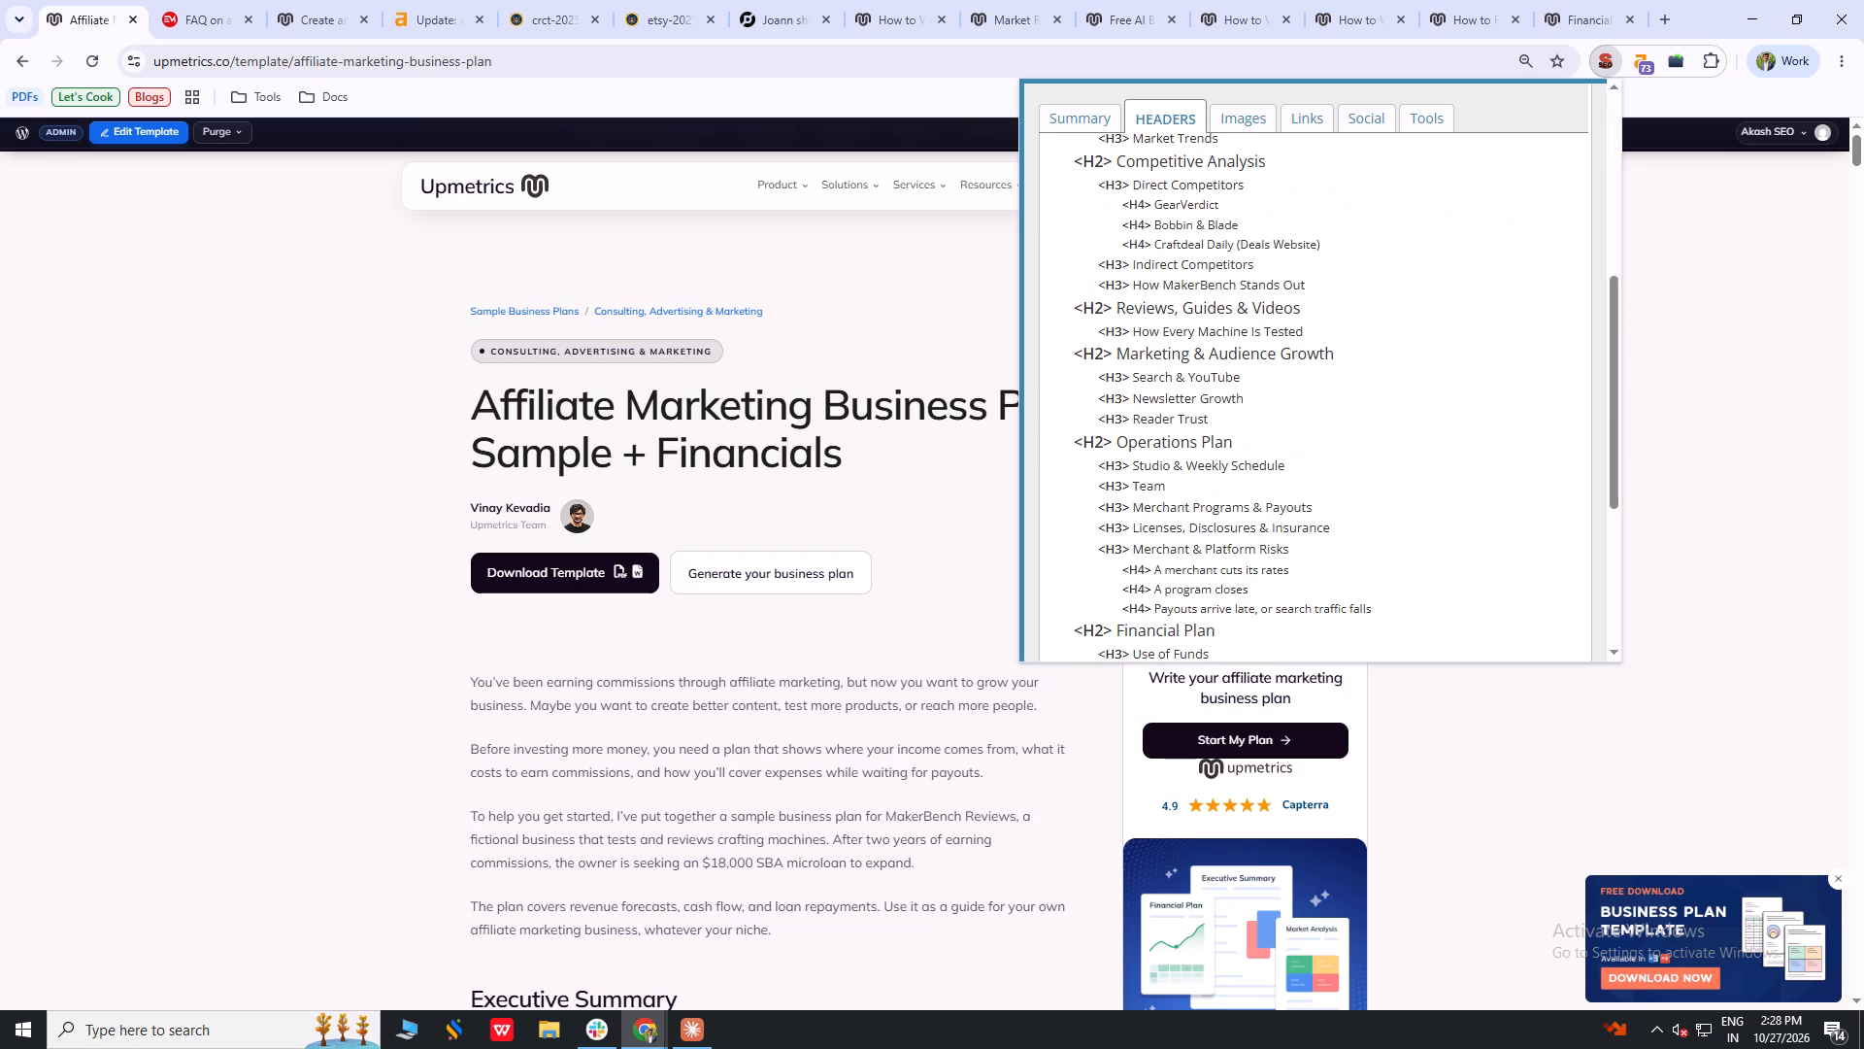
scroll(1296, 317, down, 1)
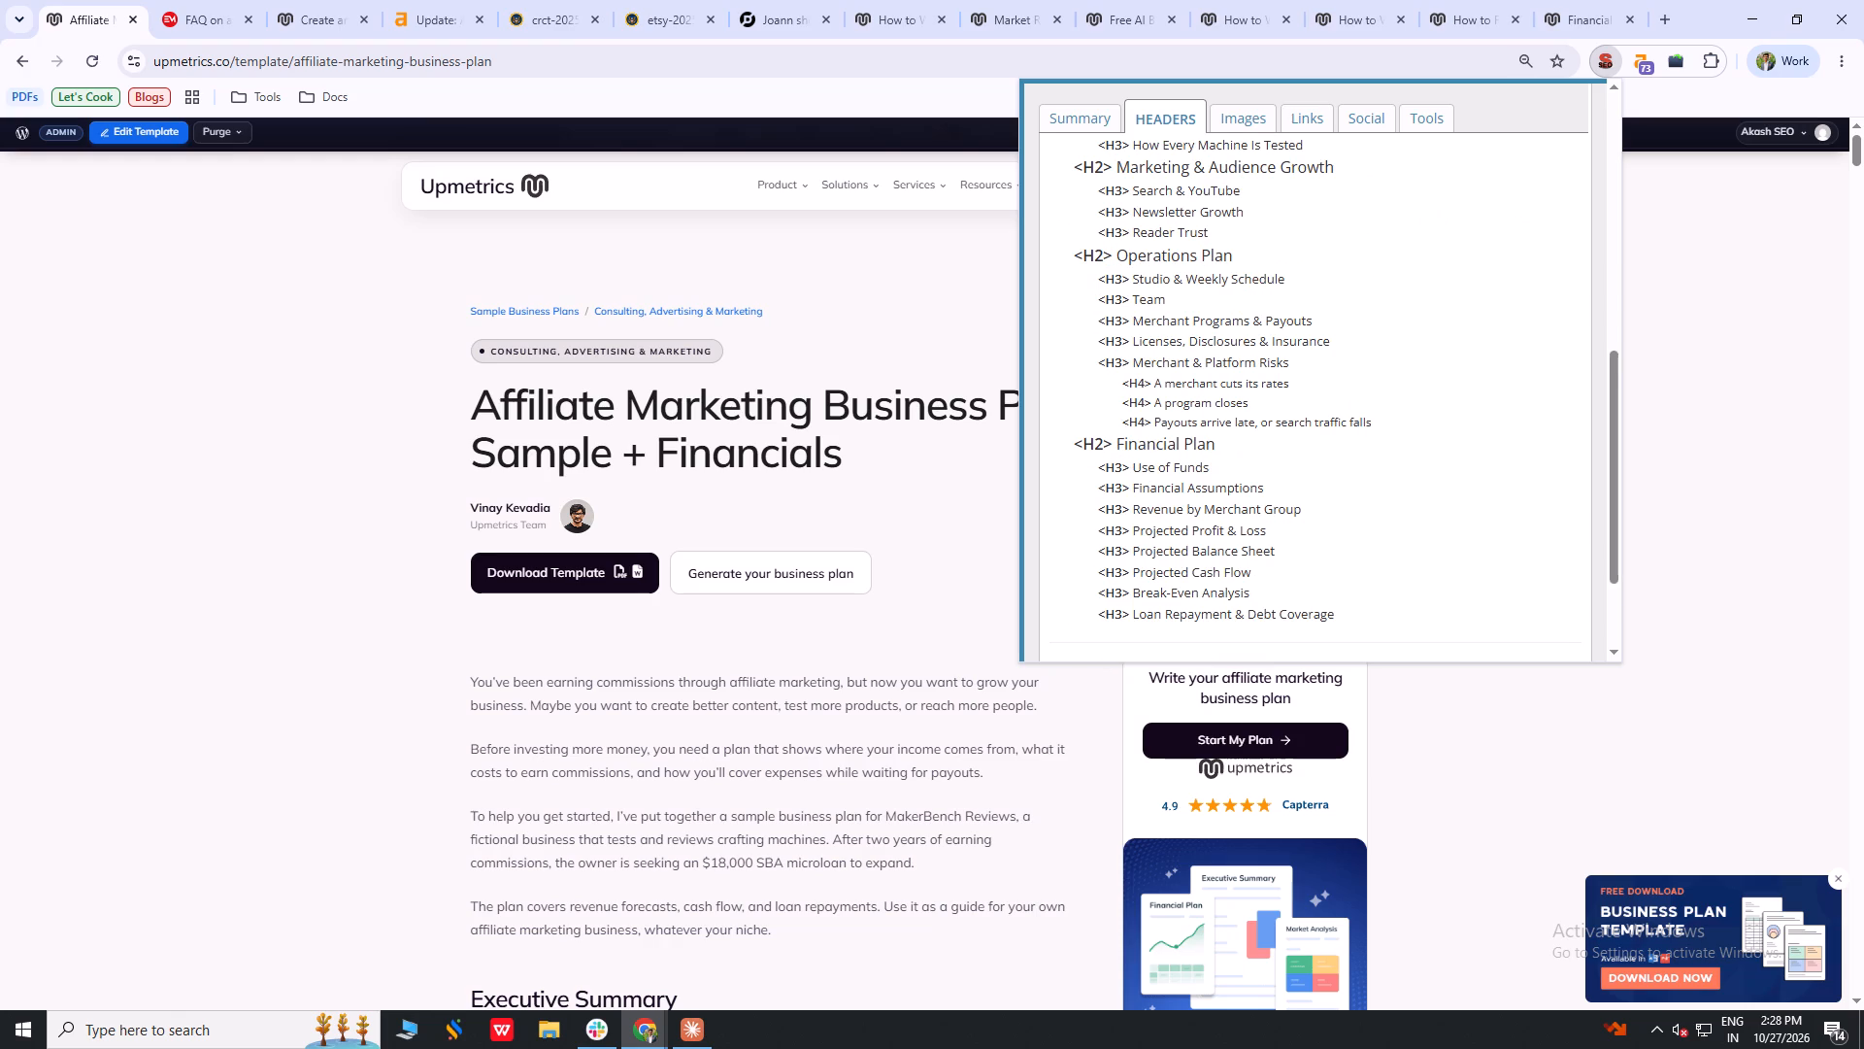
scroll(1296, 317, down, 1)
scroll(1325, 277, up, 2)
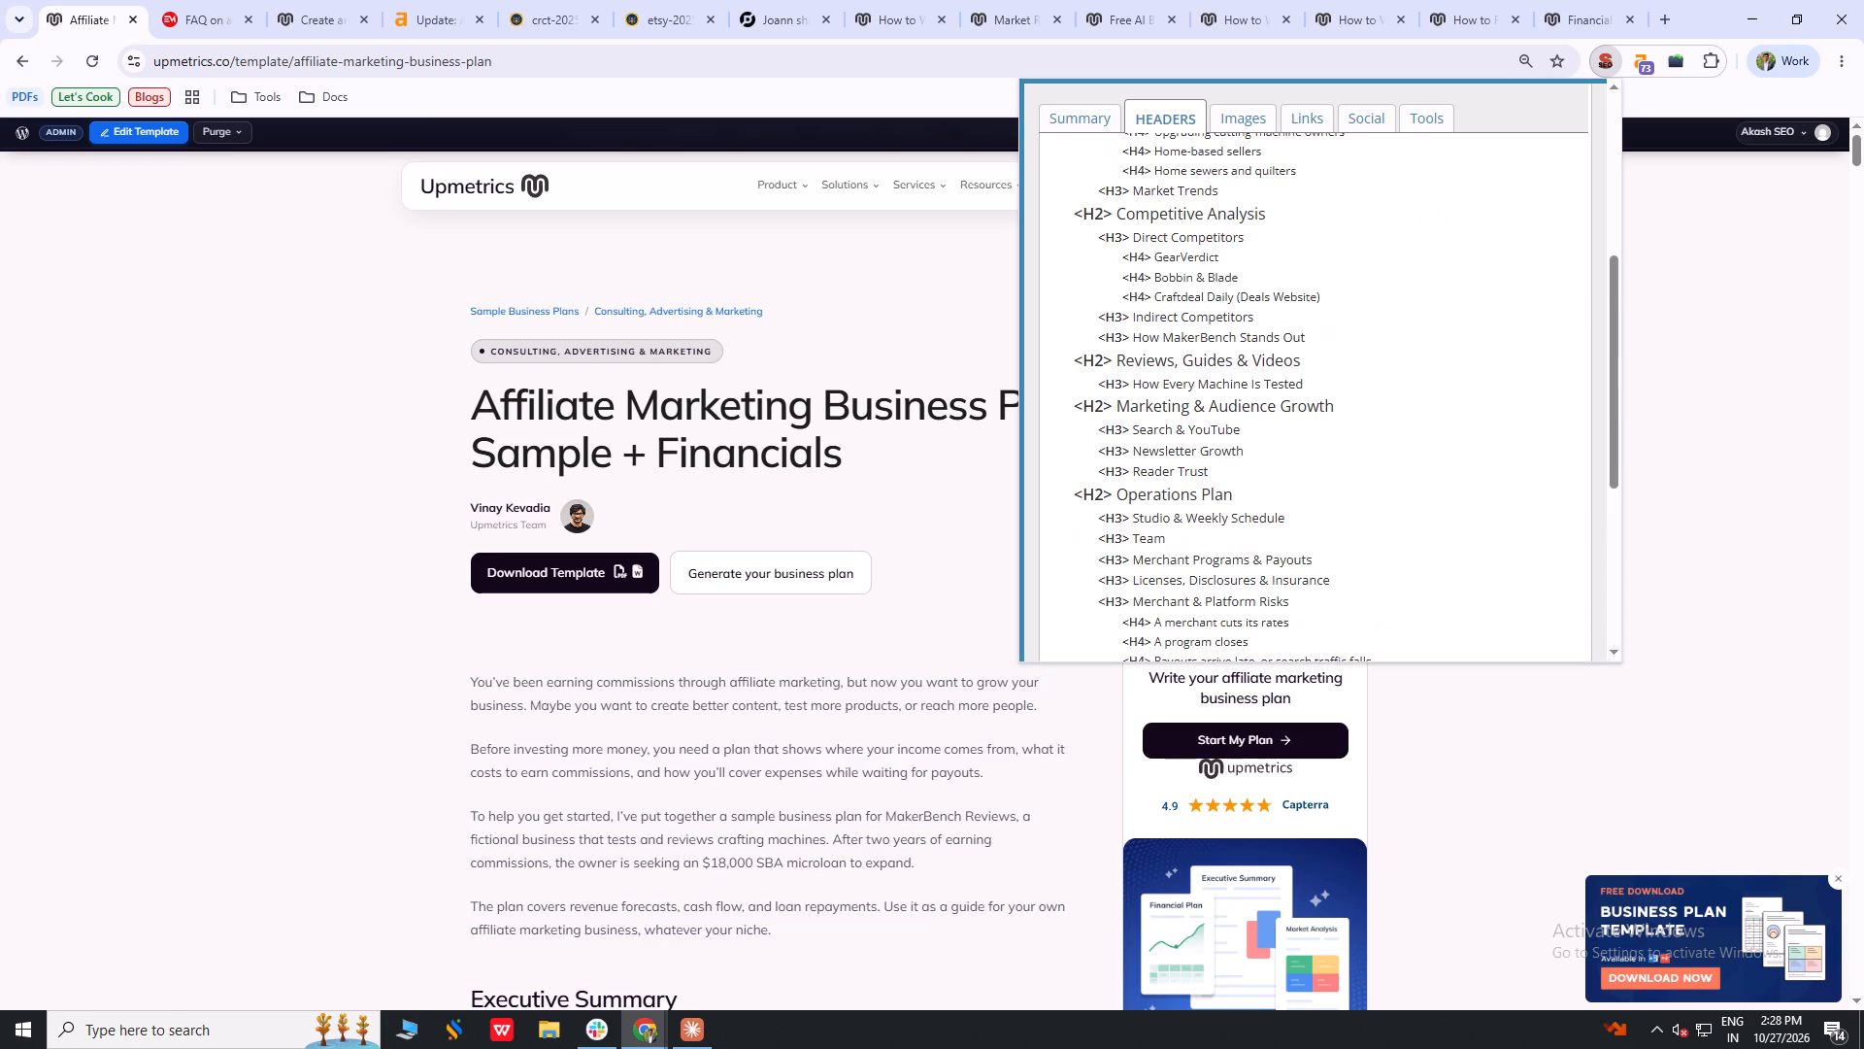
click(1080, 127)
scroll(1254, 441, up, 2)
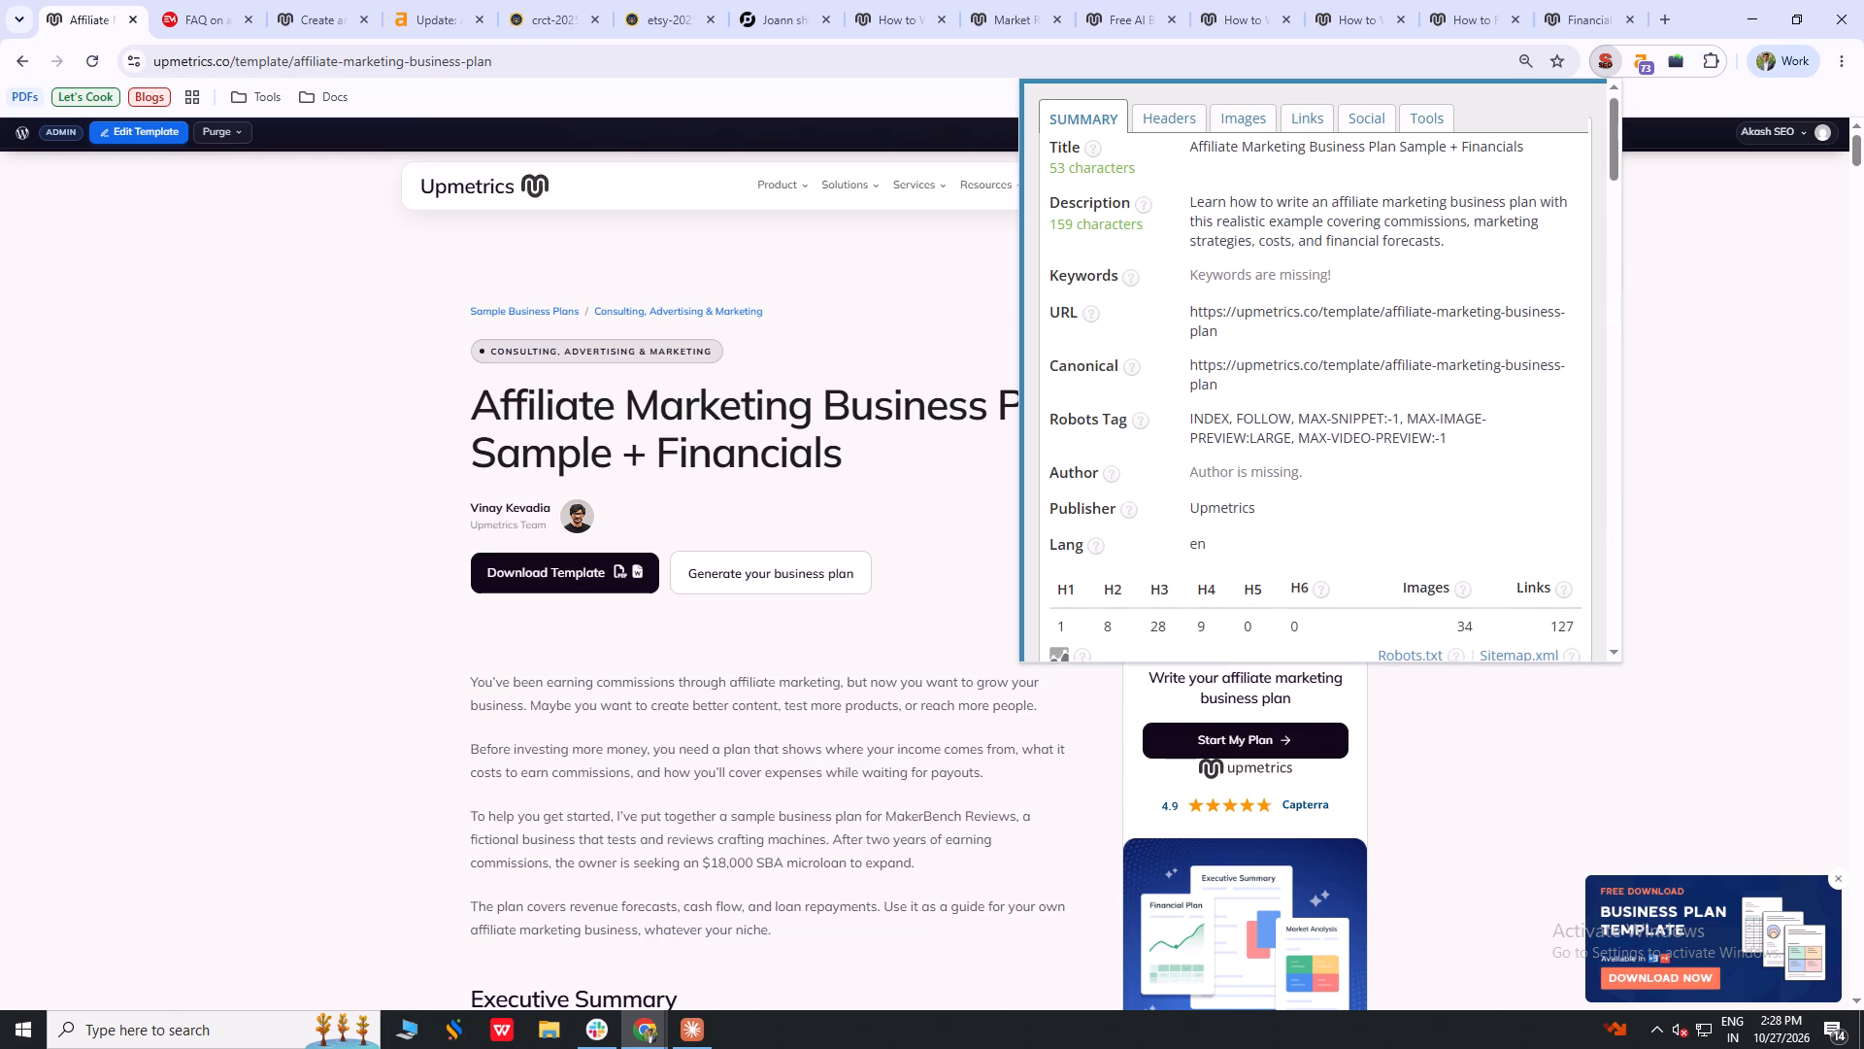
scroll(1254, 441, up, 3)
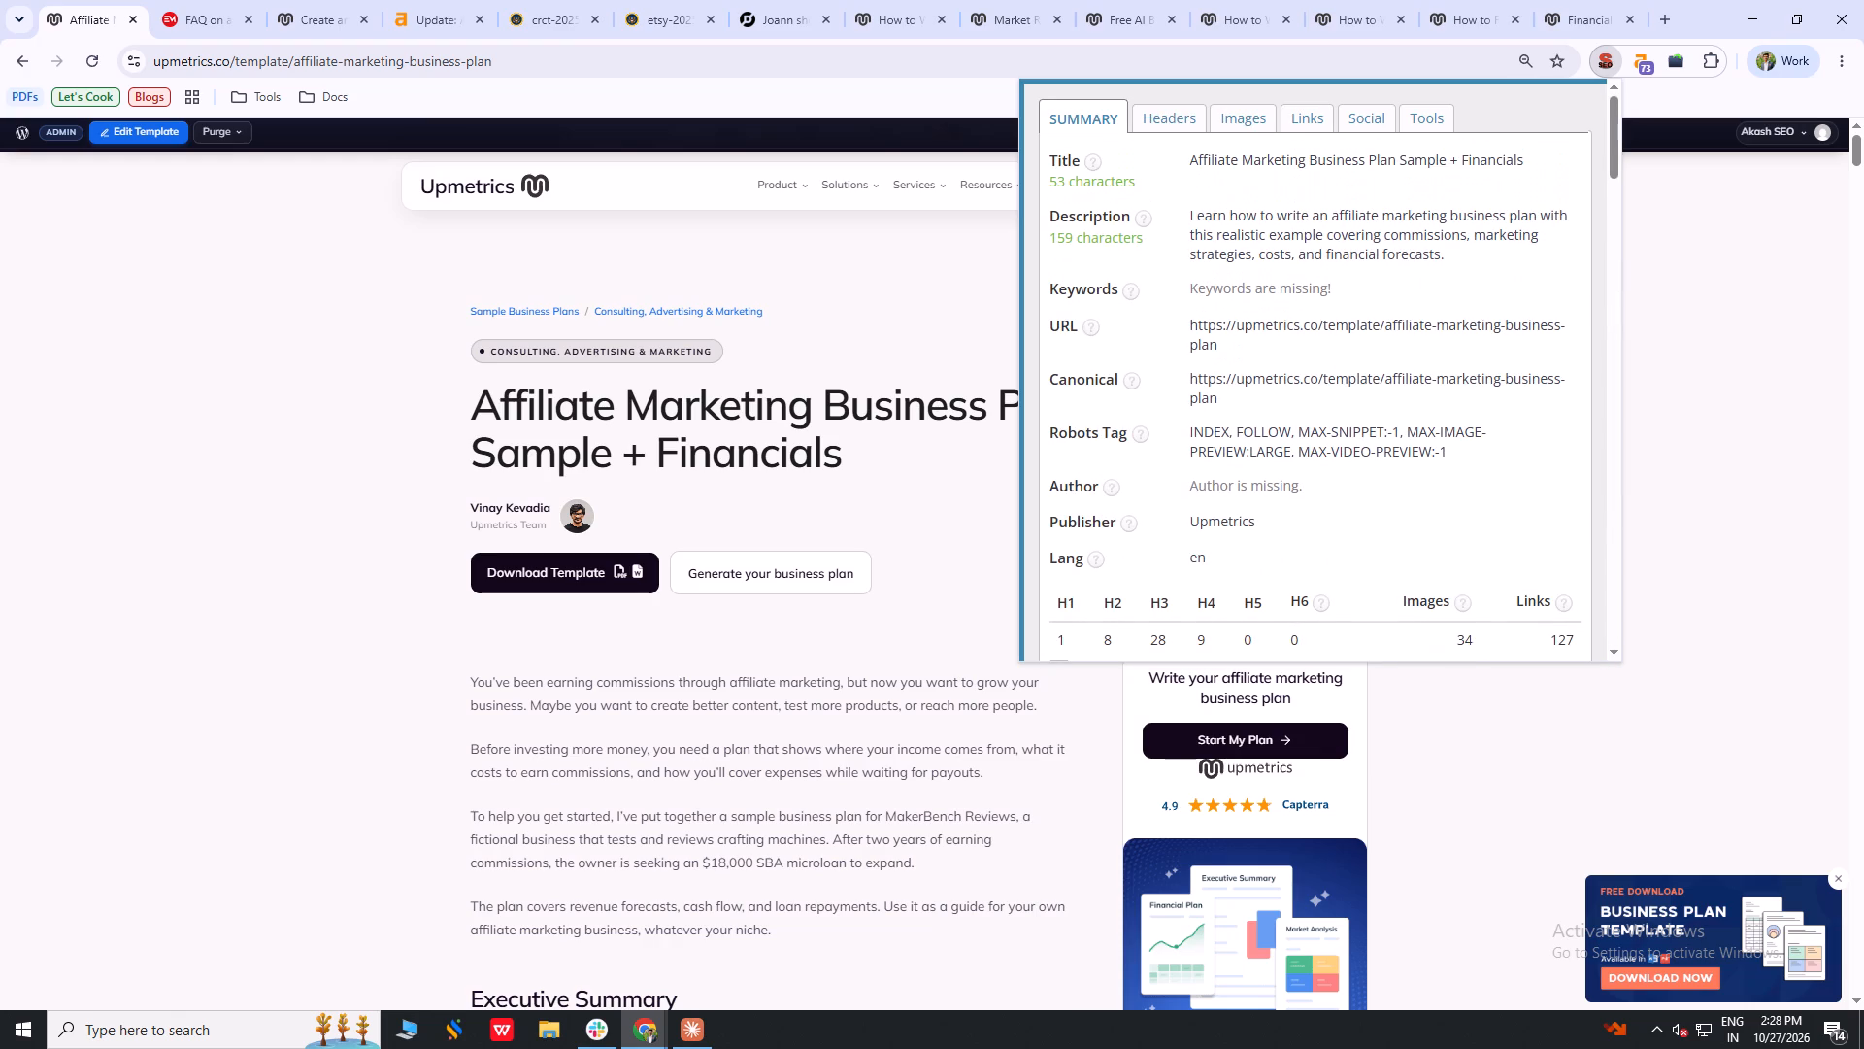
click(1760, 405)
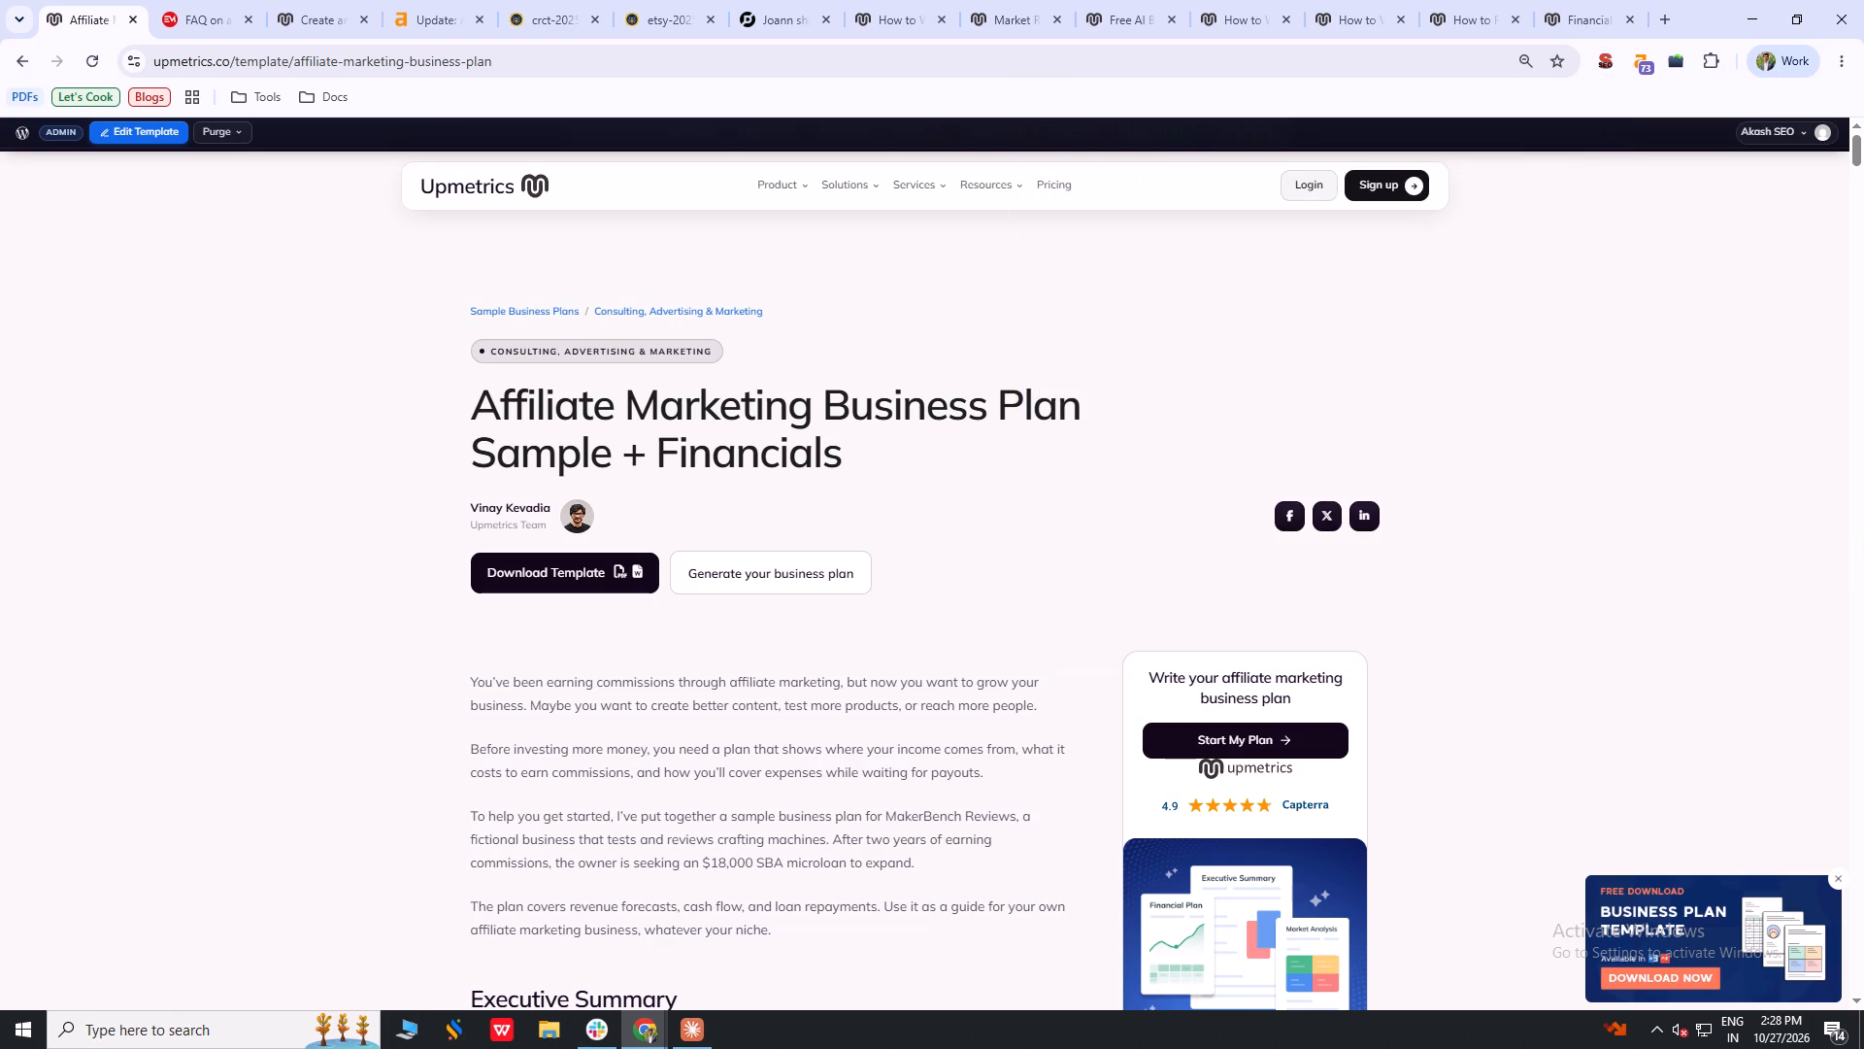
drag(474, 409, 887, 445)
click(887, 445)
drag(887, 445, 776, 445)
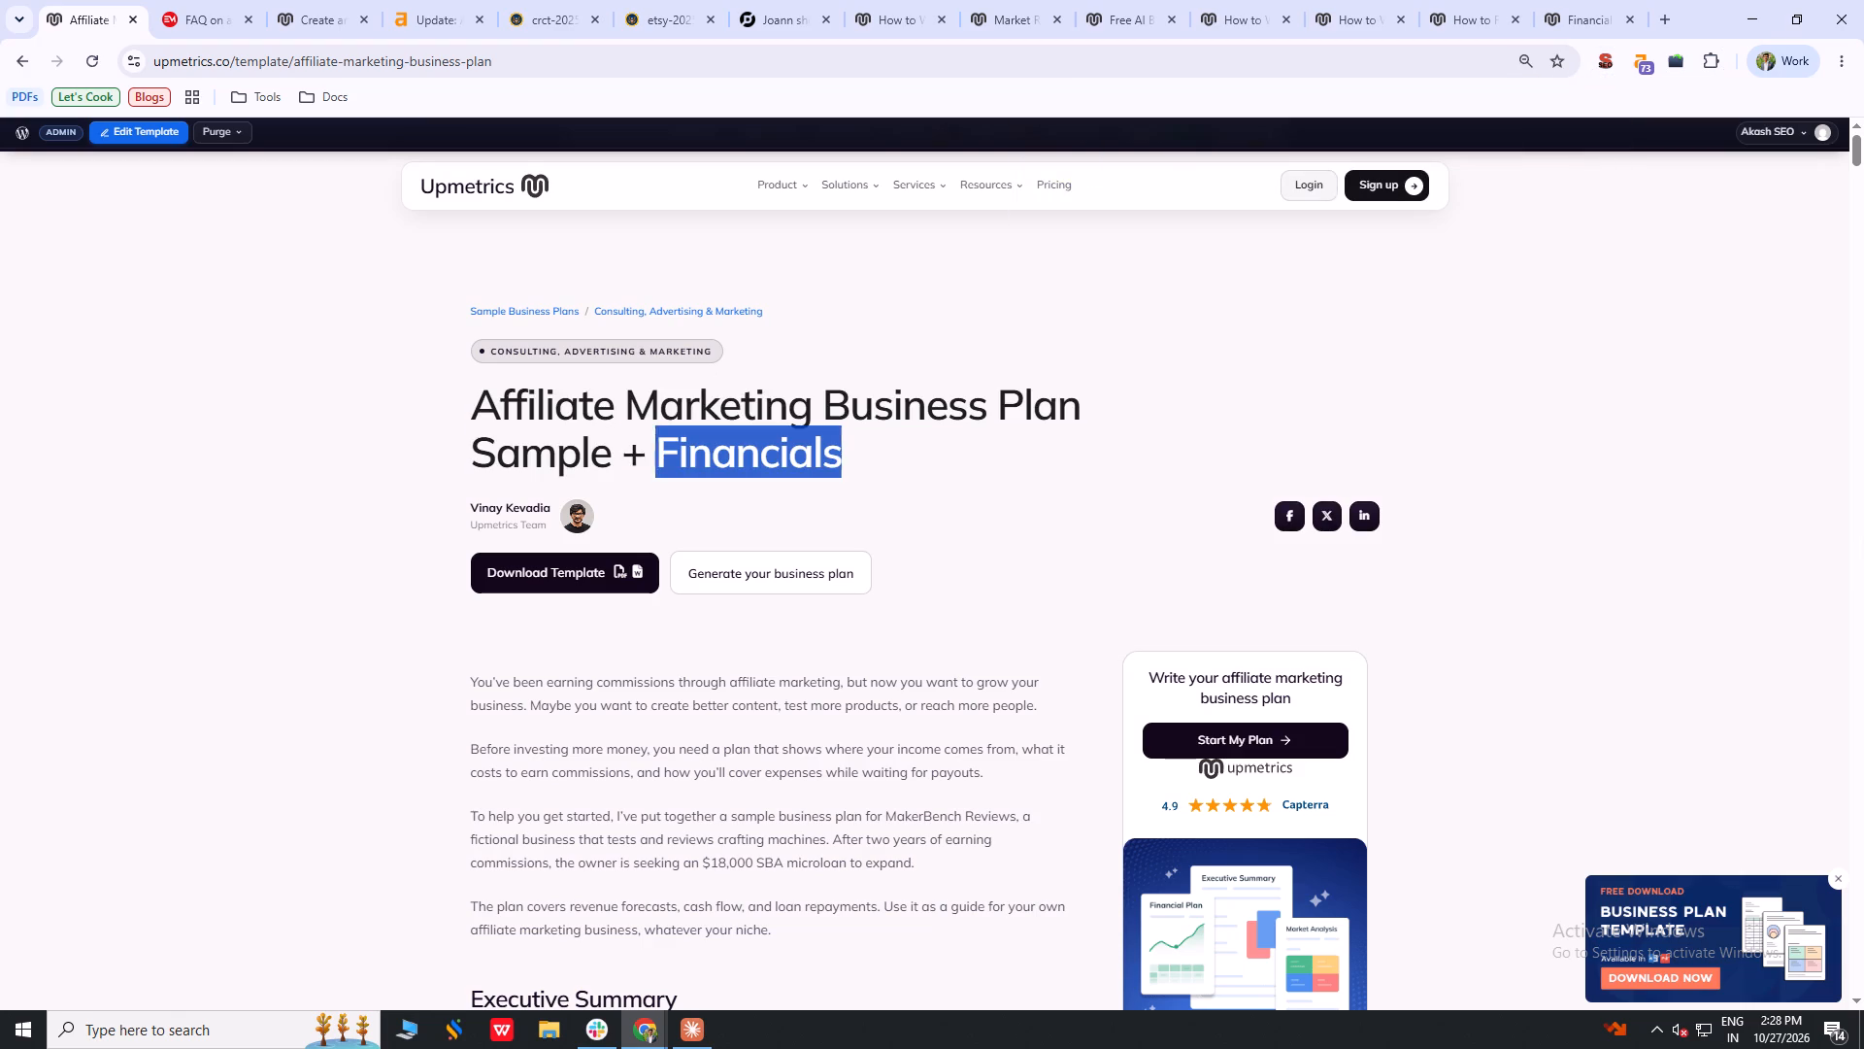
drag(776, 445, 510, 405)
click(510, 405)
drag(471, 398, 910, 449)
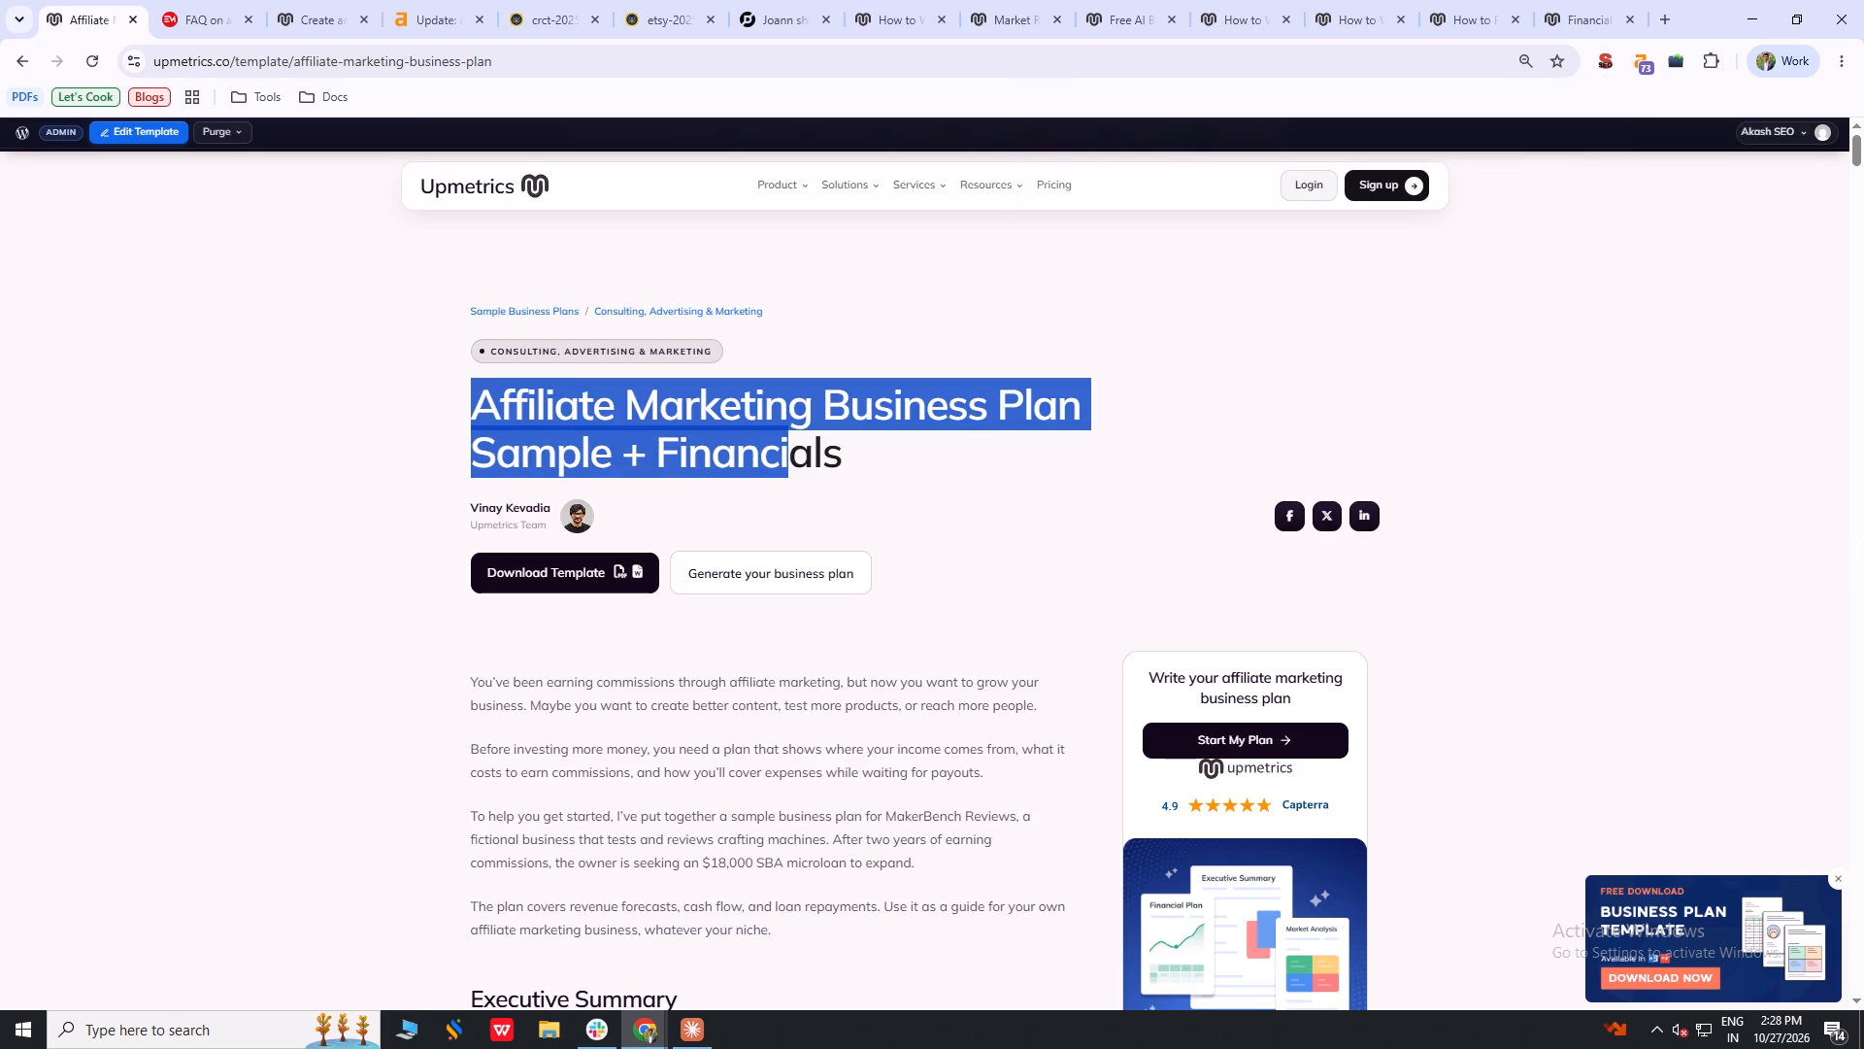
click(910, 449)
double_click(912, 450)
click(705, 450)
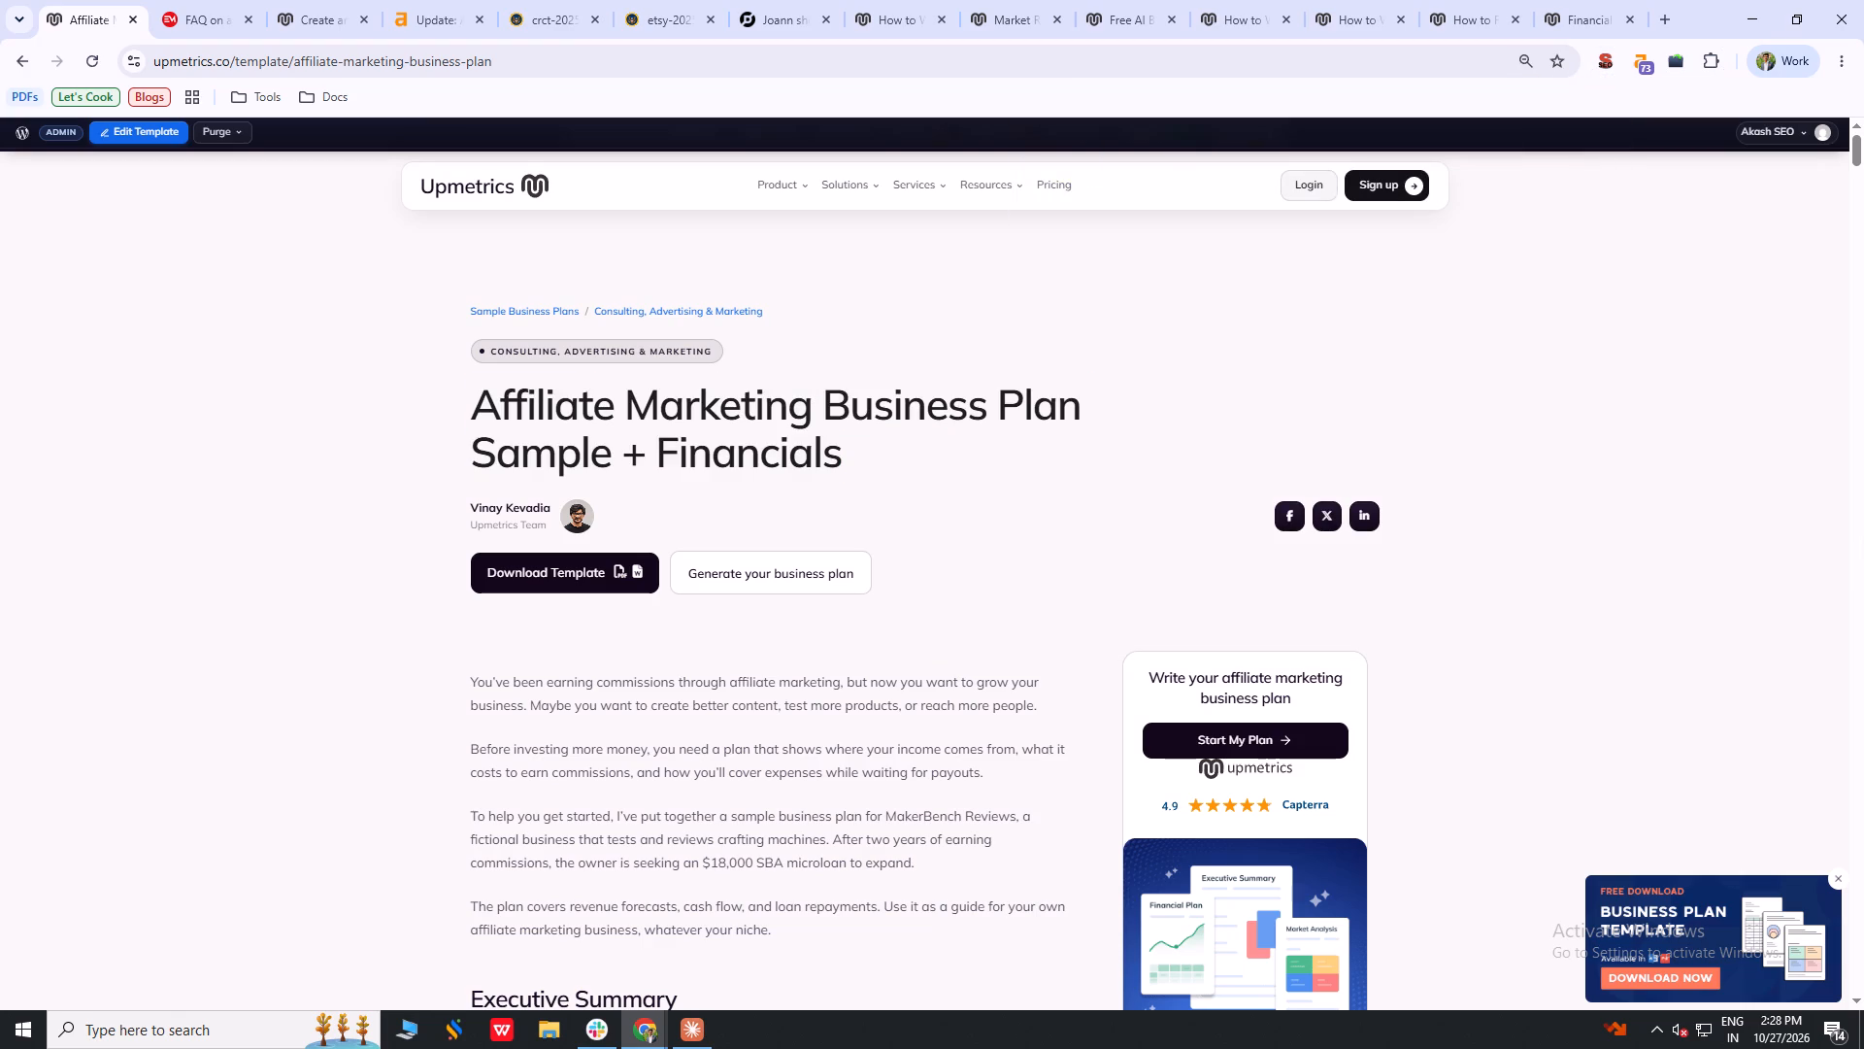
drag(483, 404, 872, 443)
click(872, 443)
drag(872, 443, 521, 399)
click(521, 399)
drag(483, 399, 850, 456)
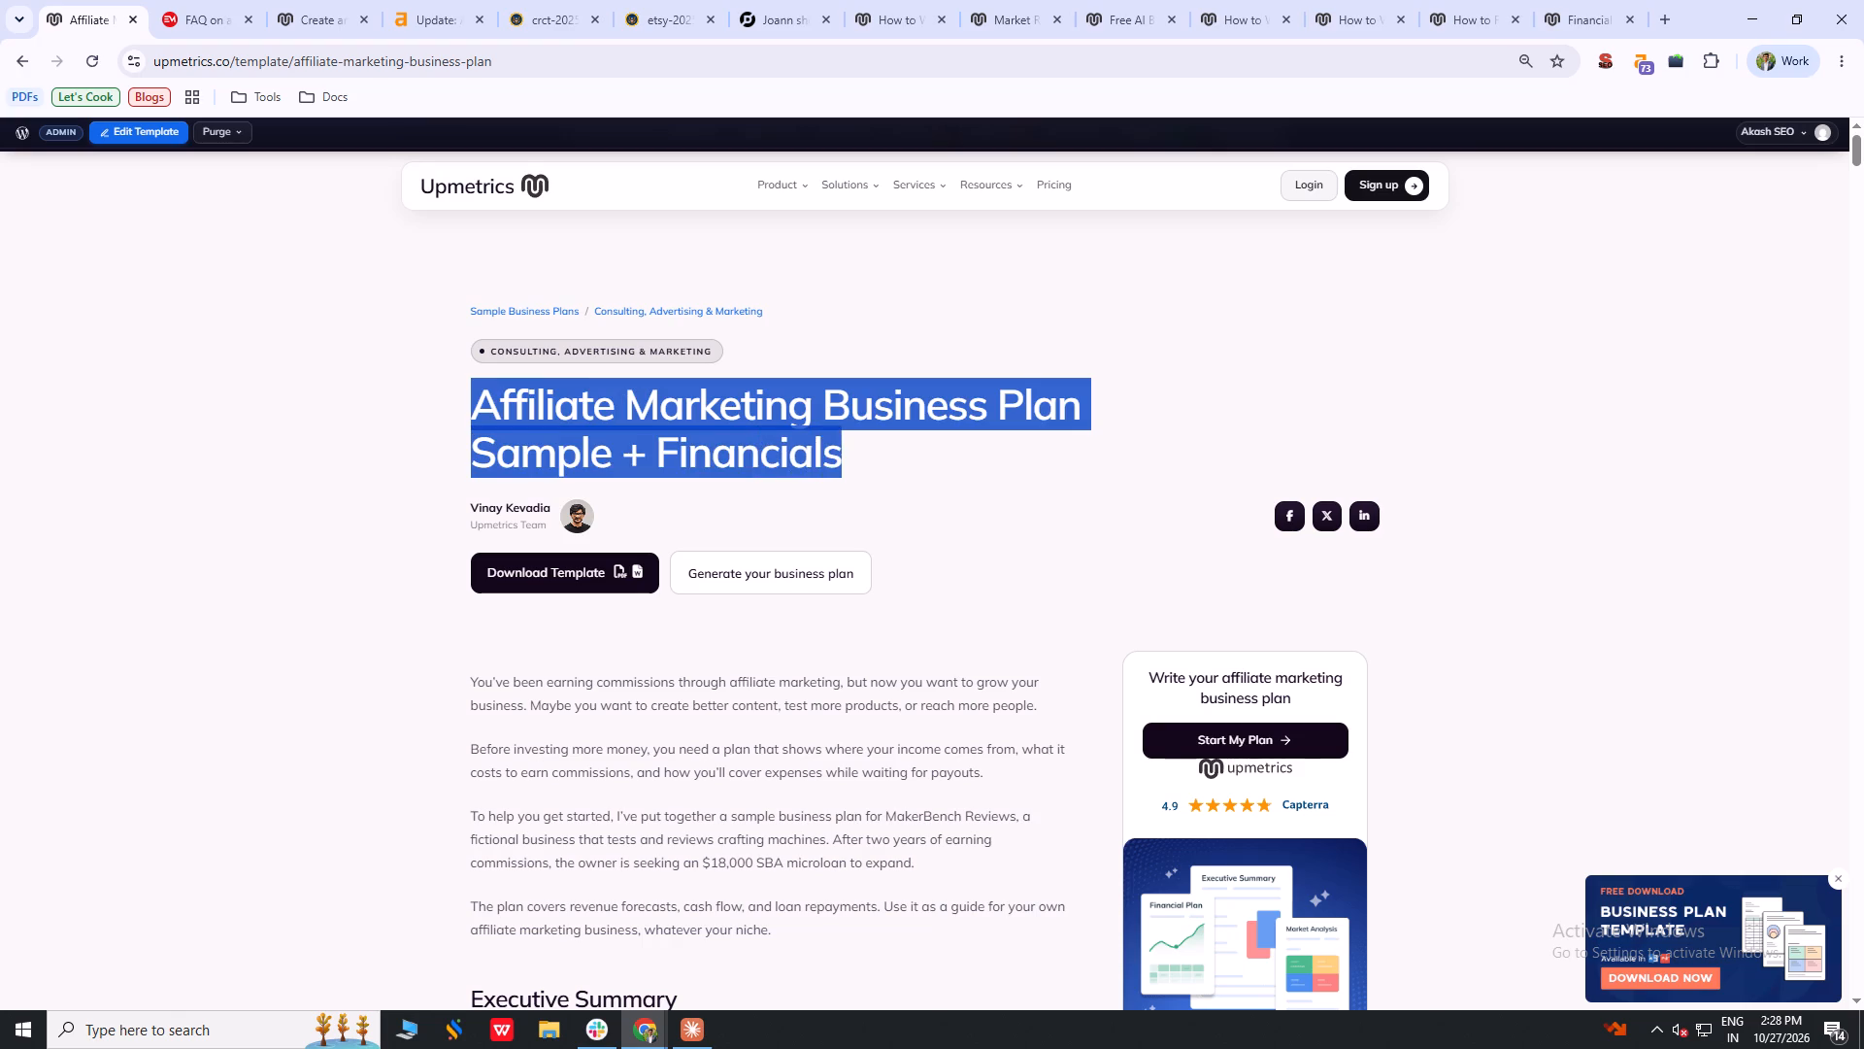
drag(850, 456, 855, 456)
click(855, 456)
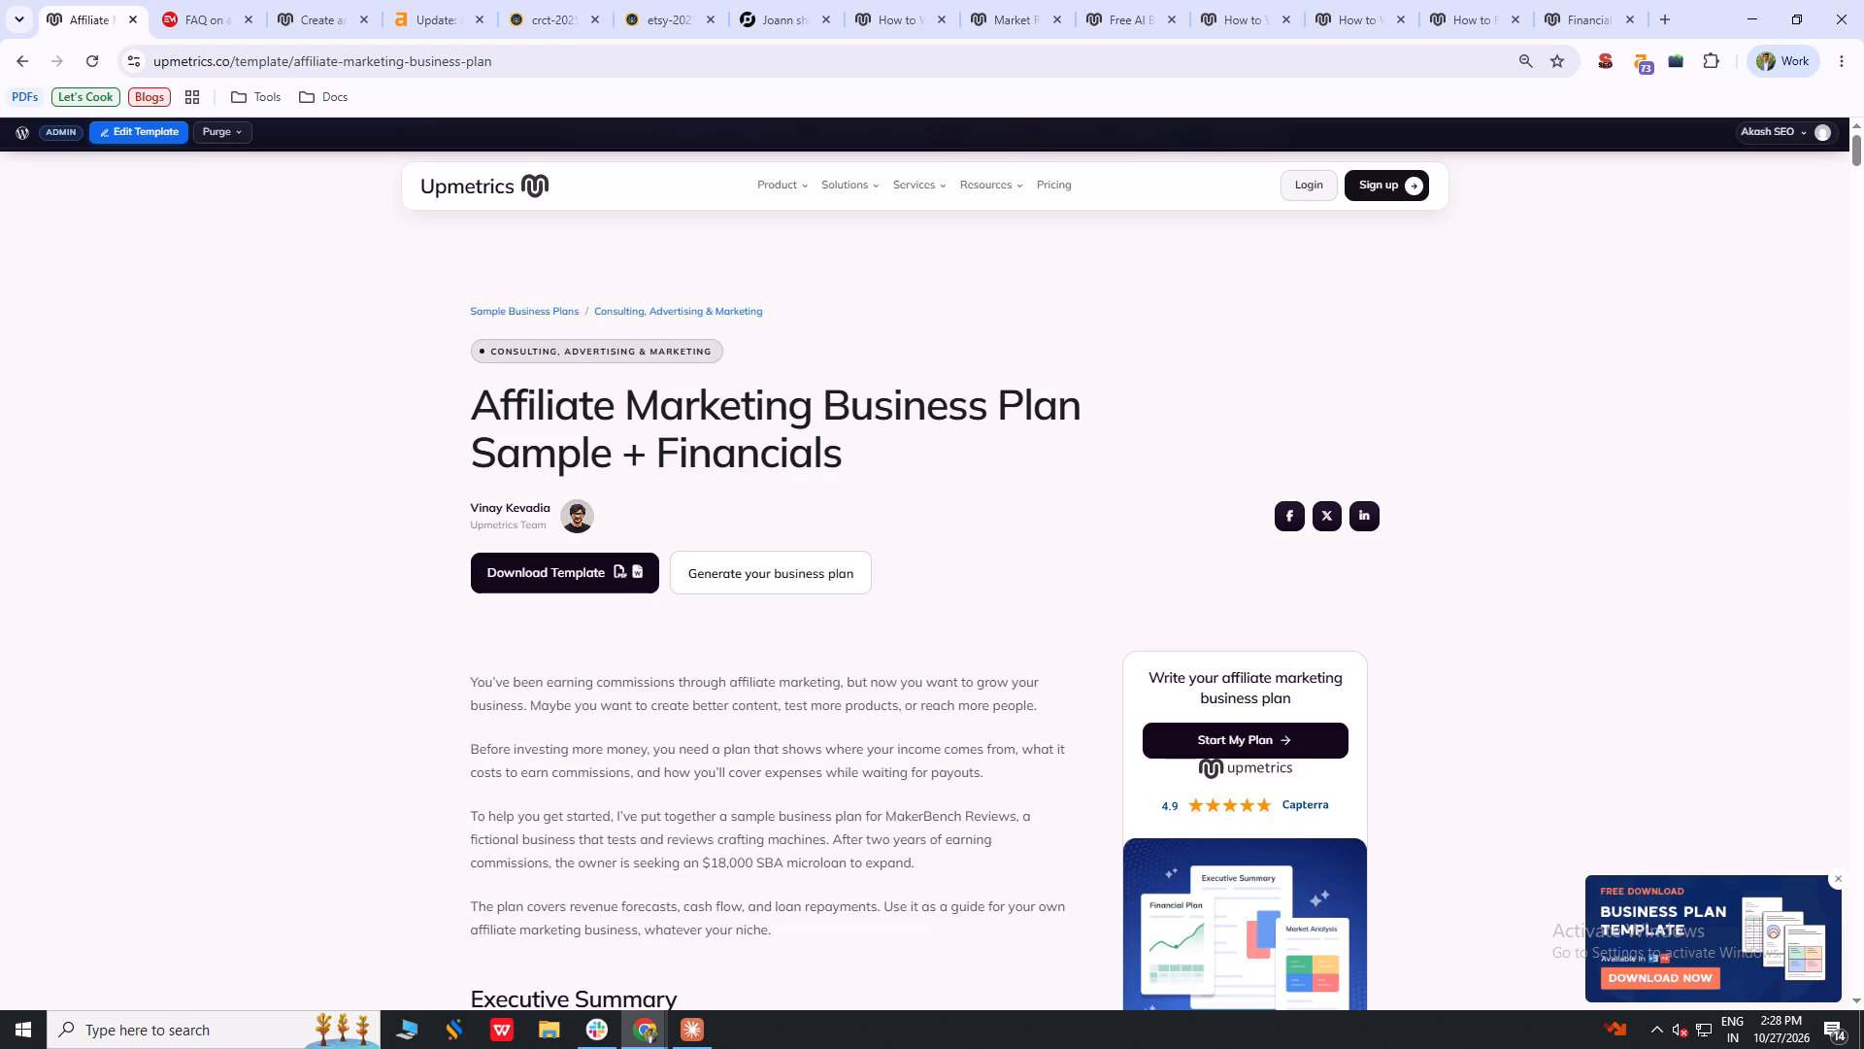
Reload the live affiliate marketing business plan page.
key(F5)
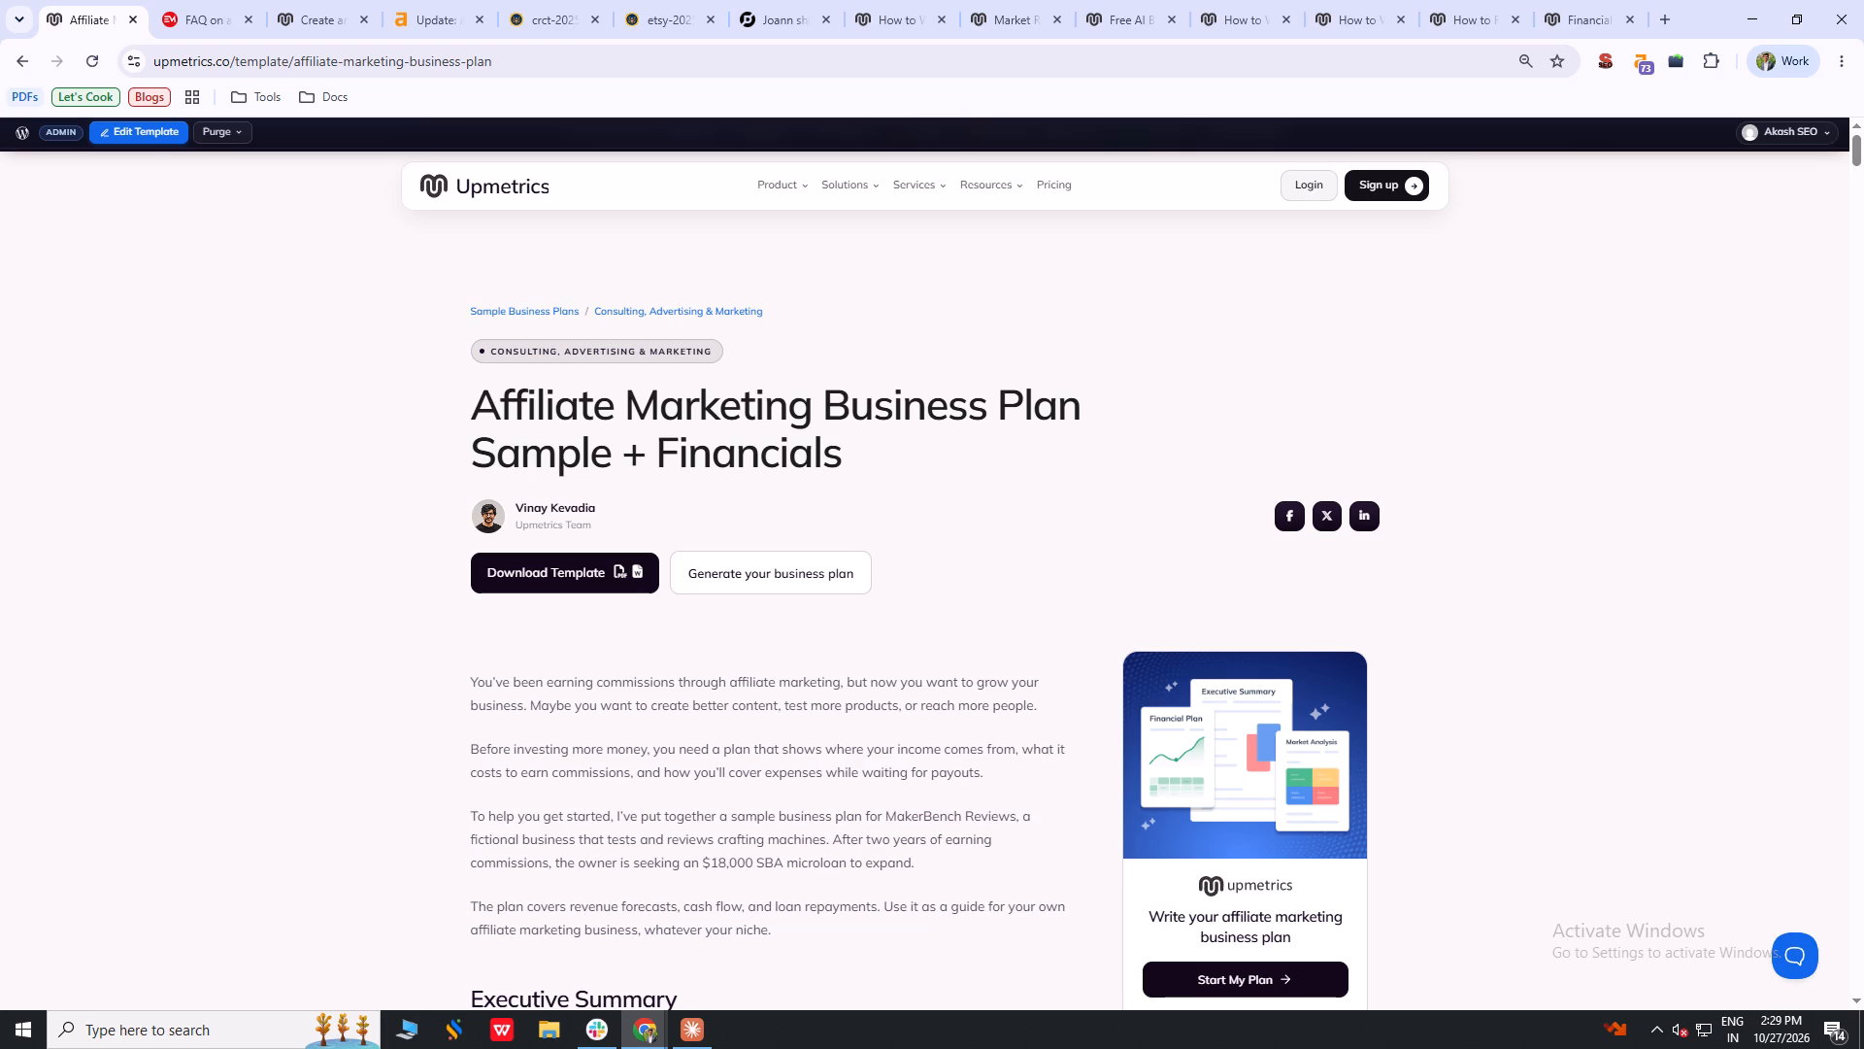
click(1166, 358)
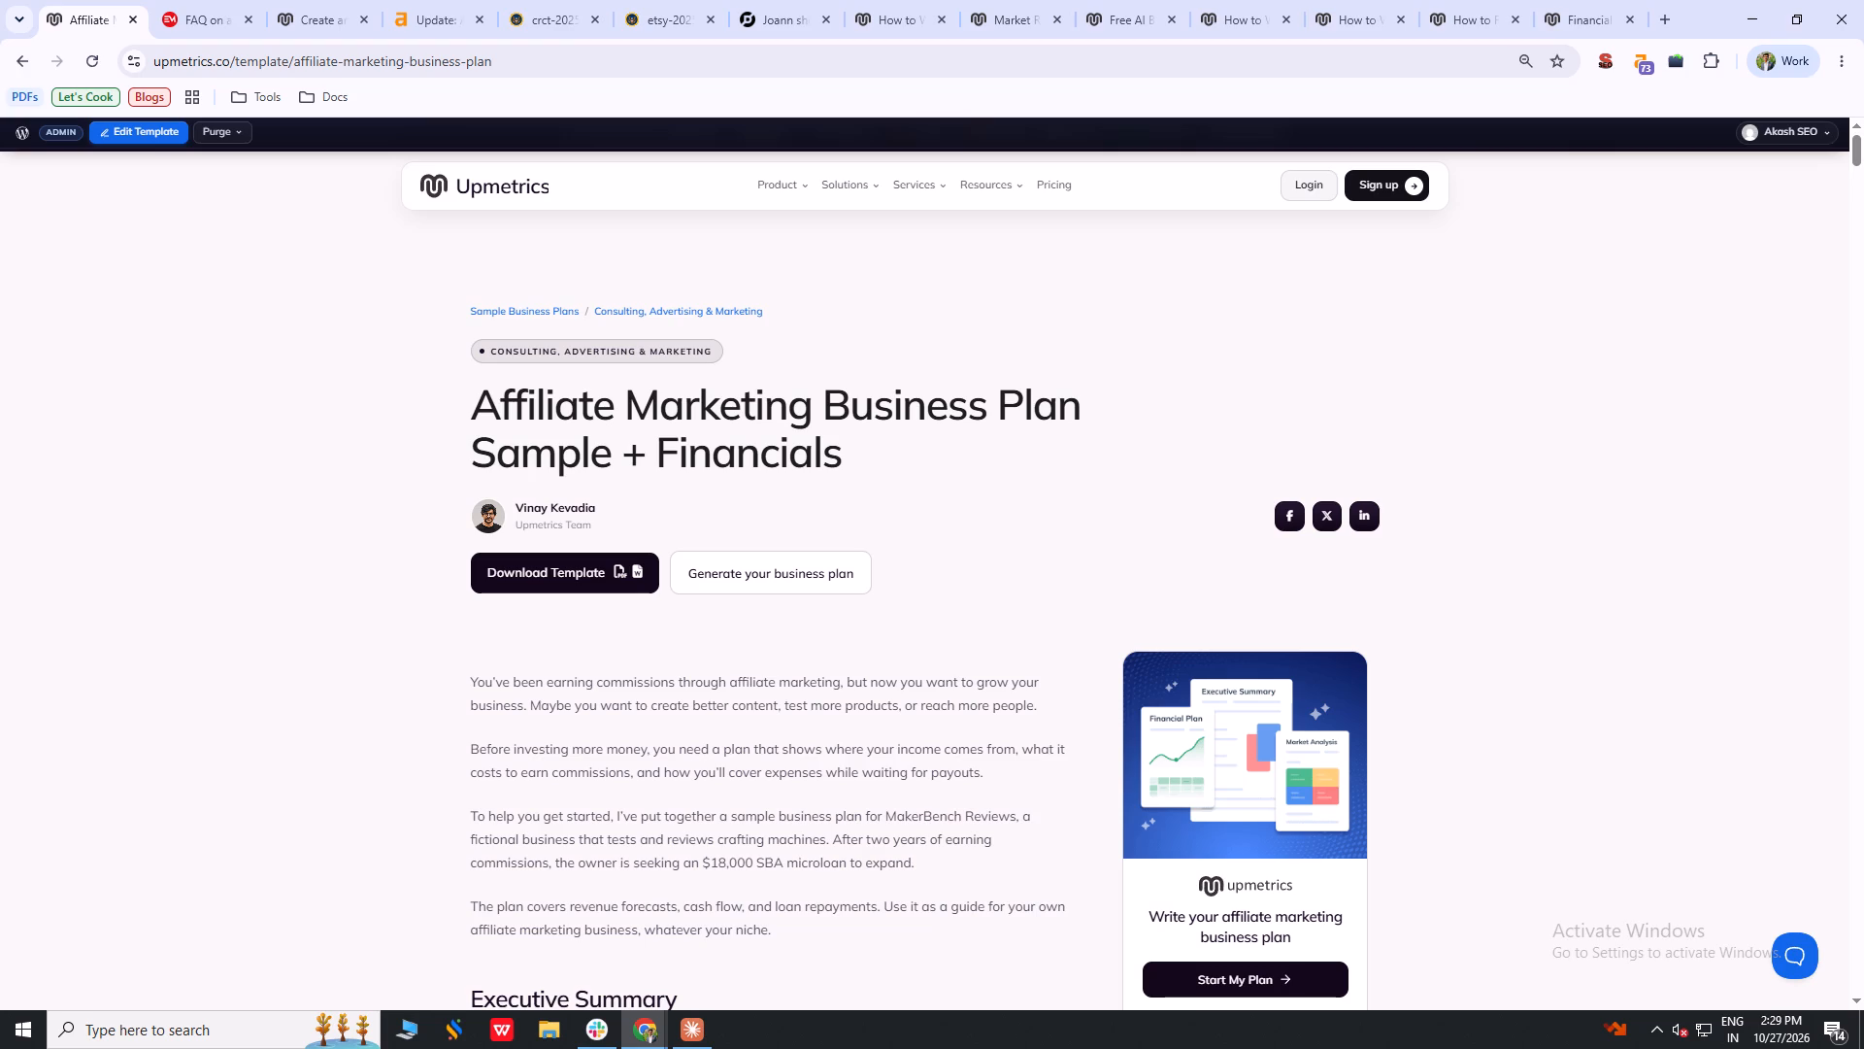
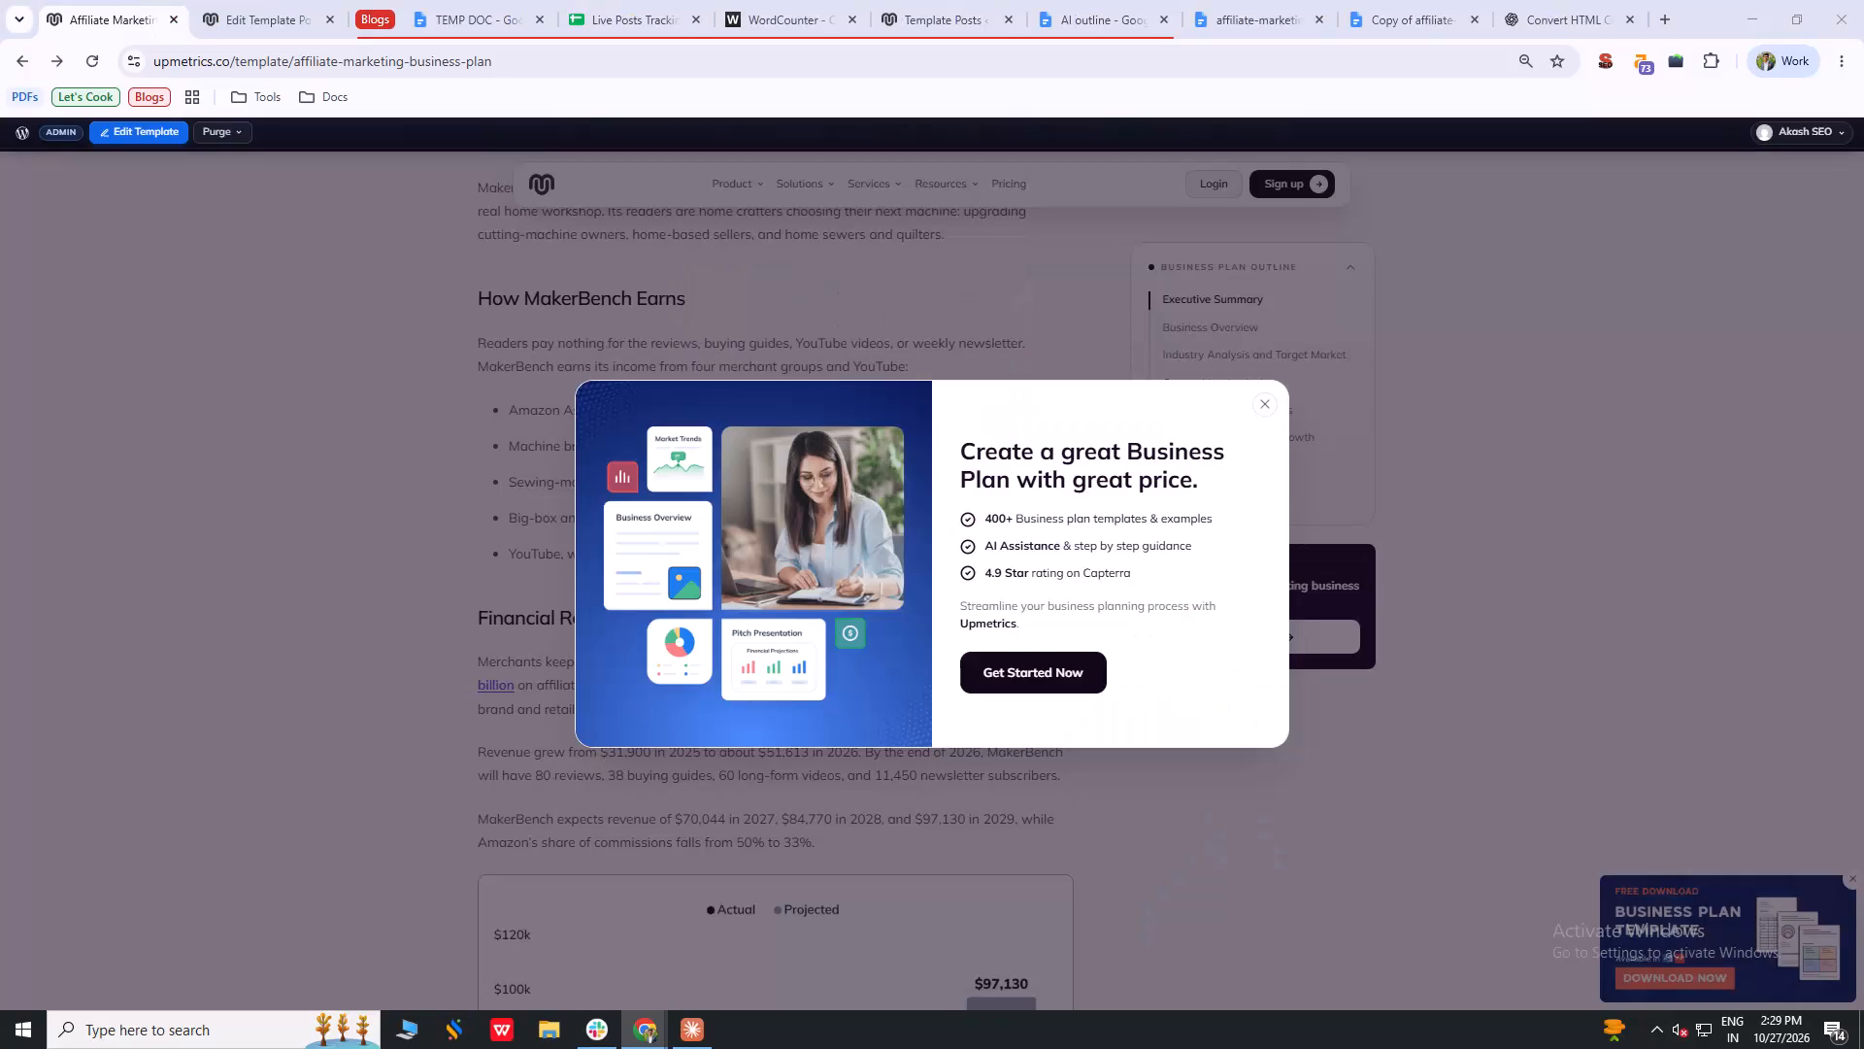
Dismiss the promotional pop-up covering the live affiliate marketing business plan page.
click(1260, 402)
click(253, 420)
key(Tab)
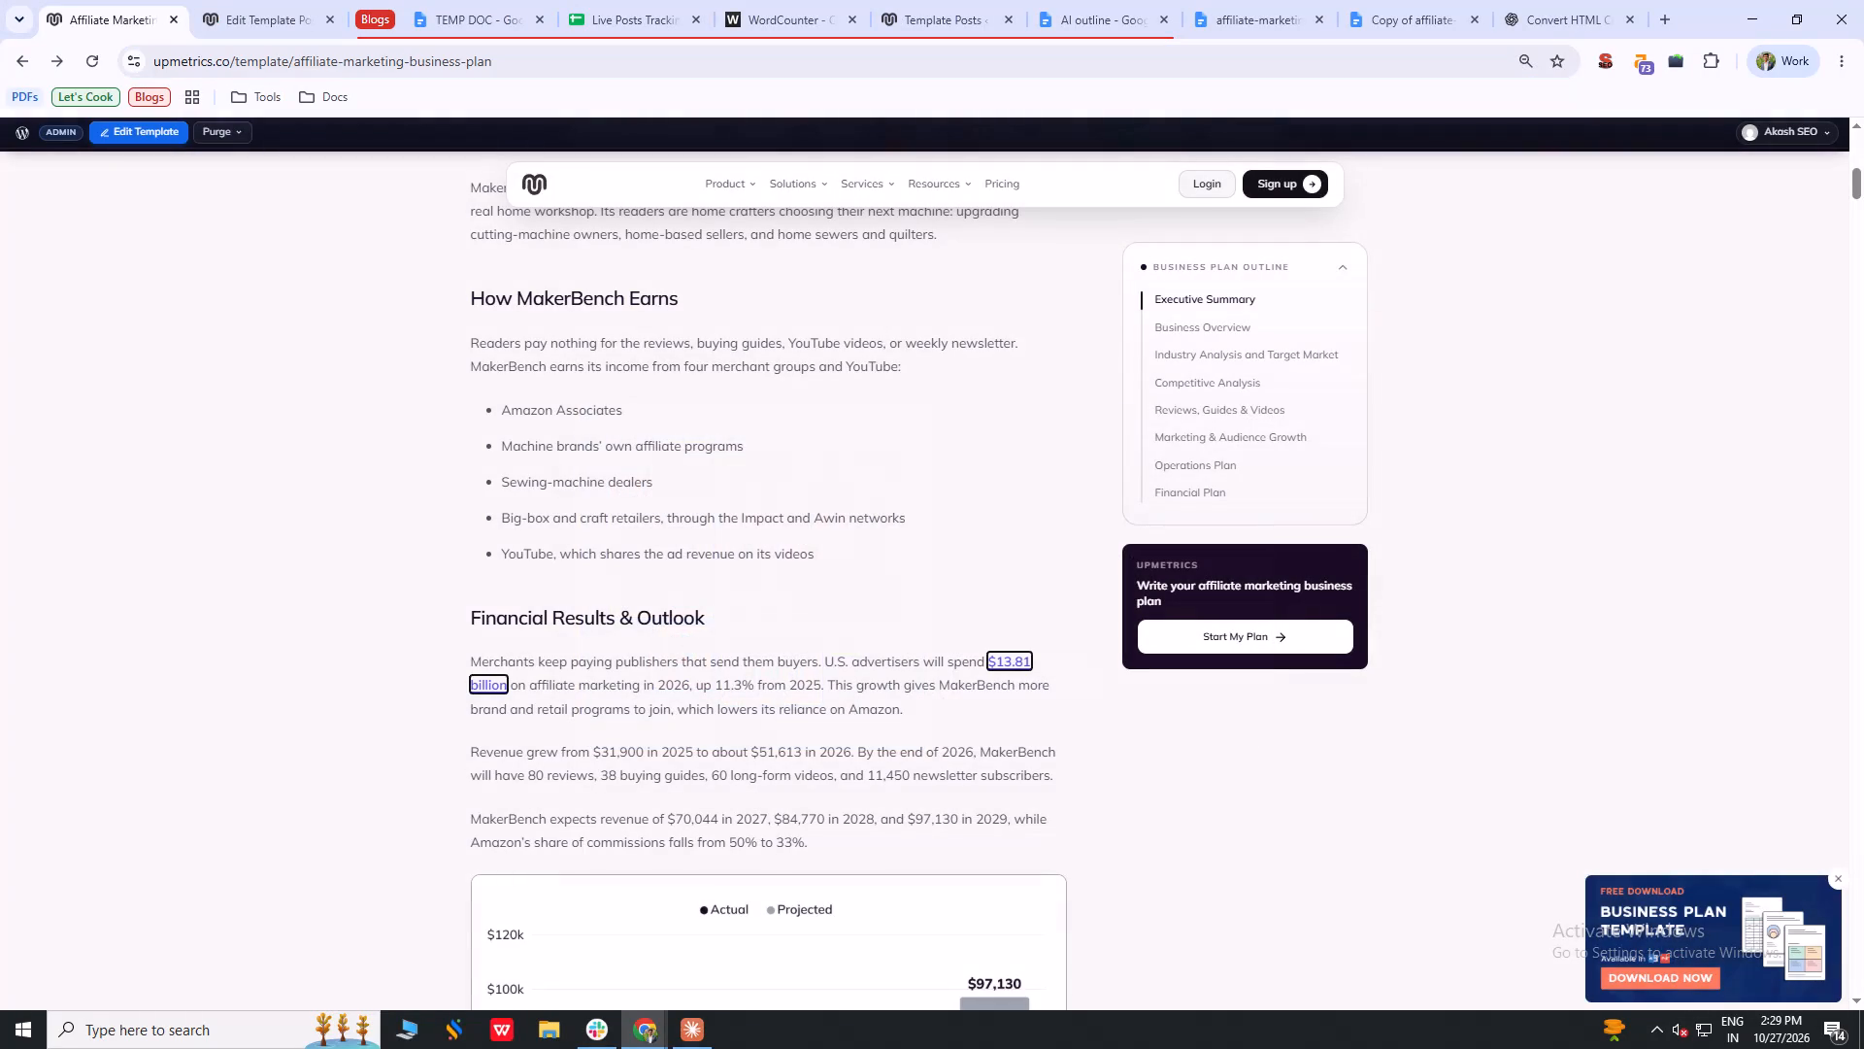
In the other browser window, review the live plan page from the Executive Summary down to the author box and back to the Financial Plan tables.
key(alt+Tab)
scroll(804, 697, down, 9)
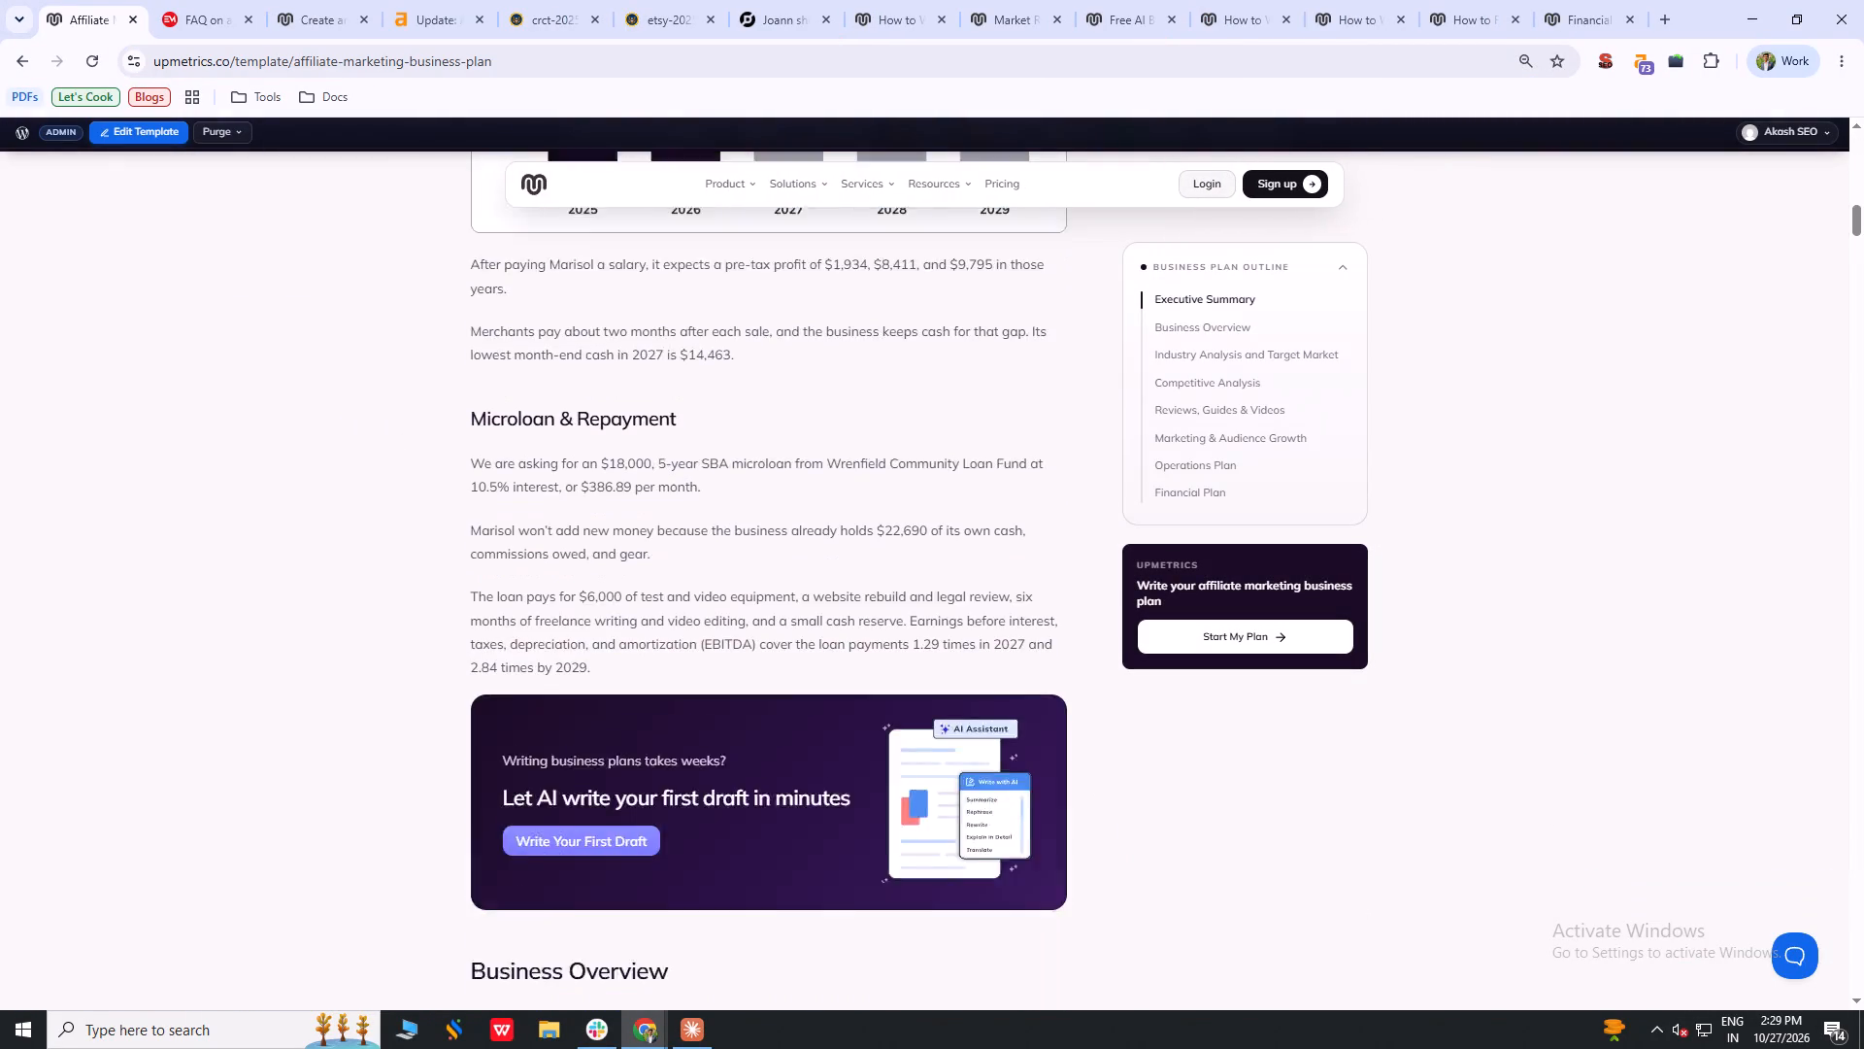
scroll(779, 684, down, 19)
scroll(781, 688, down, 6)
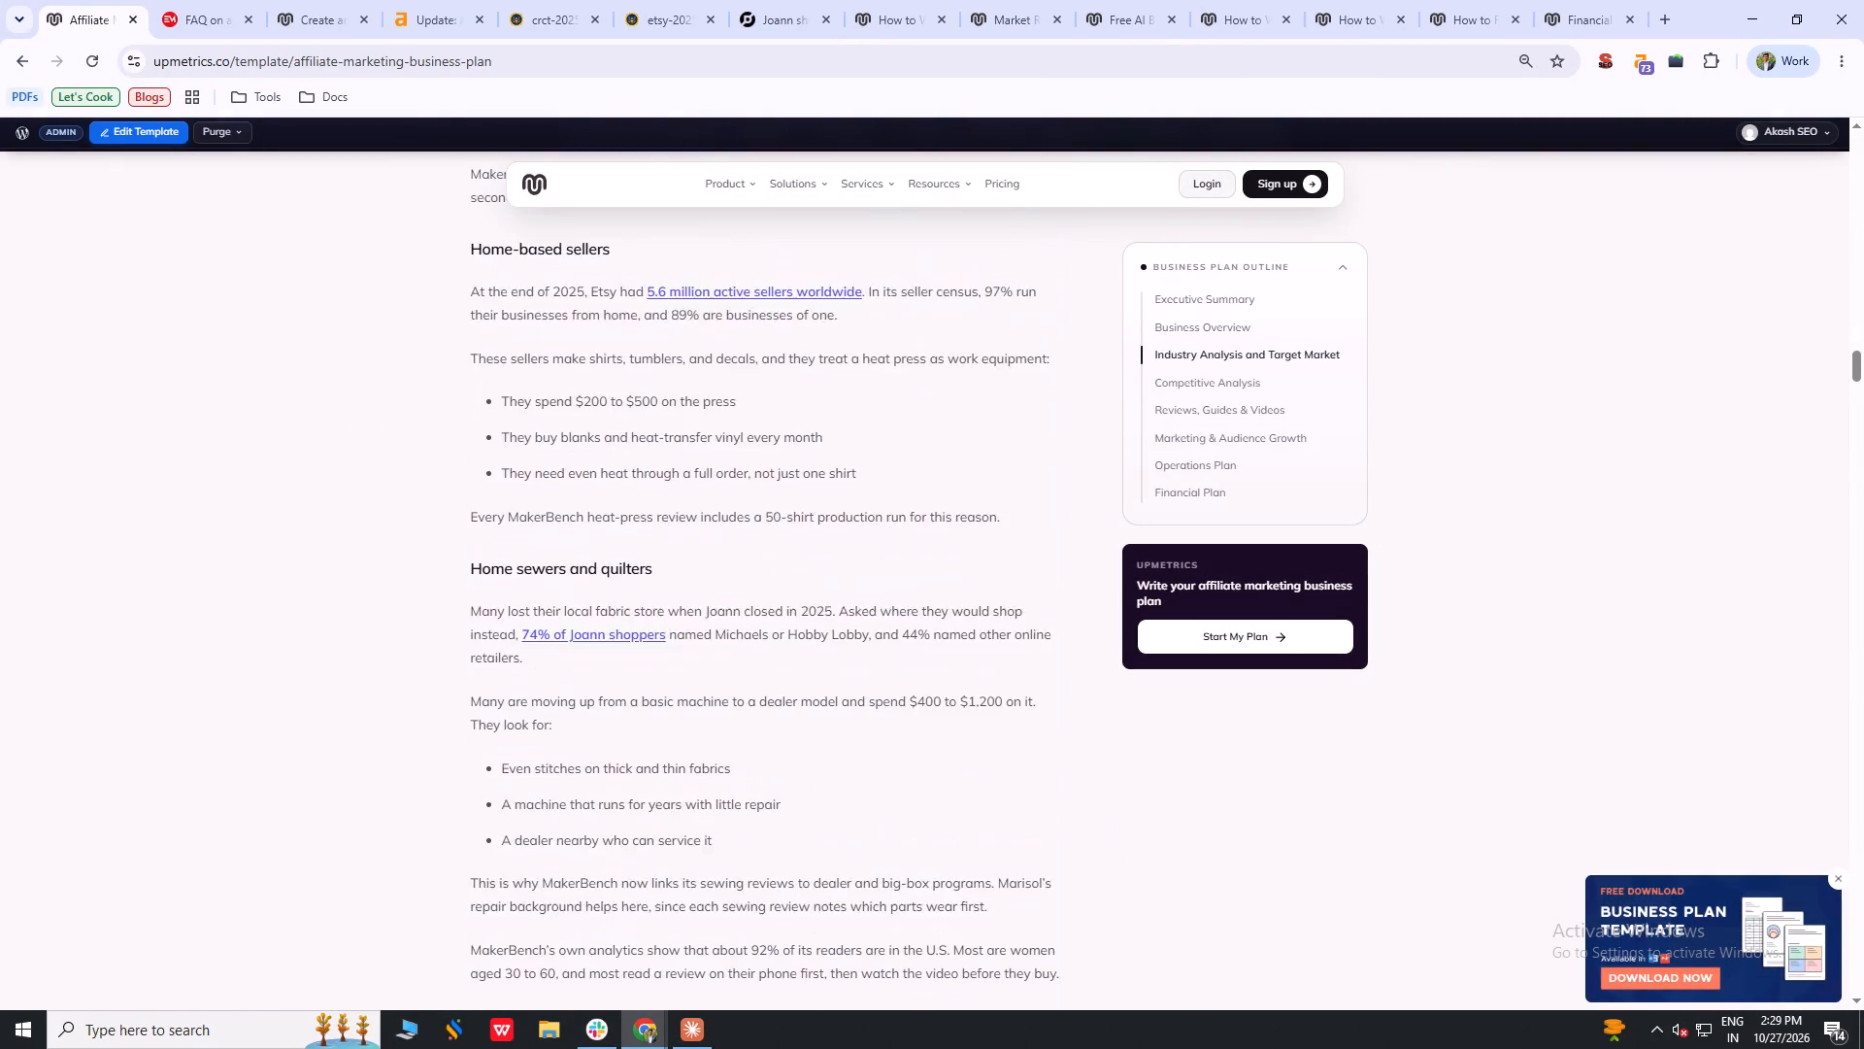
scroll(781, 690, down, 5)
scroll(782, 691, down, 20)
scroll(782, 691, down, 2)
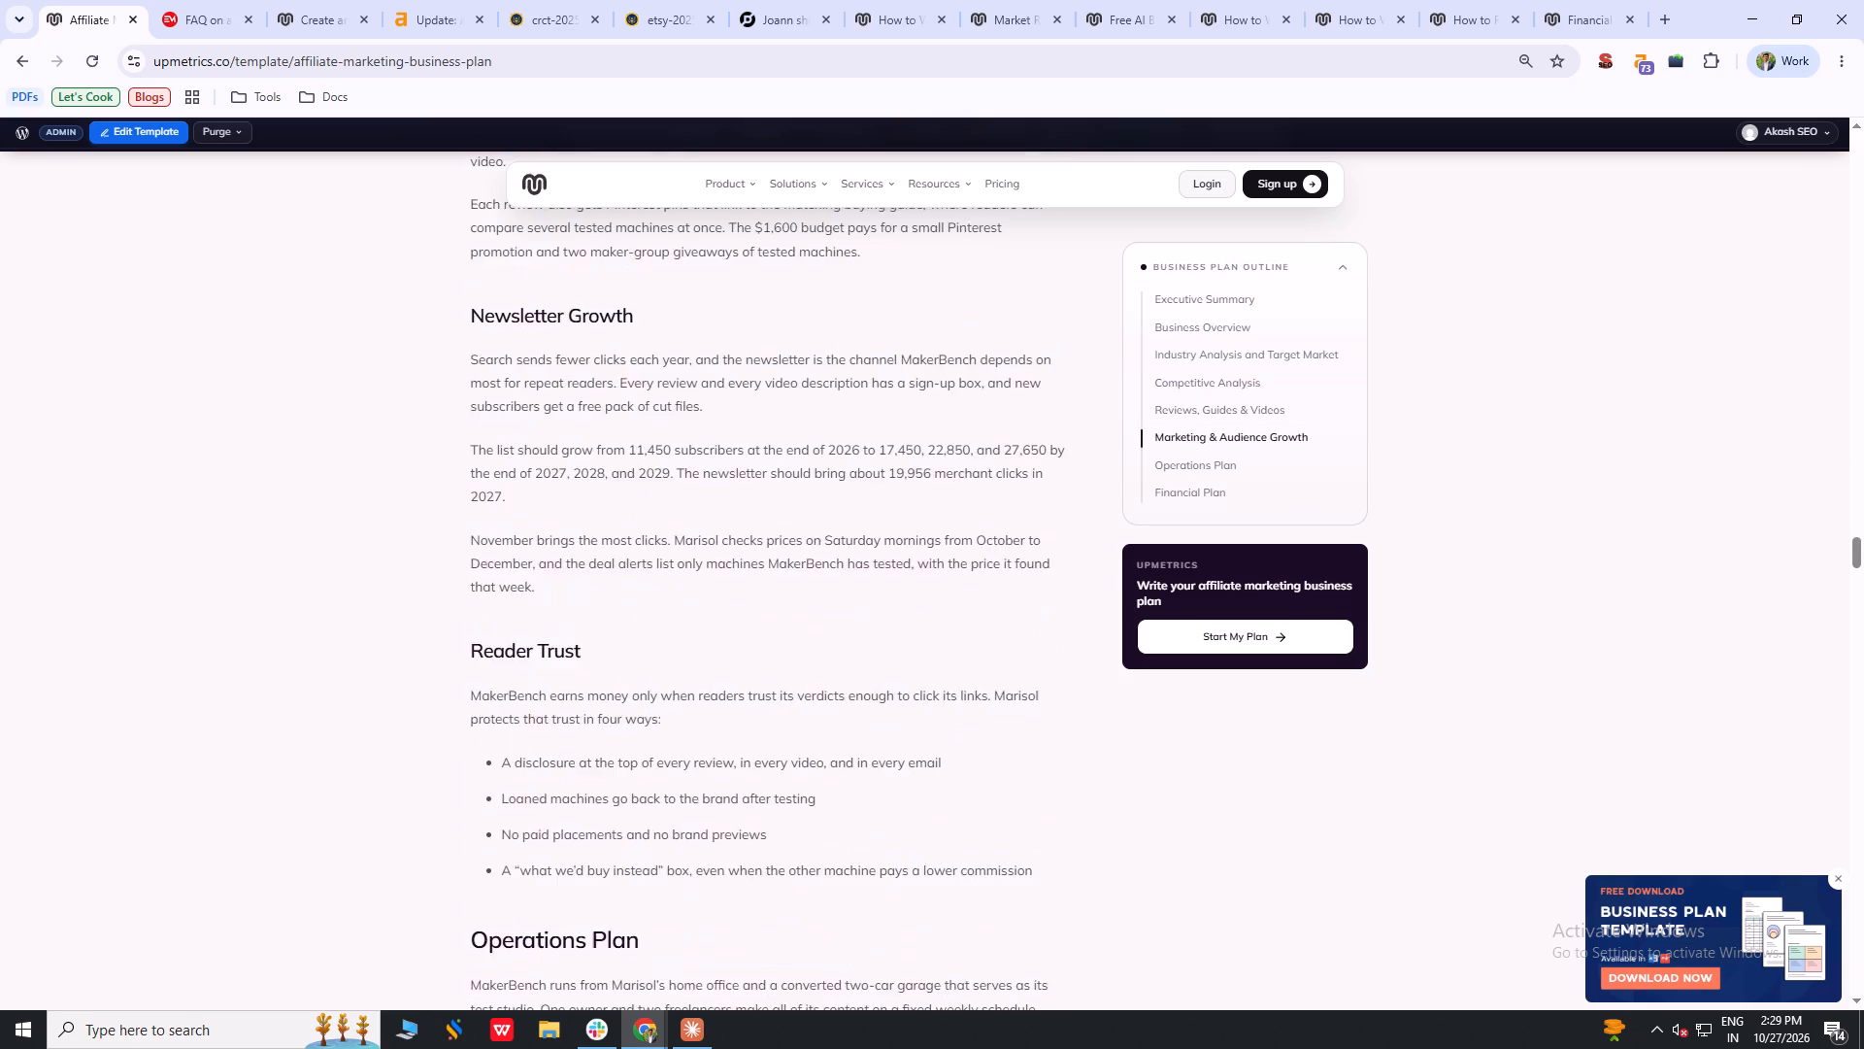
scroll(782, 691, down, 20)
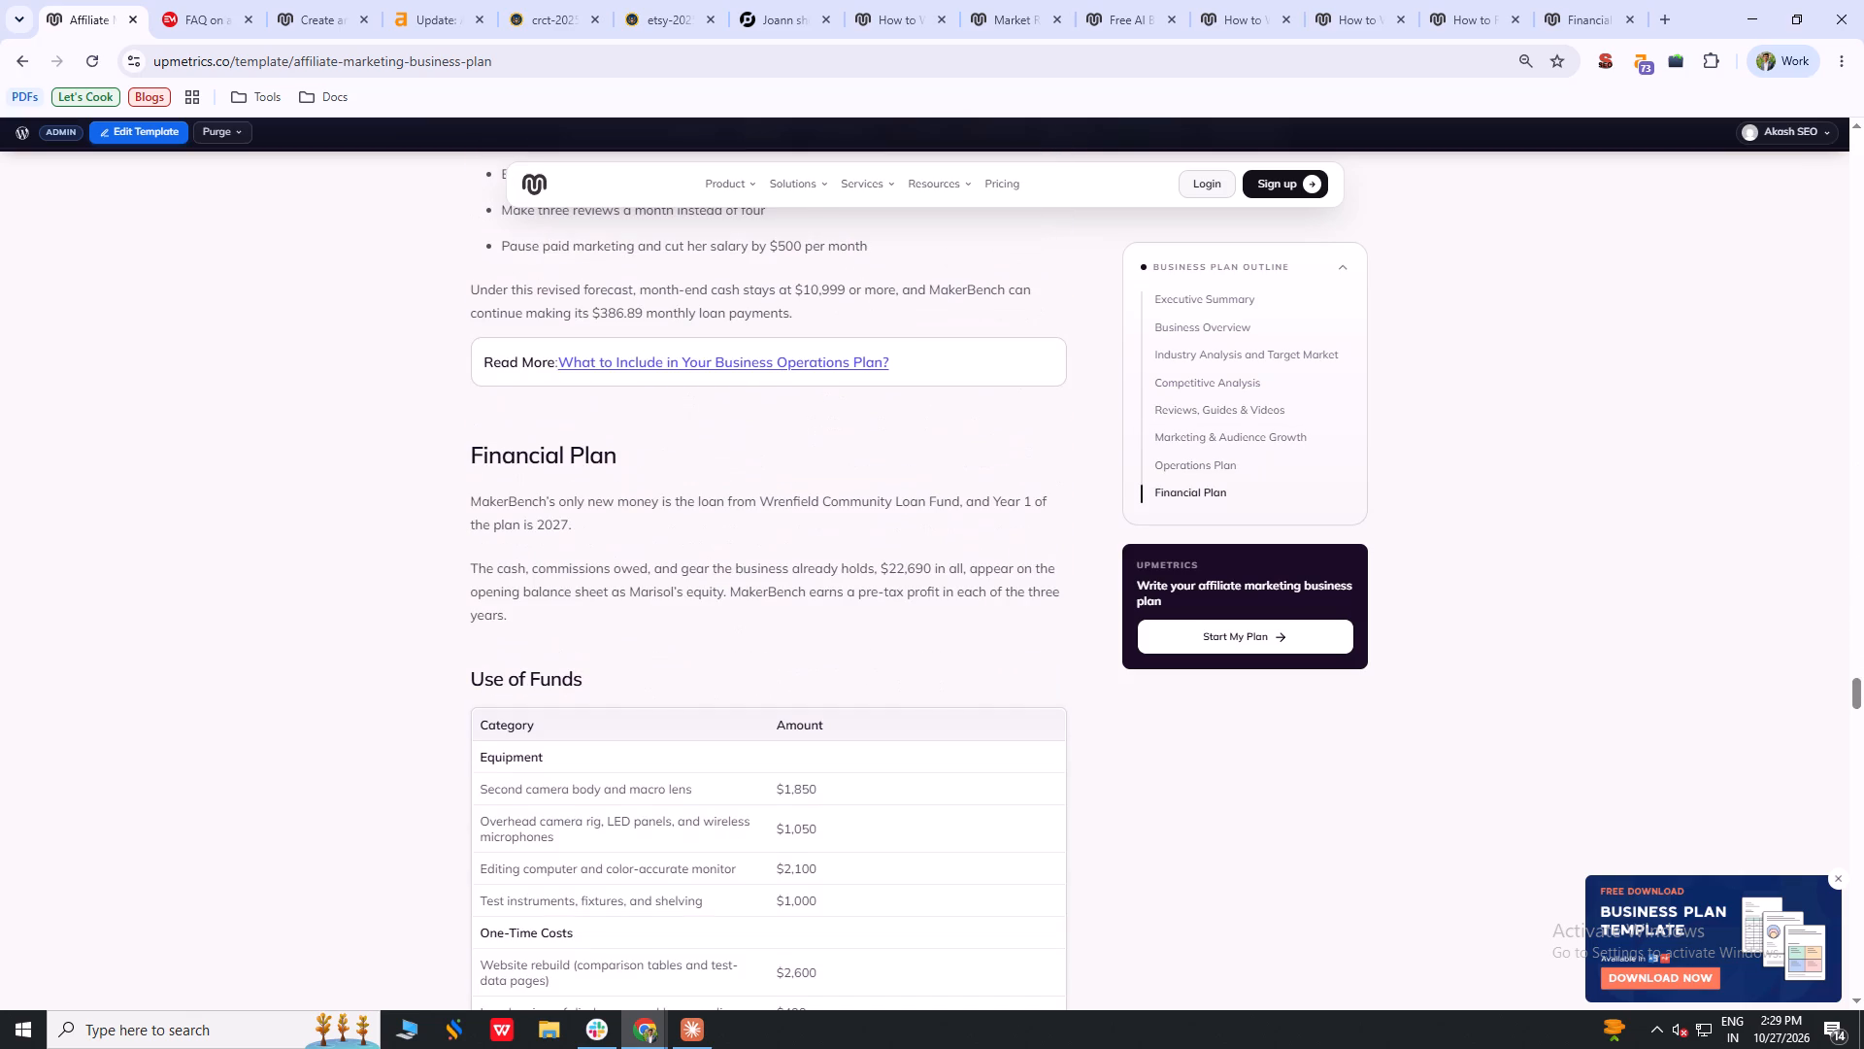
scroll(774, 706, down, 14)
scroll(770, 712, down, 8)
scroll(770, 712, down, 16)
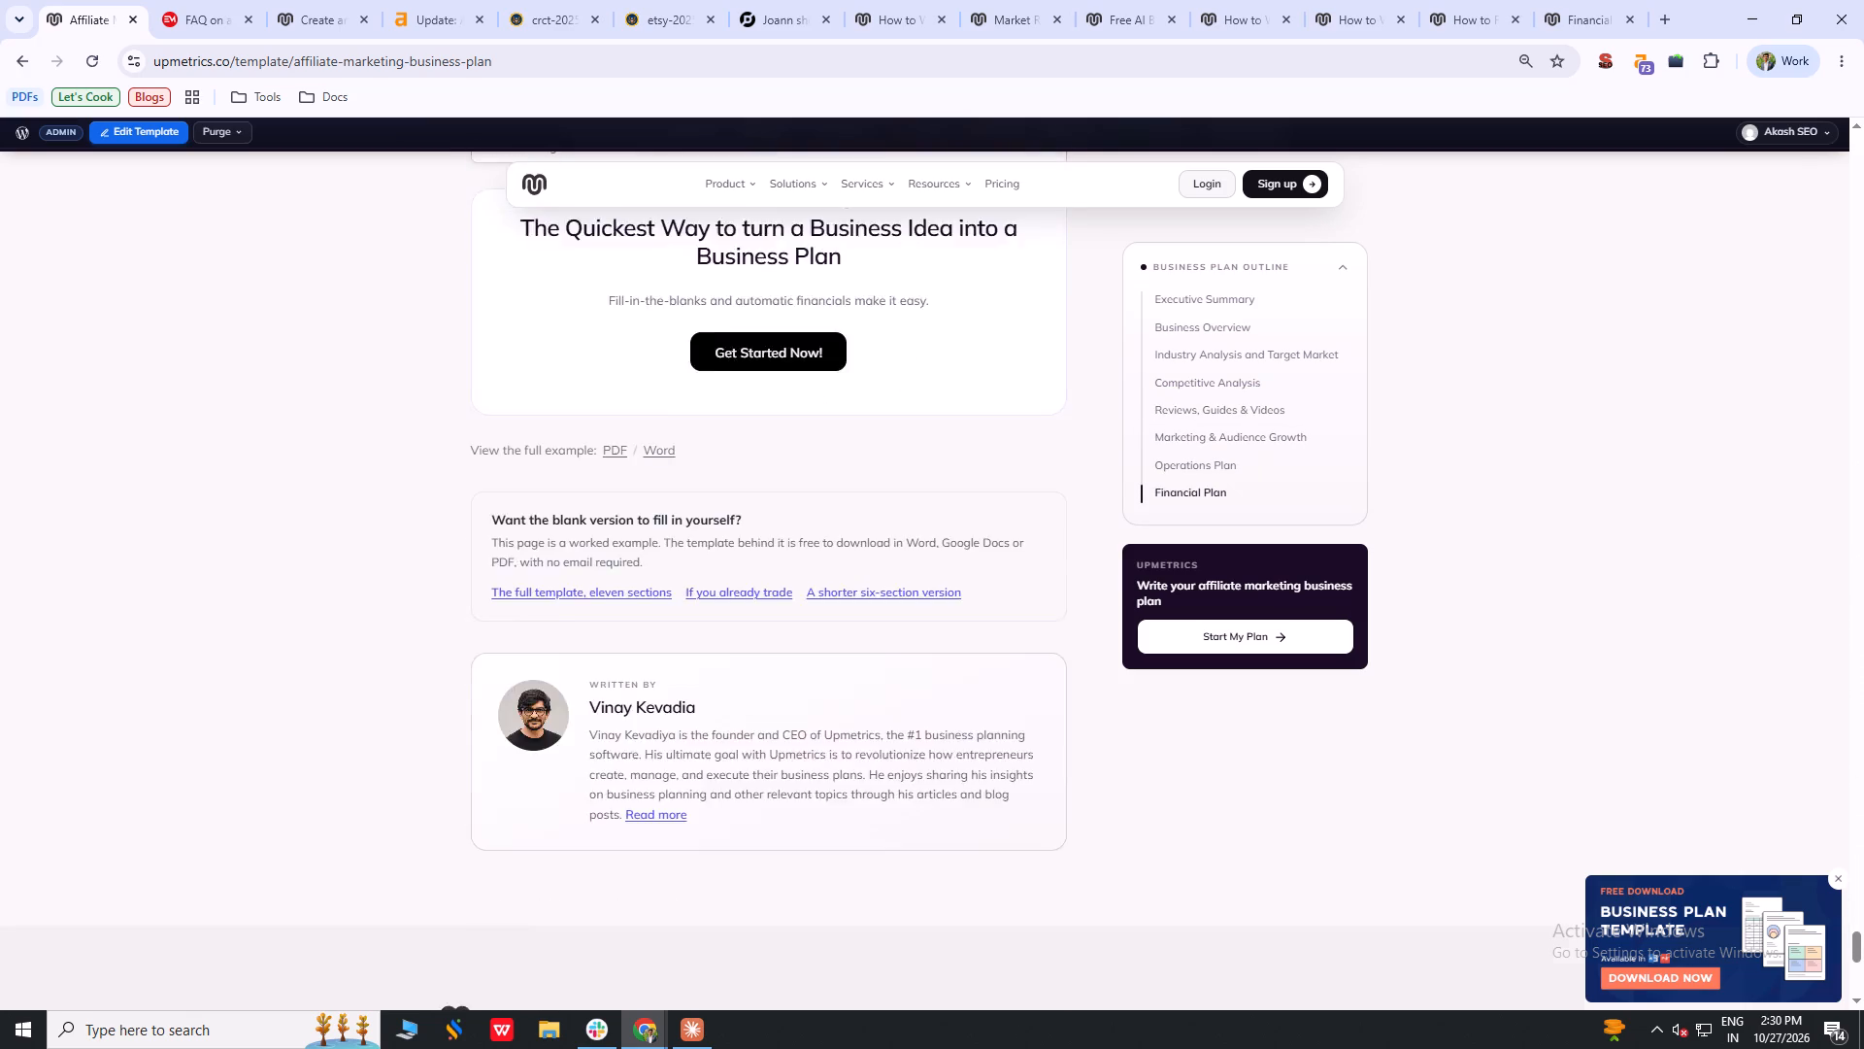
scroll(770, 712, down, 8)
scroll(770, 712, up, 9)
scroll(823, 710, up, 20)
scroll(823, 710, up, 1)
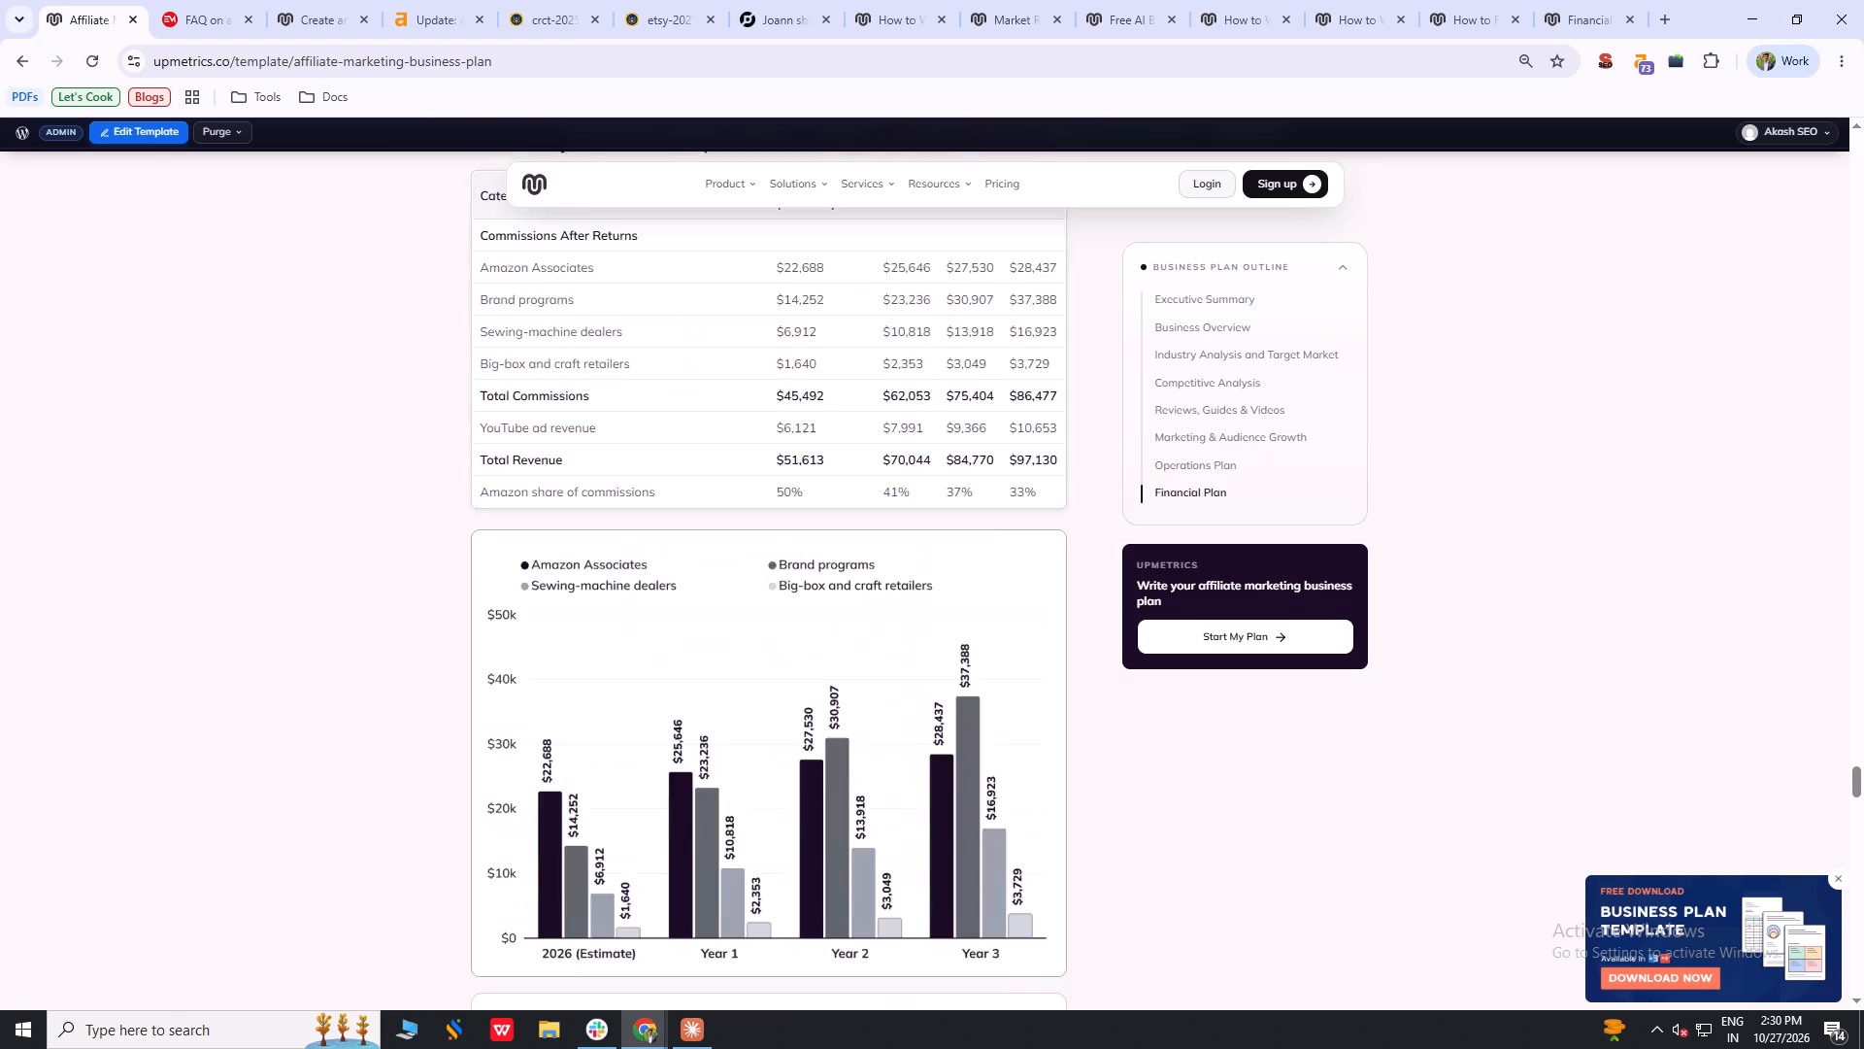
scroll(823, 710, up, 5)
Close the second browser window that holds the opened source and link pages.
key(alt+Tab)
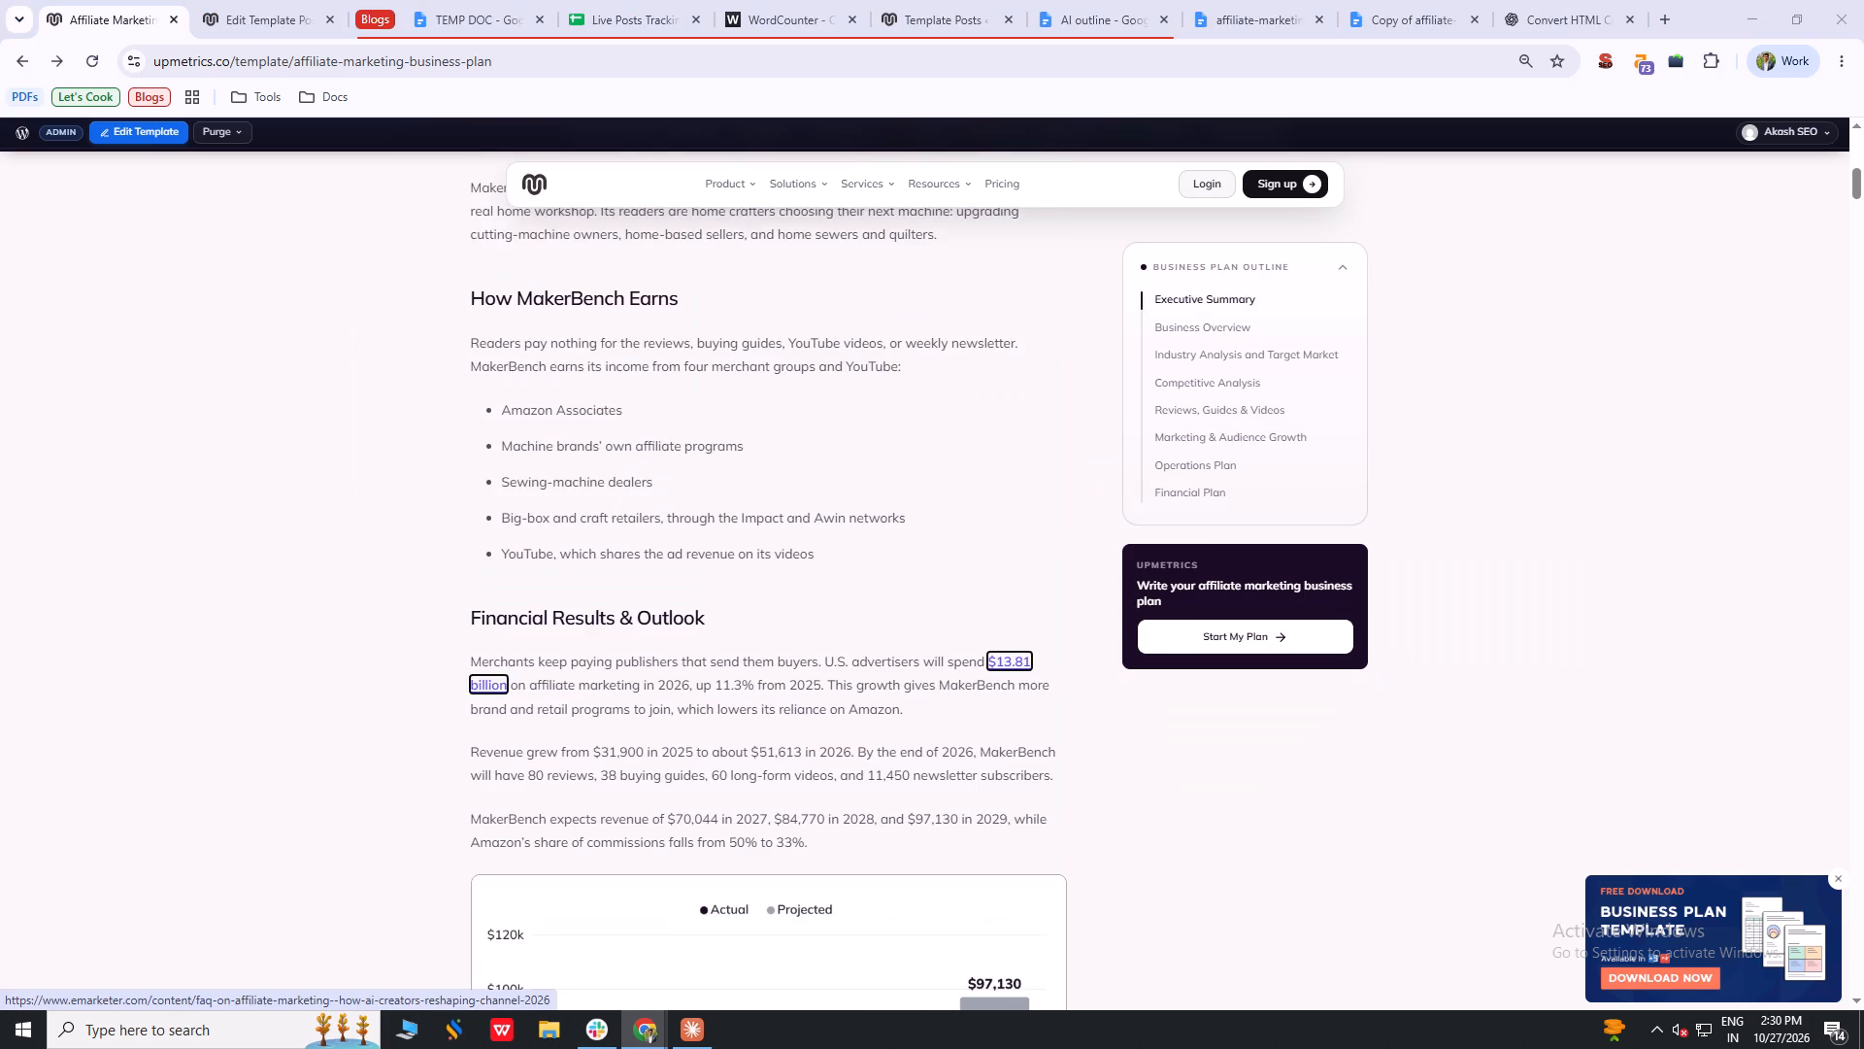
key(alt+Tab)
click(1859, 29)
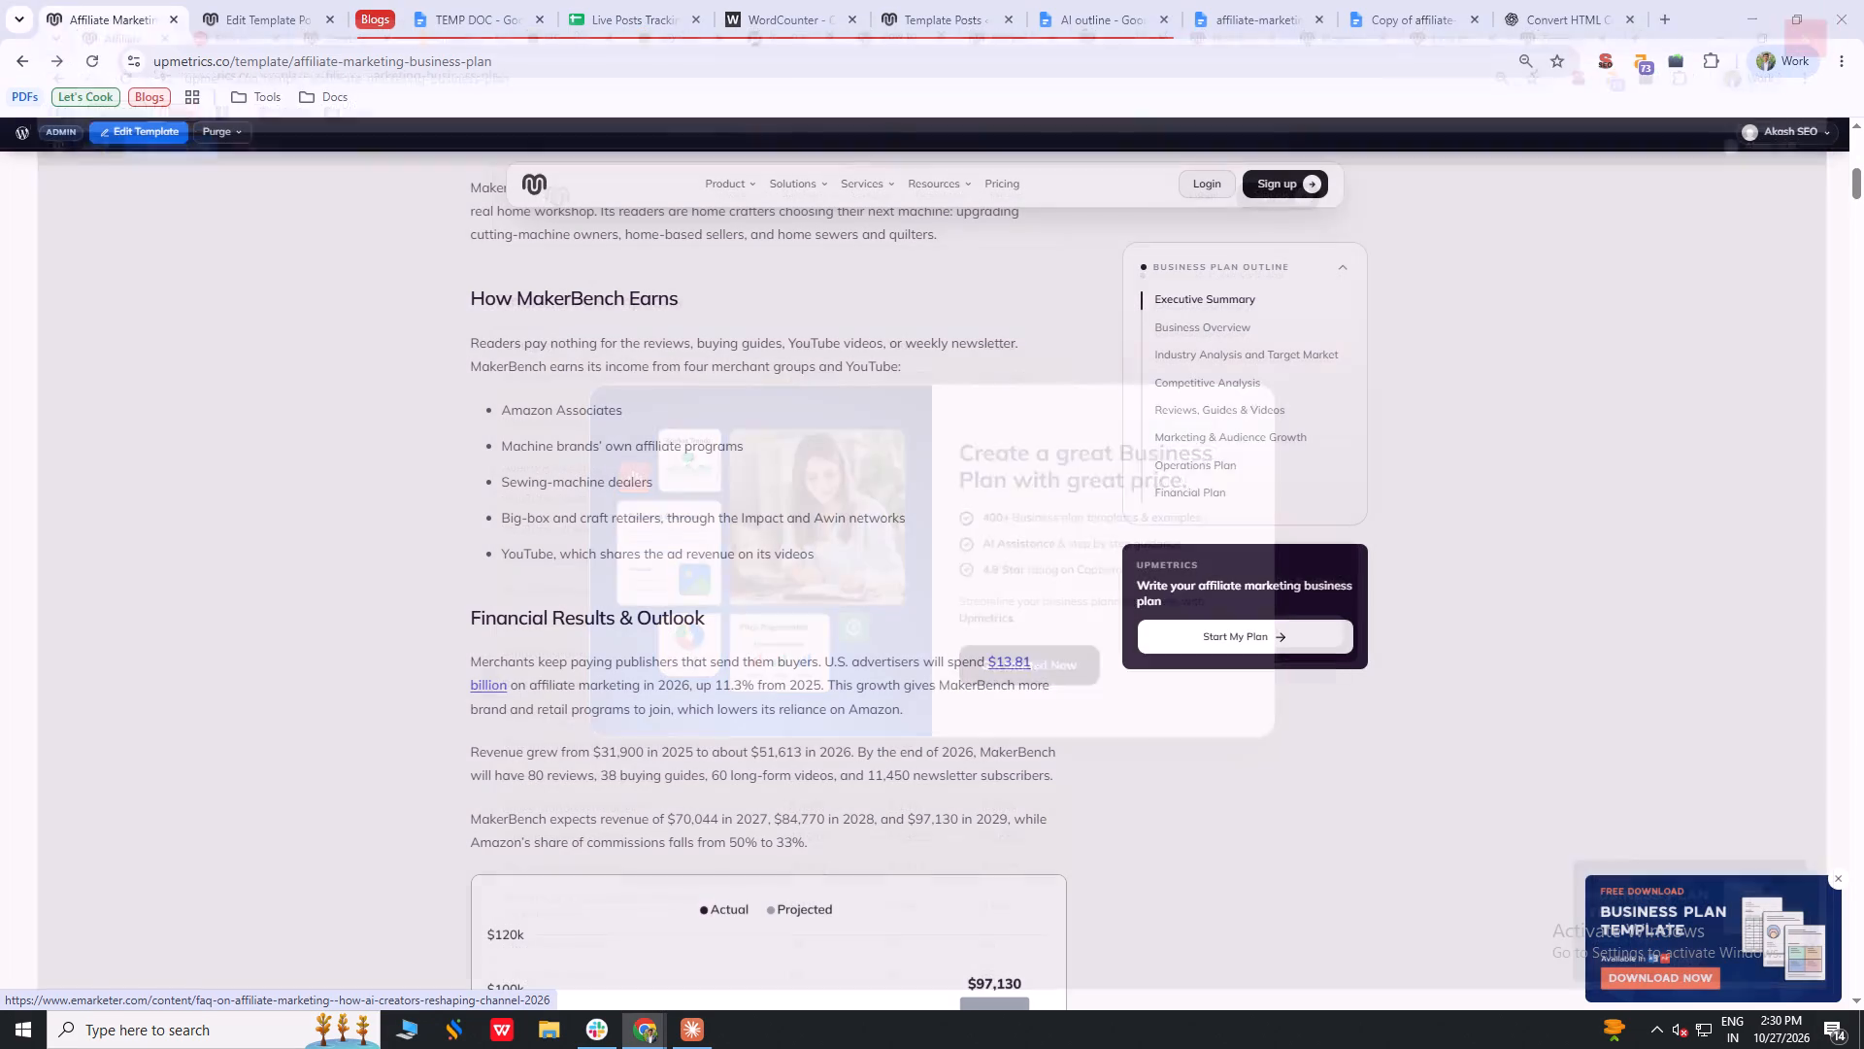
Reload the live affiliate marketing business plan page in the remaining window.
click(292, 224)
click(88, 60)
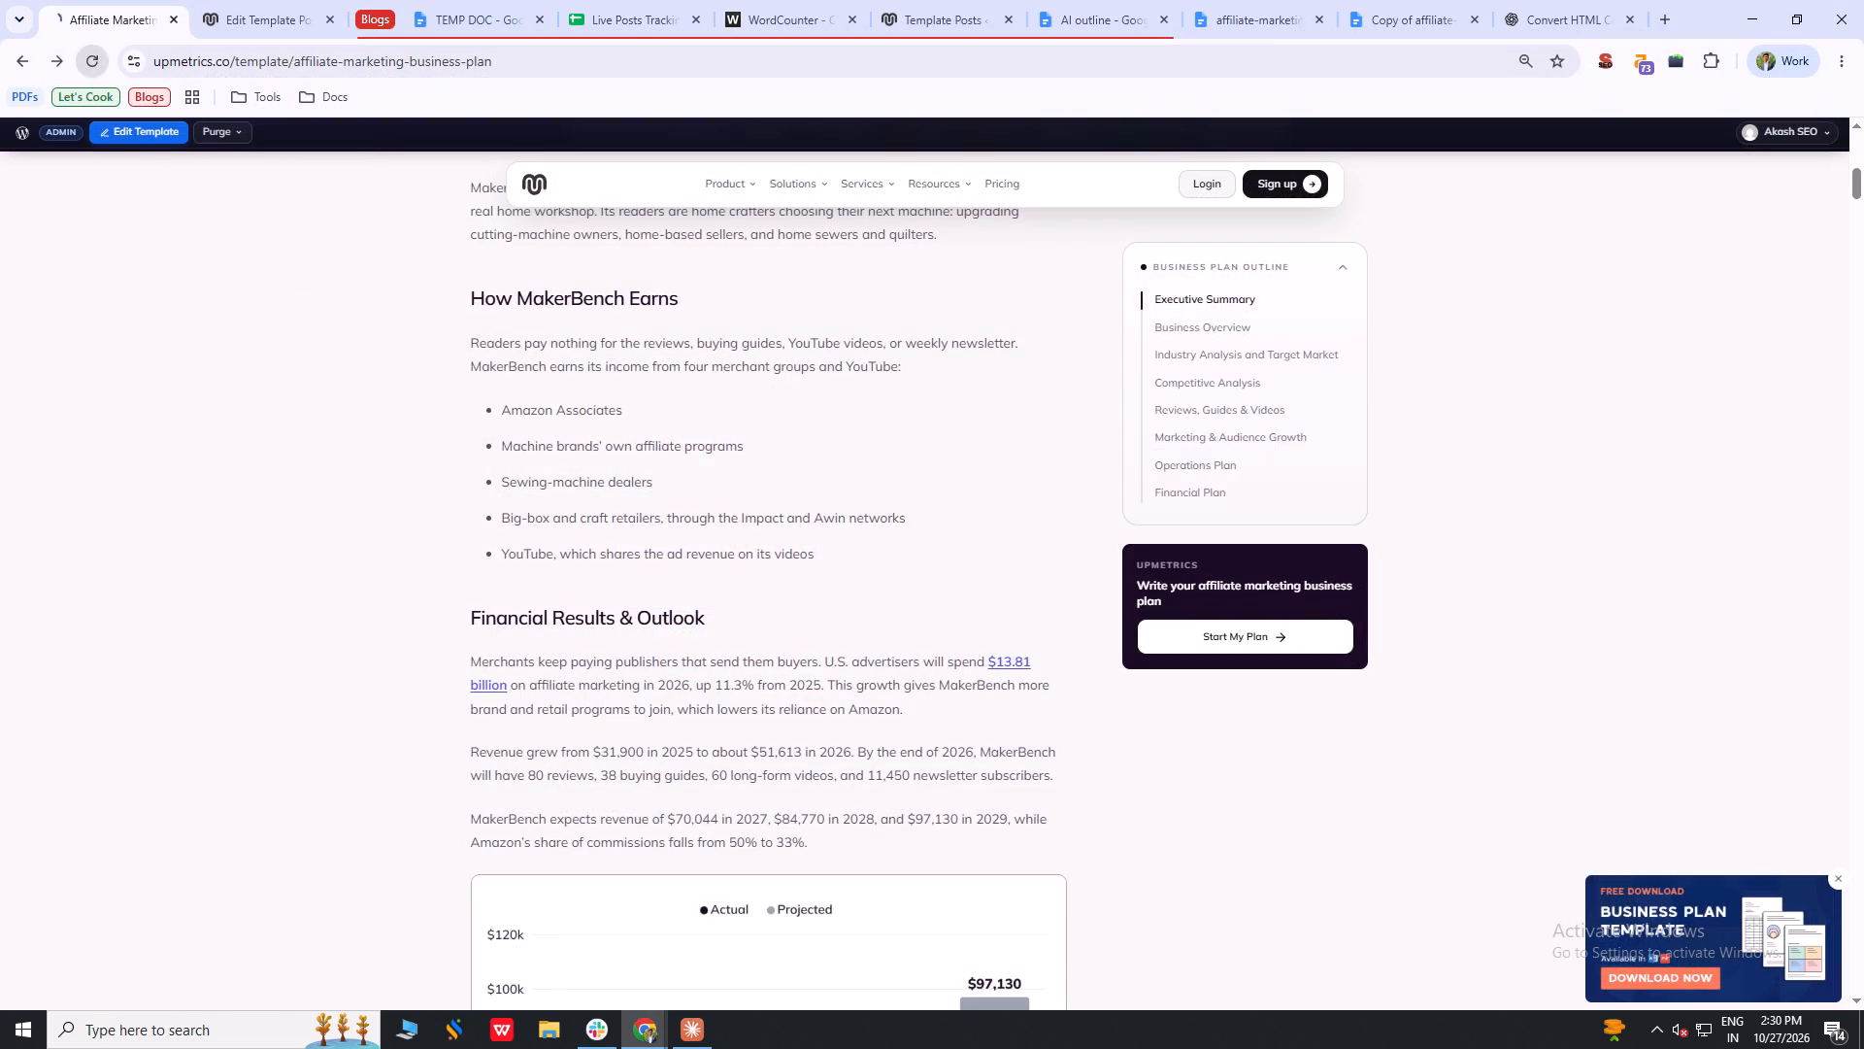
Review the reloaded page from How MakerBench Earns down to the sample review page graphic under Reviews, Guides & Videos.
scroll(747, 442, down, 3)
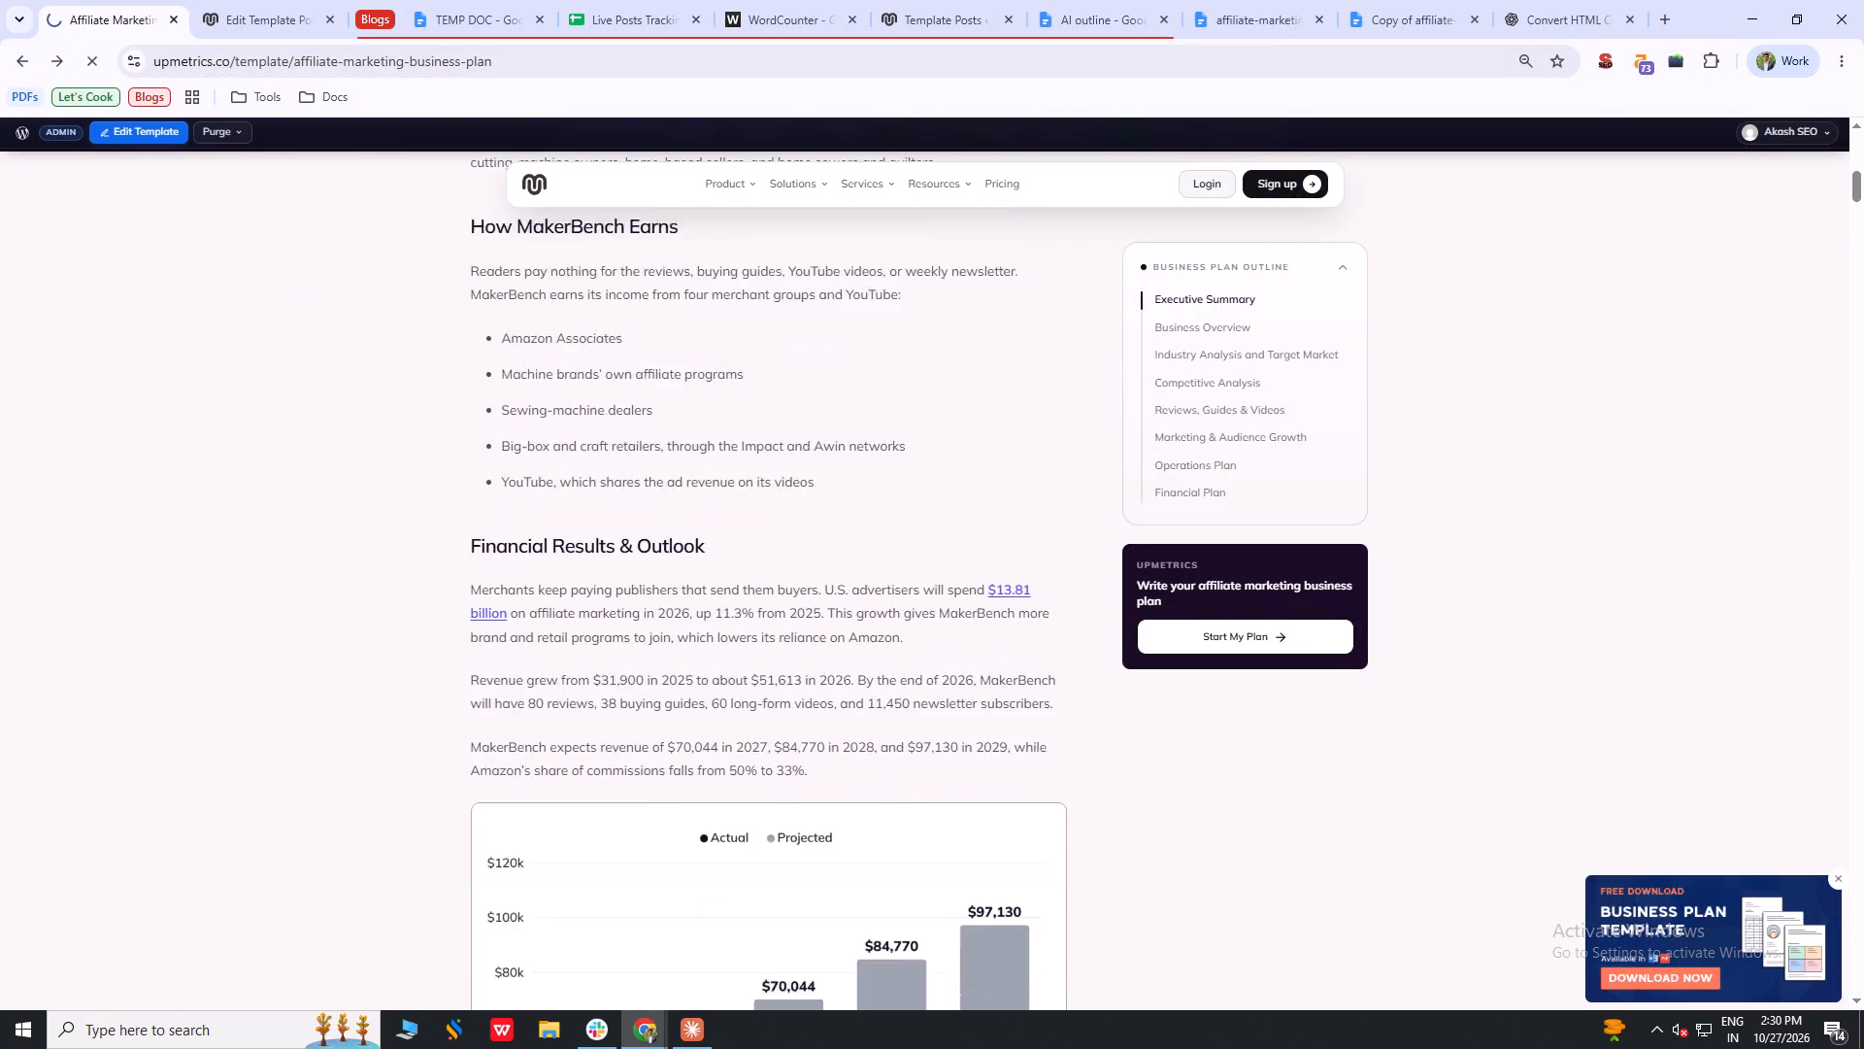
scroll(749, 444, down, 3)
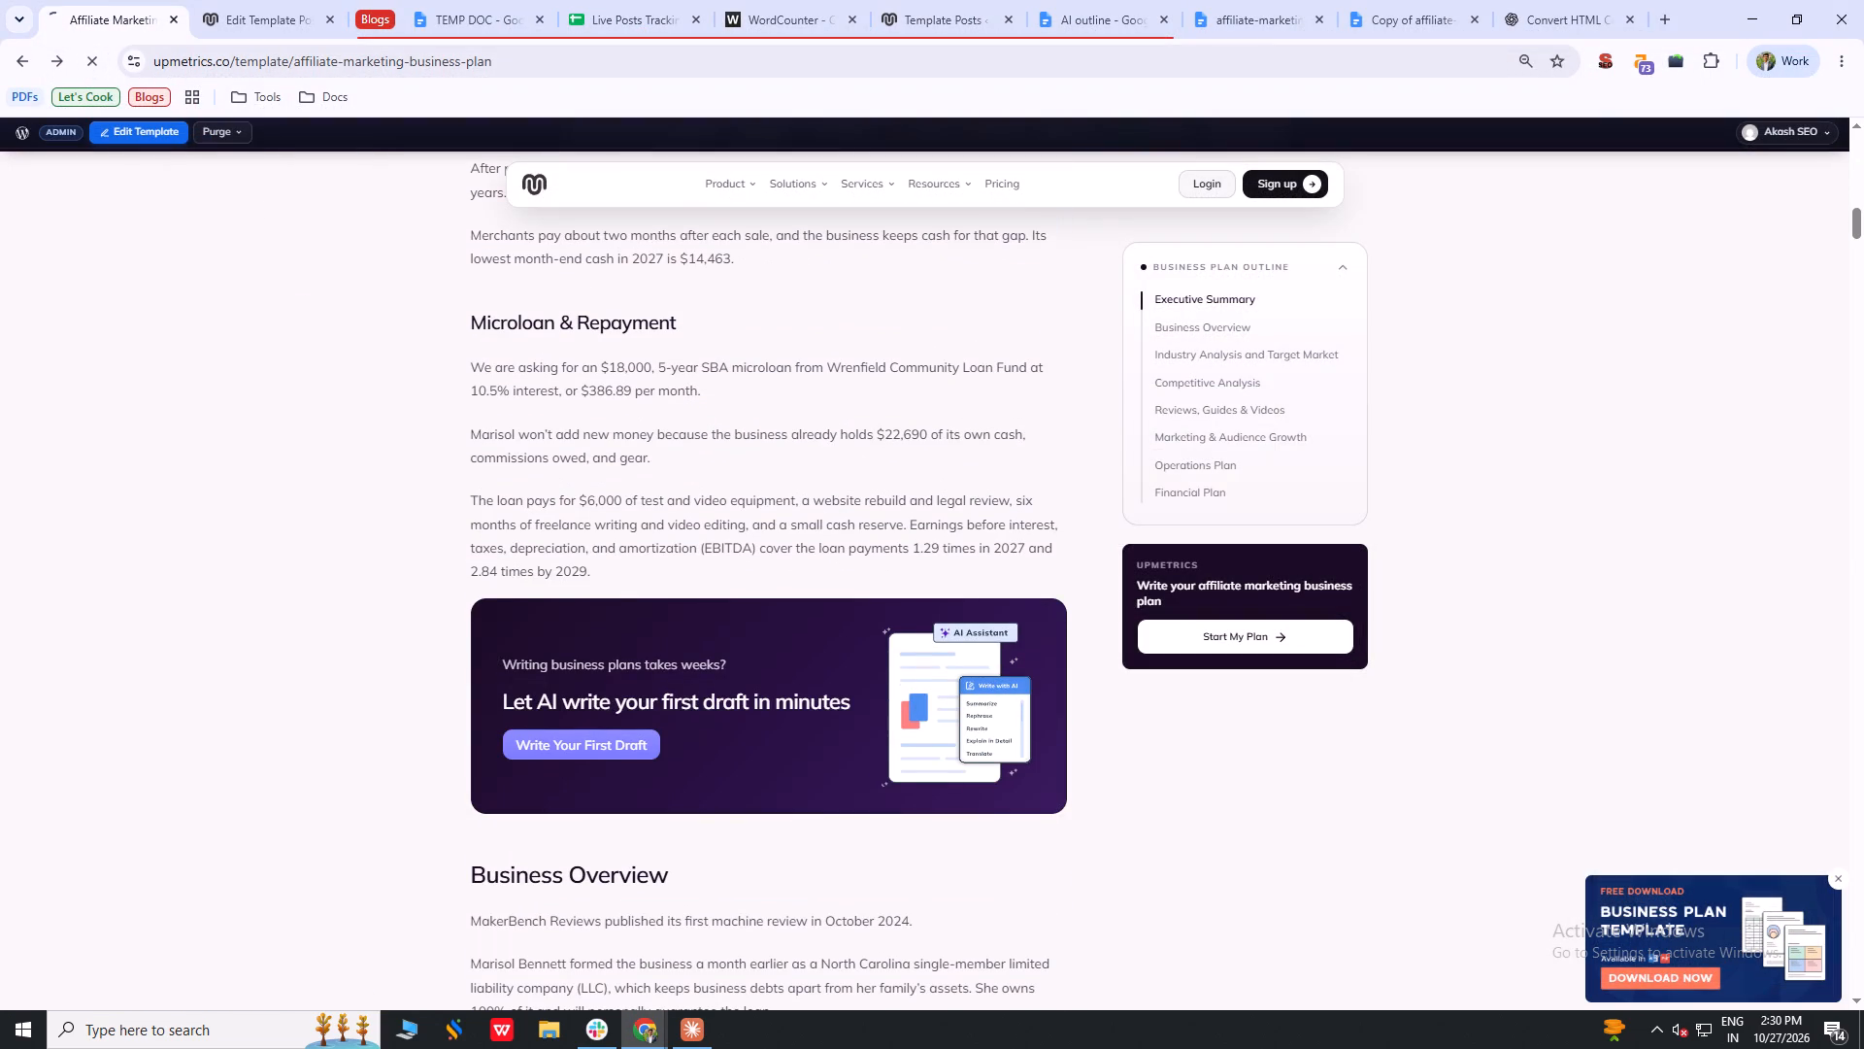
scroll(397, 799, down, 8)
scroll(437, 686, down, 1)
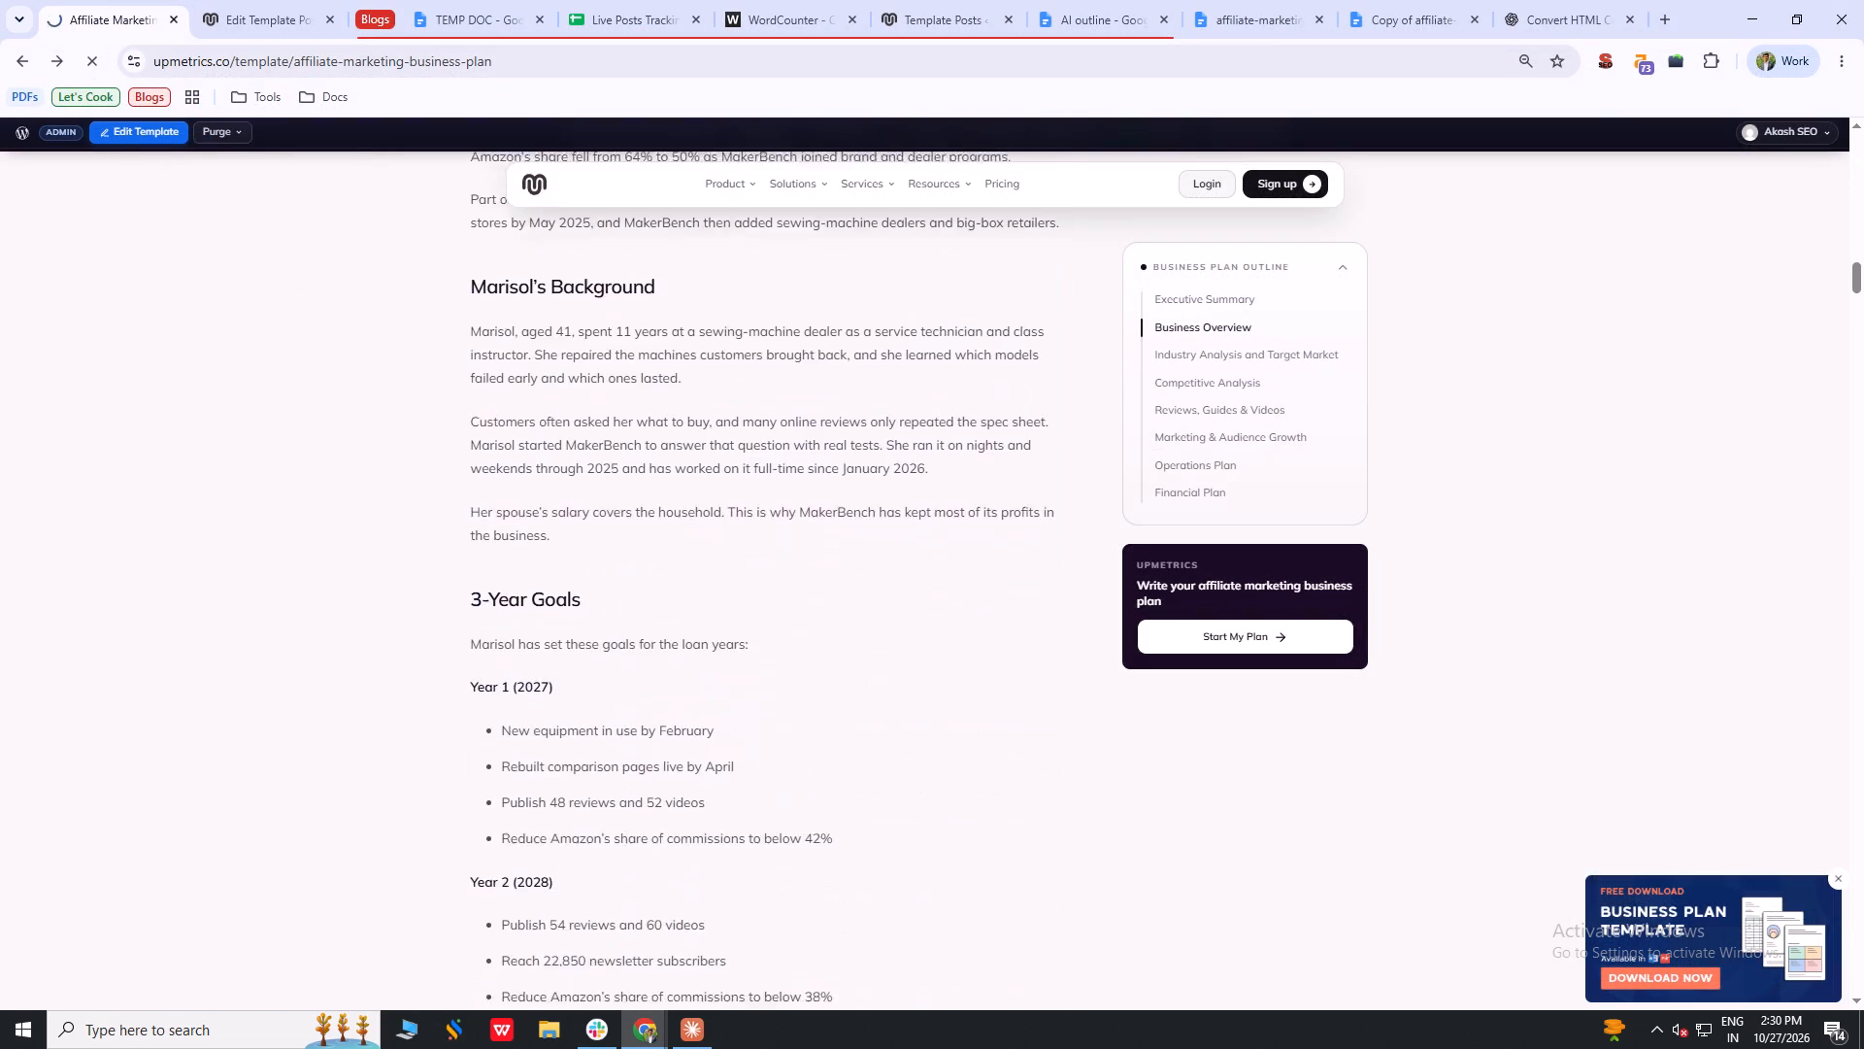
scroll(437, 686, down, 19)
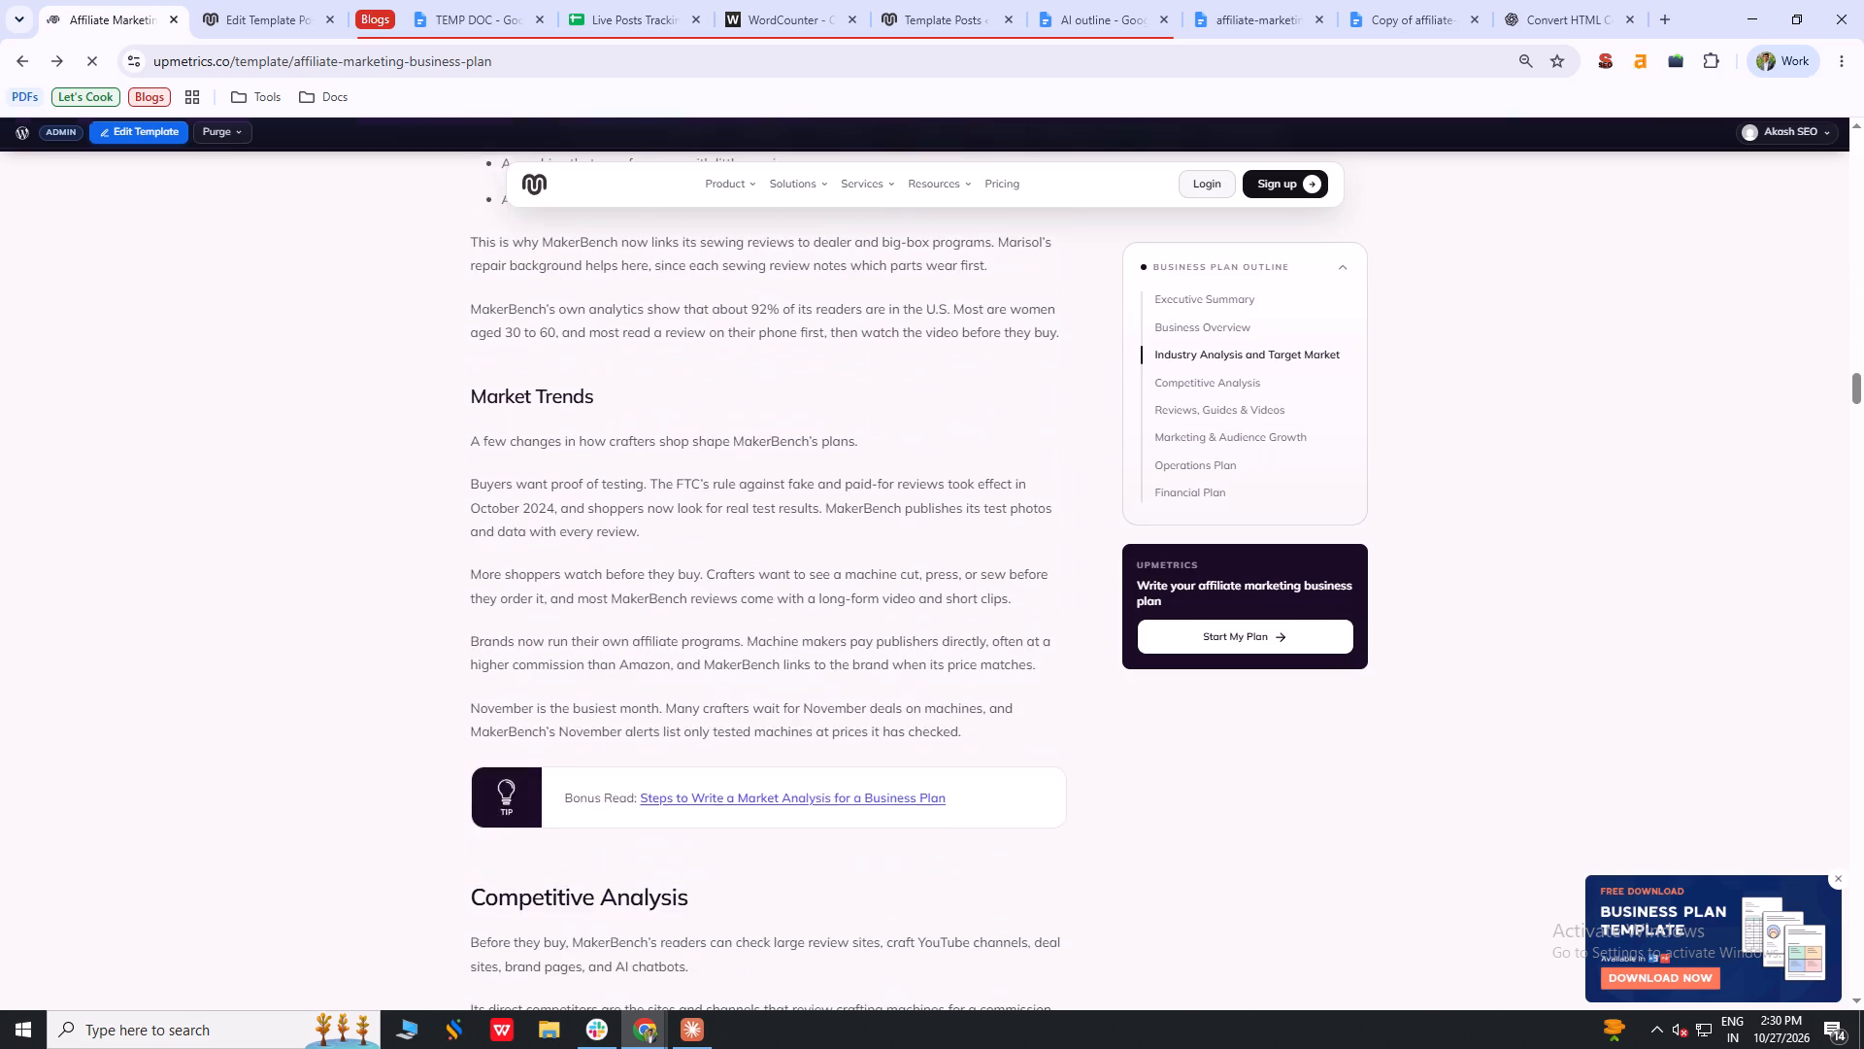
scroll(445, 671, down, 13)
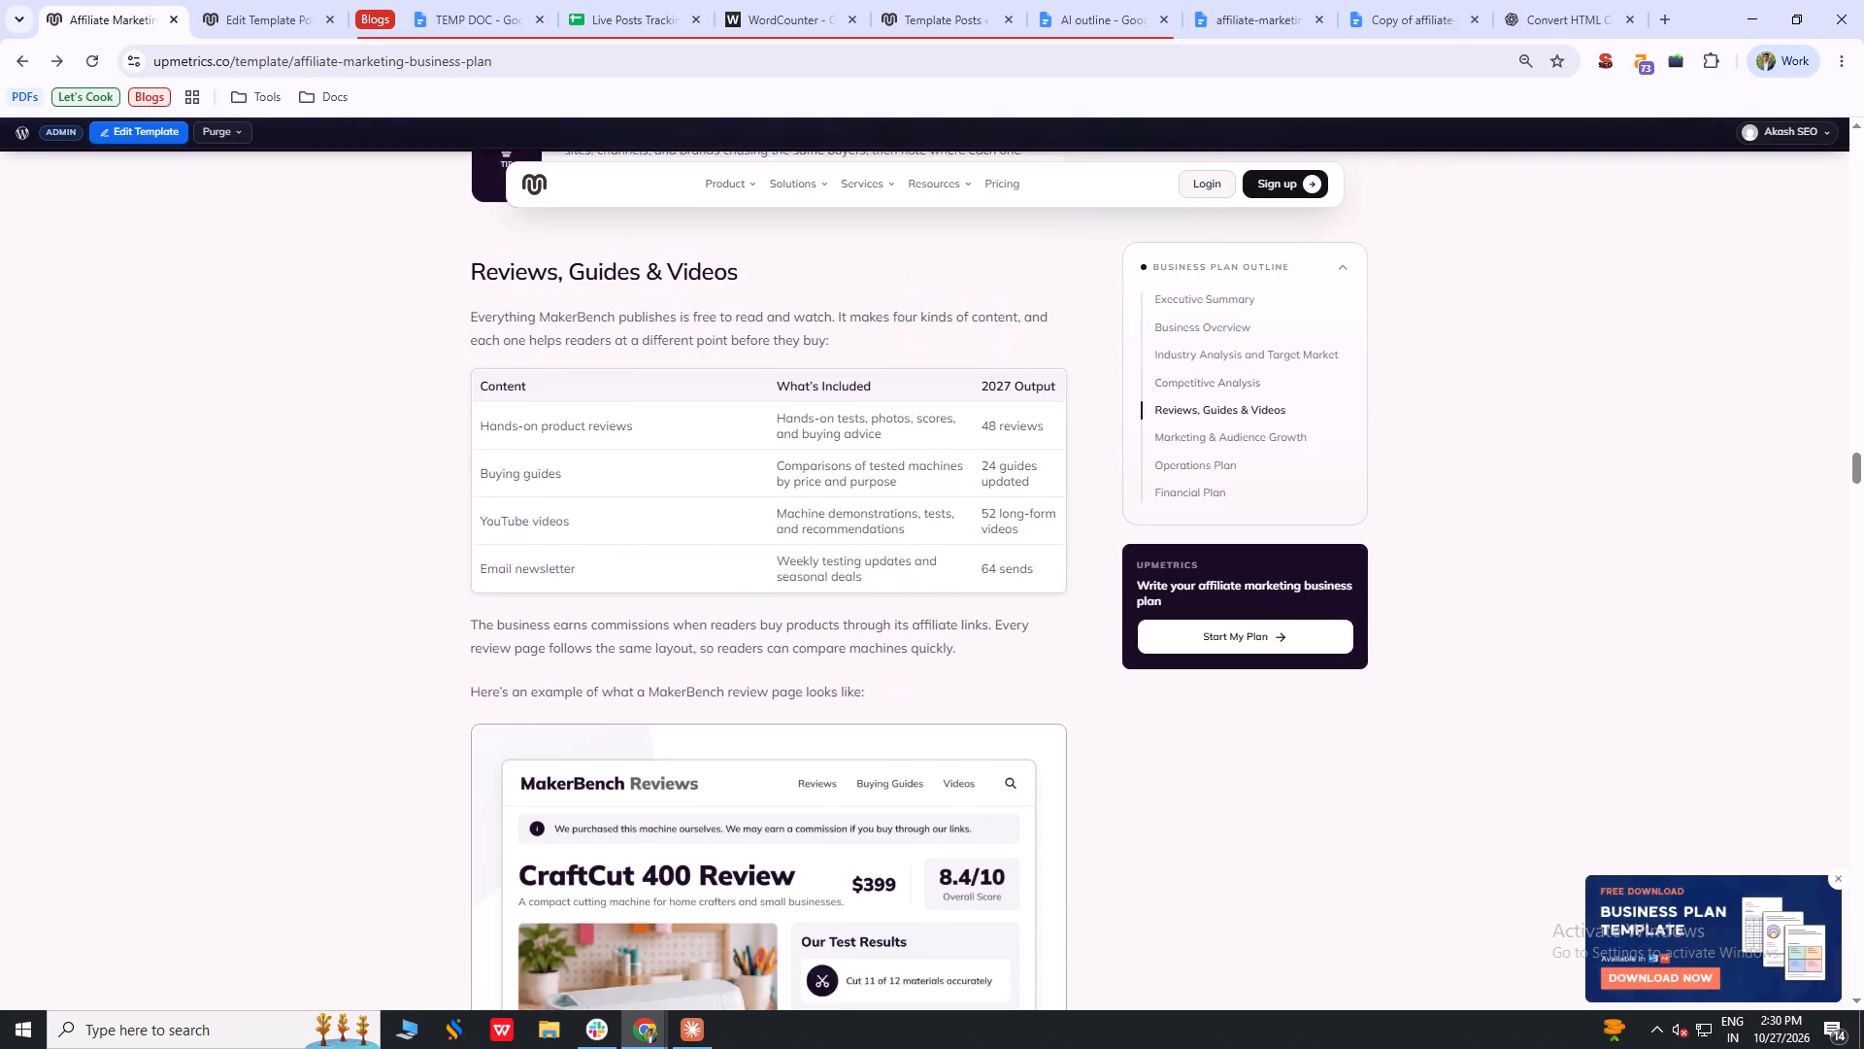
scroll(451, 664, up, 2)
scroll(451, 664, down, 4)
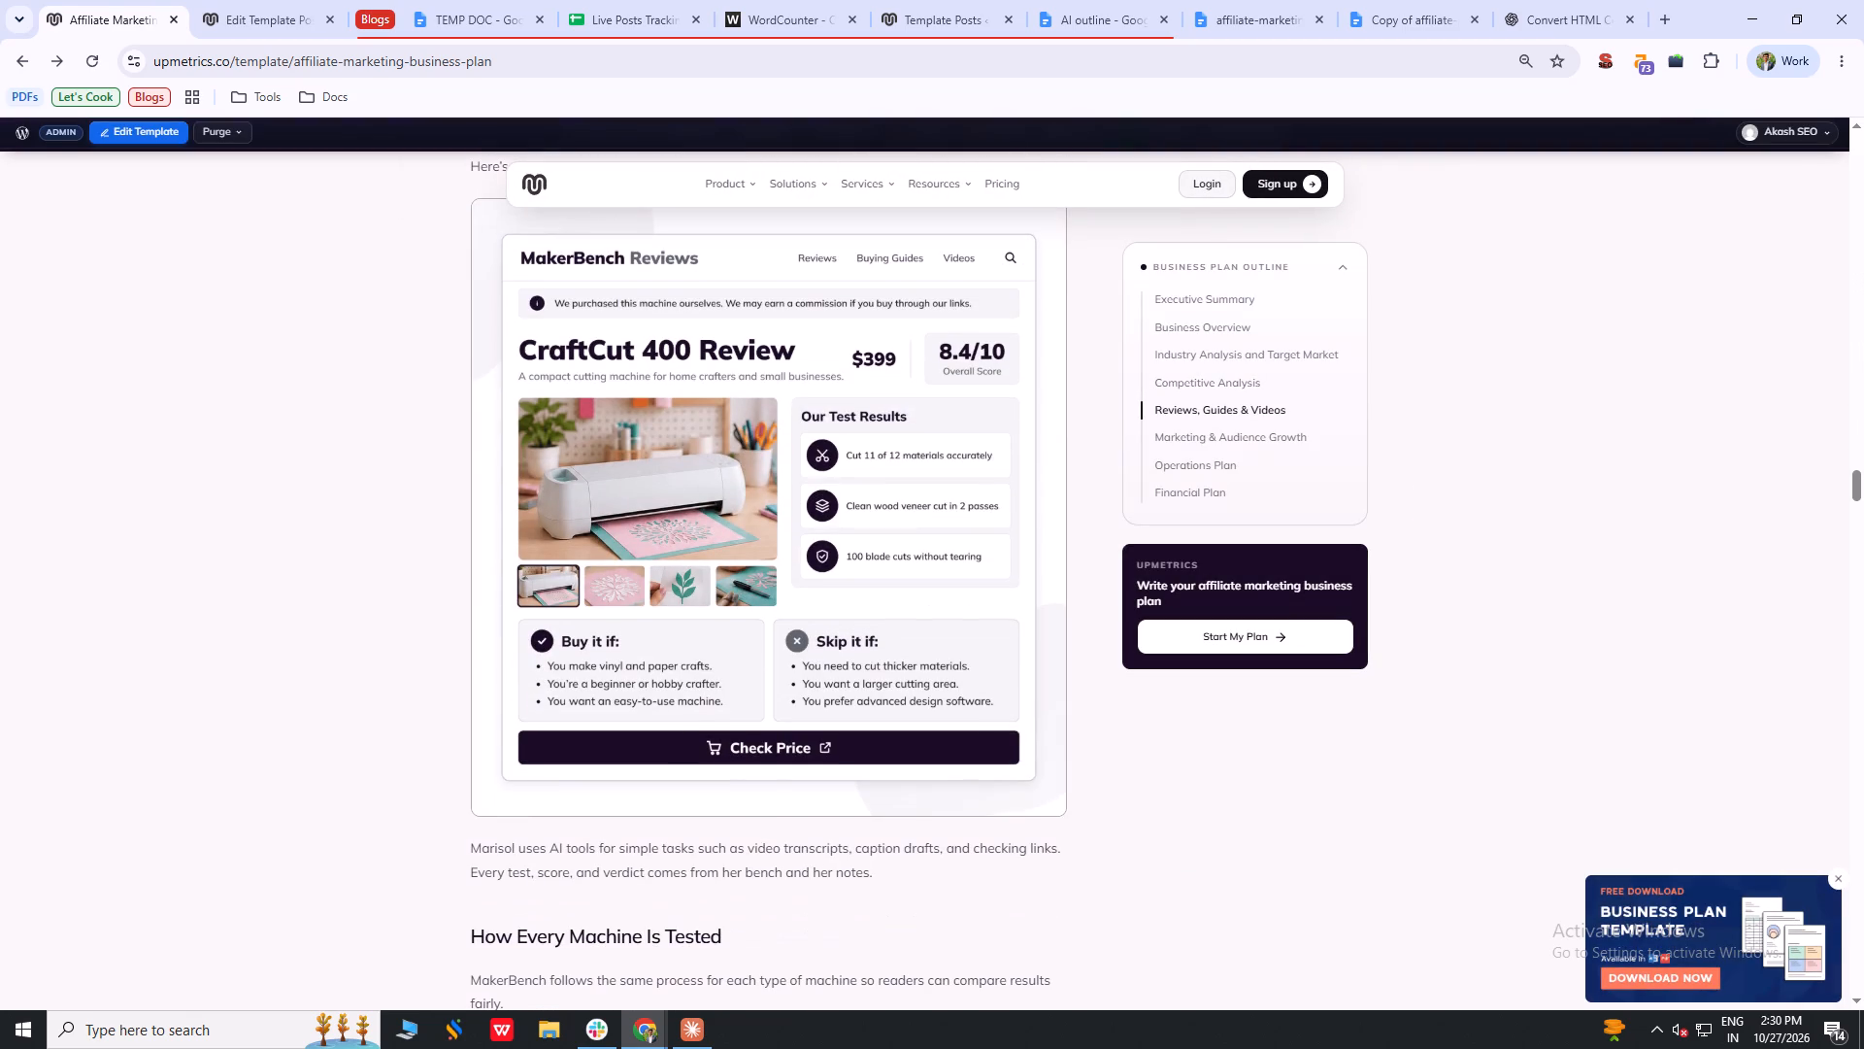
middle_drag(355, 902, 415, 519)
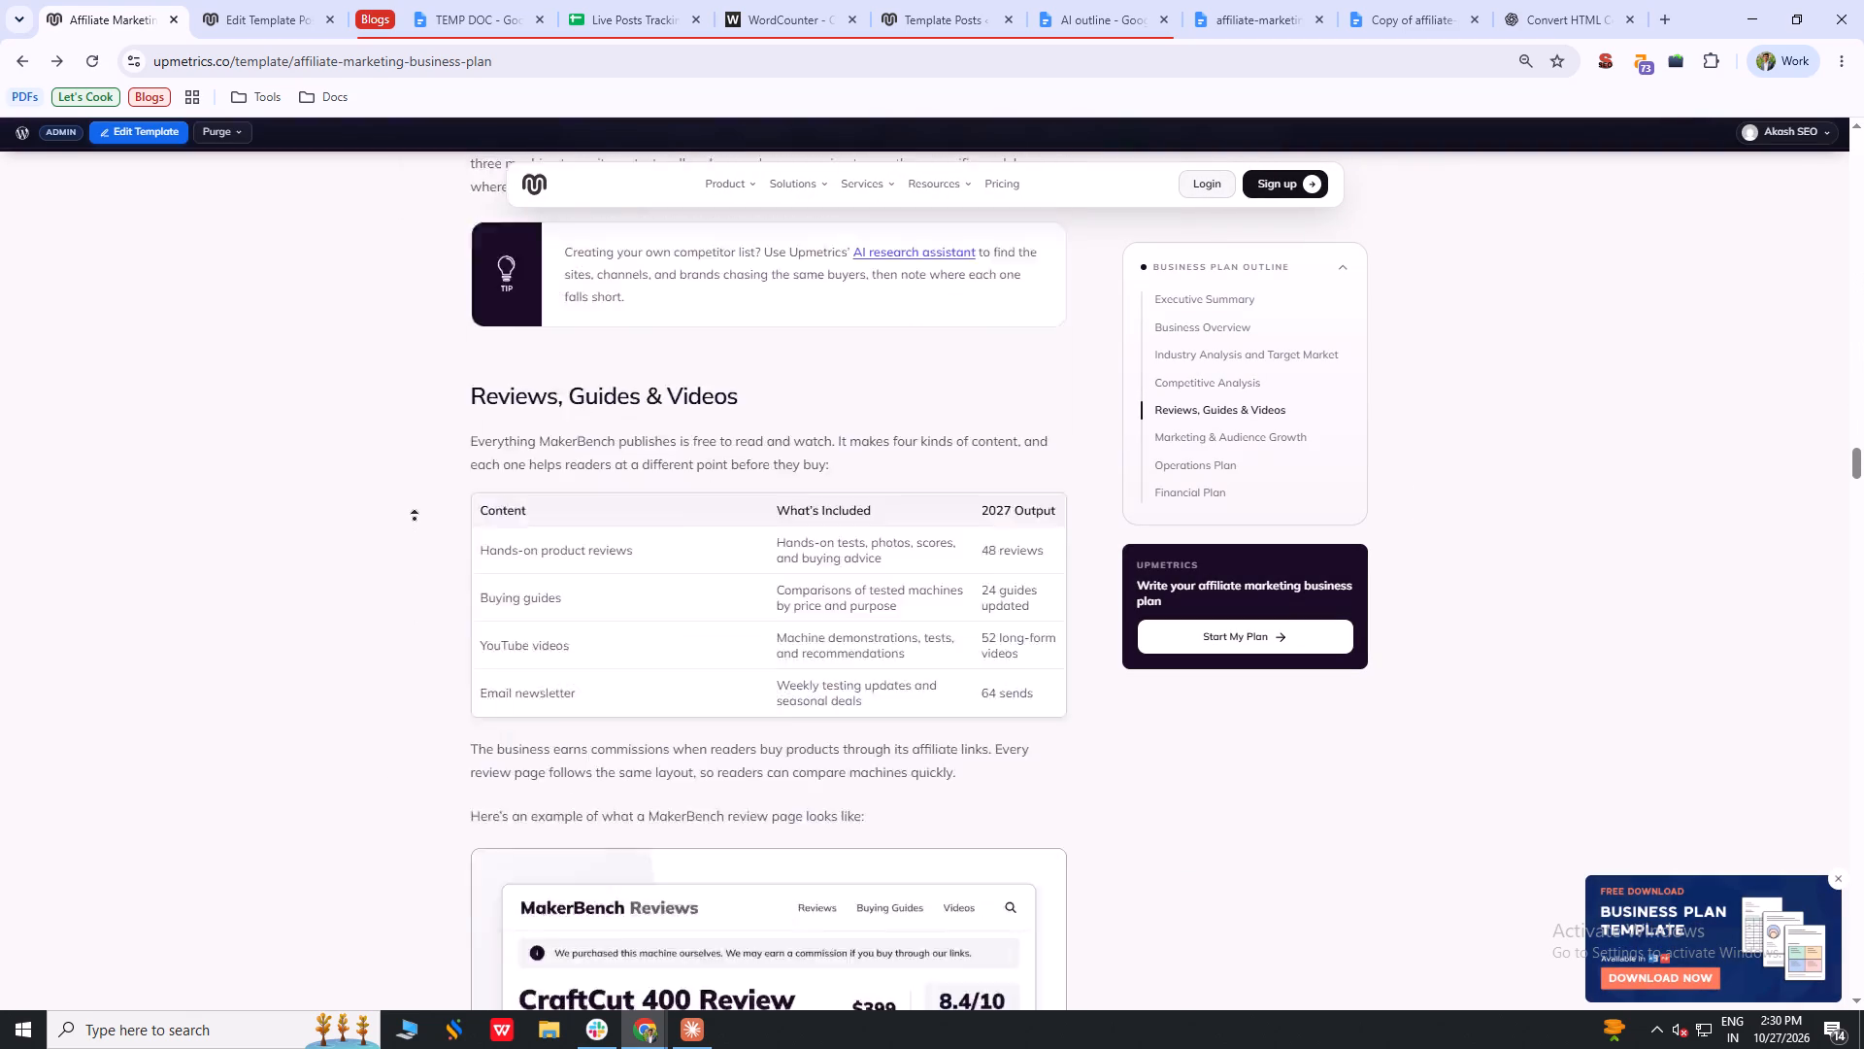
Add the live page's URL, upmetrics.co/template/affiliate-marketing-business-plan, to the Live Posts Tracking sheet below the Glamping Business Plan row under October 2026.
middle_drag(415, 519, 416, 506)
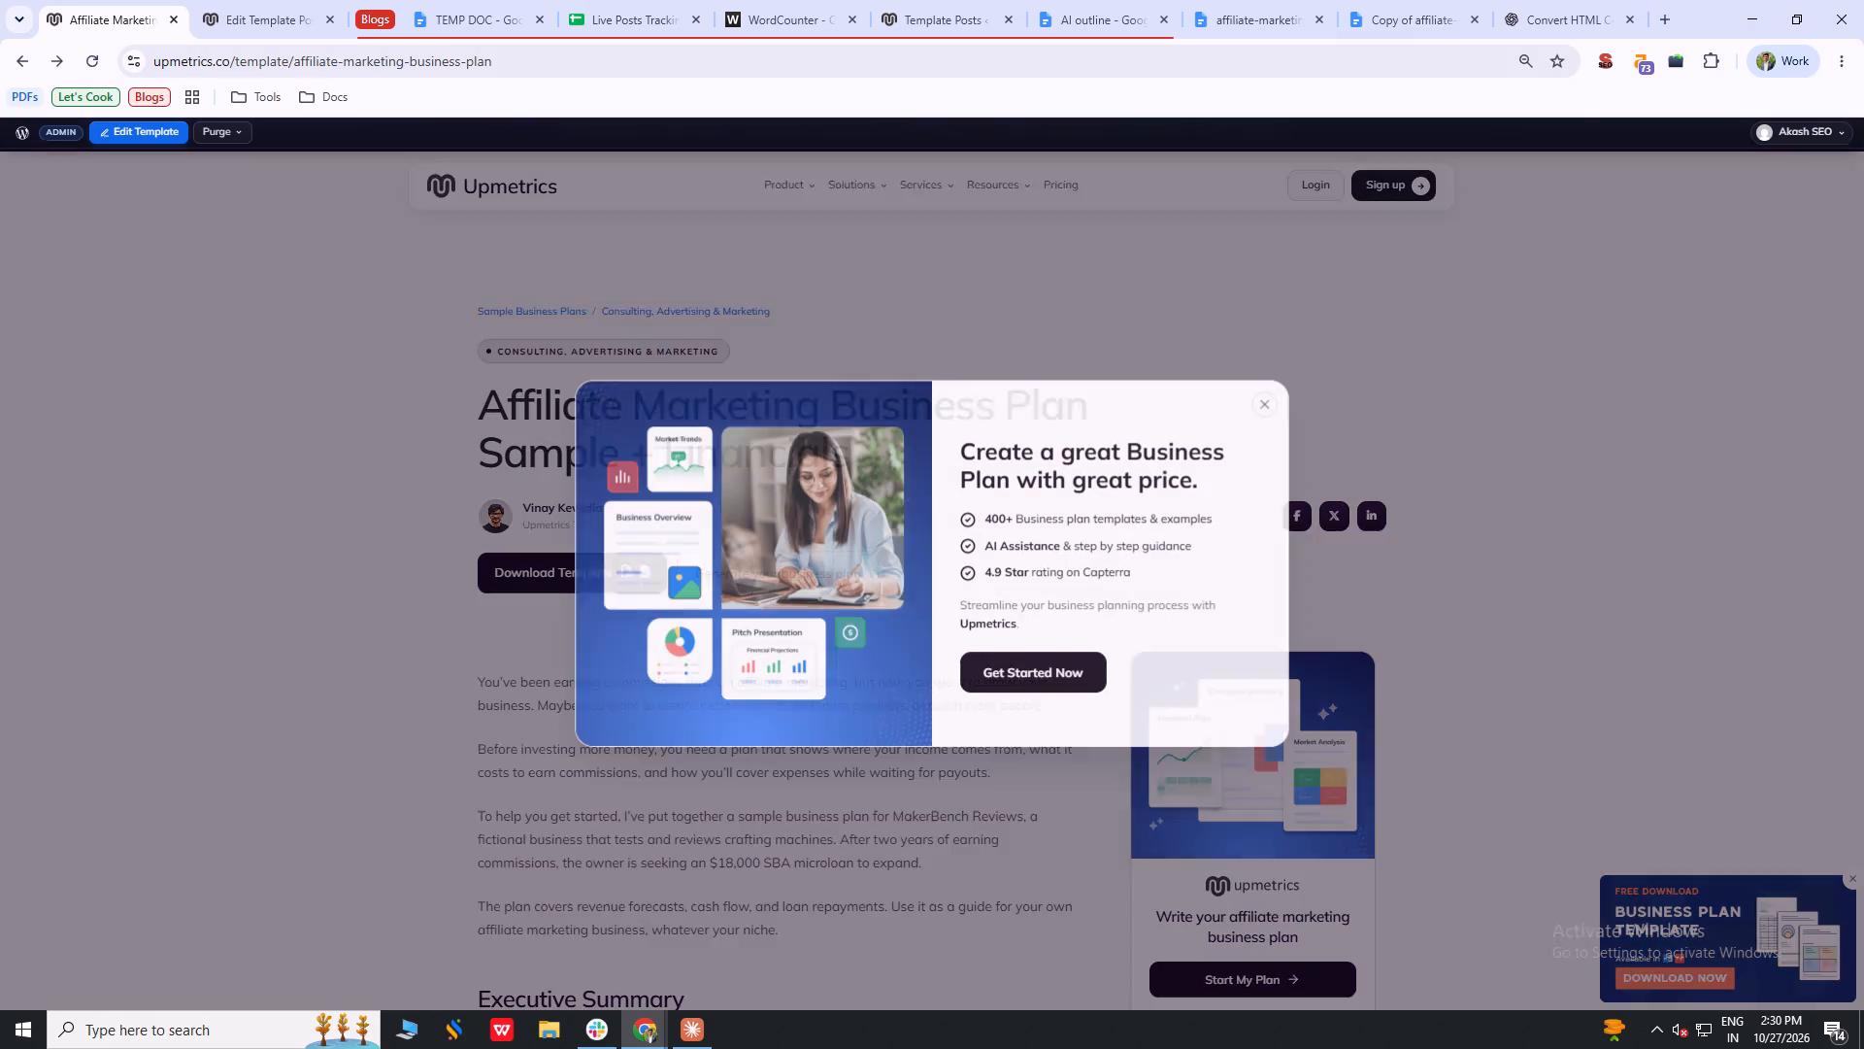
click(551, 61)
key(ctrl+c)
key(ctrl+c)
key(ctrl+c)
key(ctrl+c)
key(ctrl+c)
key(ctrl+c)
click(599, 0)
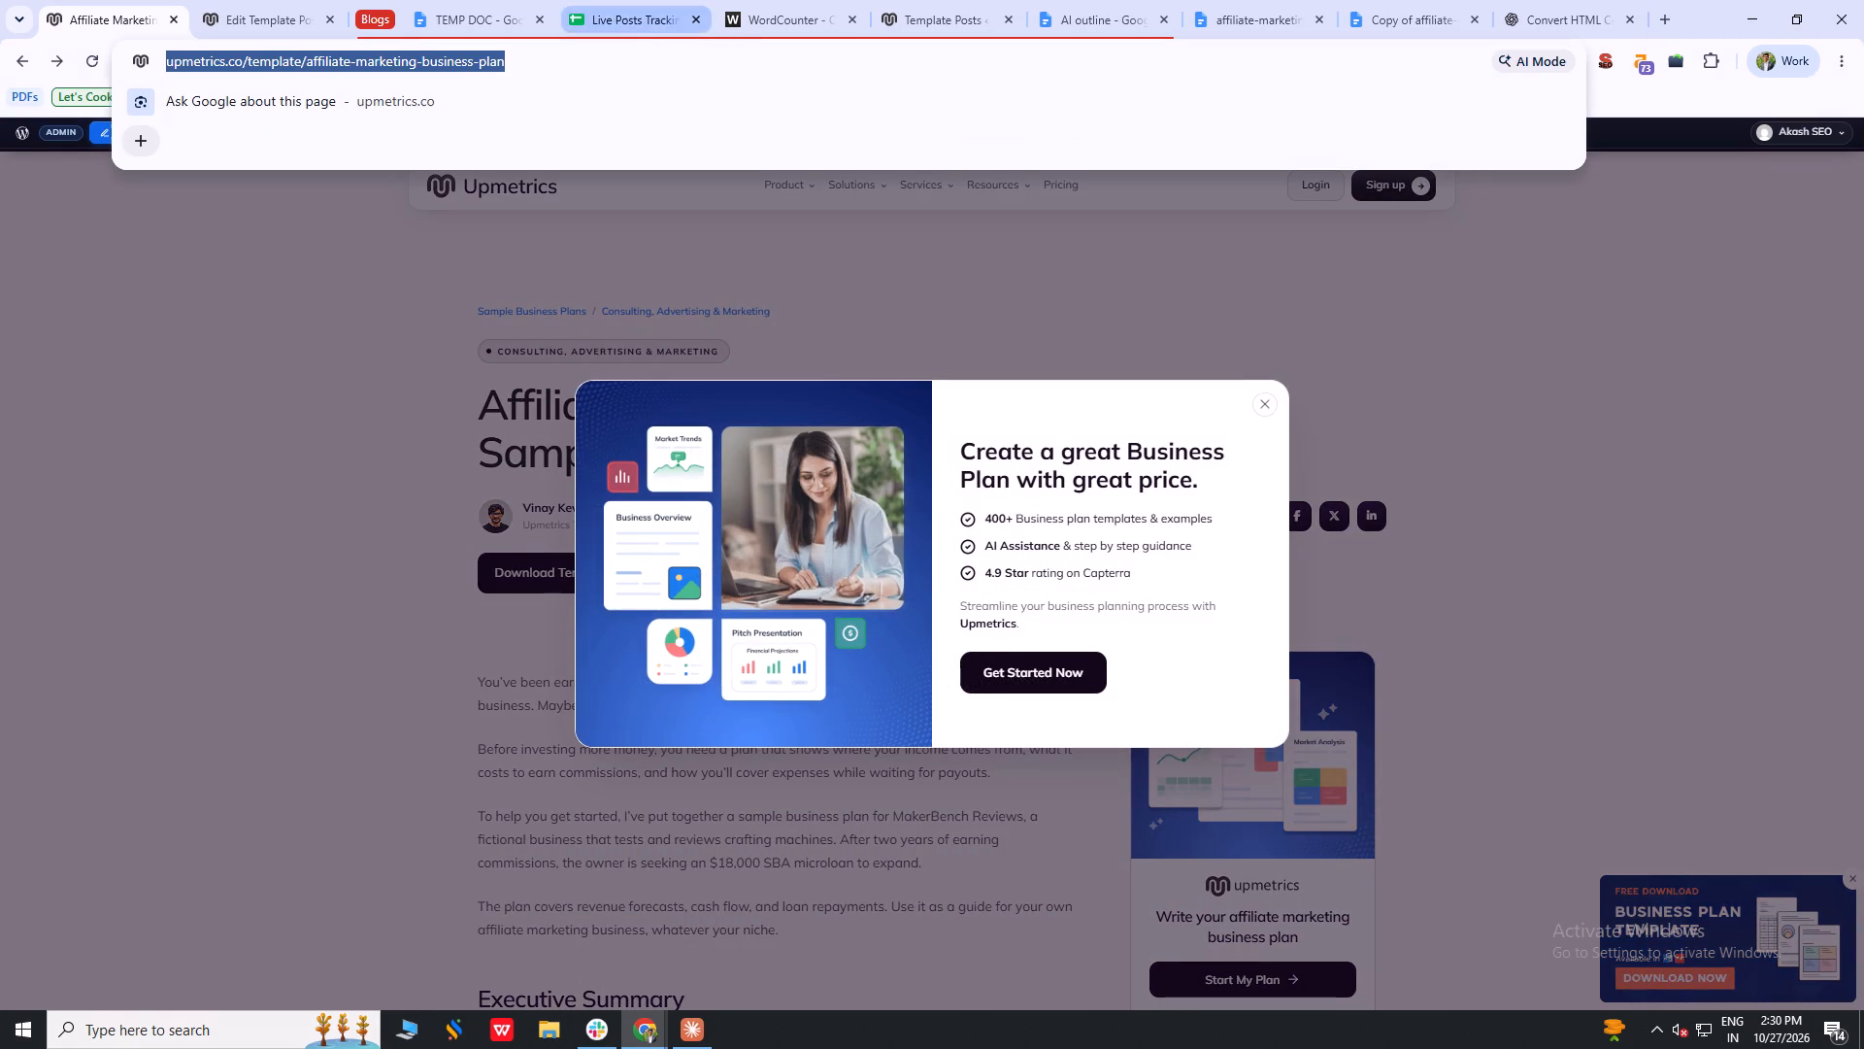
click(851, 573)
scroll(875, 573, up, 2)
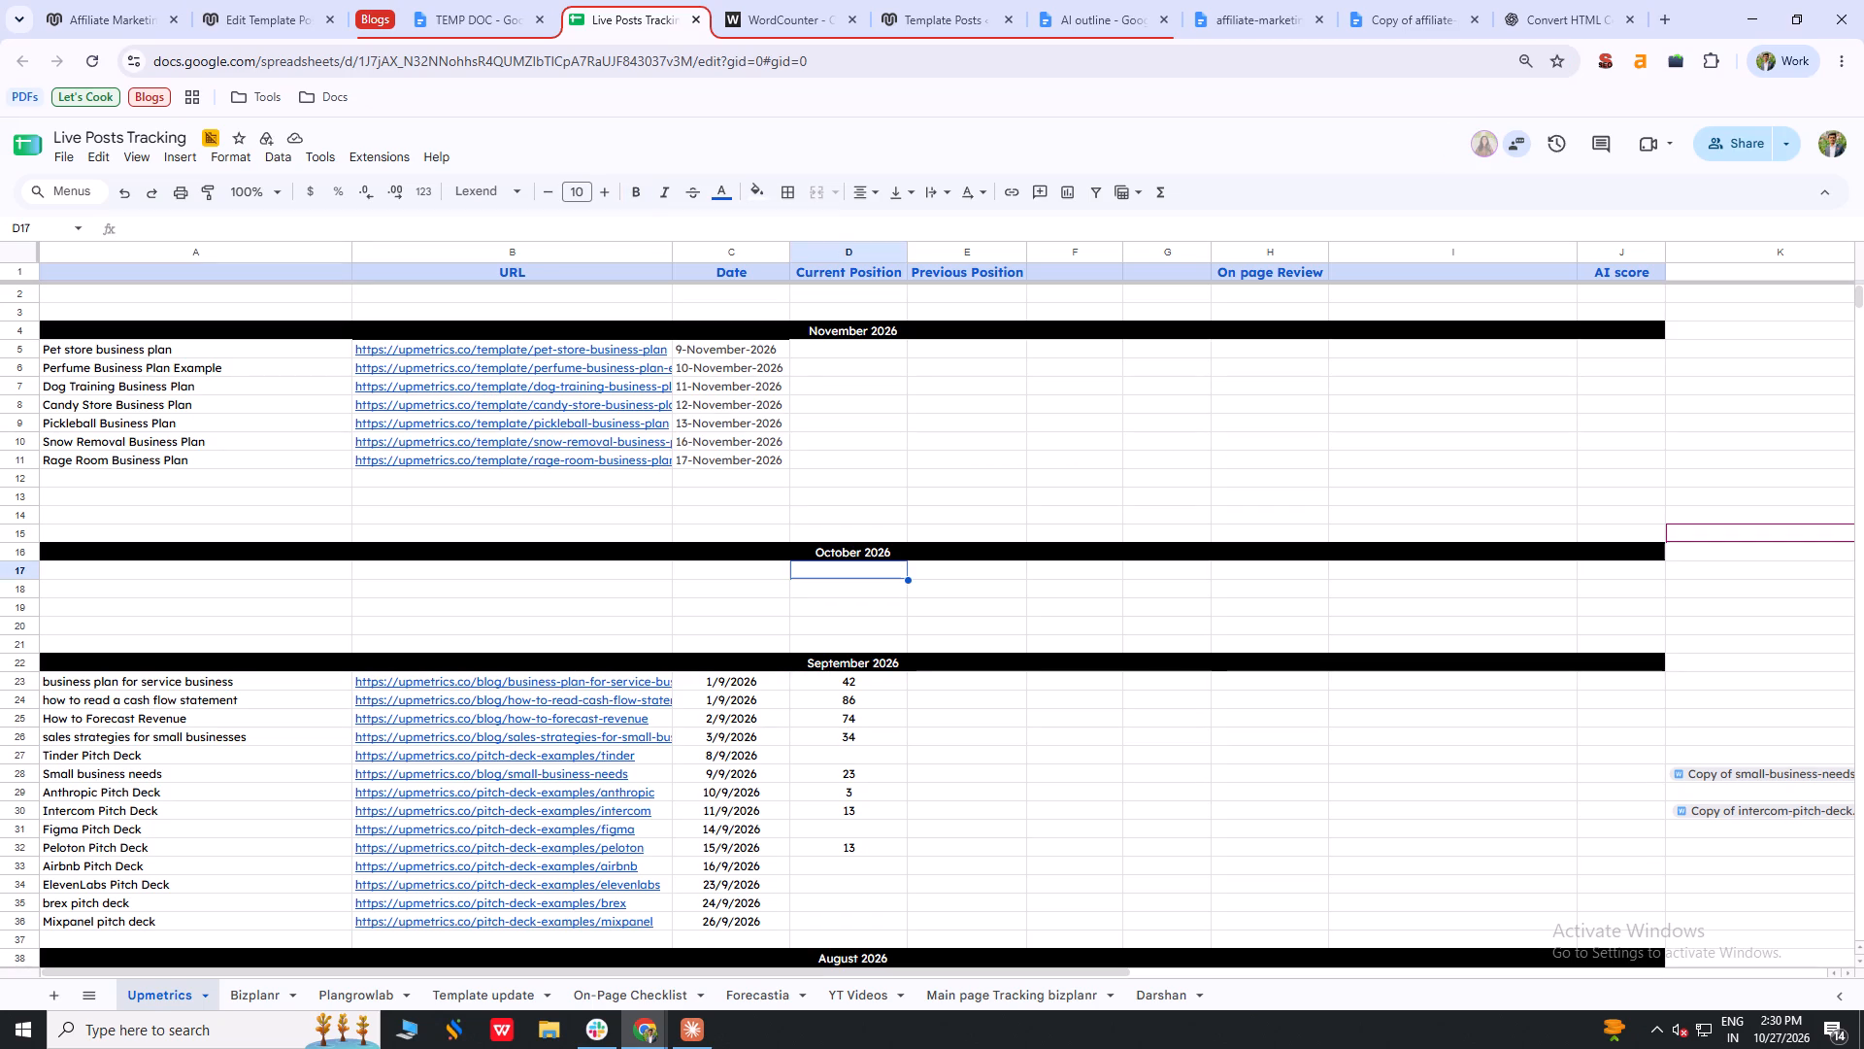
scroll(878, 573, up, 2)
click(899, 483)
scroll(899, 483, down, 20)
scroll(899, 483, down, 3)
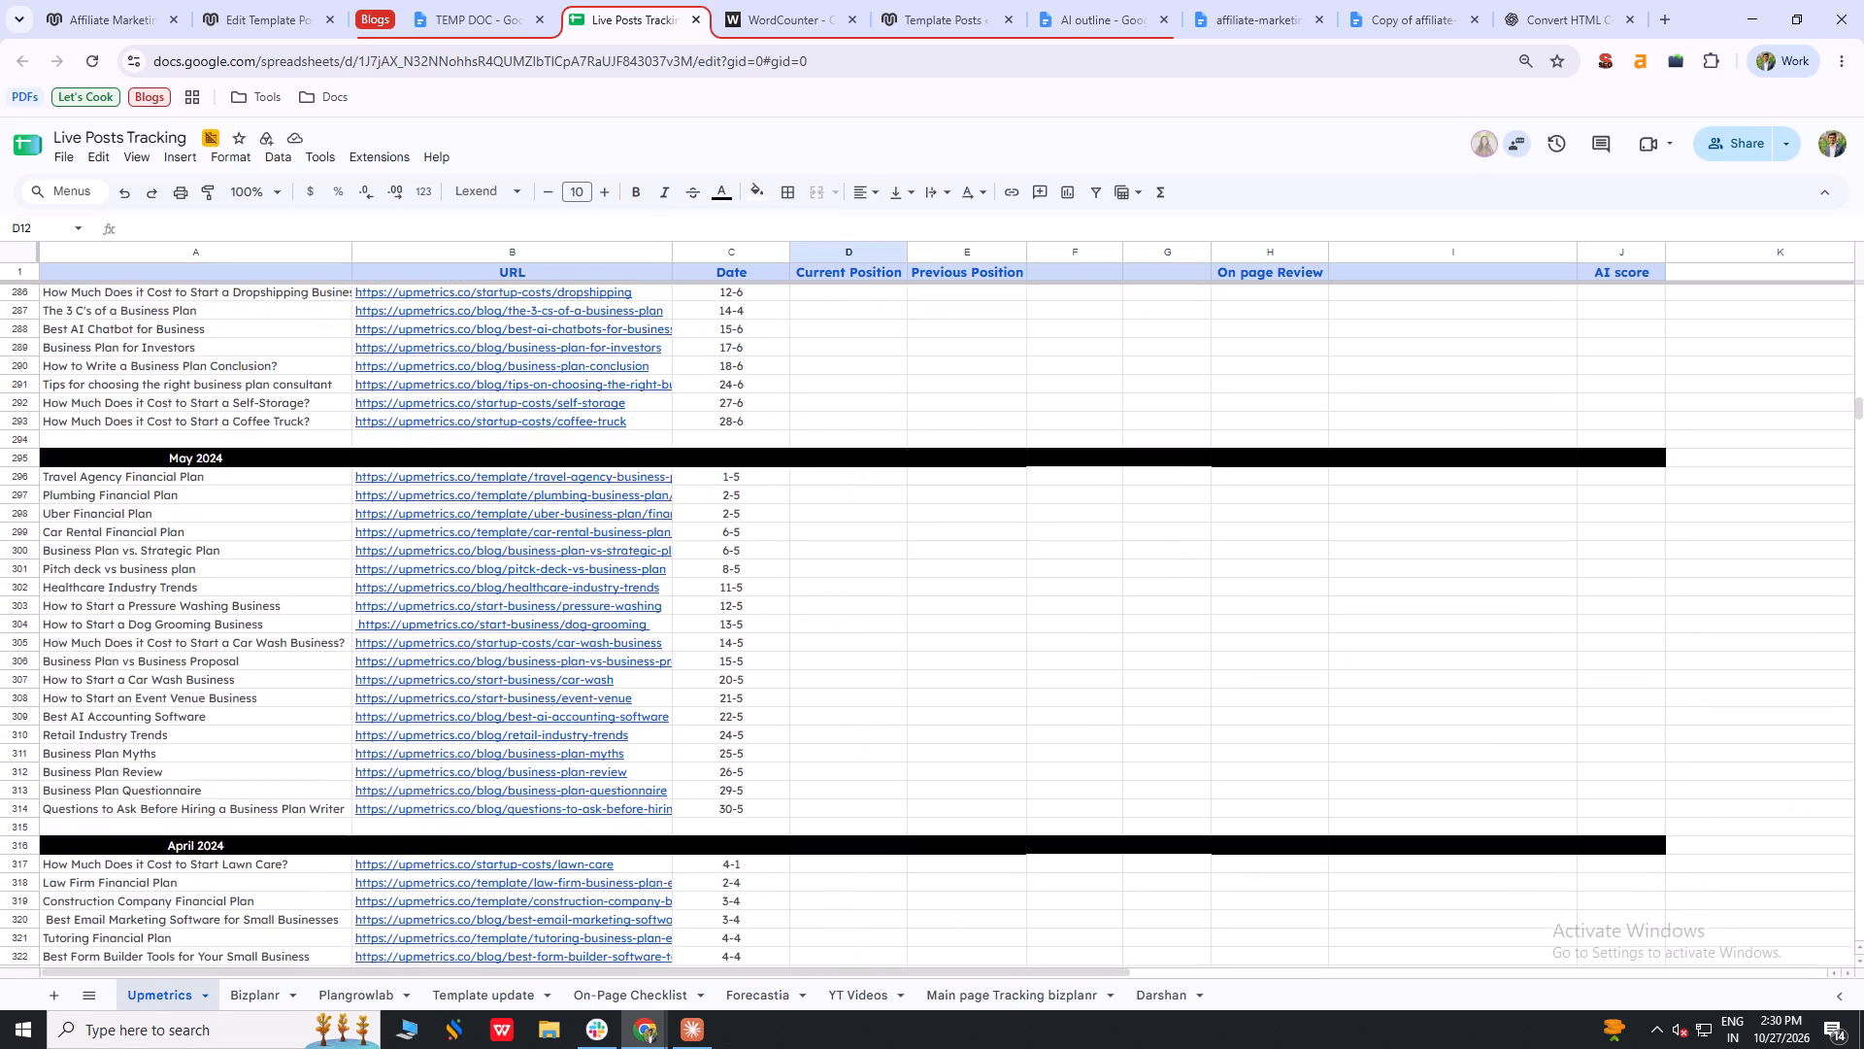
scroll(899, 481, down, 14)
scroll(899, 481, up, 2)
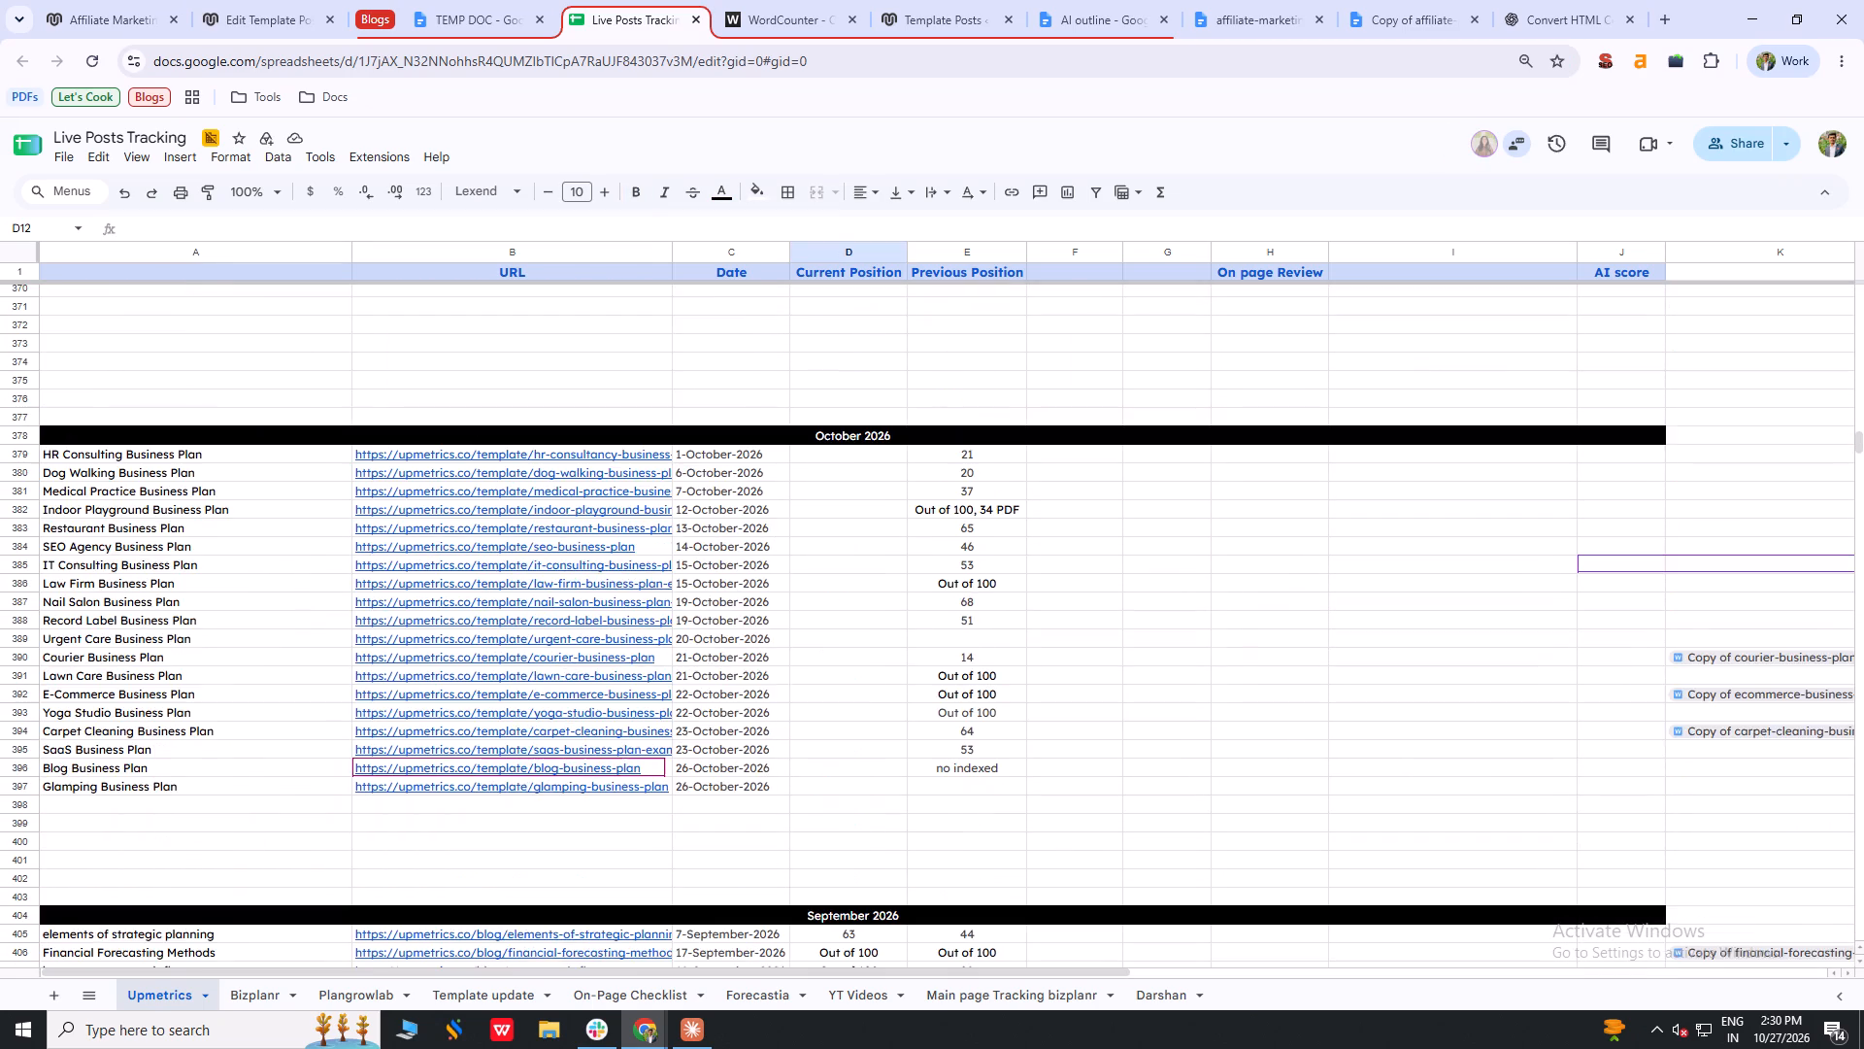
scroll(899, 481, down, 1)
click(585, 612)
key(ctrl+v)
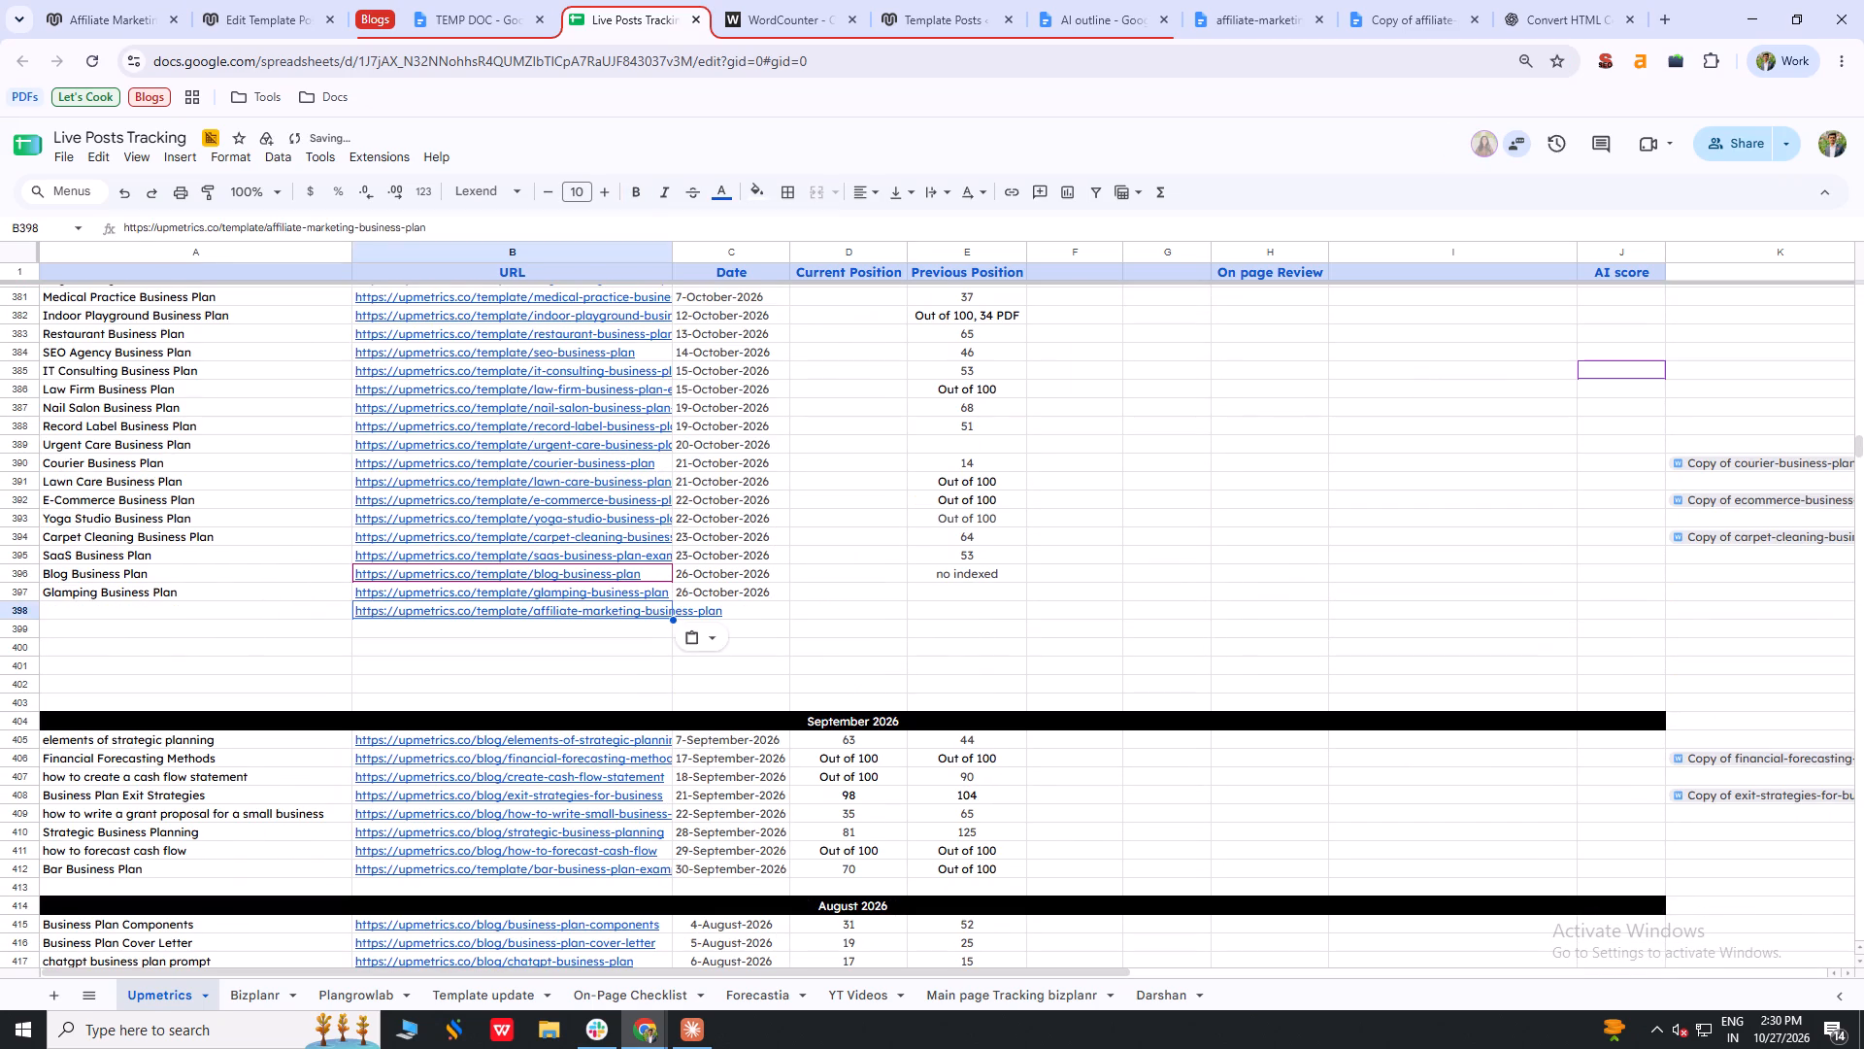
click(578, 647)
Fill the new row's Date cell with 27-October-2026, matching the date format of the row above.
click(749, 592)
key(ctrl+c)
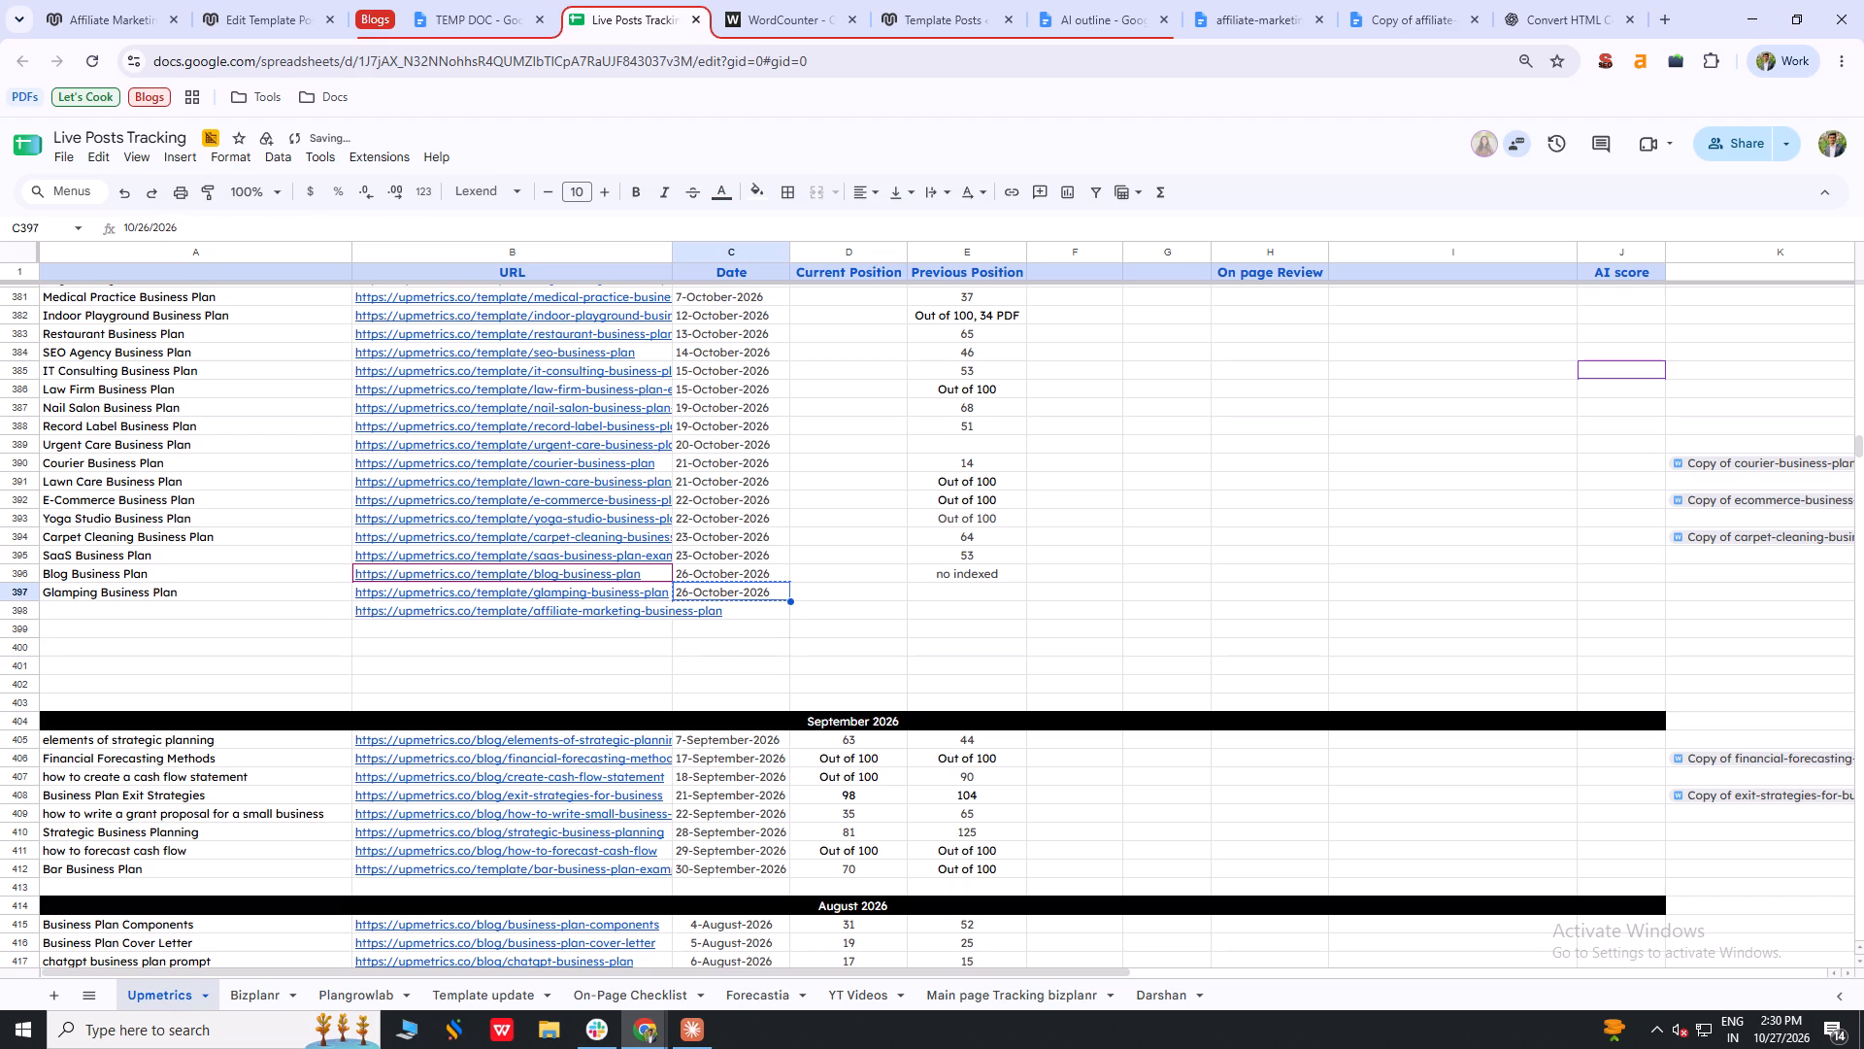
click(739, 623)
click(748, 612)
key(ctrl+v)
double_click(735, 612)
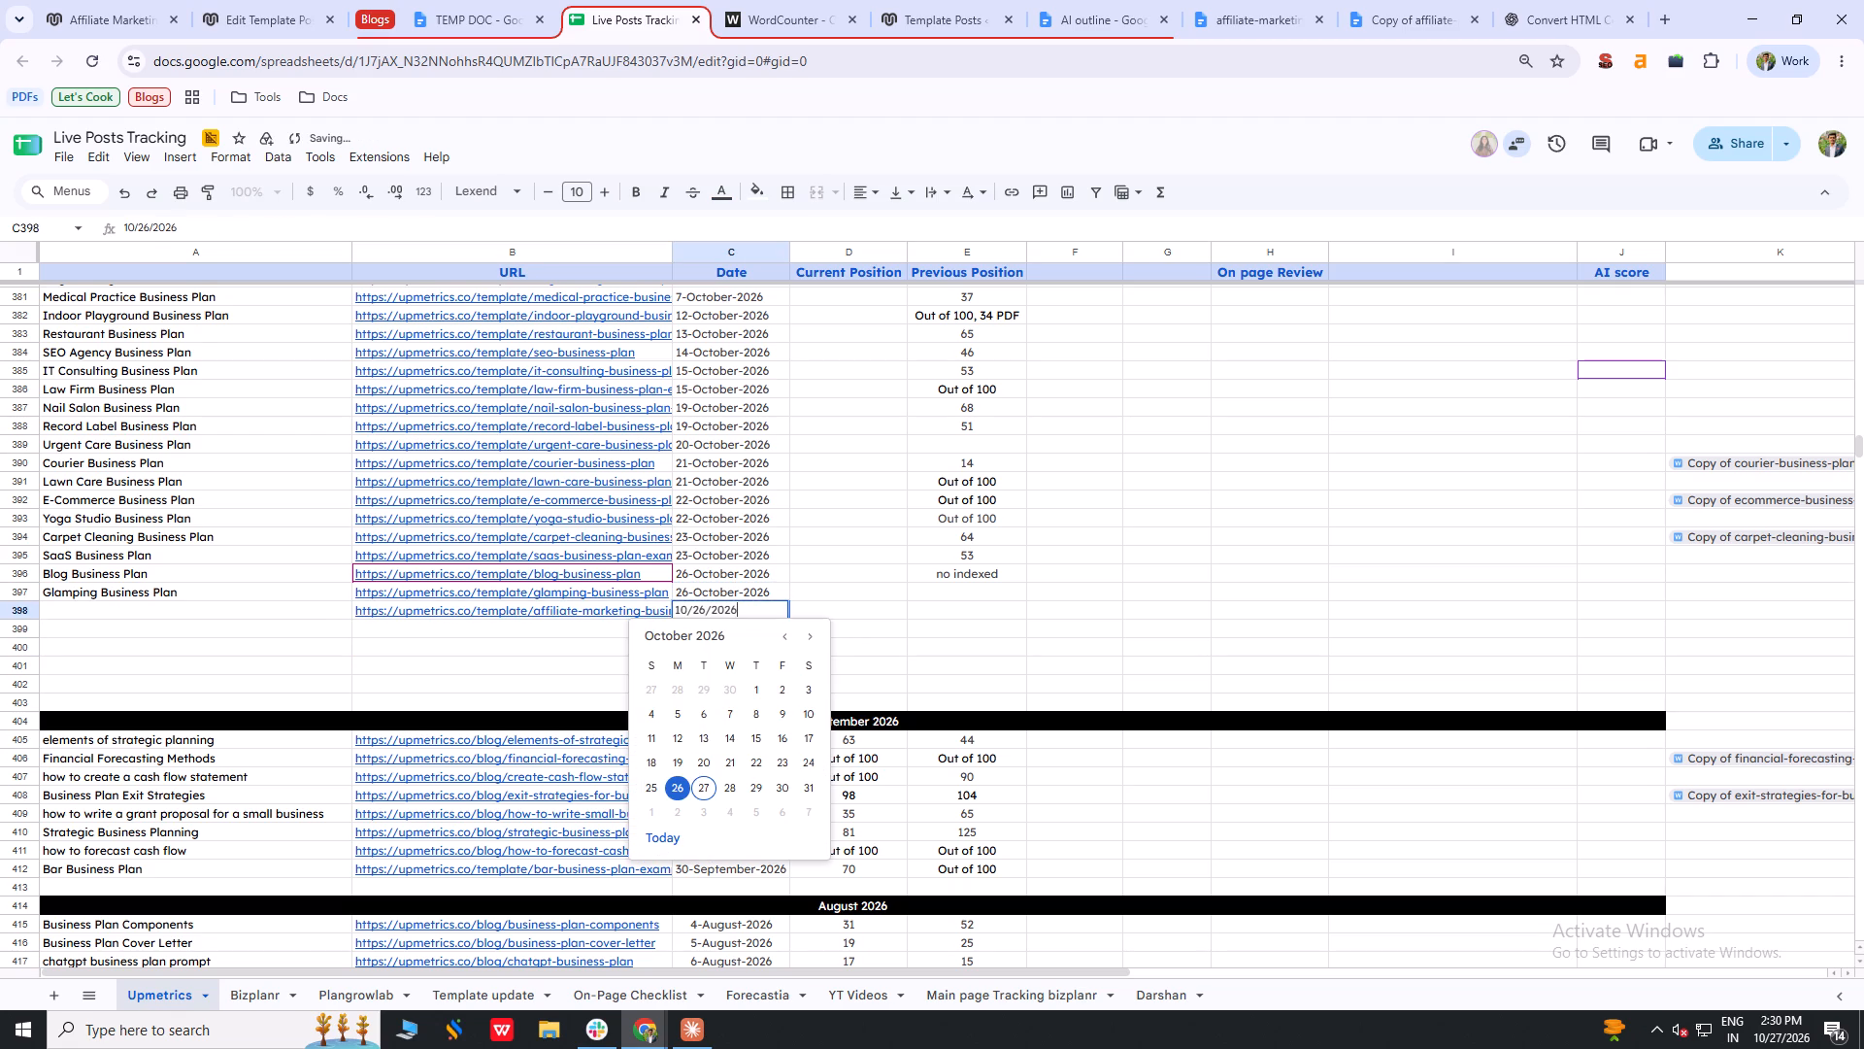
click(659, 842)
click(991, 621)
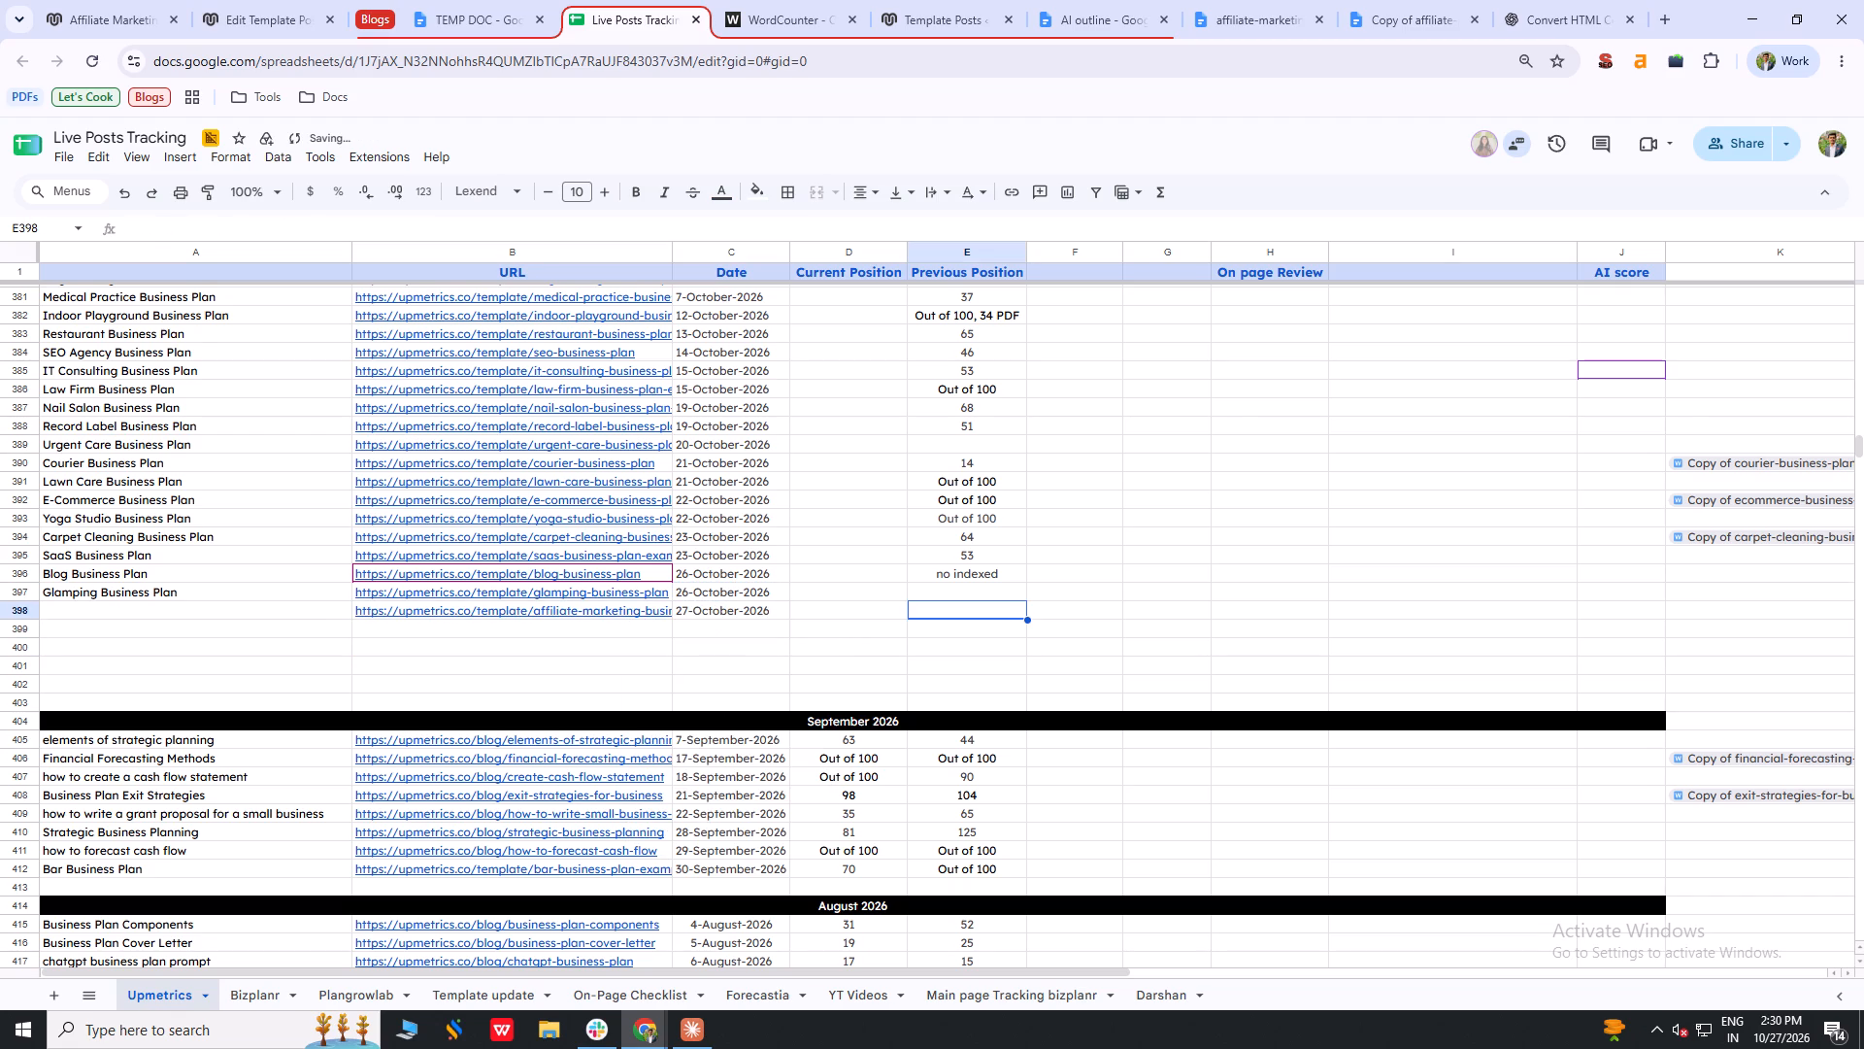
Open the new row's URL and check its Google indexing with a site: search, then return to the page.
click(496, 608)
click(468, 645)
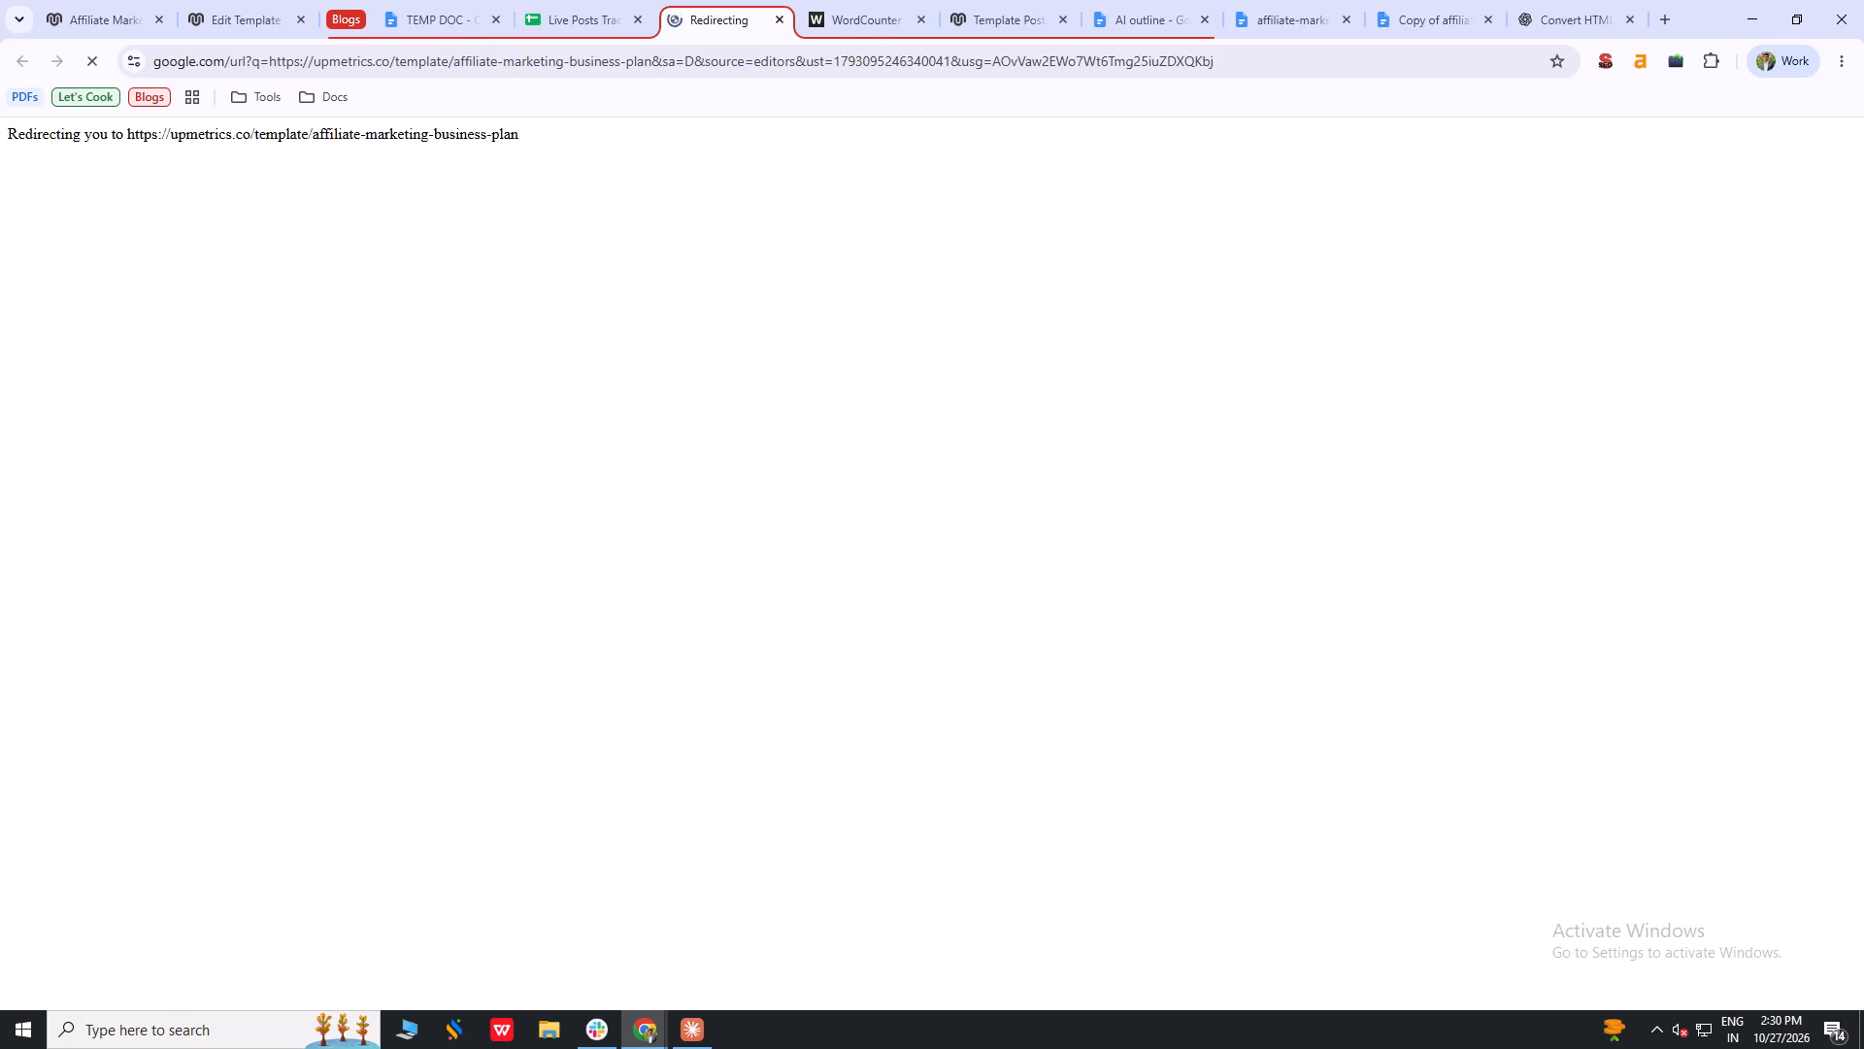
click(686, 65)
key(ctrl+Left)
key(ctrl+Left)
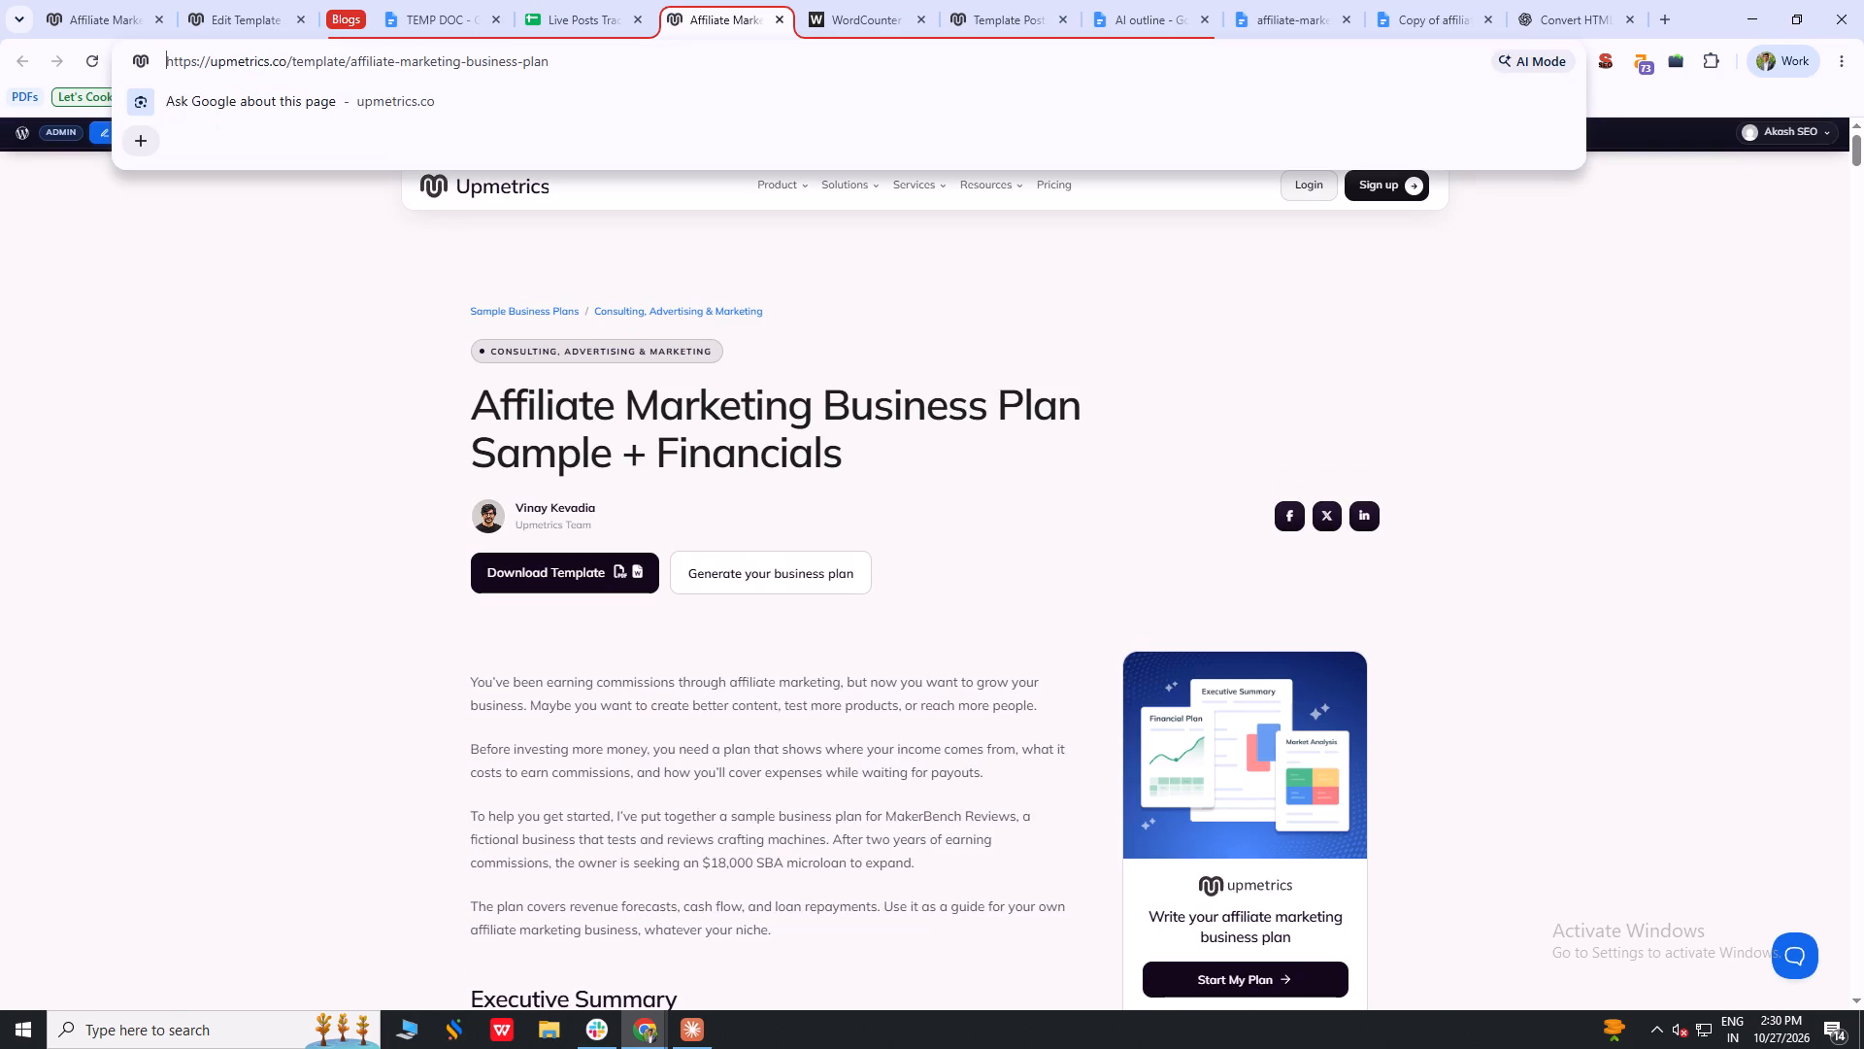
text(site)
key(shift+colon)
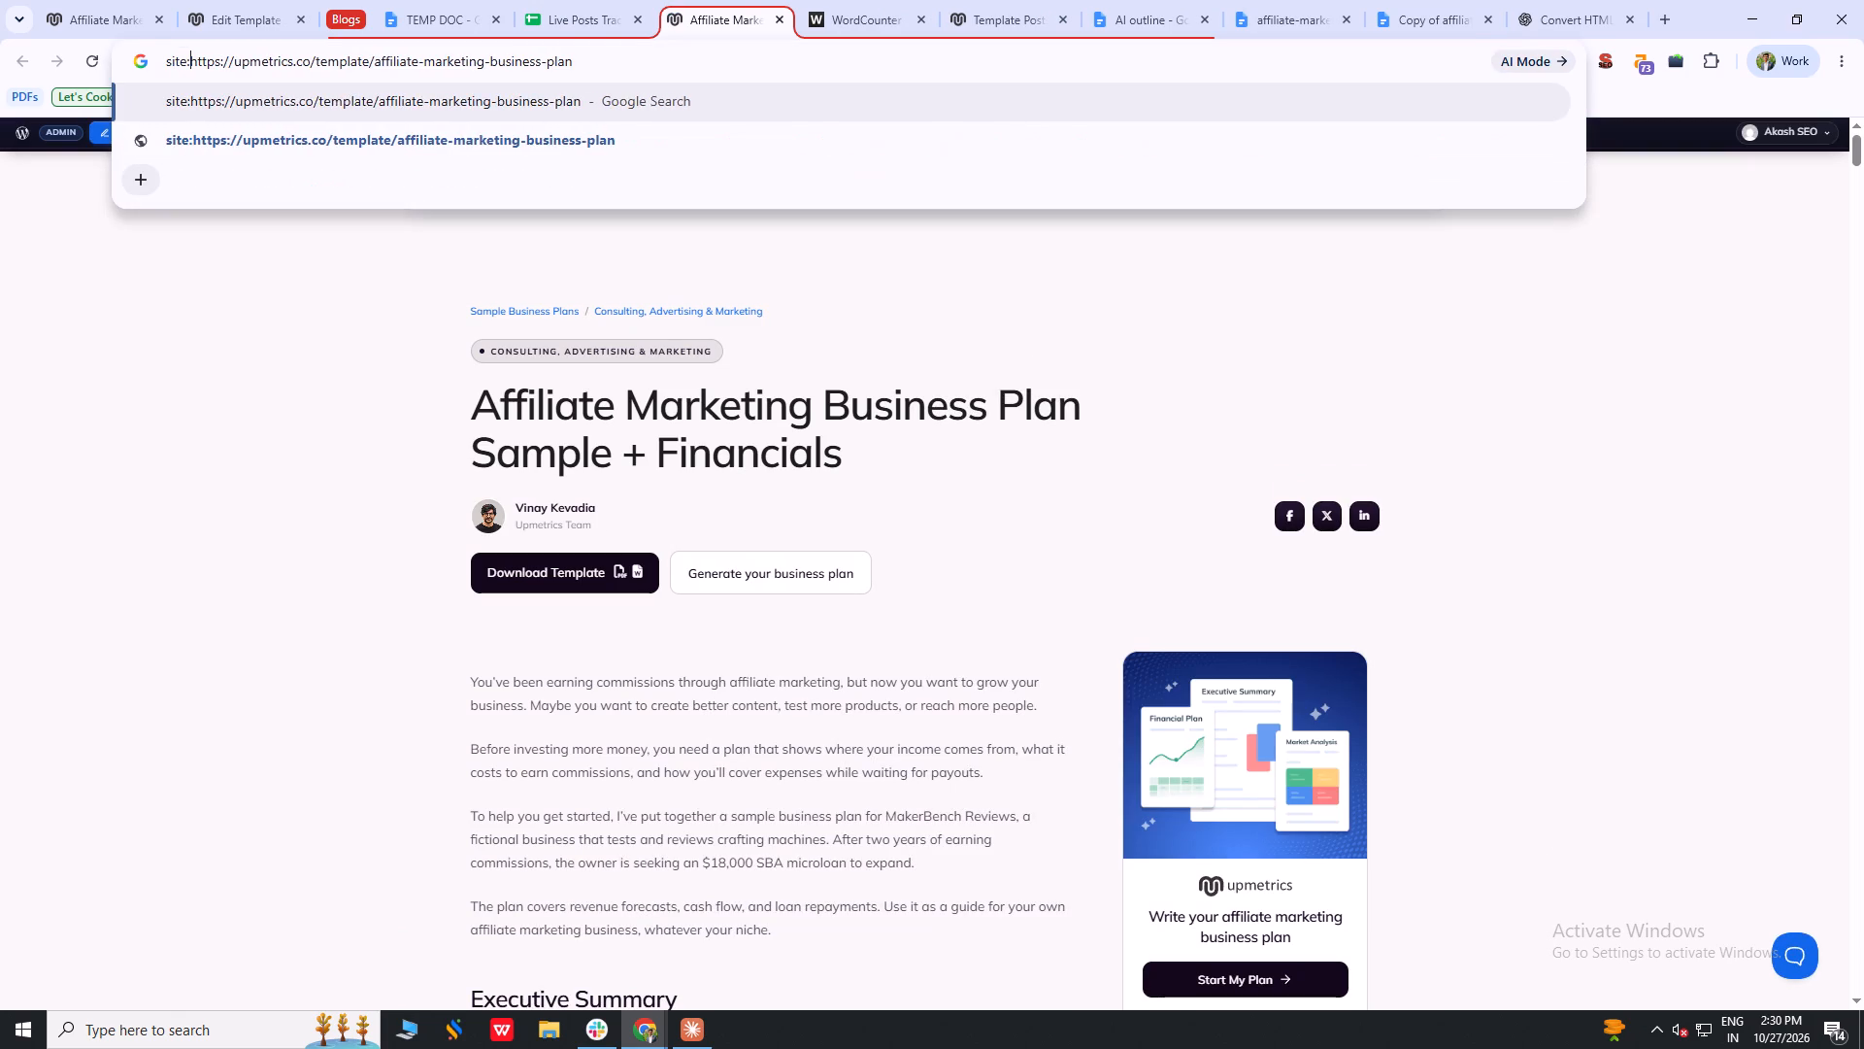
key(Return)
click(23, 56)
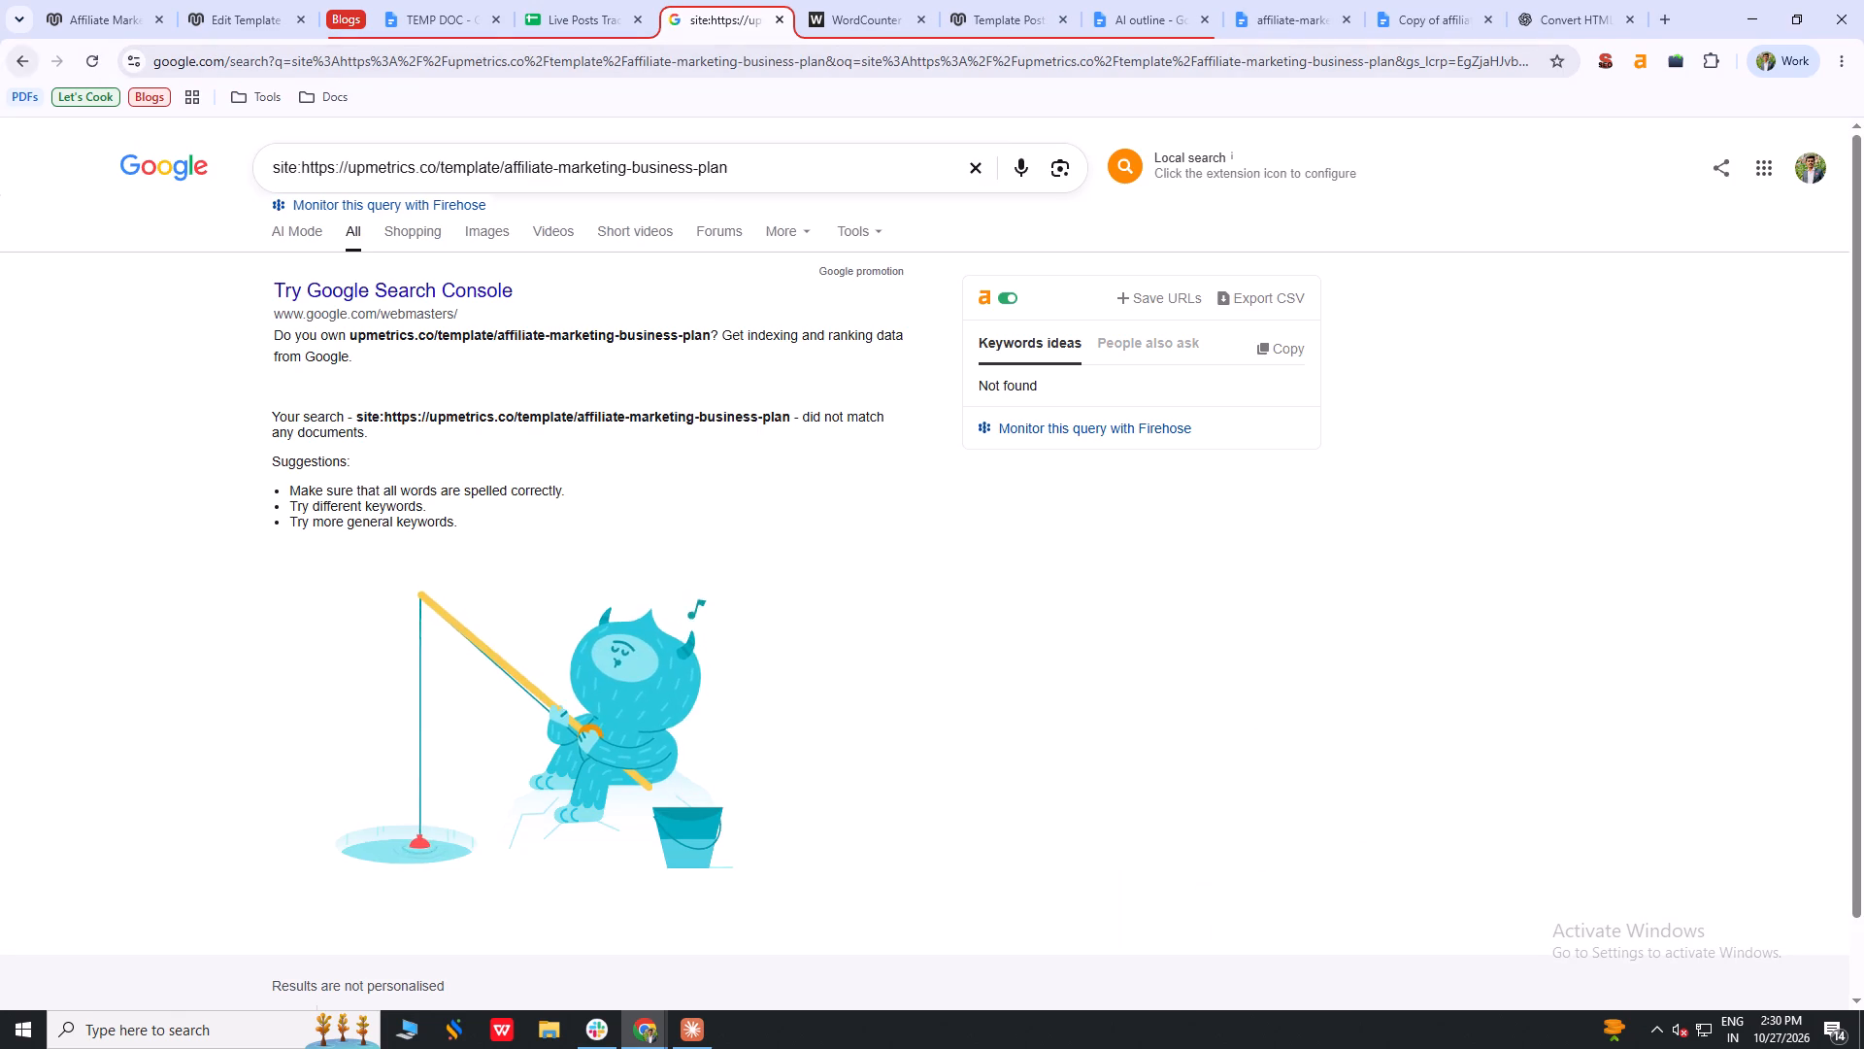
Enter "no indexed" as the new row's Previous Position, copied from the Blog Business Plan row.
click(603, 0)
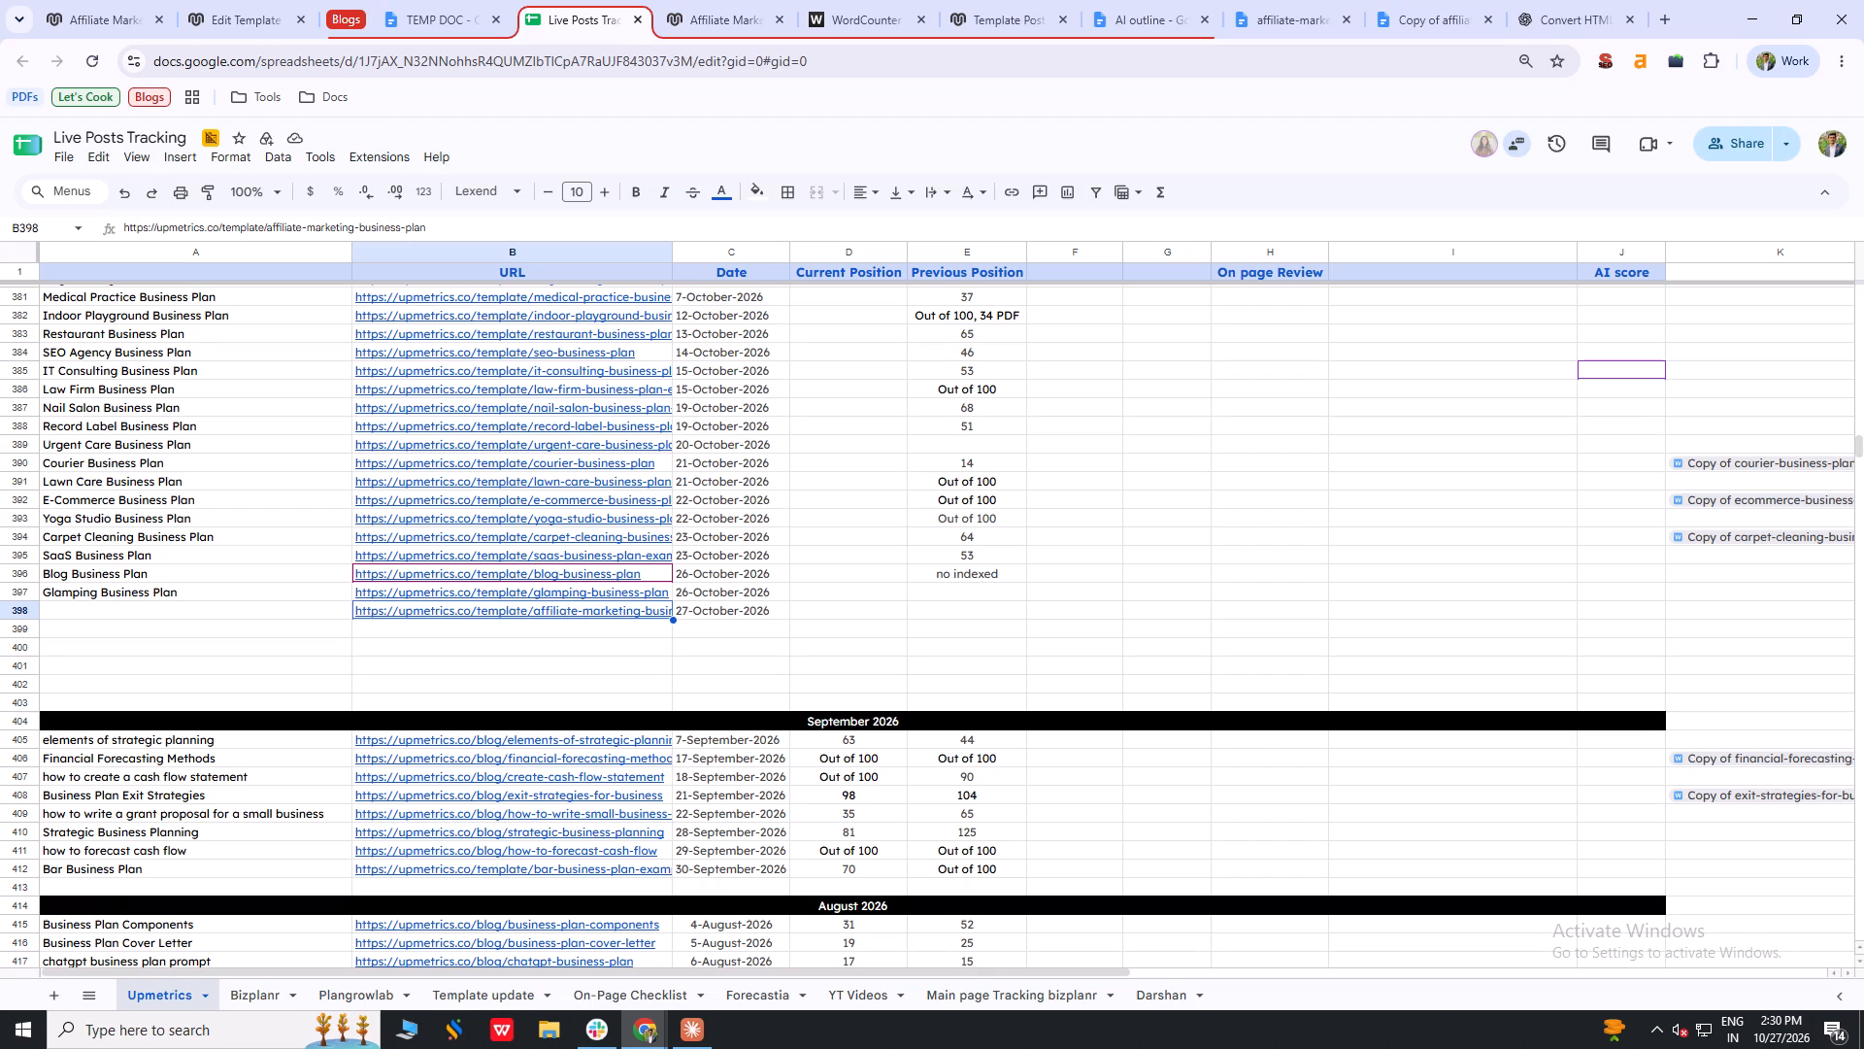
click(981, 578)
key(ctrl+c)
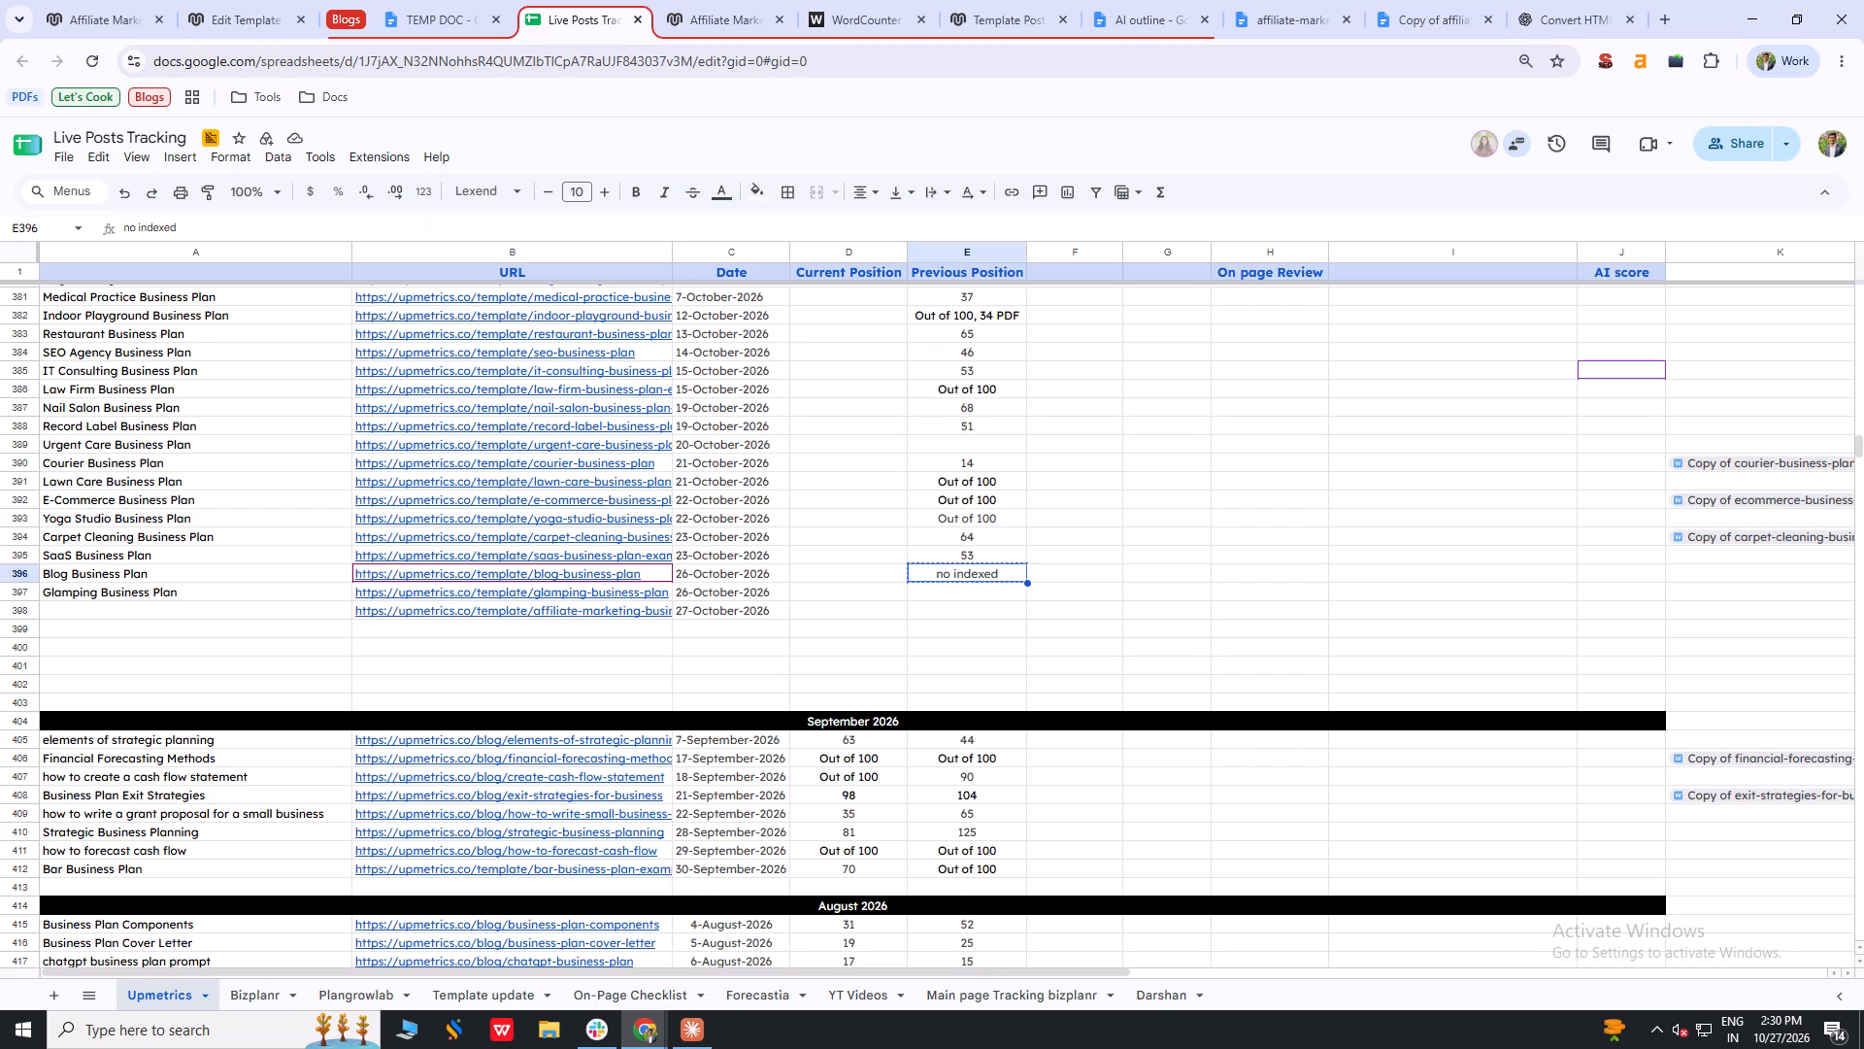
click(954, 605)
key(ctrl+v)
click(818, 611)
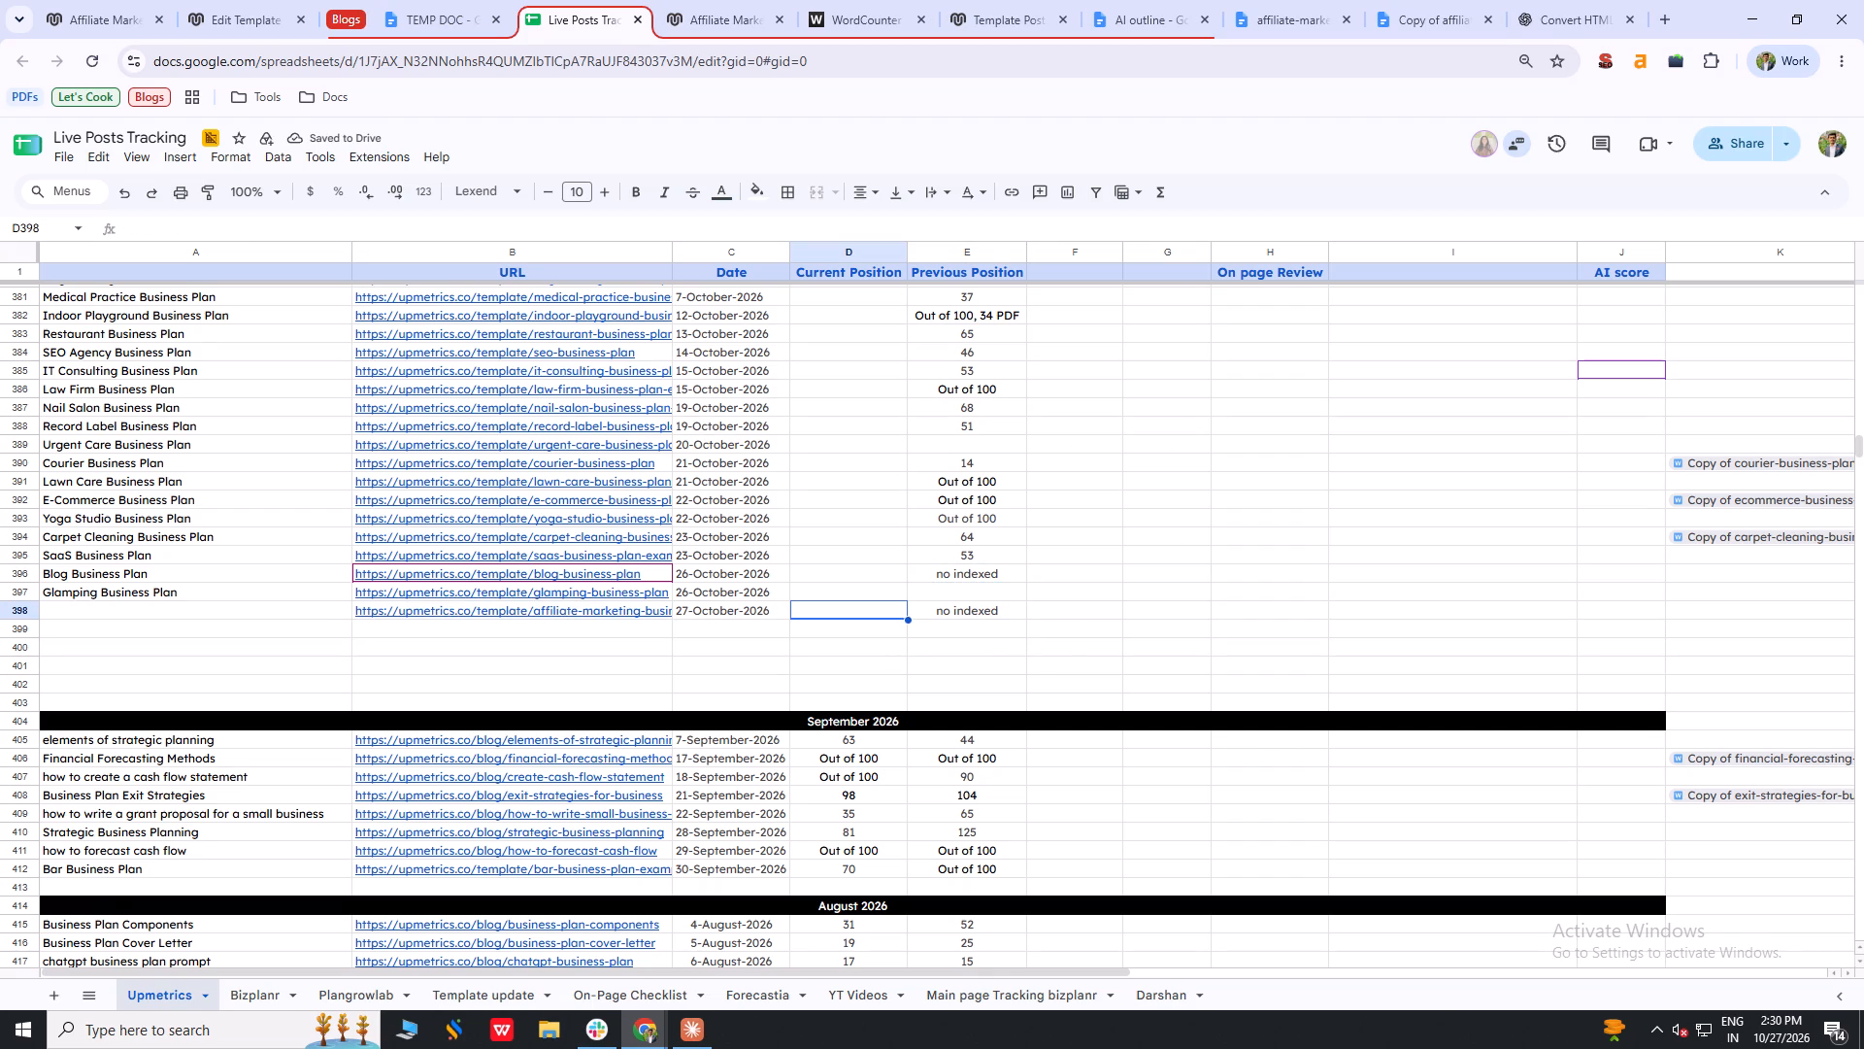
click(1064, 609)
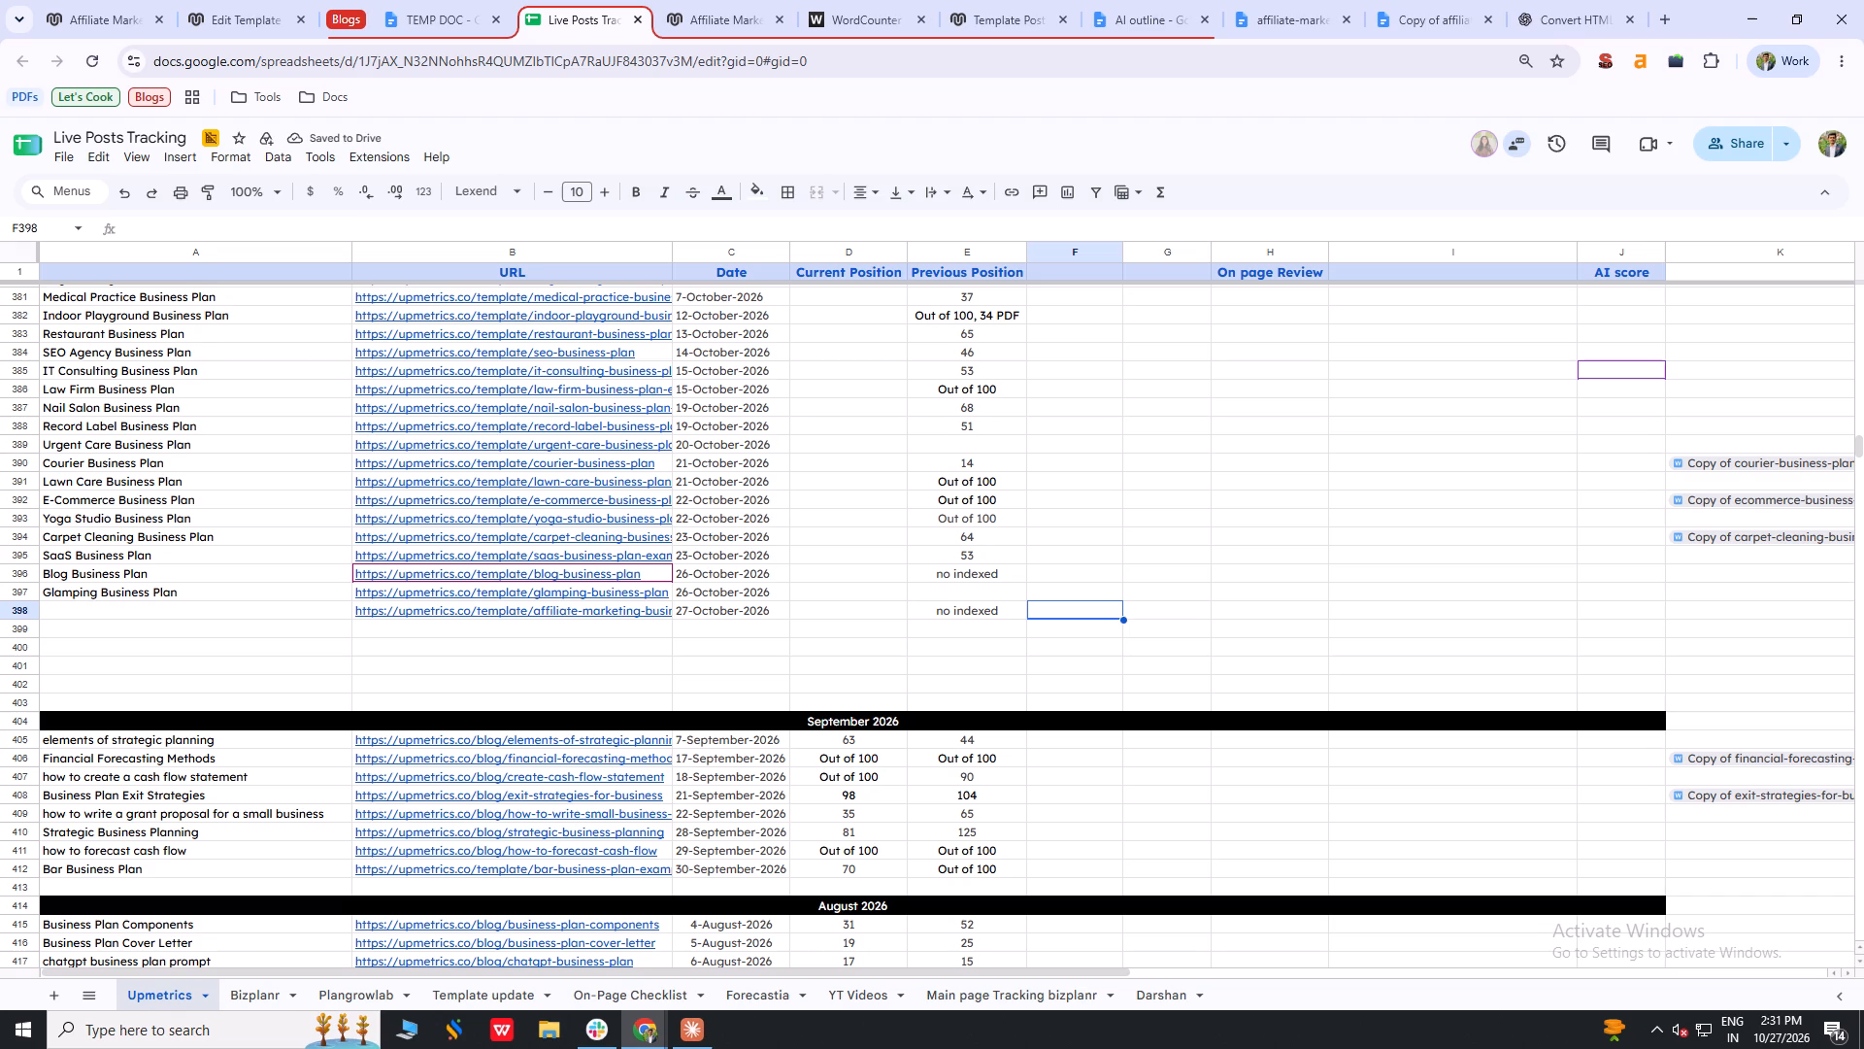
click(898, 610)
click(1018, 610)
click(1341, 621)
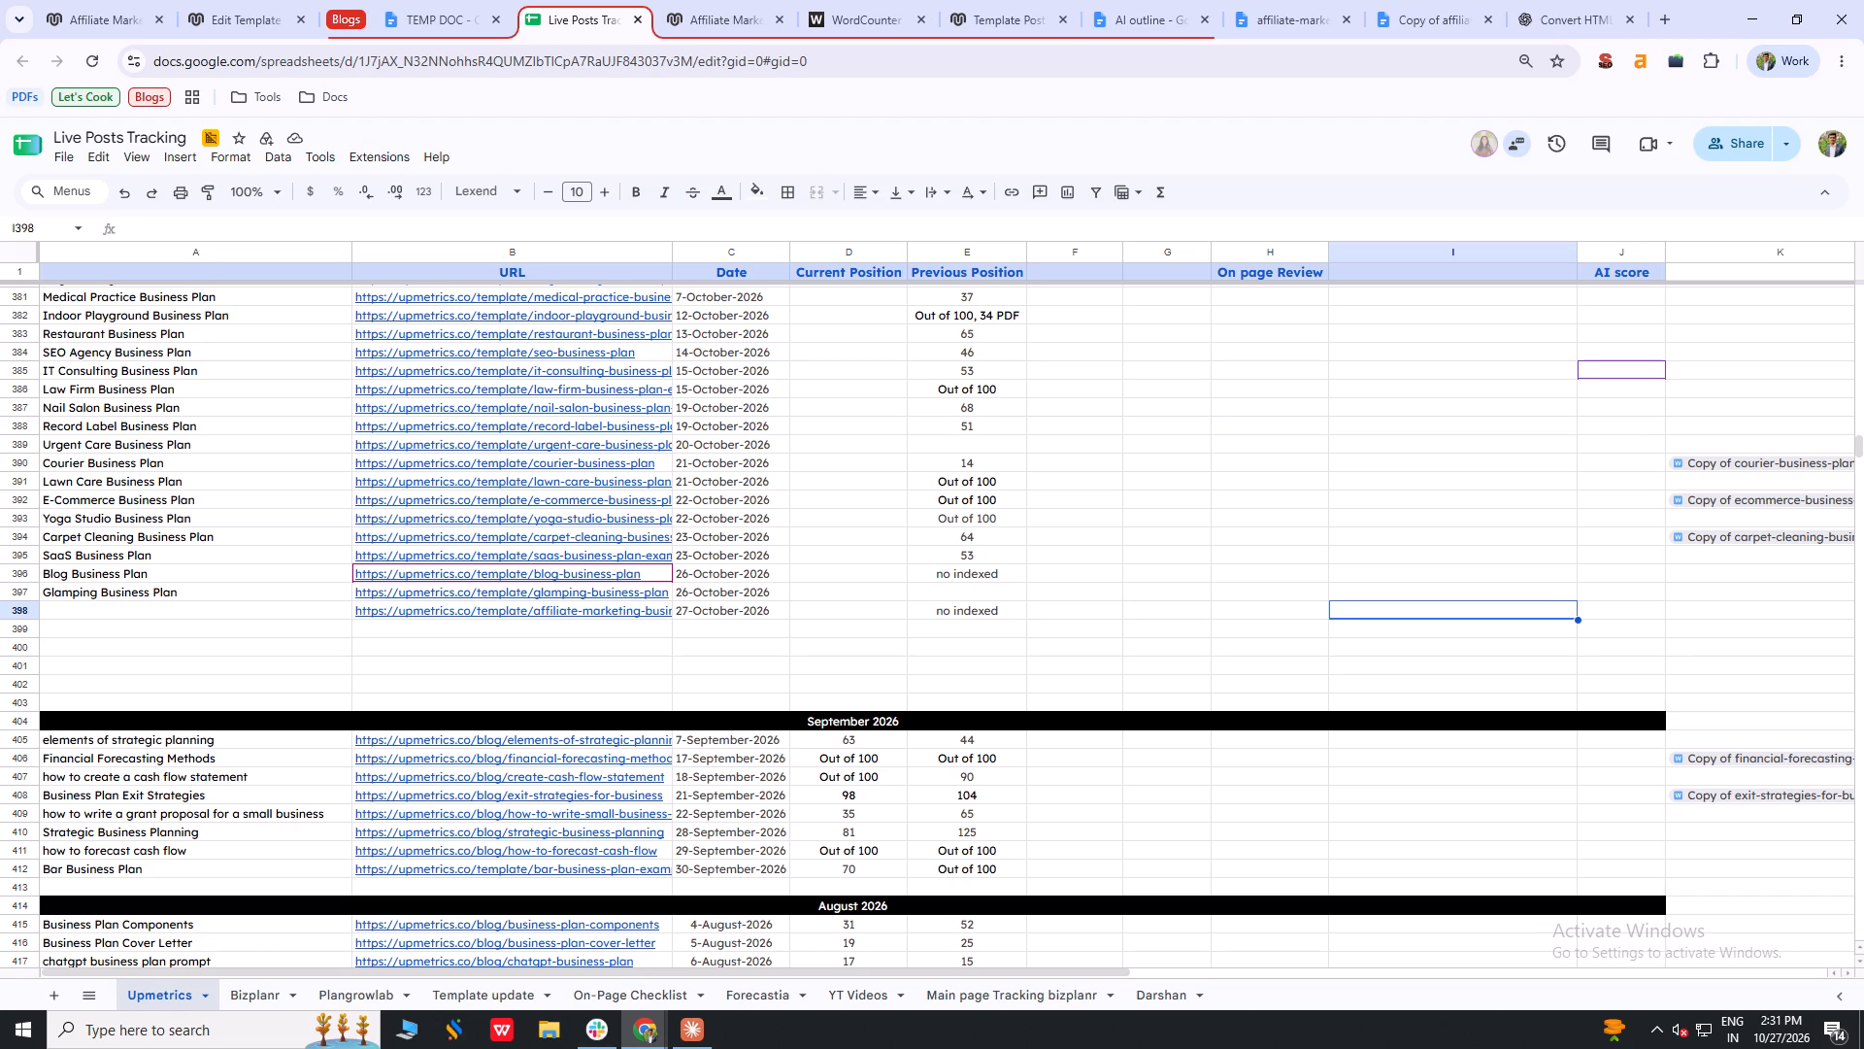
Insert the share link of the "Copy of affiliate-marketing-business-plandocx" document in column K of the new tracking row.
click(1680, 619)
click(1448, 0)
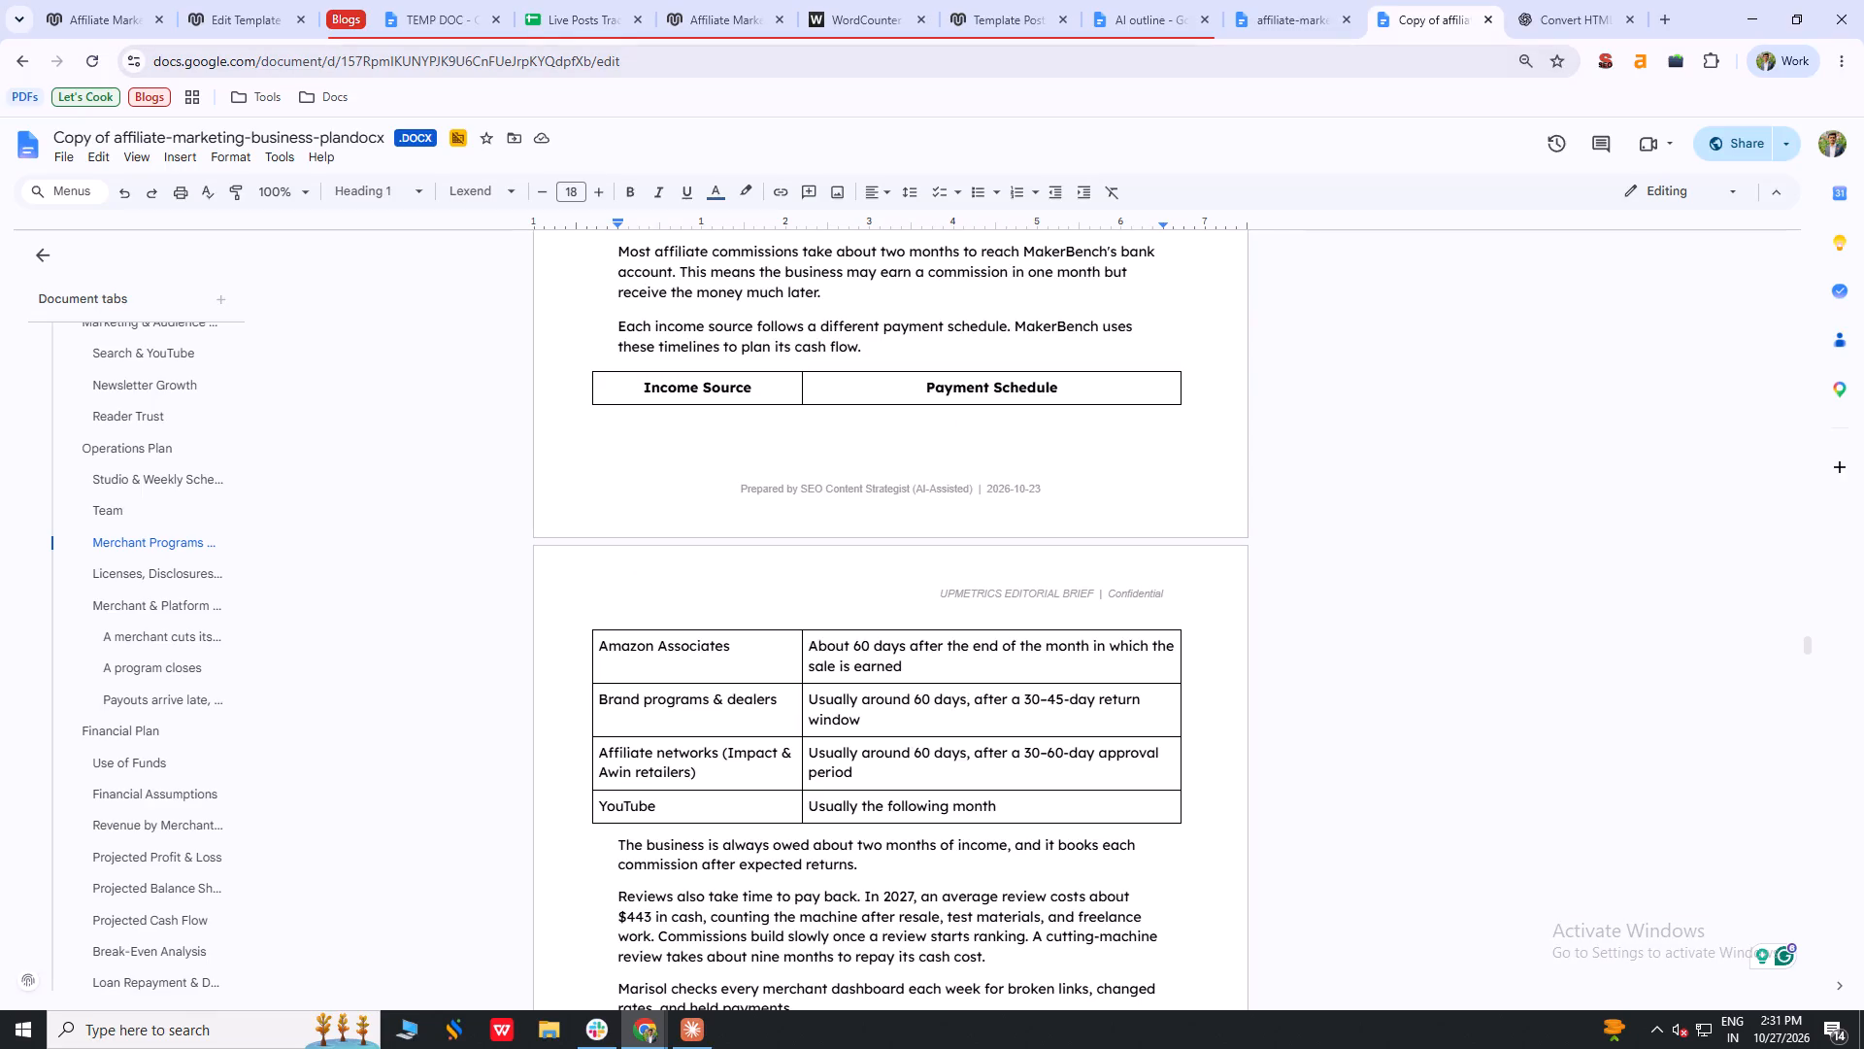
click(1707, 151)
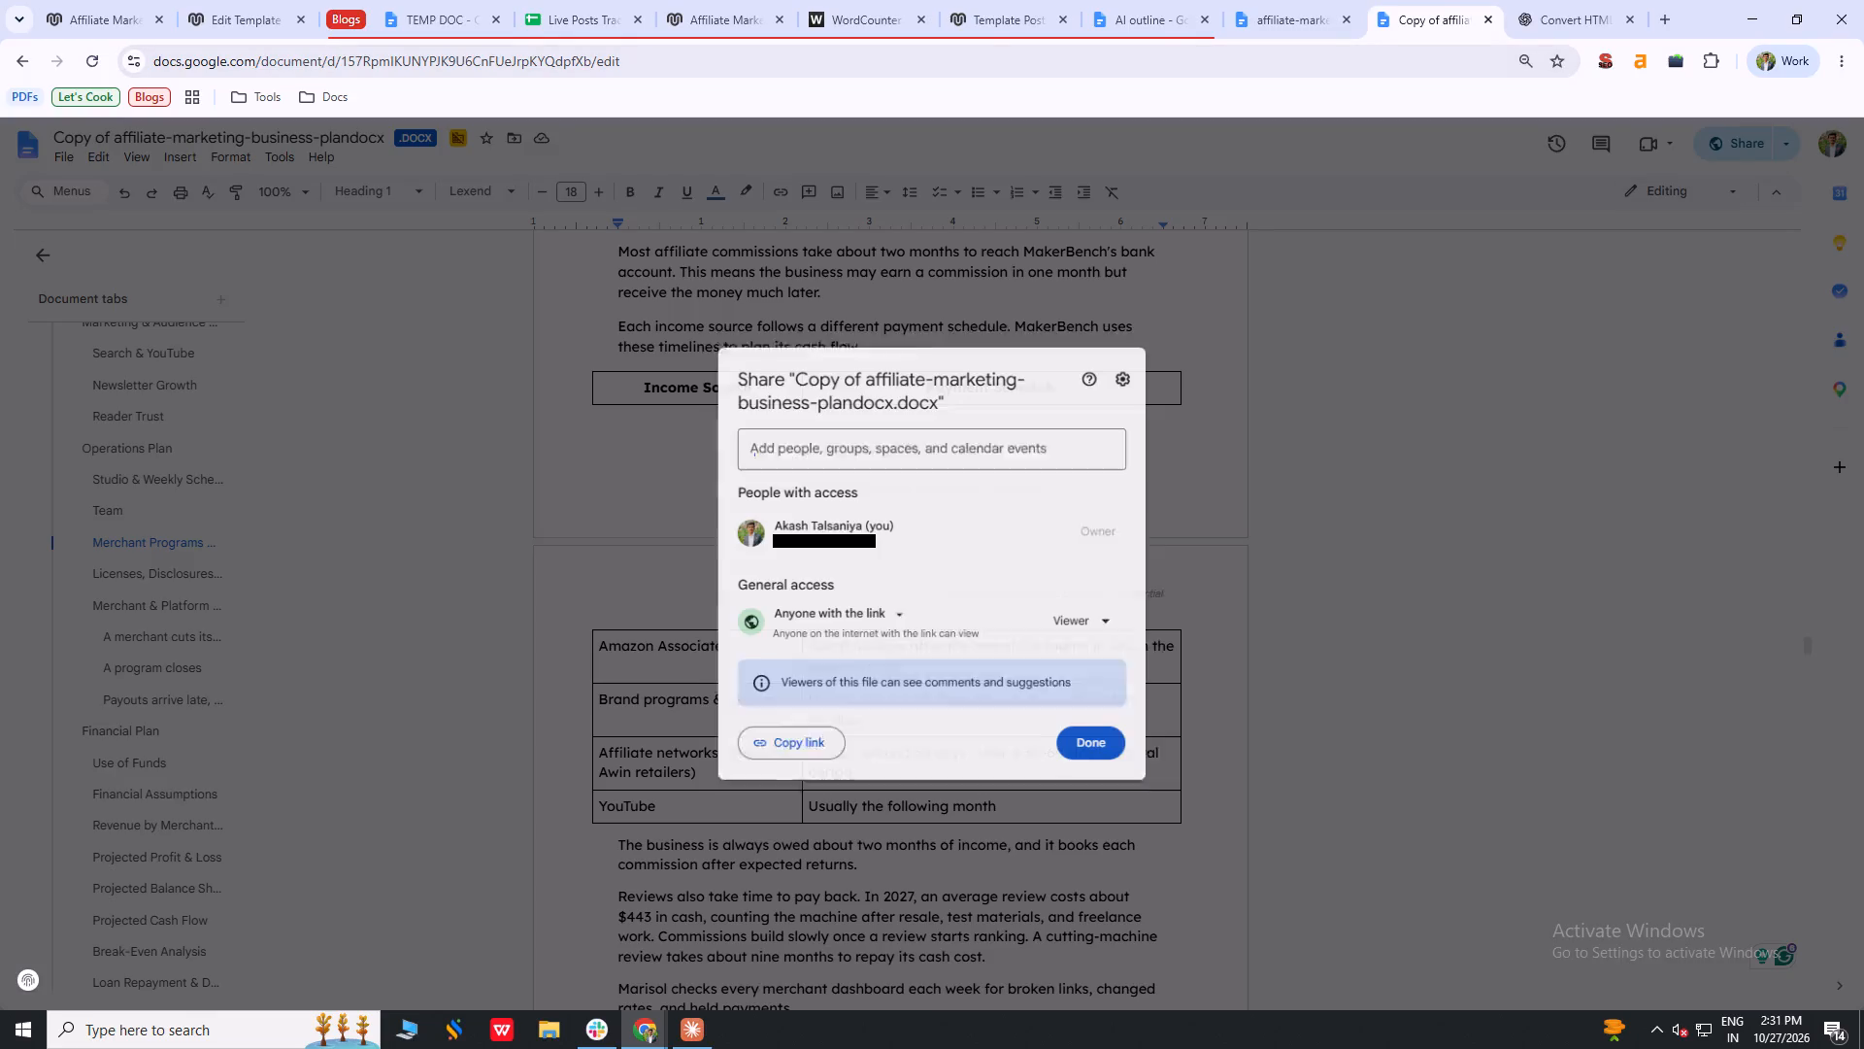
click(803, 743)
click(1097, 759)
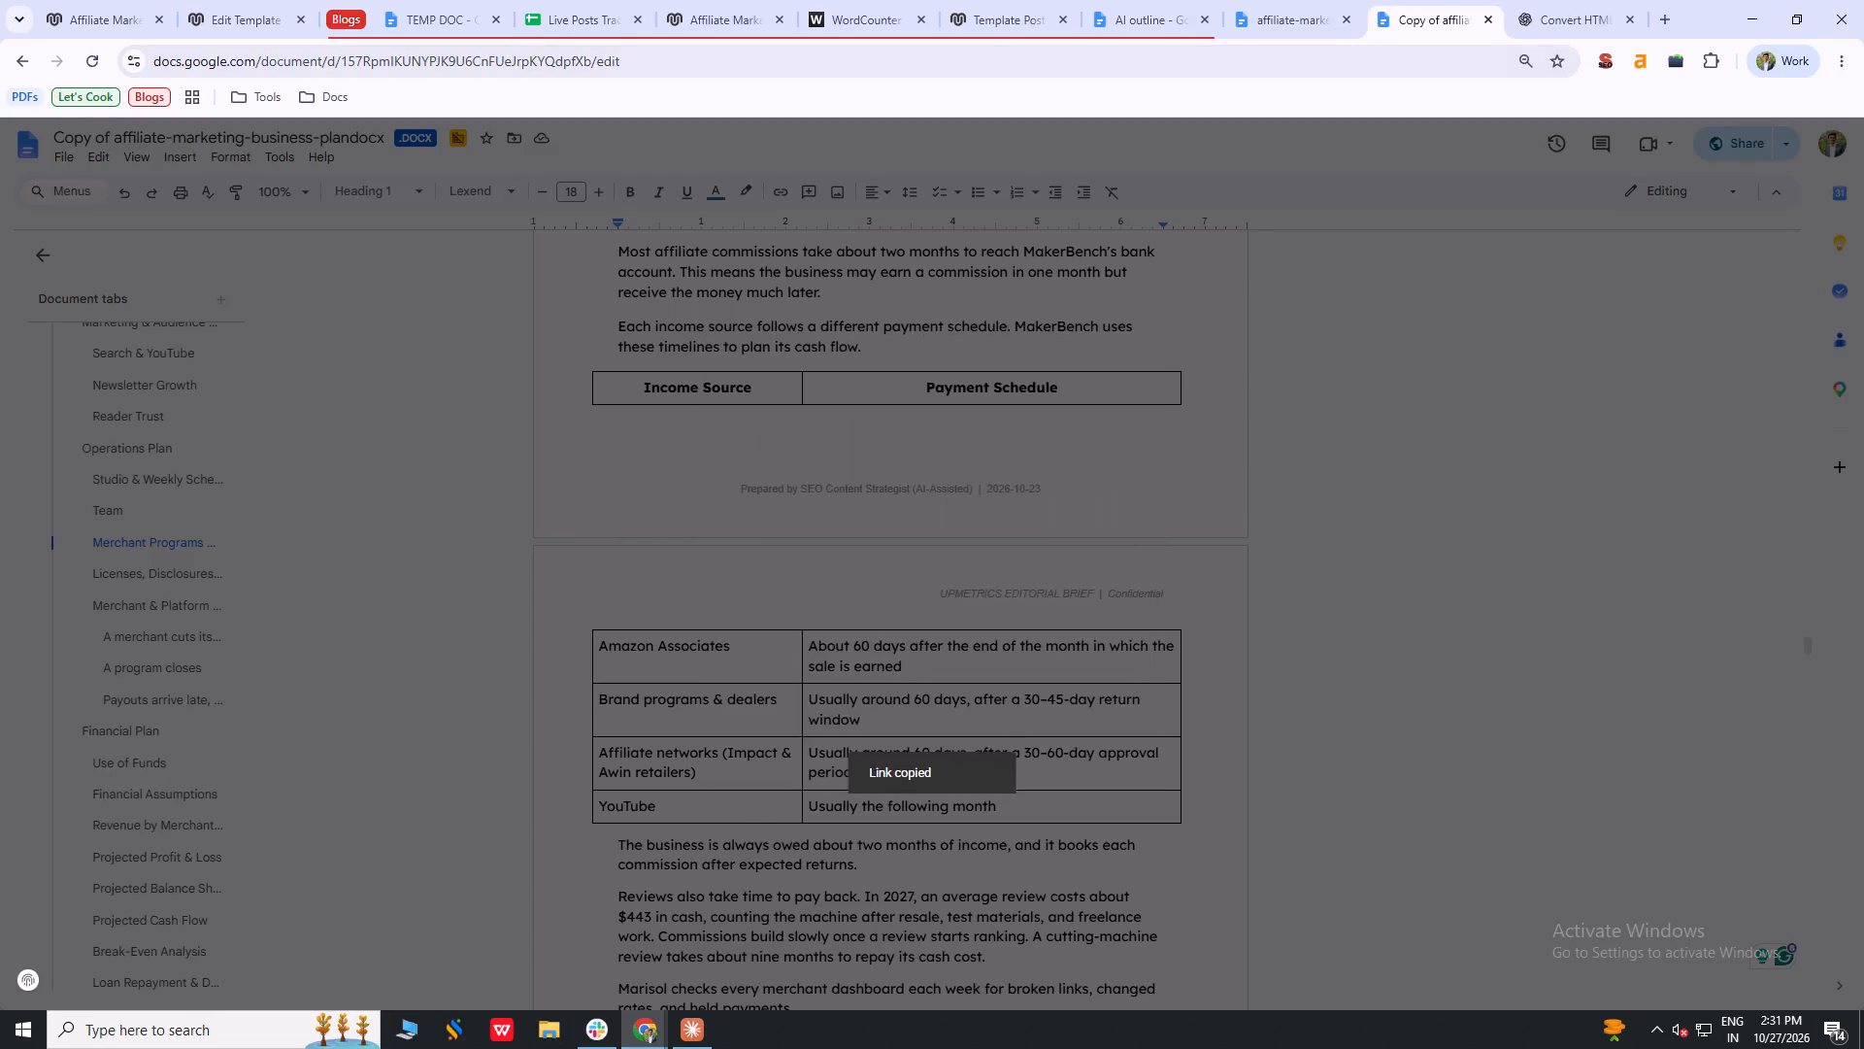
click(641, 0)
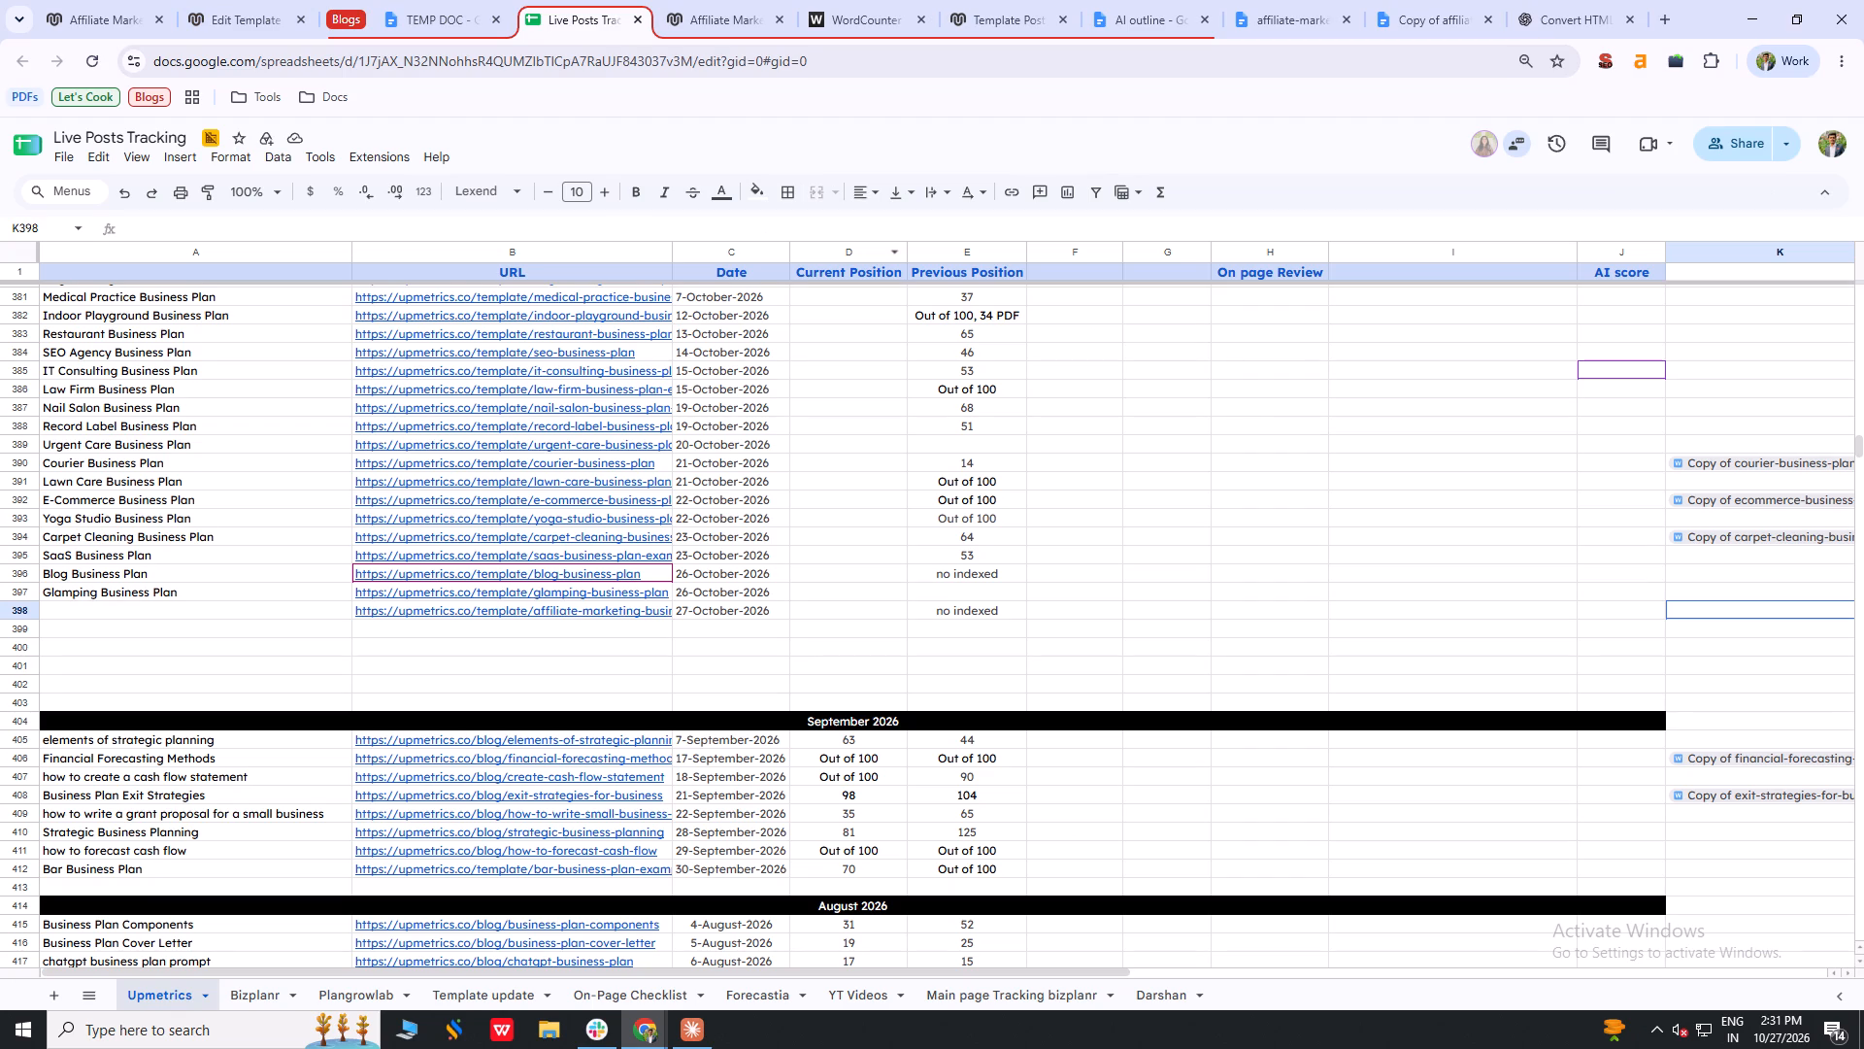
click(1063, 603)
click(1675, 610)
key(ctrl+v)
key(Tab)
click(1197, 593)
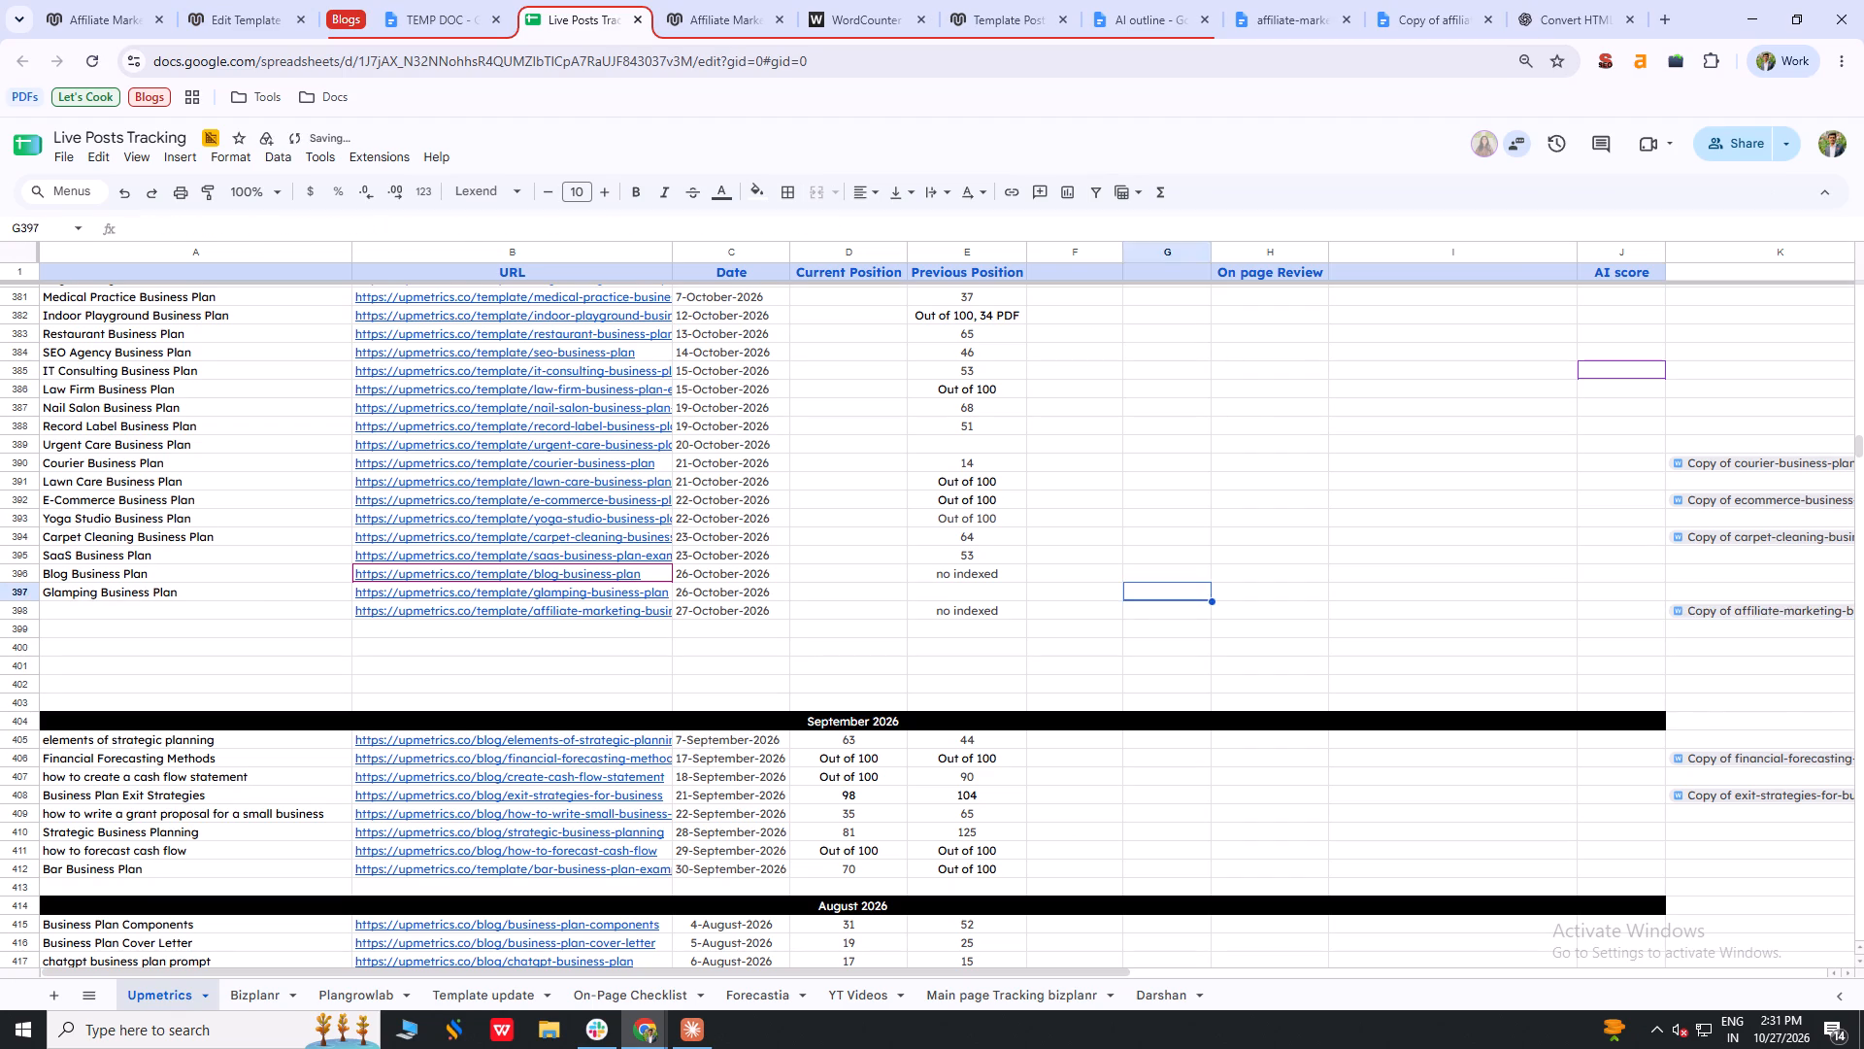
click(1010, 648)
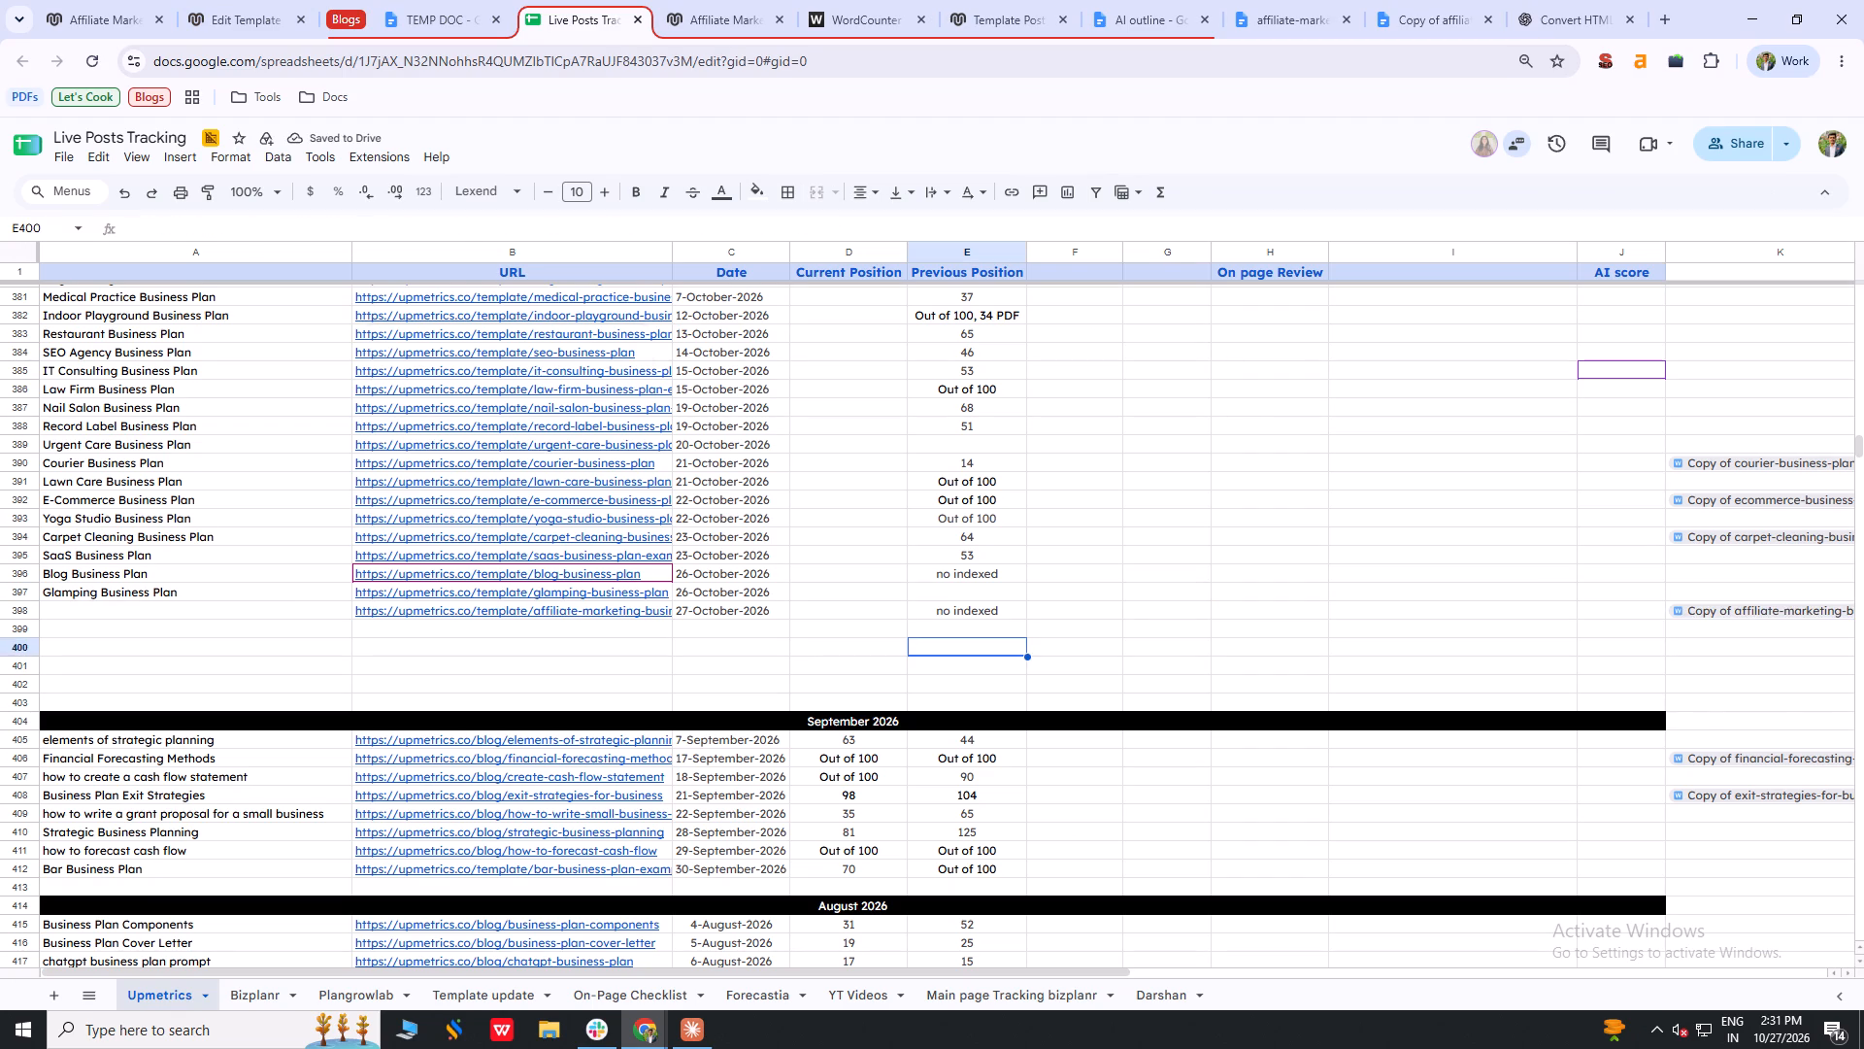
Name the new tracking row "Affiliate Marketing Business Plan" in column A, using the wording from the live page's SEO title.
click(140, 0)
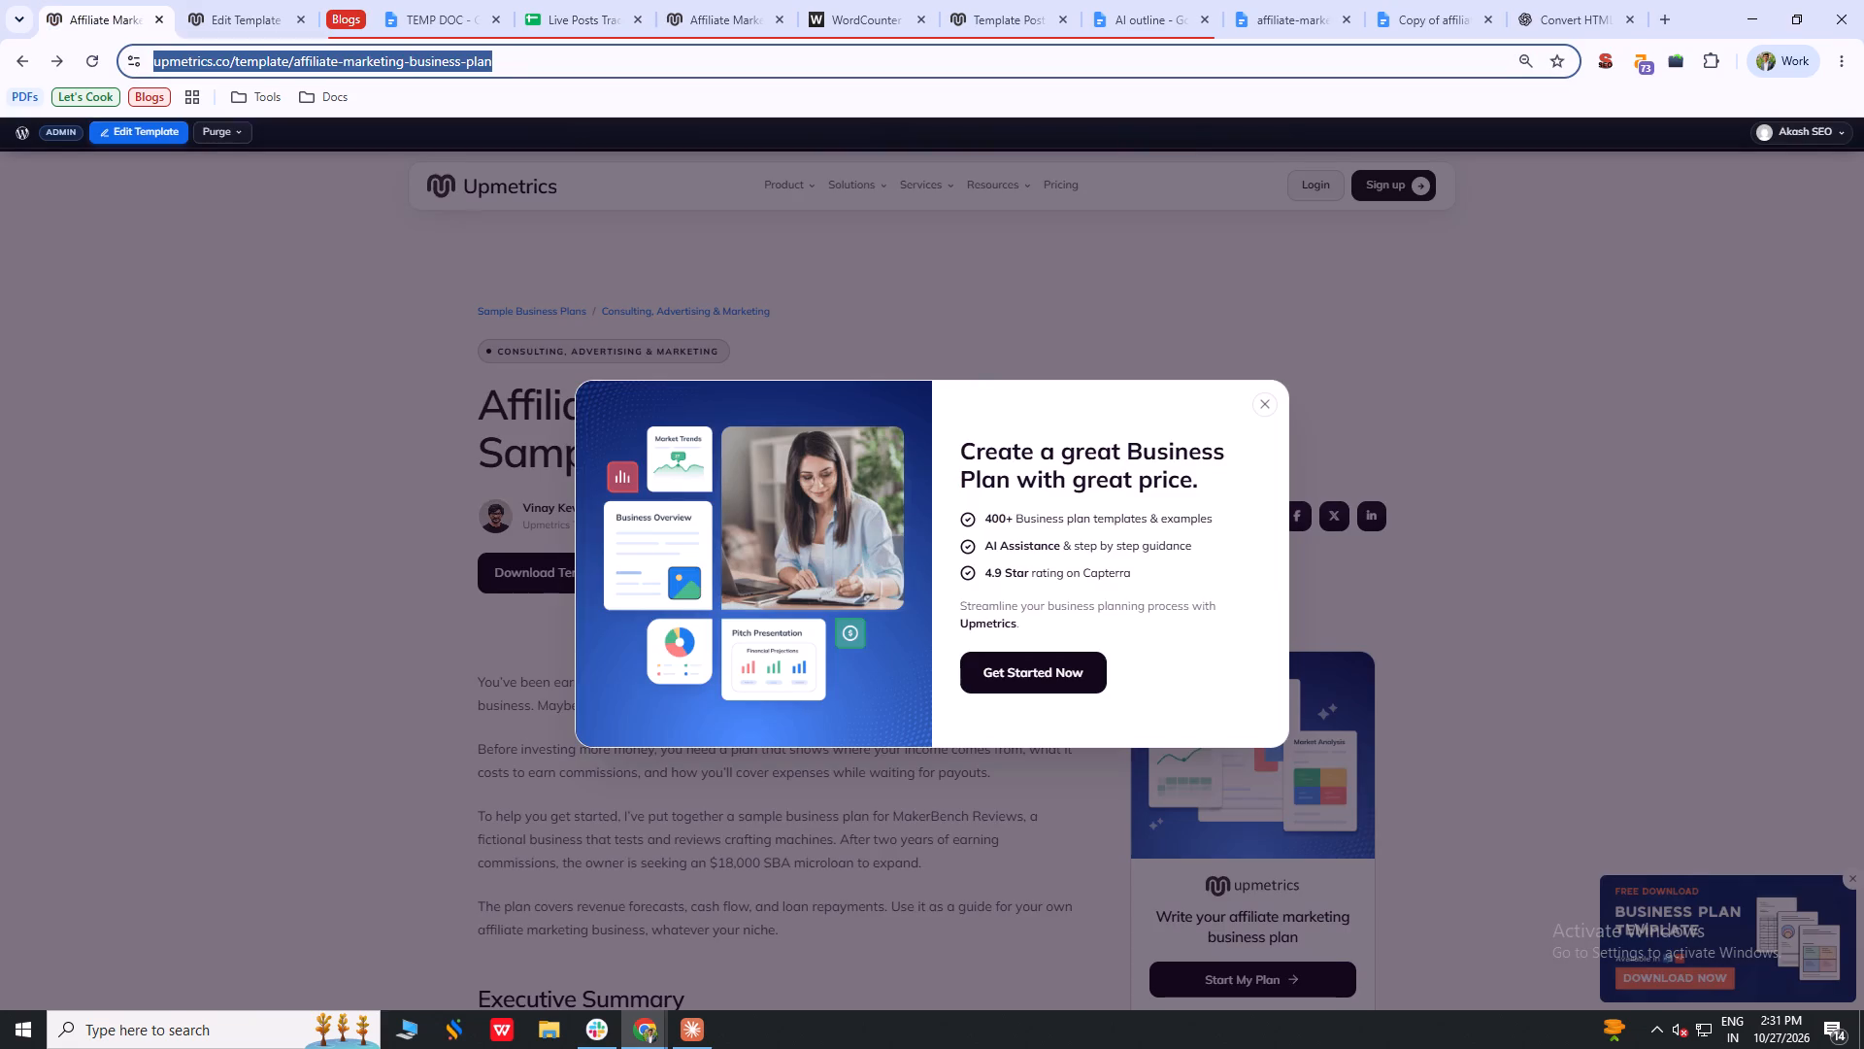
click(1606, 64)
drag(1185, 161, 1396, 171)
key(ctrl+c)
key(ctrl+c)
key(ctrl+c)
key(ctrl+c)
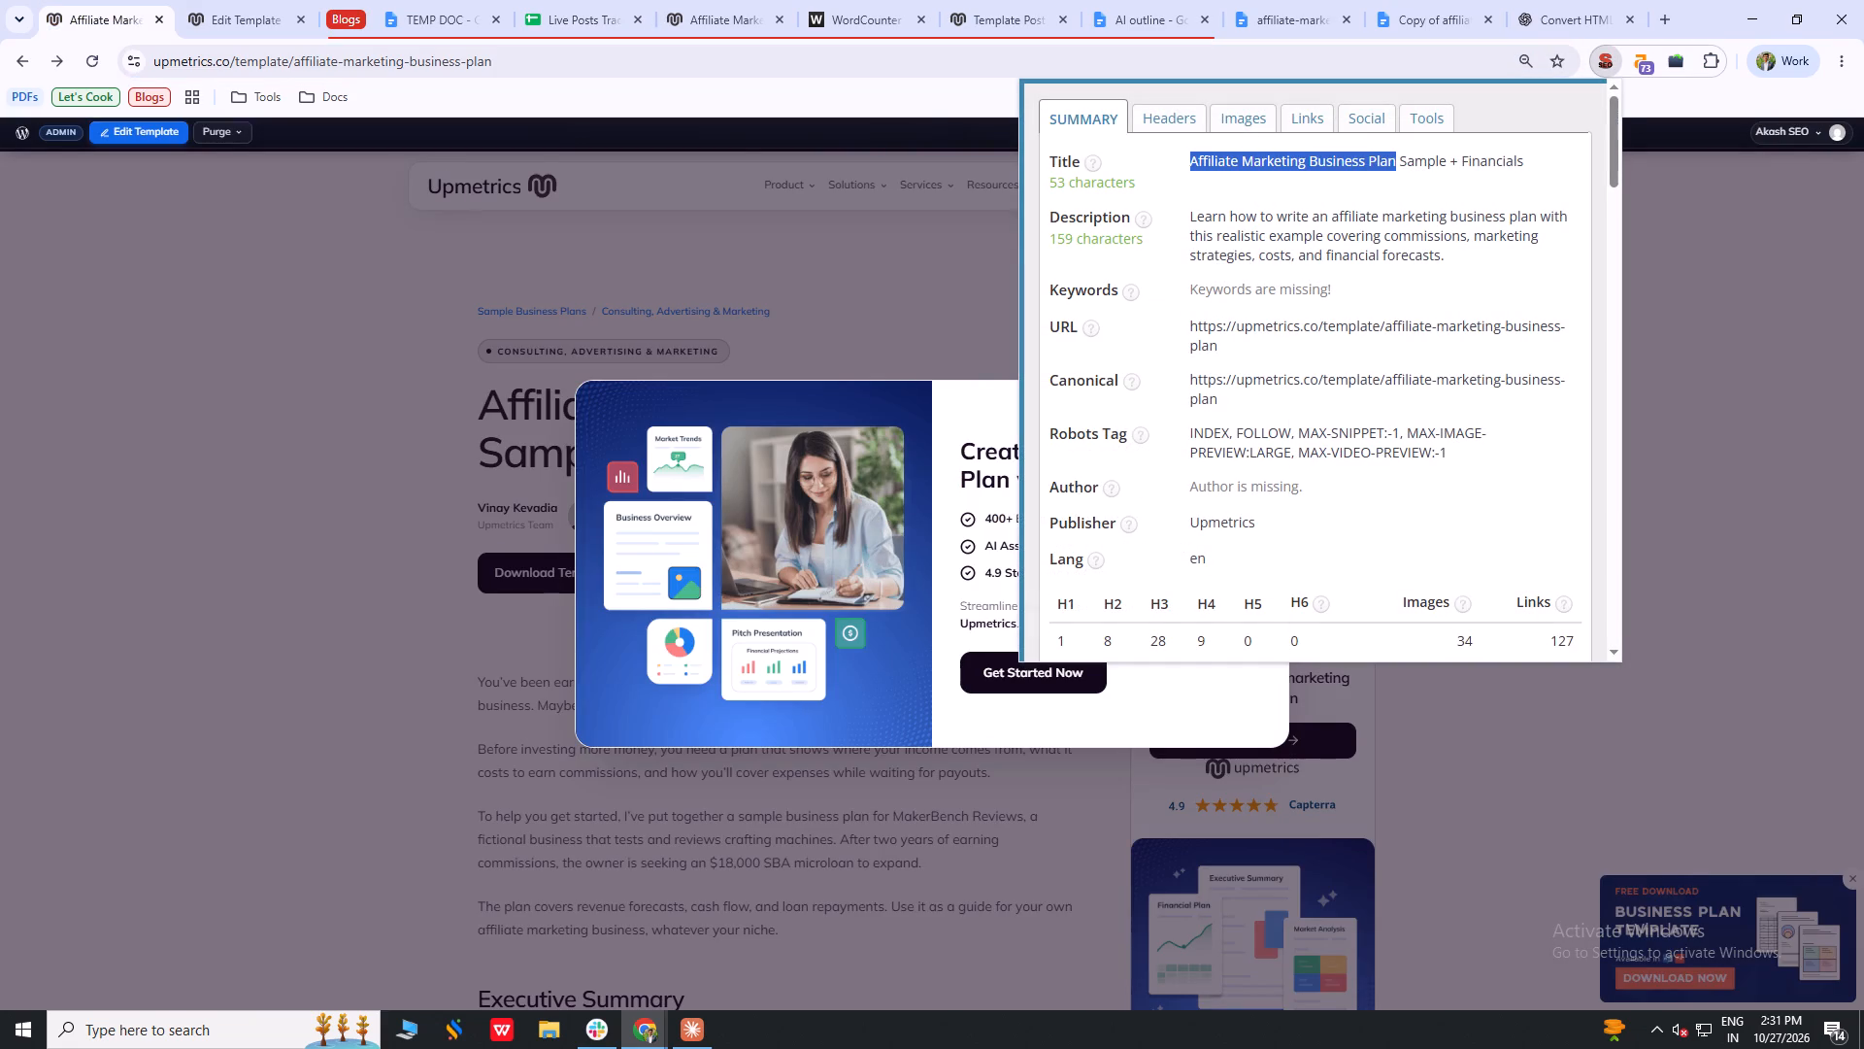
key(ctrl+c)
key(ctrl+c)
key(ctrl+c)
click(342, 403)
click(556, 0)
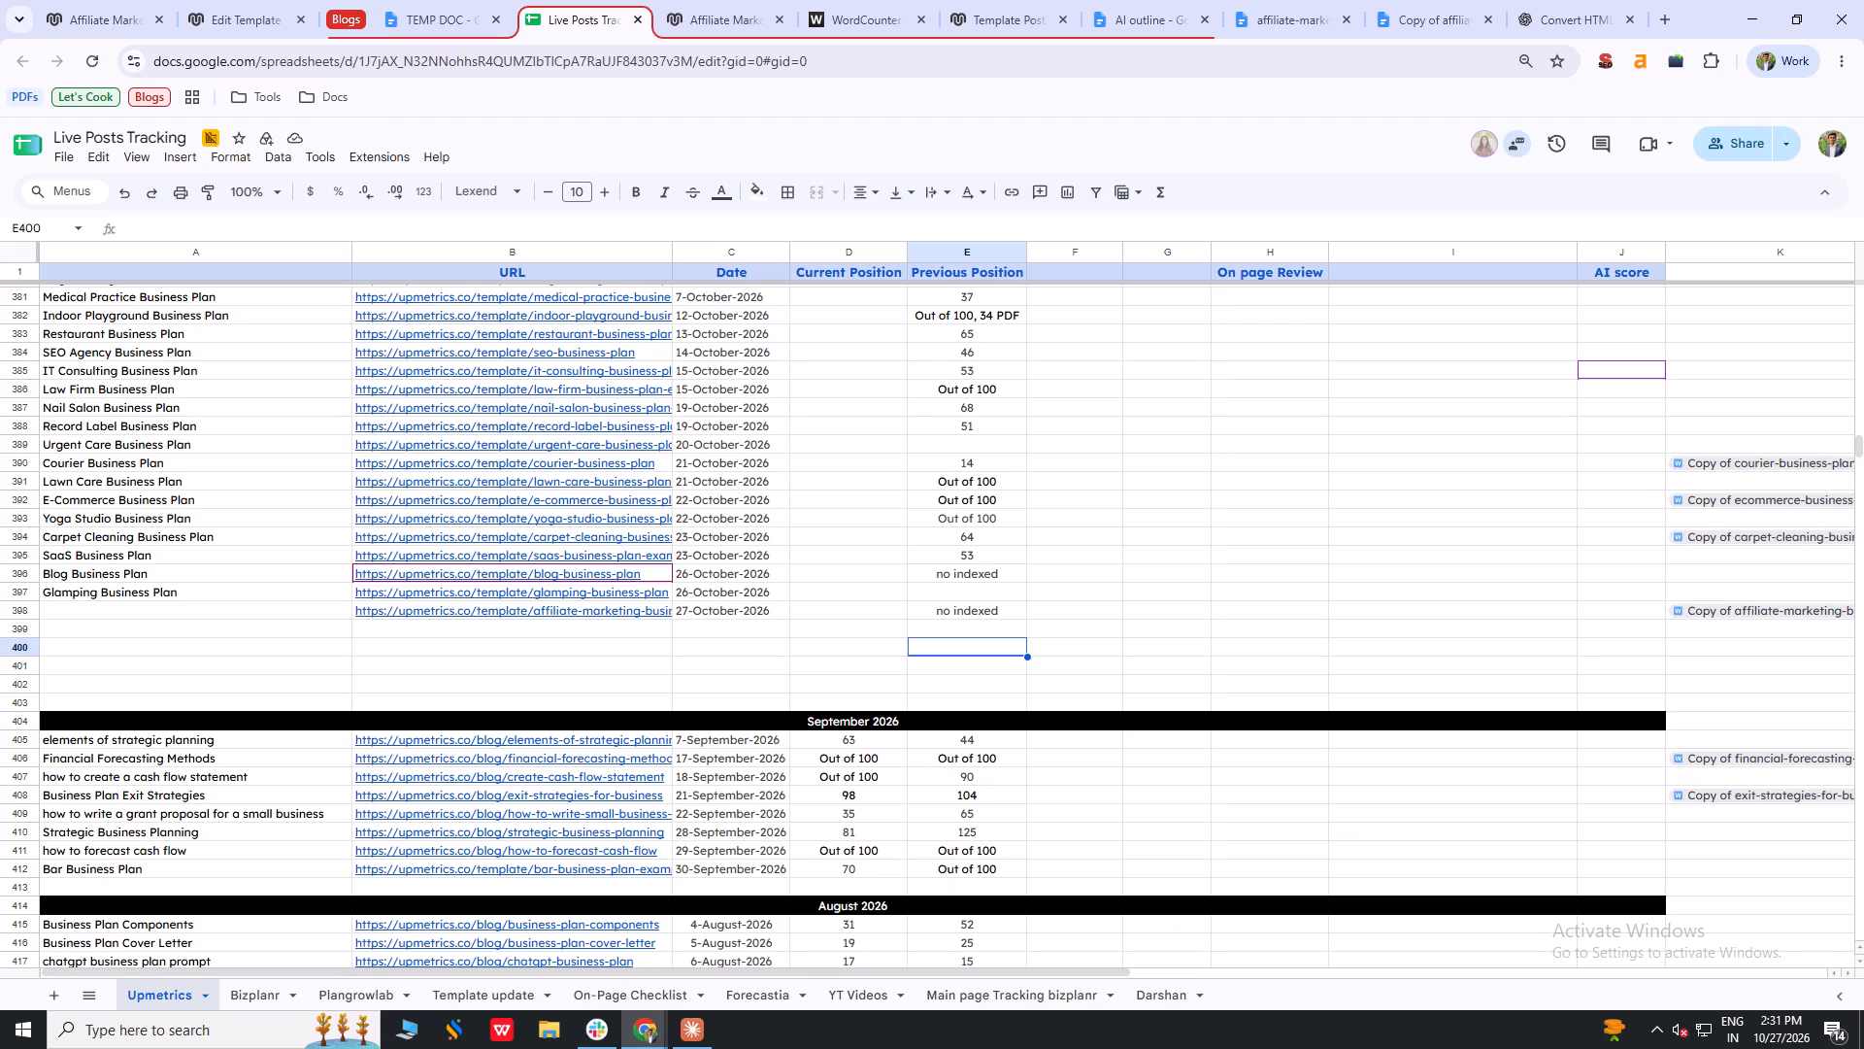
double_click(169, 609)
key(ctrl+v)
click(185, 646)
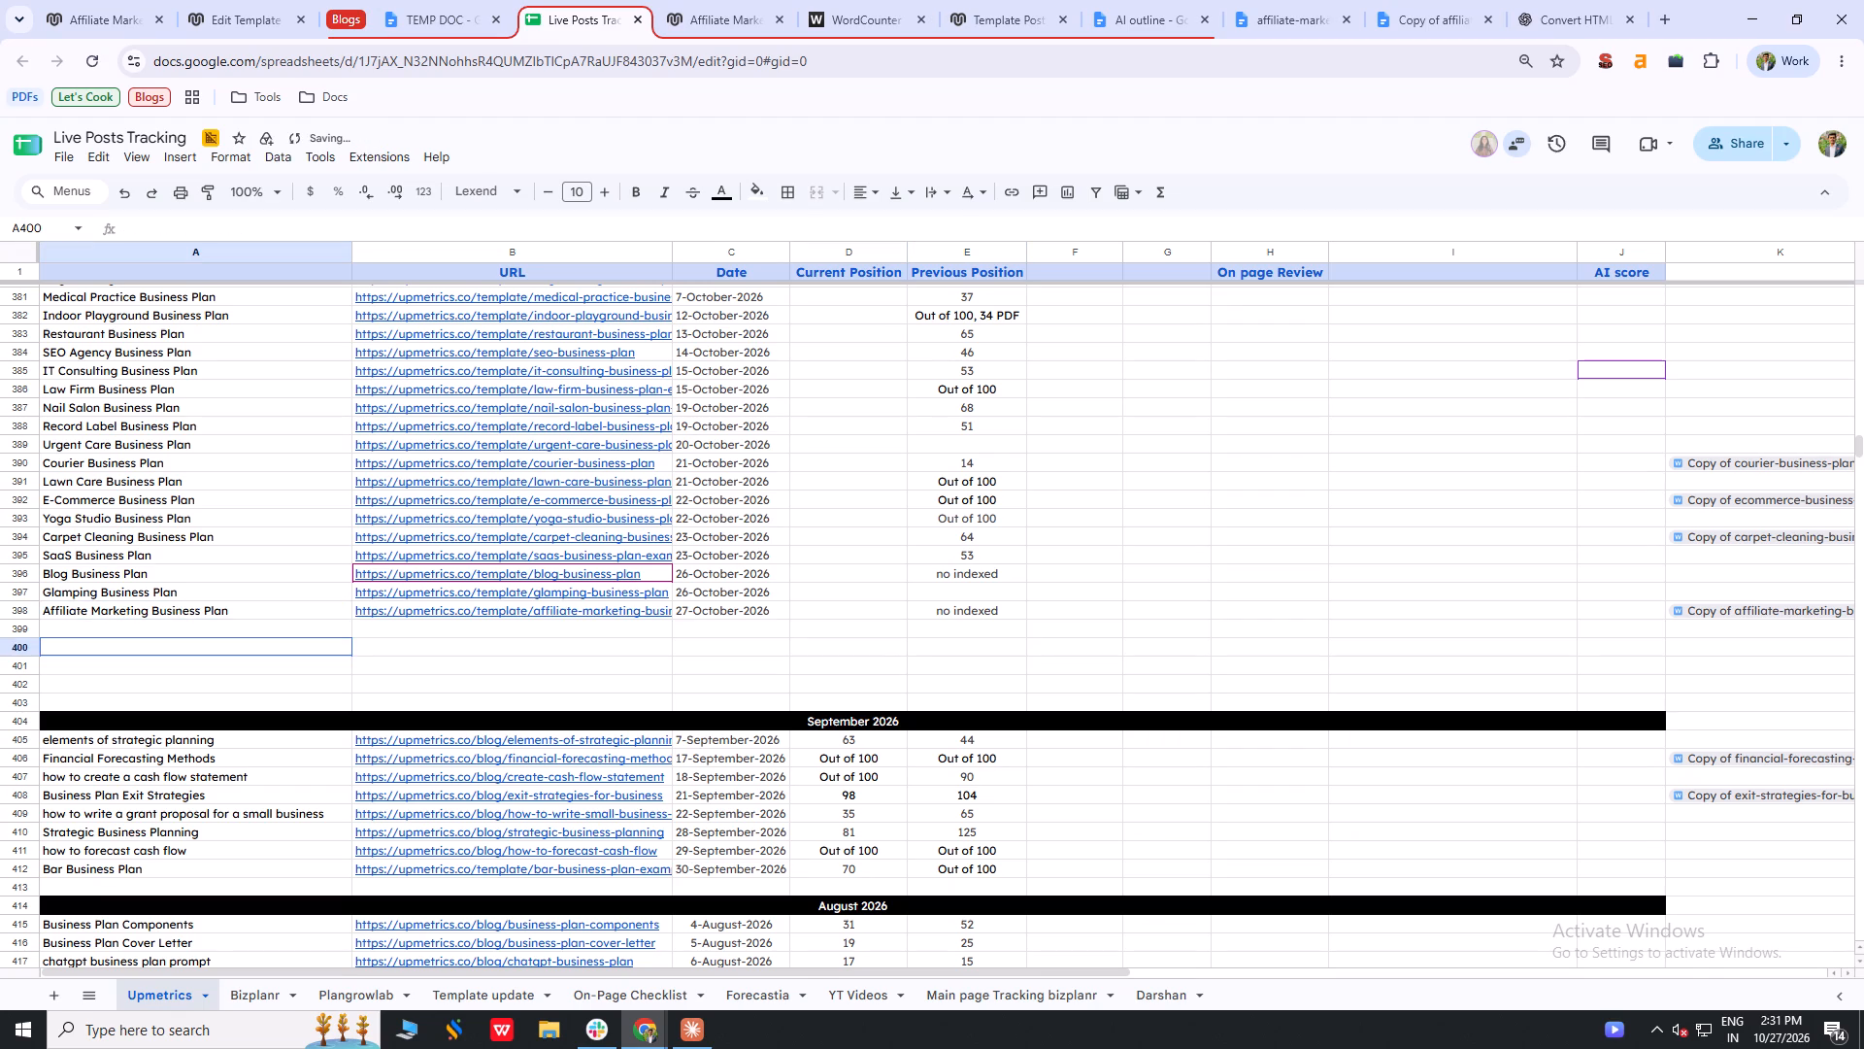
Set the template post's title to "Affiliate Marketing Business Plan Example: MakerBench Reviews", copied from the document copy's main heading, and update the post.
click(1235, 0)
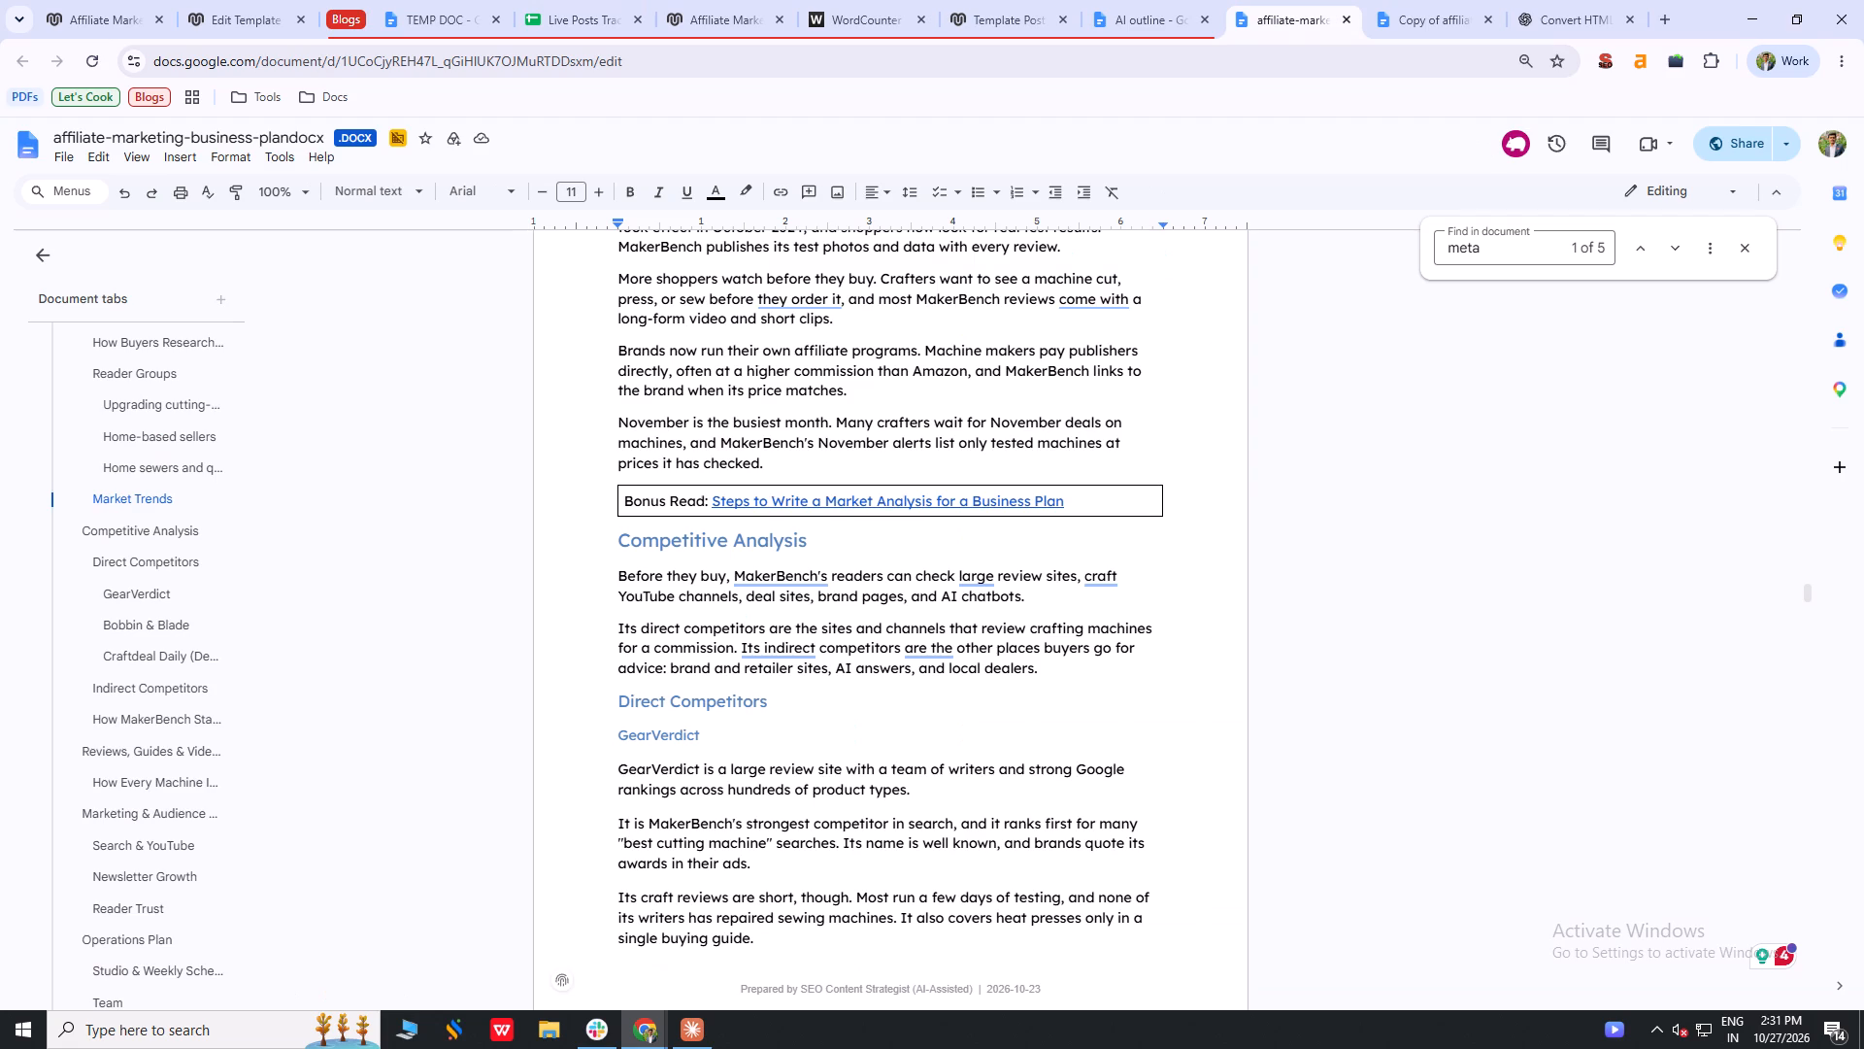
click(1449, 0)
middle_drag(1261, 780, 1343, 337)
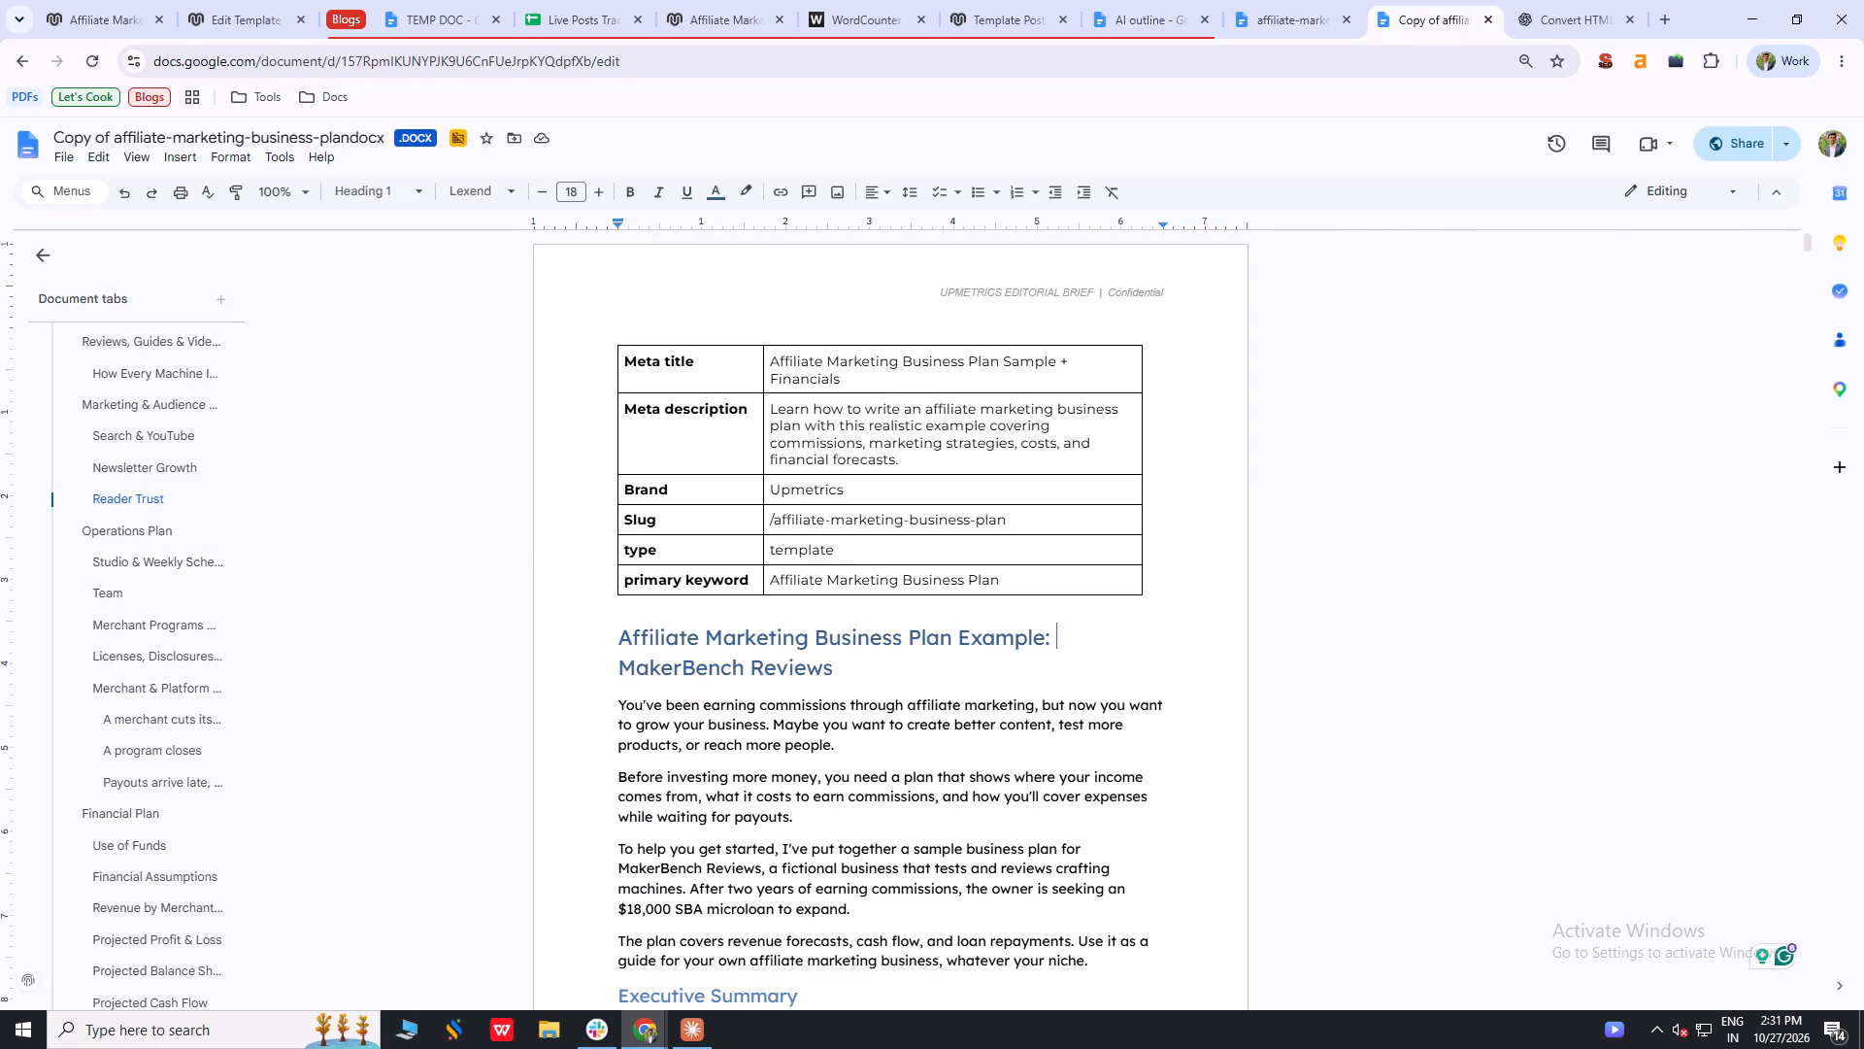
click(235, 0)
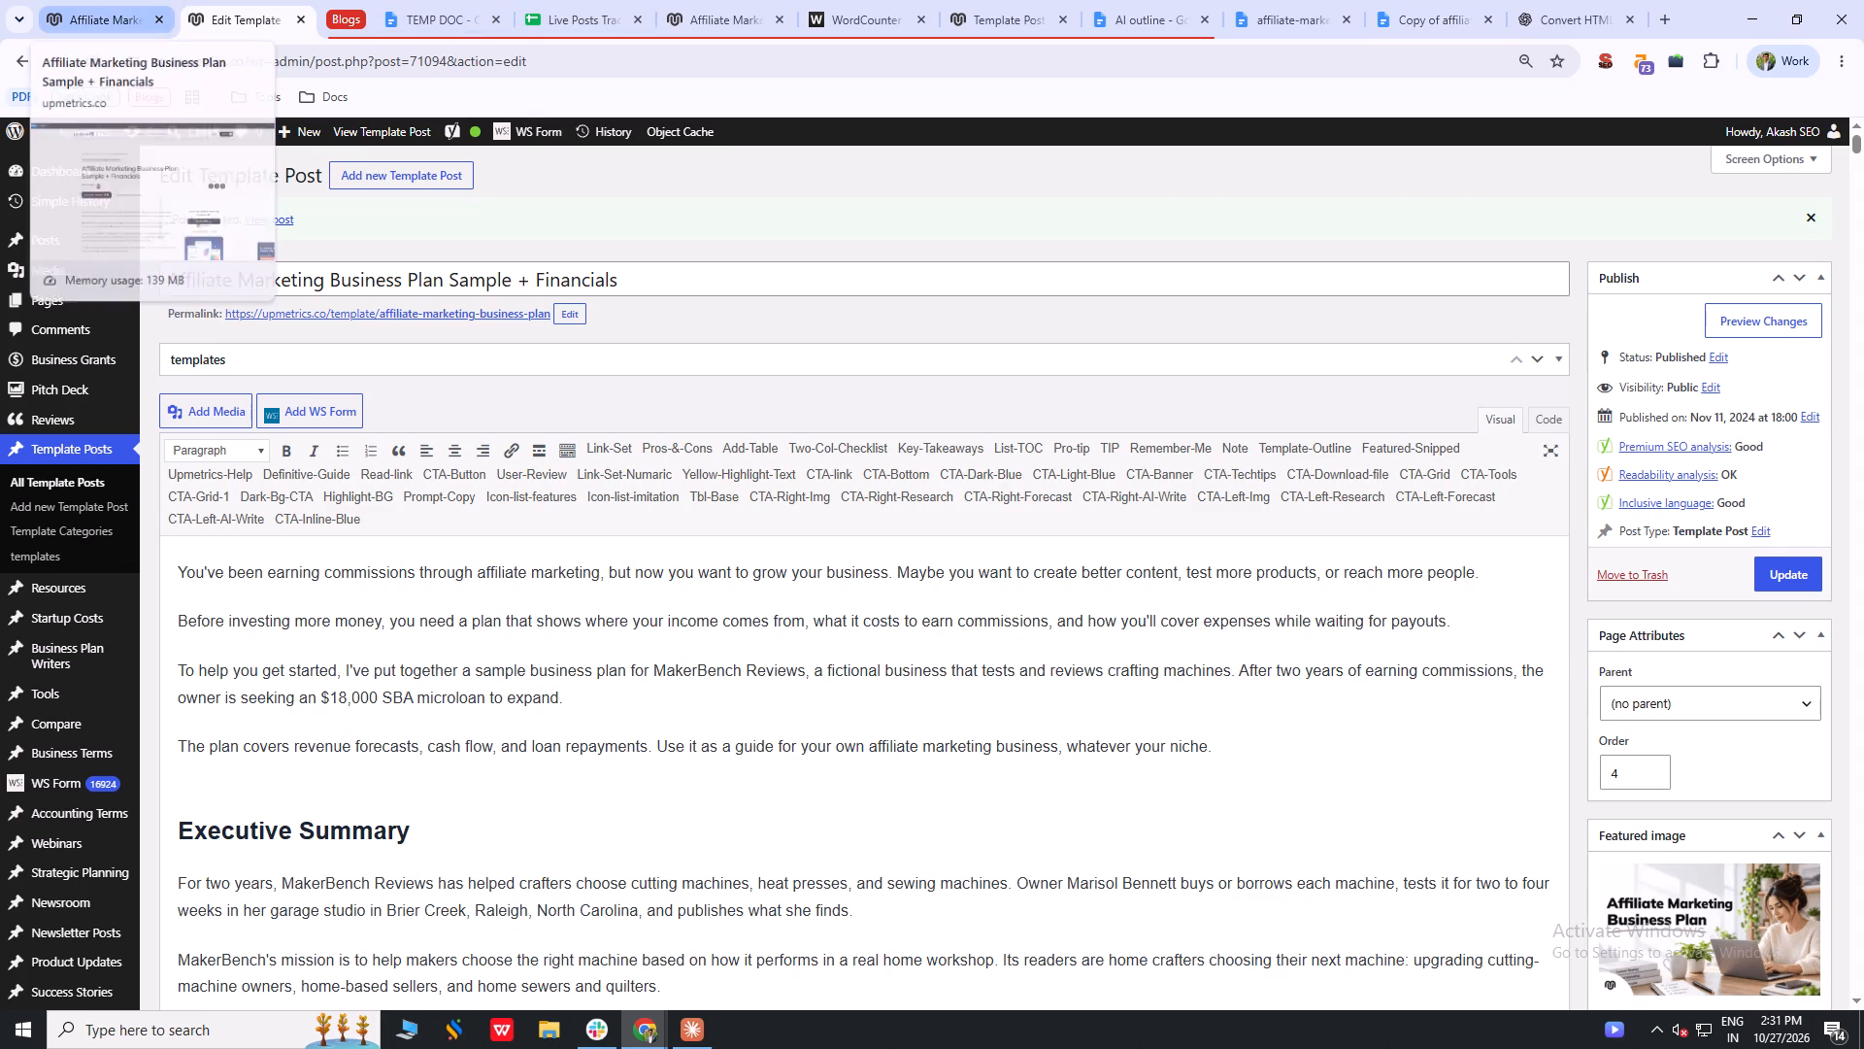
click(1391, 0)
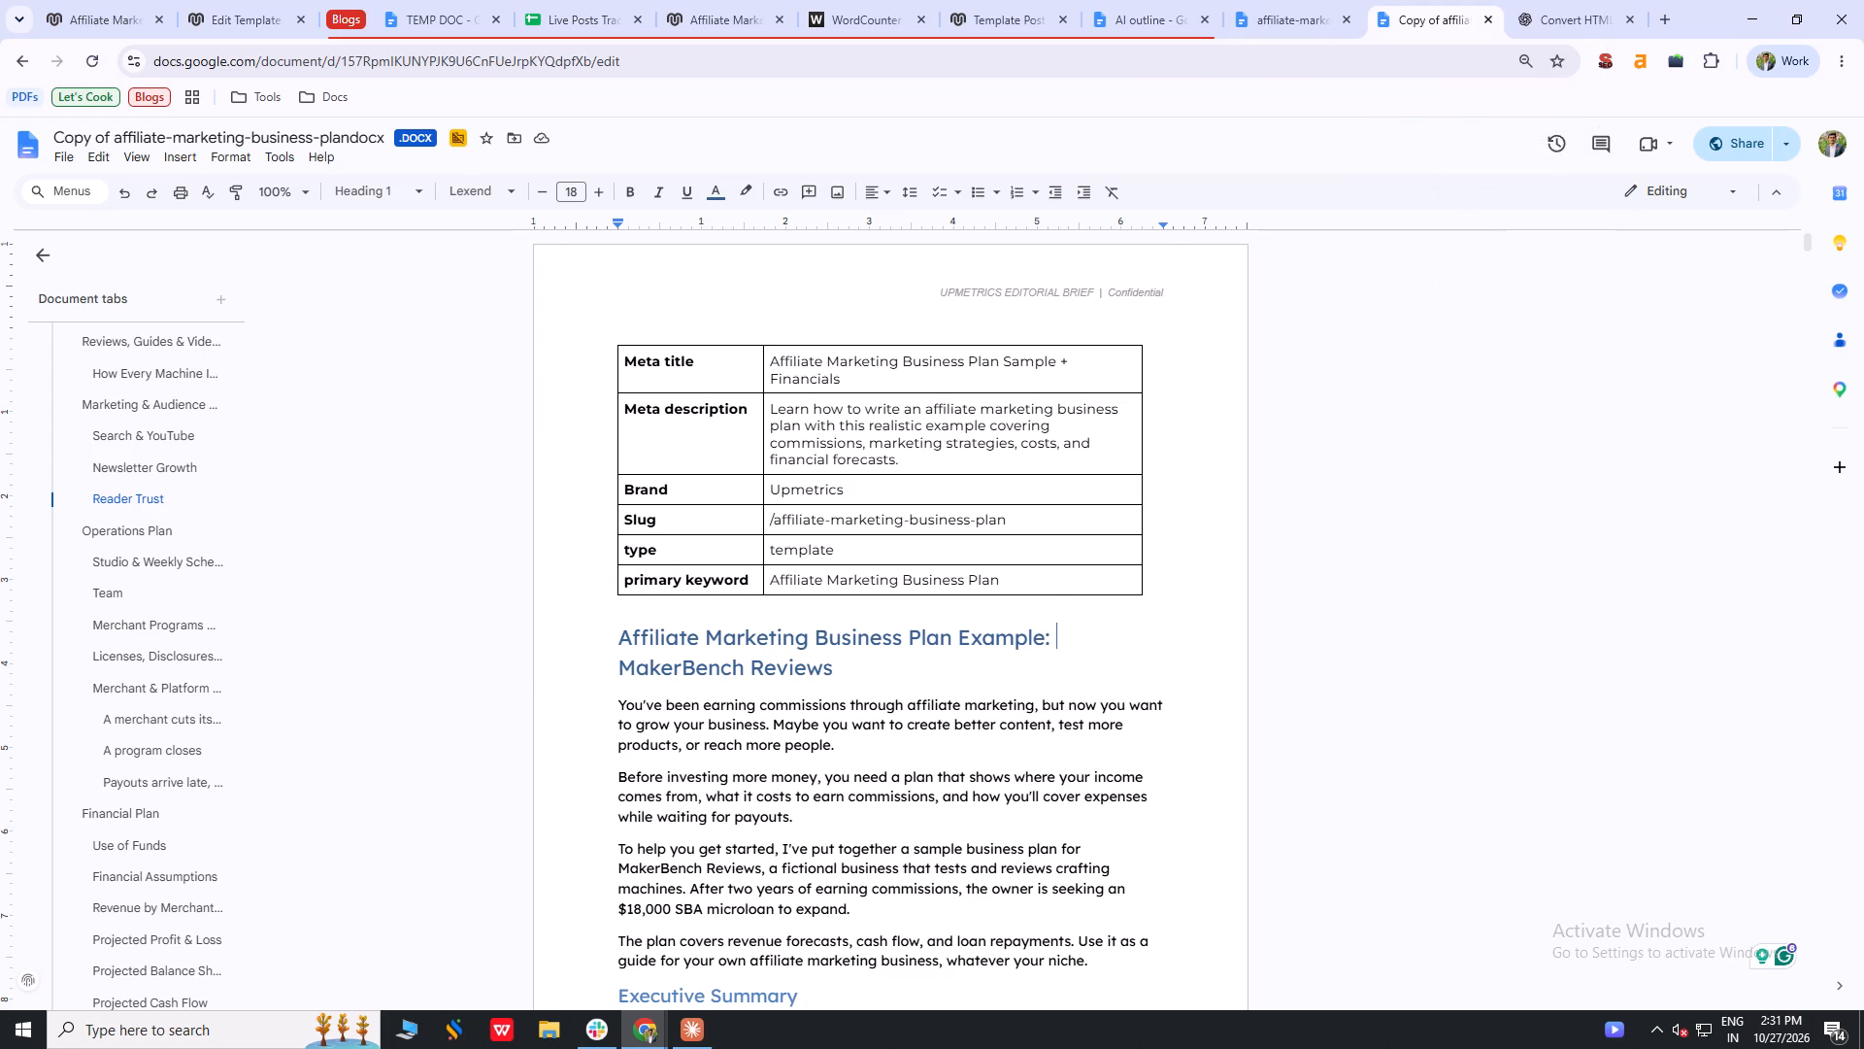
drag(848, 671, 592, 639)
key(ctrl+c)
key(ctrl+c)
key(ctrl+c)
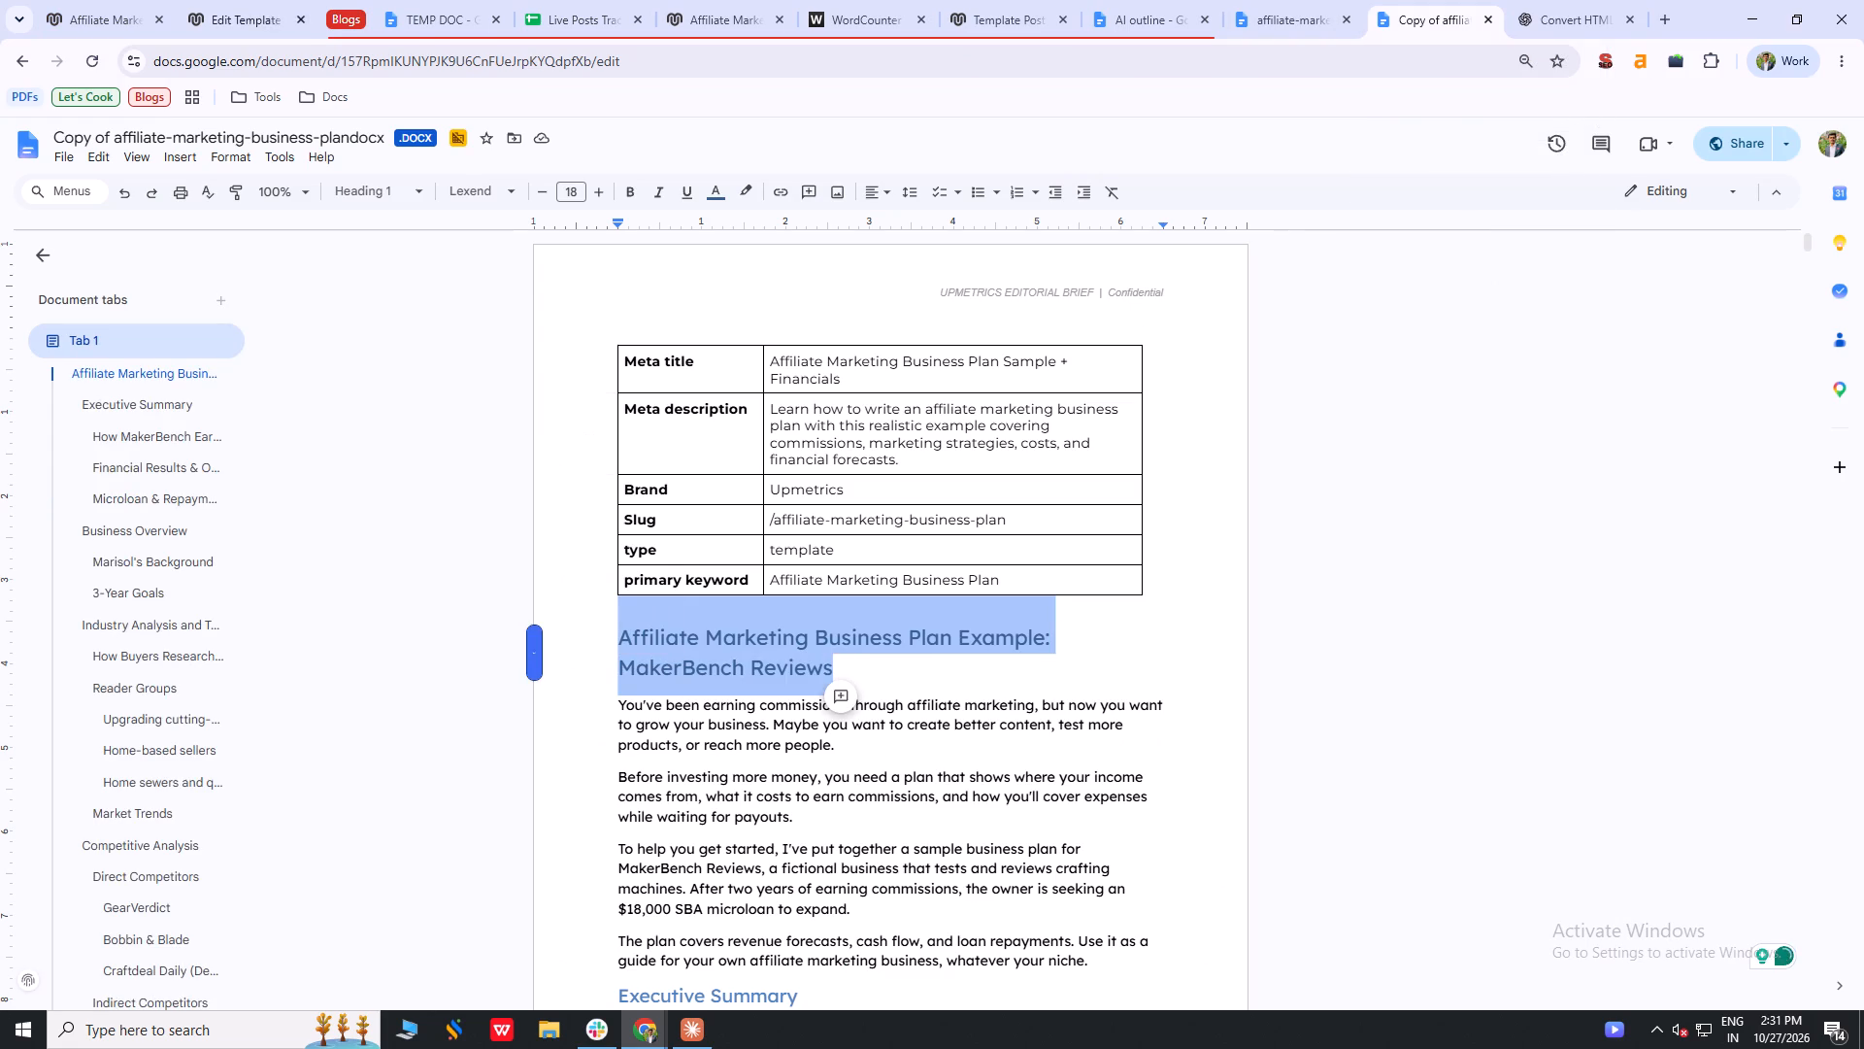
click(237, 0)
drag(634, 282, 171, 267)
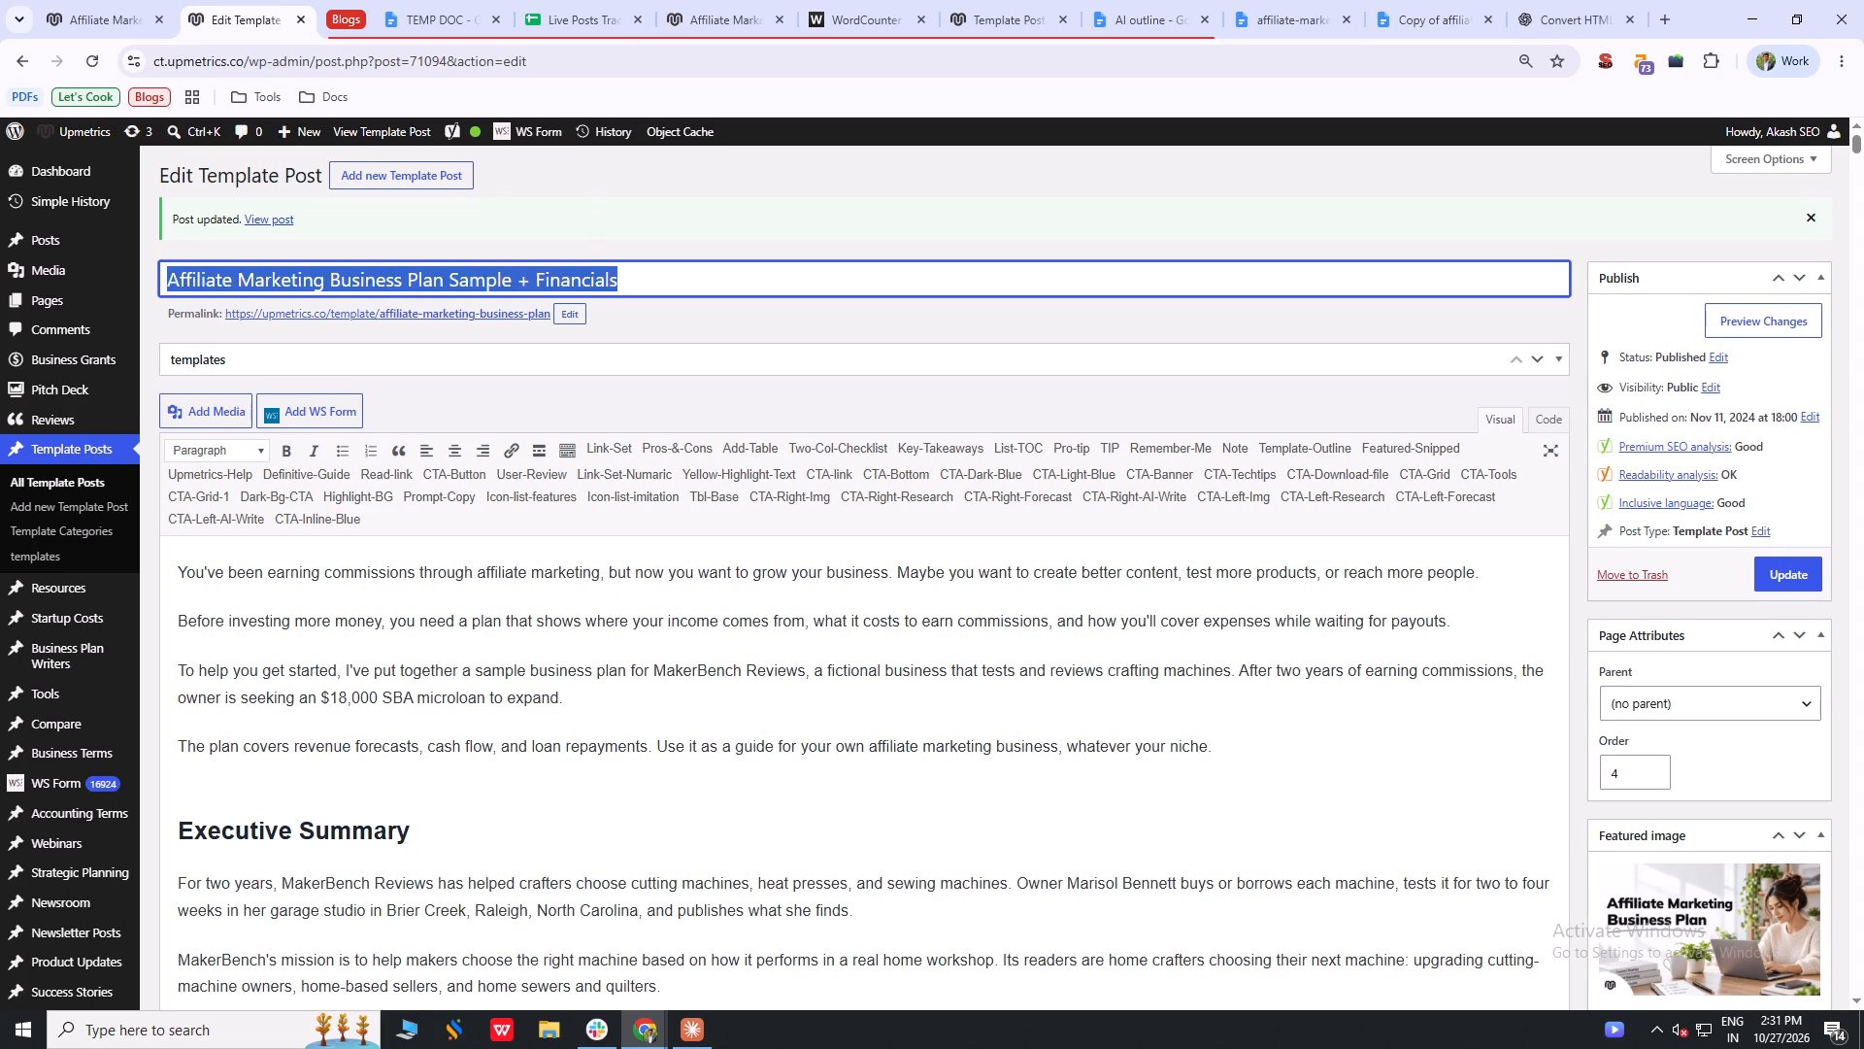
drag(171, 267, 160, 270)
key(ctrl+v)
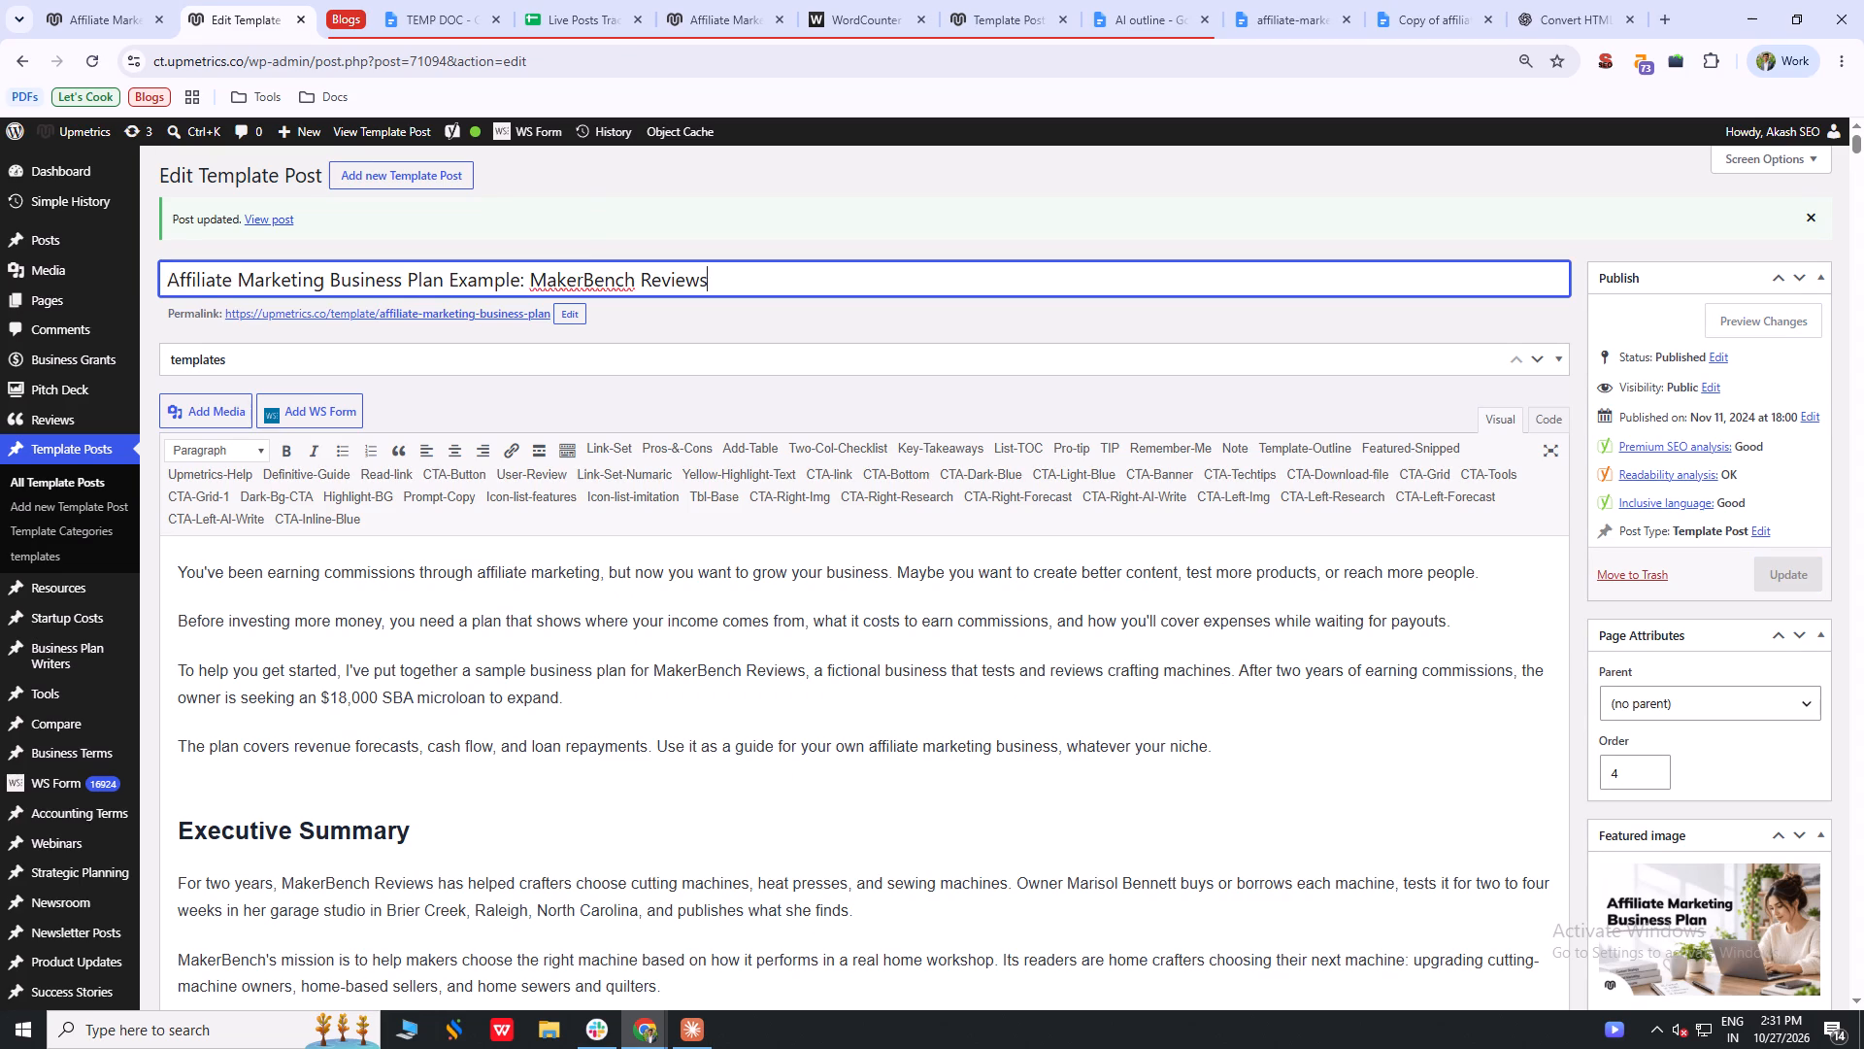
click(769, 321)
click(1801, 580)
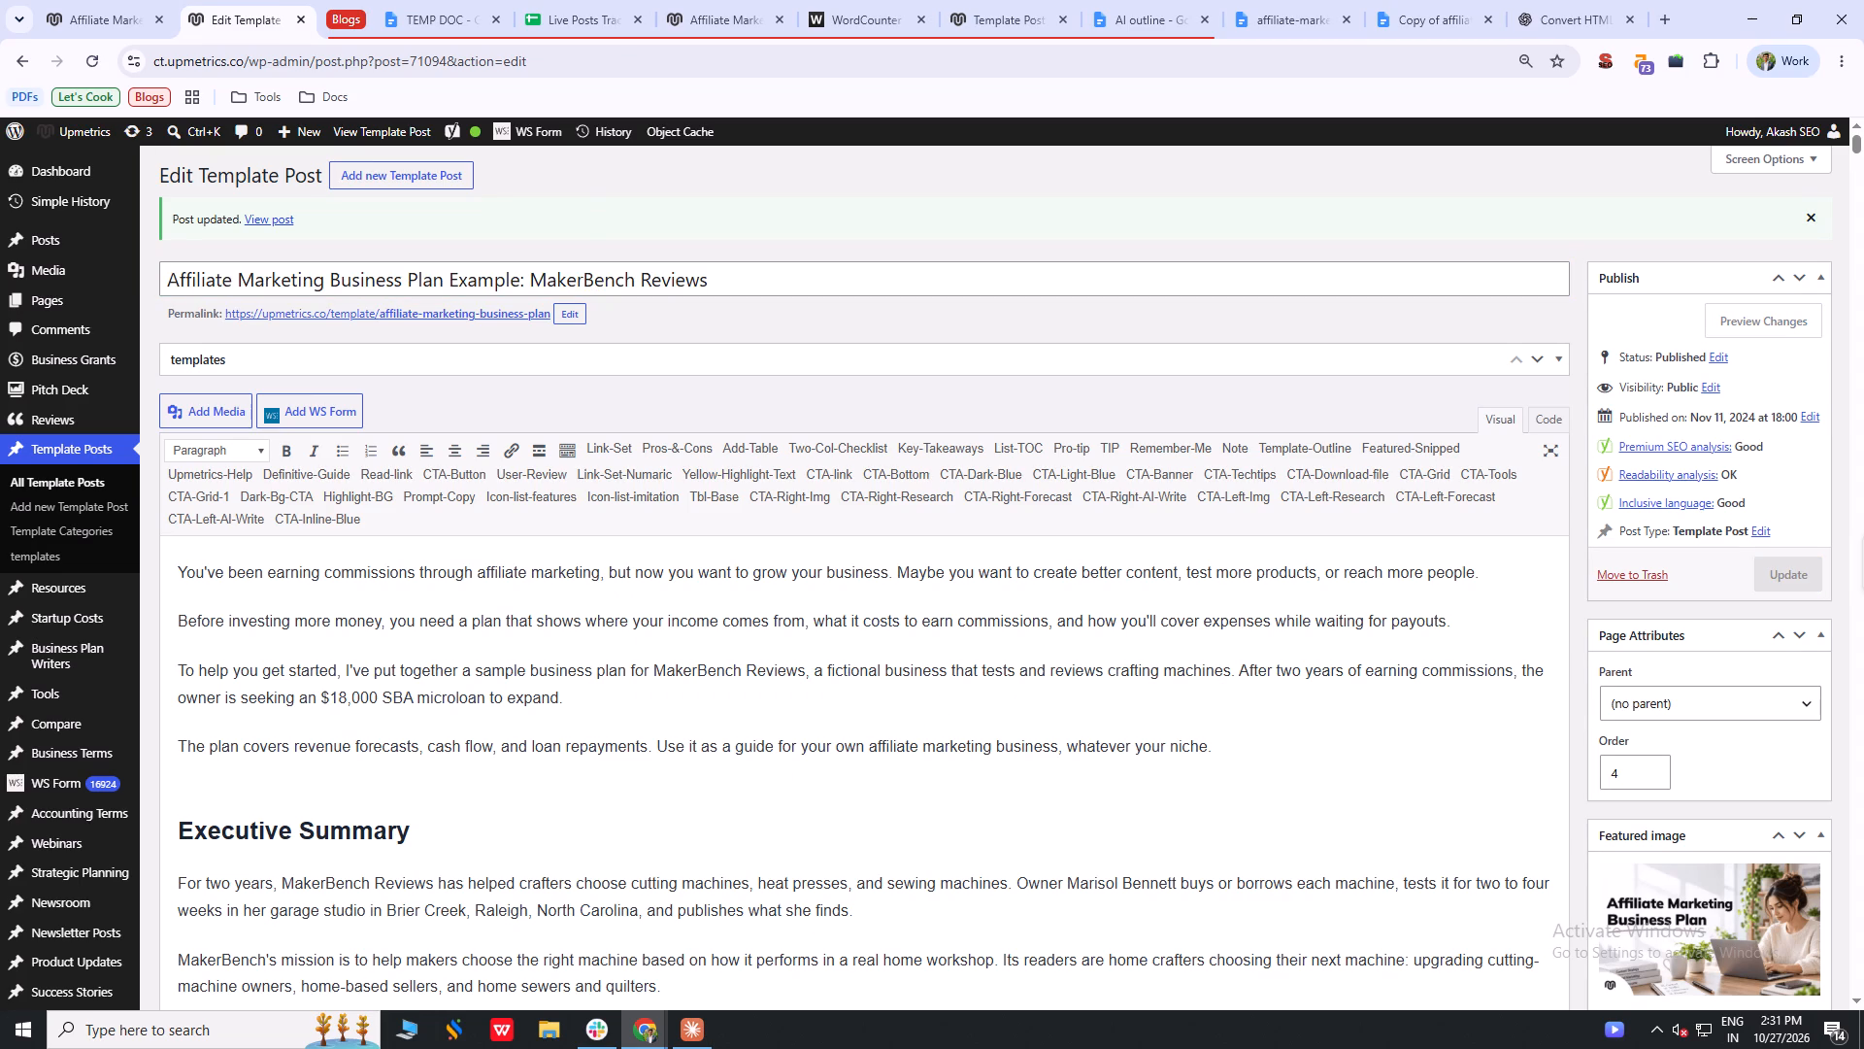
click(1794, 575)
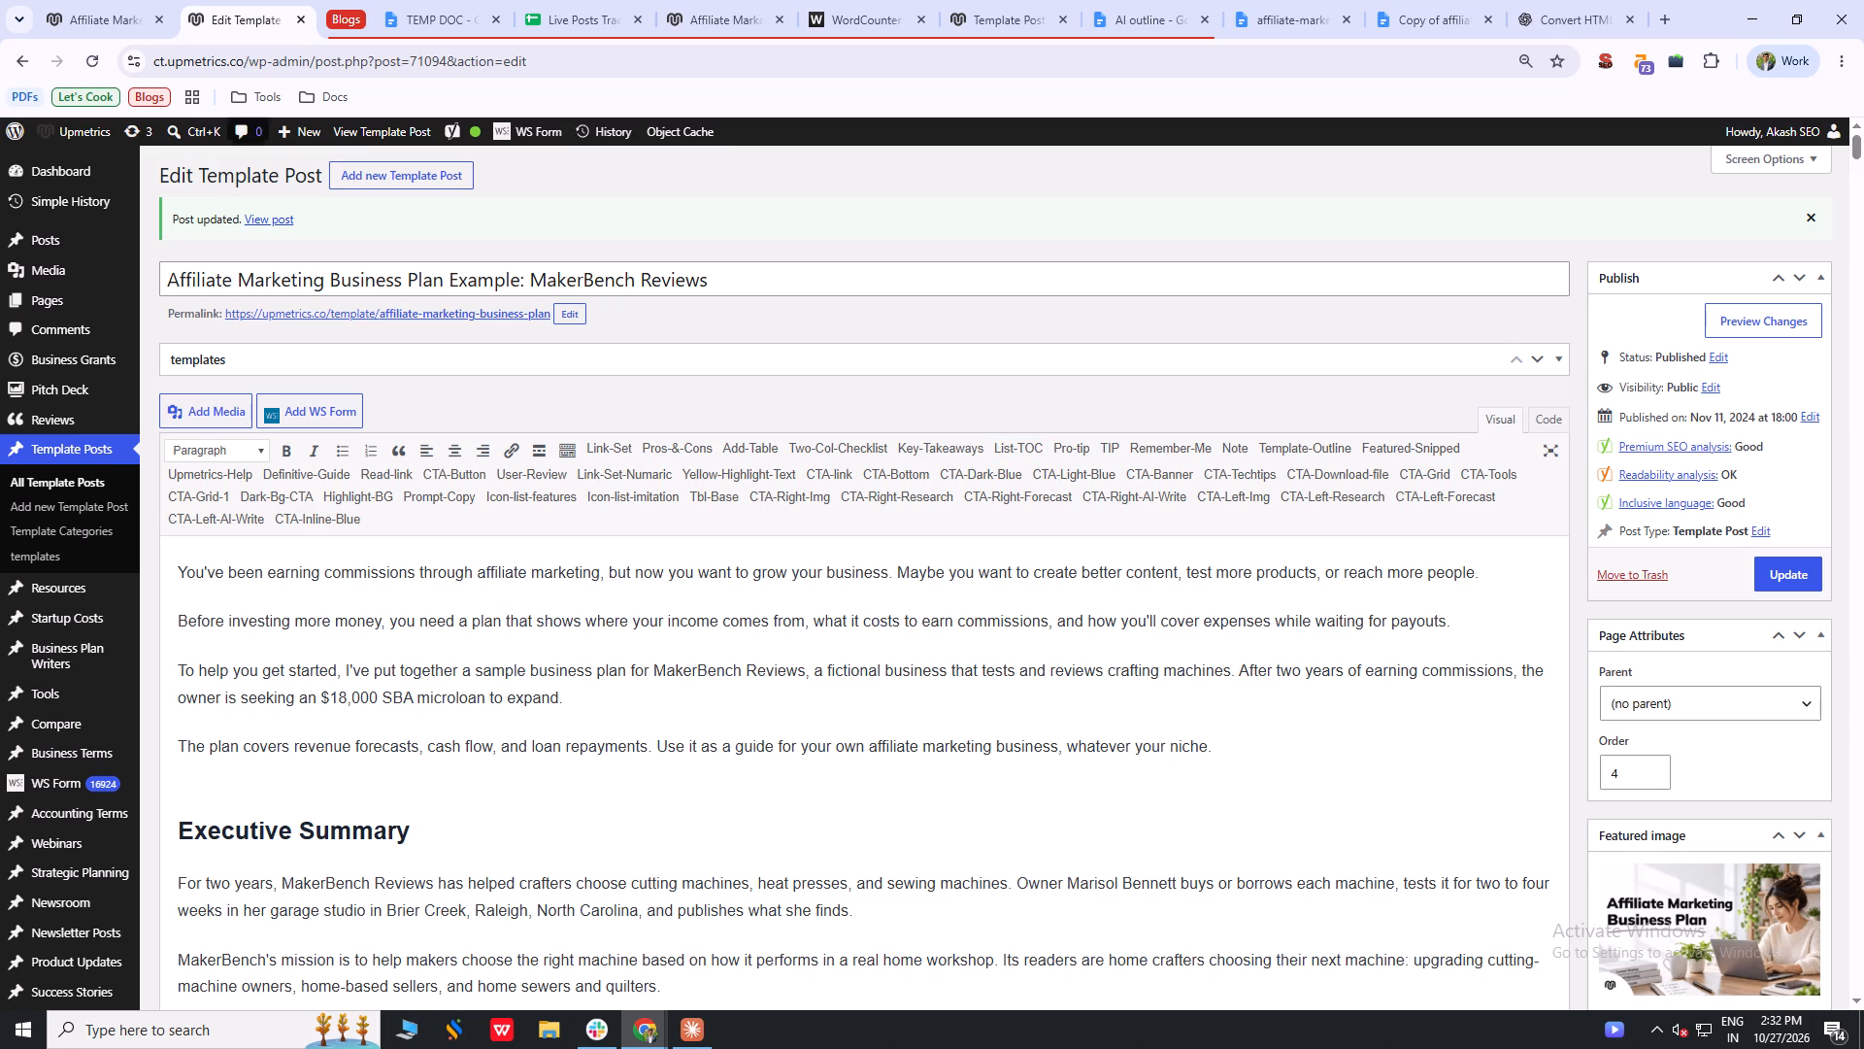
Reload the live affiliate marketing business plan page and check its main heading and introductory paragraphs.
click(51, 0)
click(97, 63)
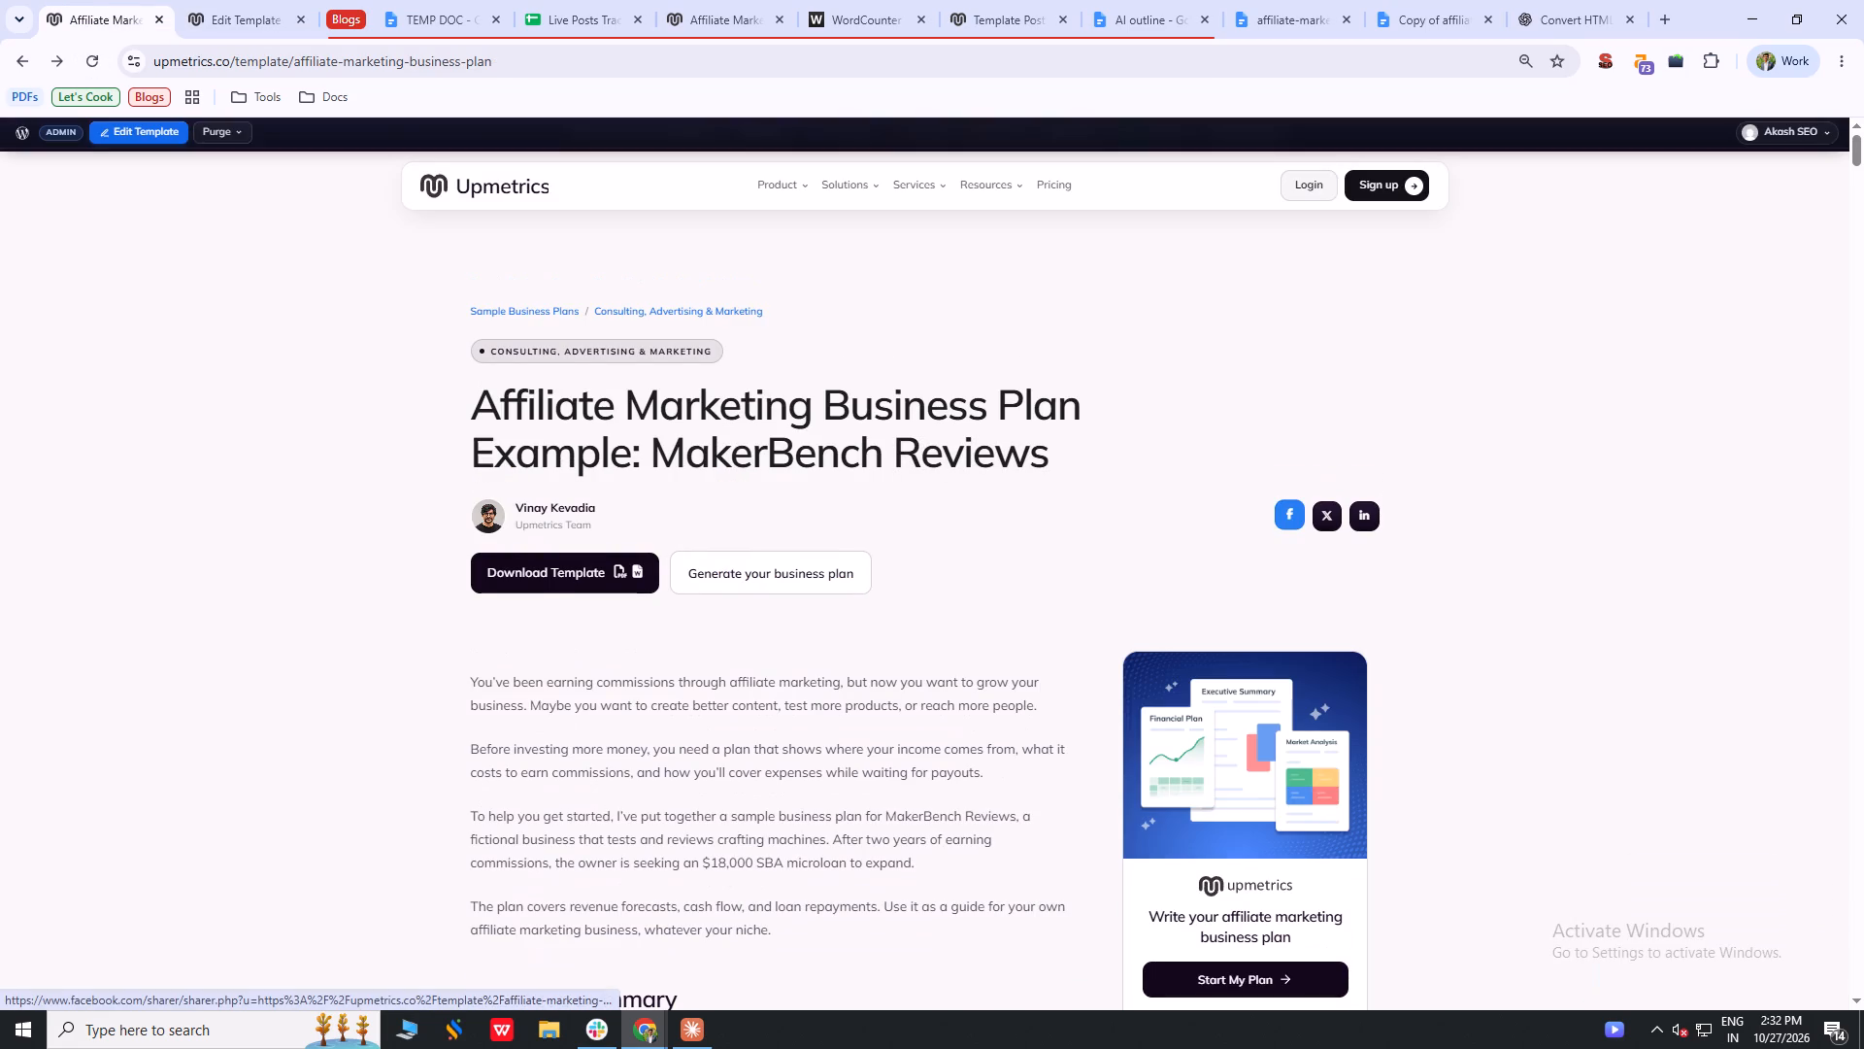
drag(452, 394, 1057, 460)
click(1057, 460)
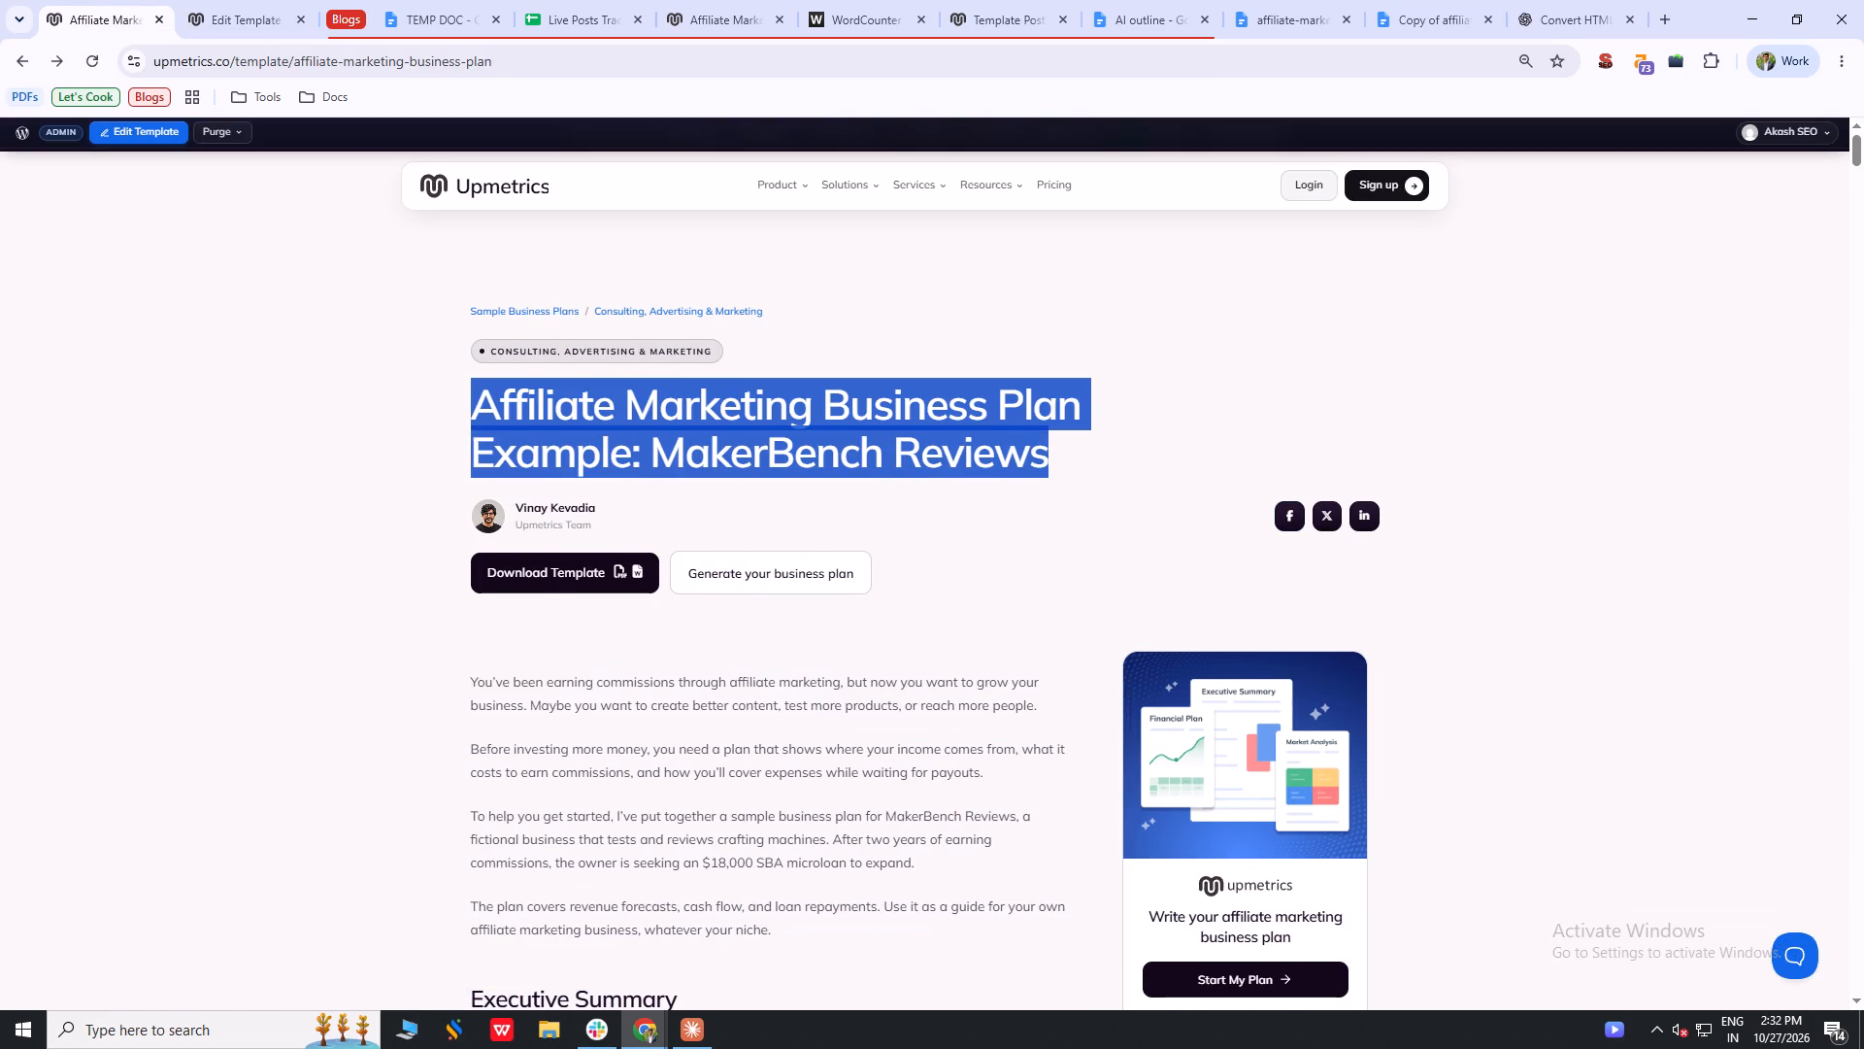
scroll(1064, 460, down, 2)
click(710, 444)
drag(462, 287, 669, 482)
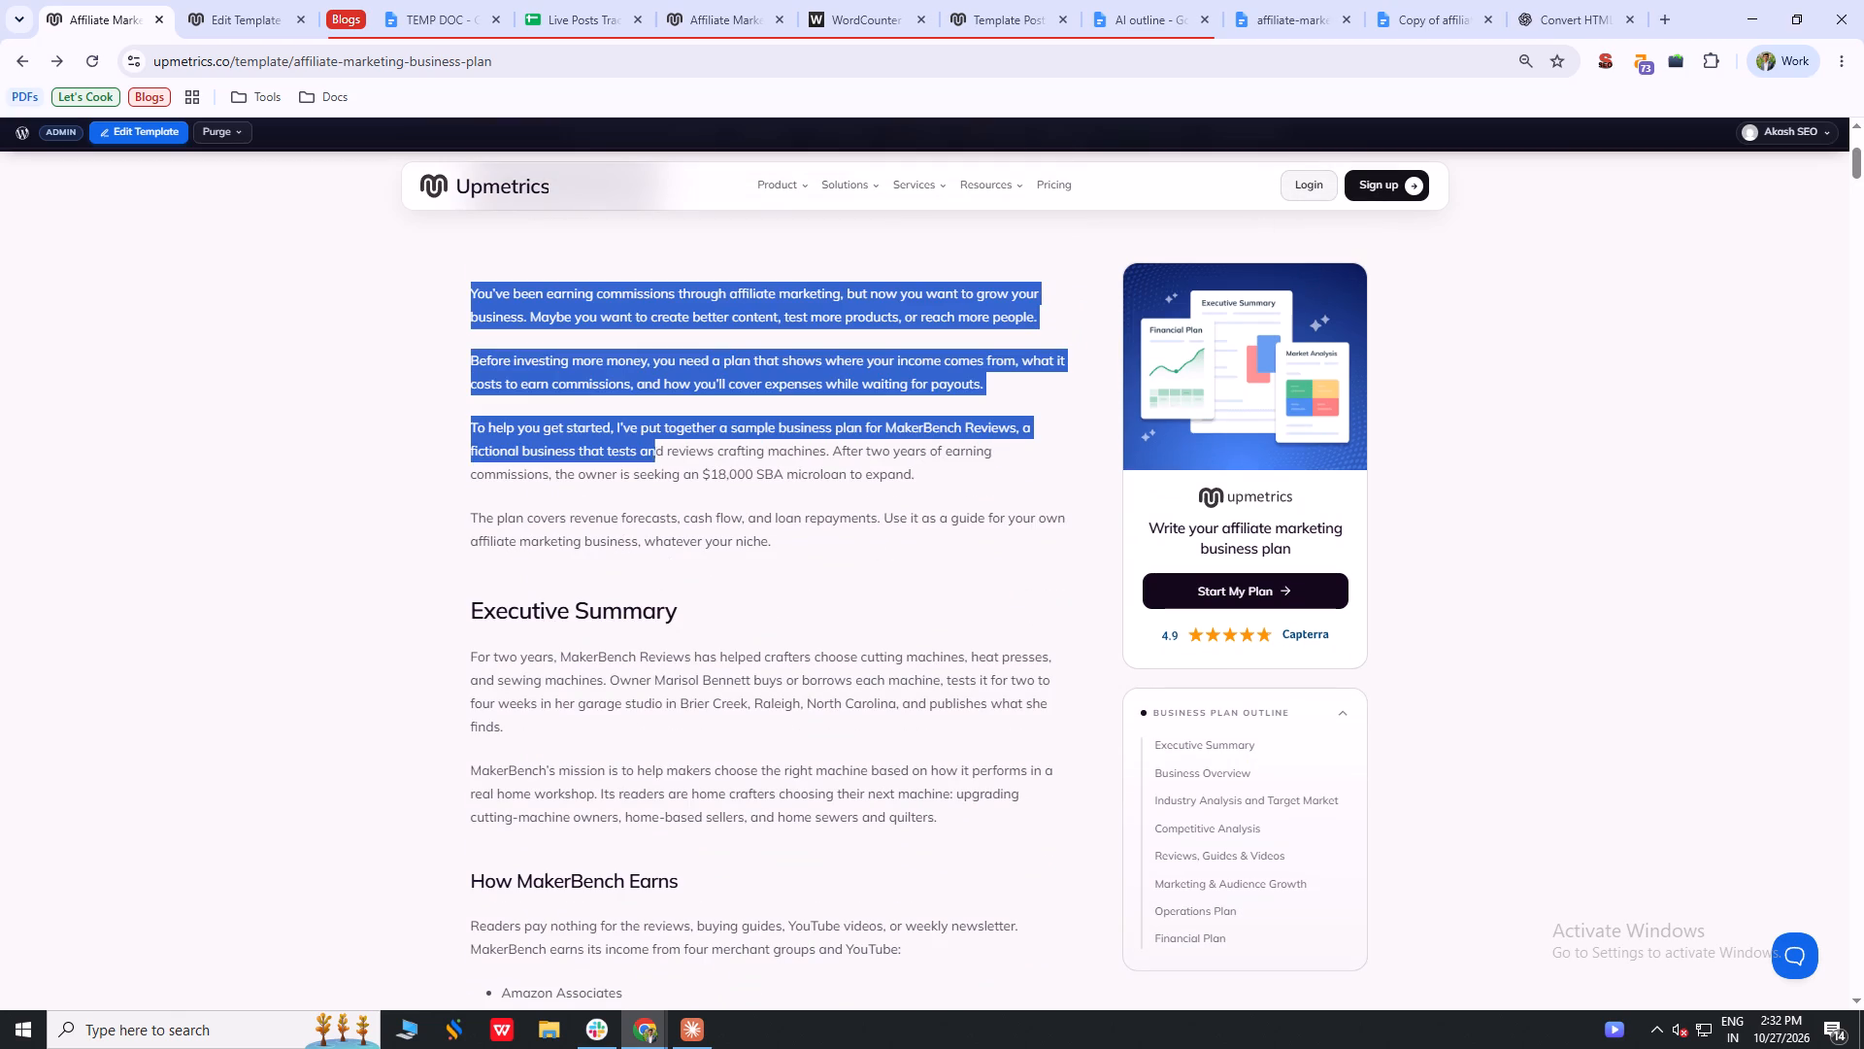
drag(669, 482, 834, 531)
click(834, 531)
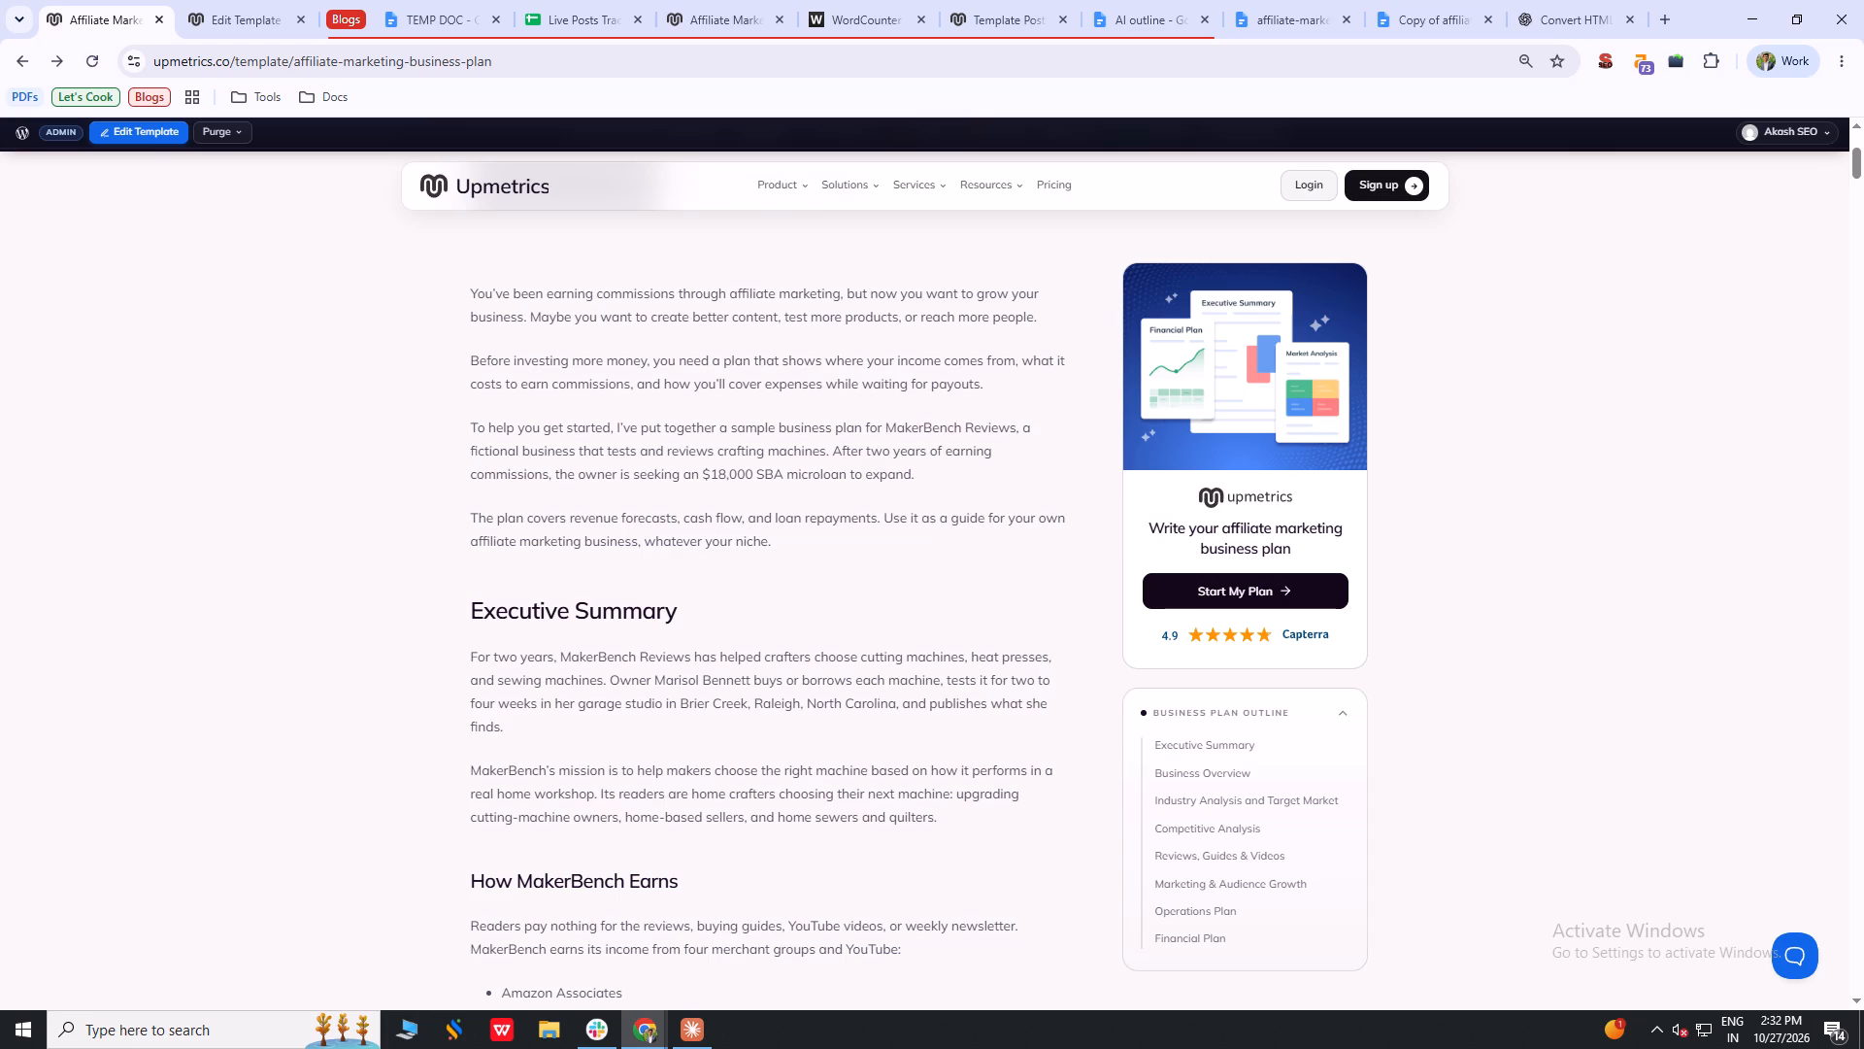
Copy the live page's sidebar heading "Write your affiliate marketing business plan" into WordCounter, replacing its text, and convert it to Title Case.
drag(1140, 524, 1305, 545)
key(ctrl+c)
key(ctrl+c)
key(ctrl+c)
key(ctrl+c)
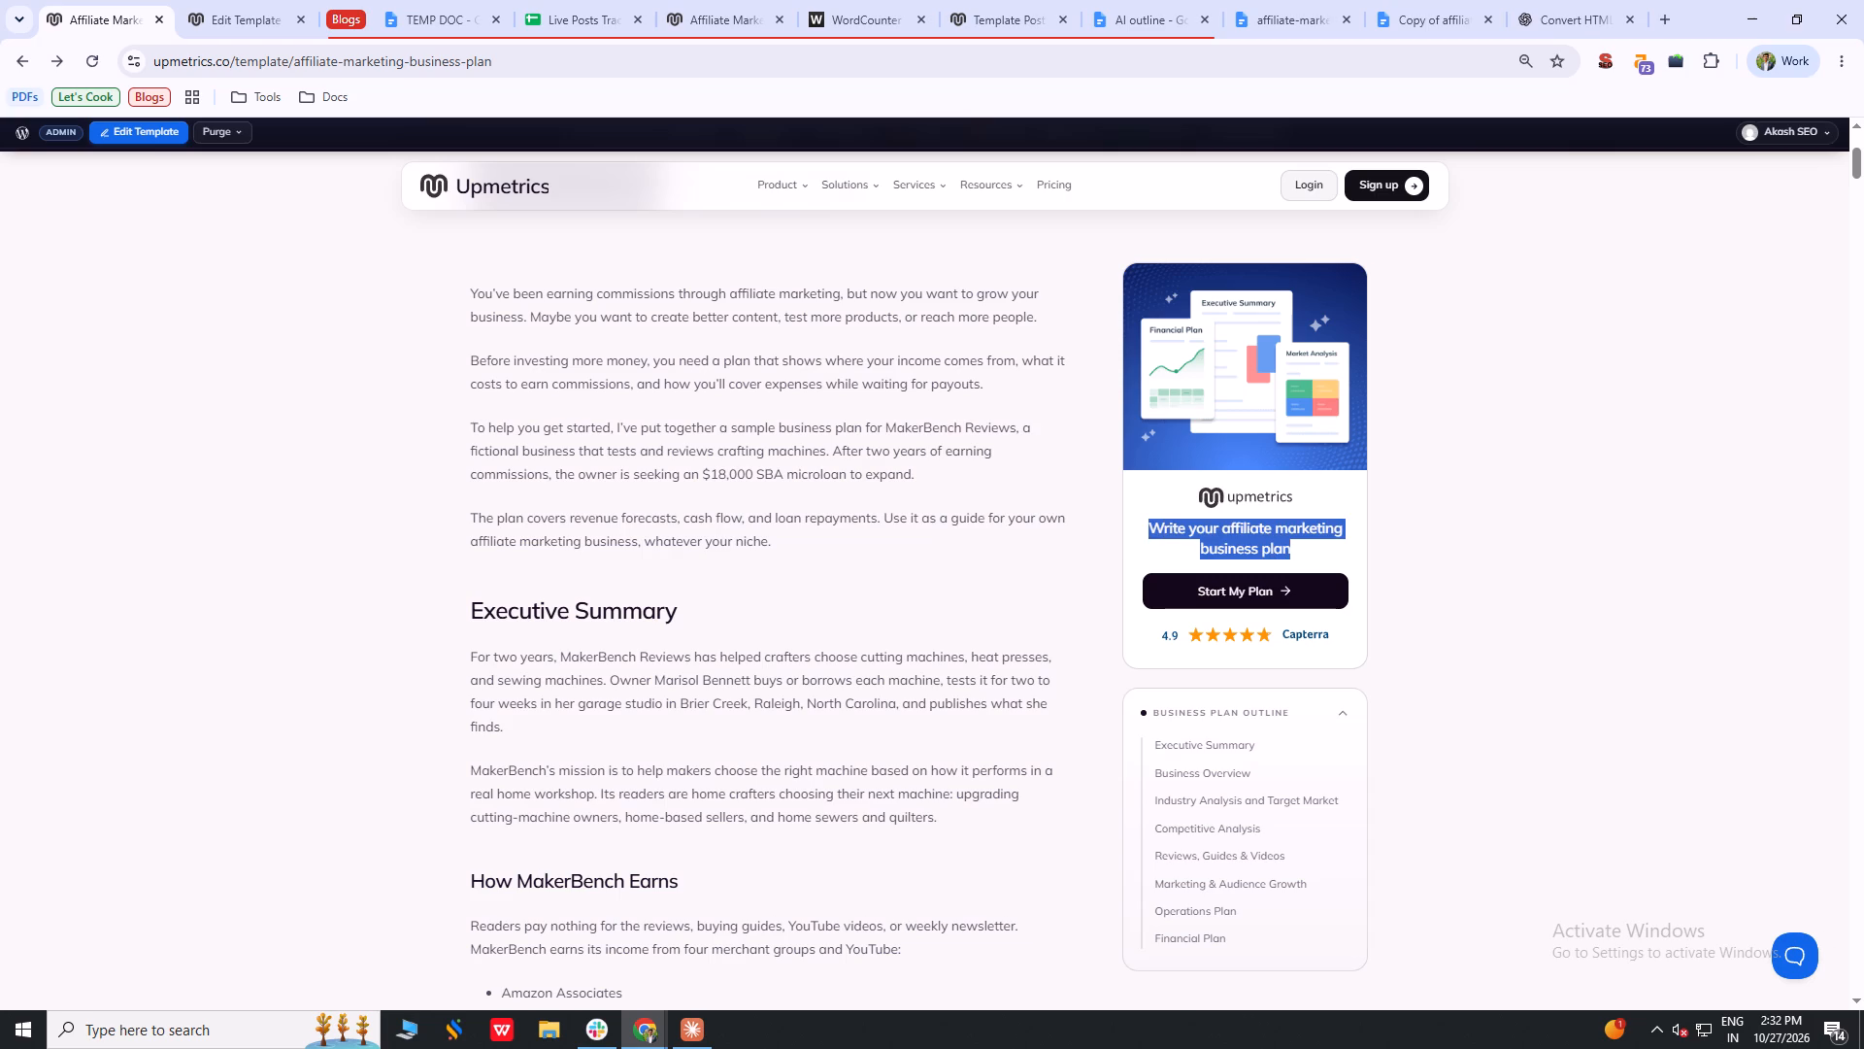
click(880, 0)
click(693, 430)
key(ctrl+a)
key(ctrl+v)
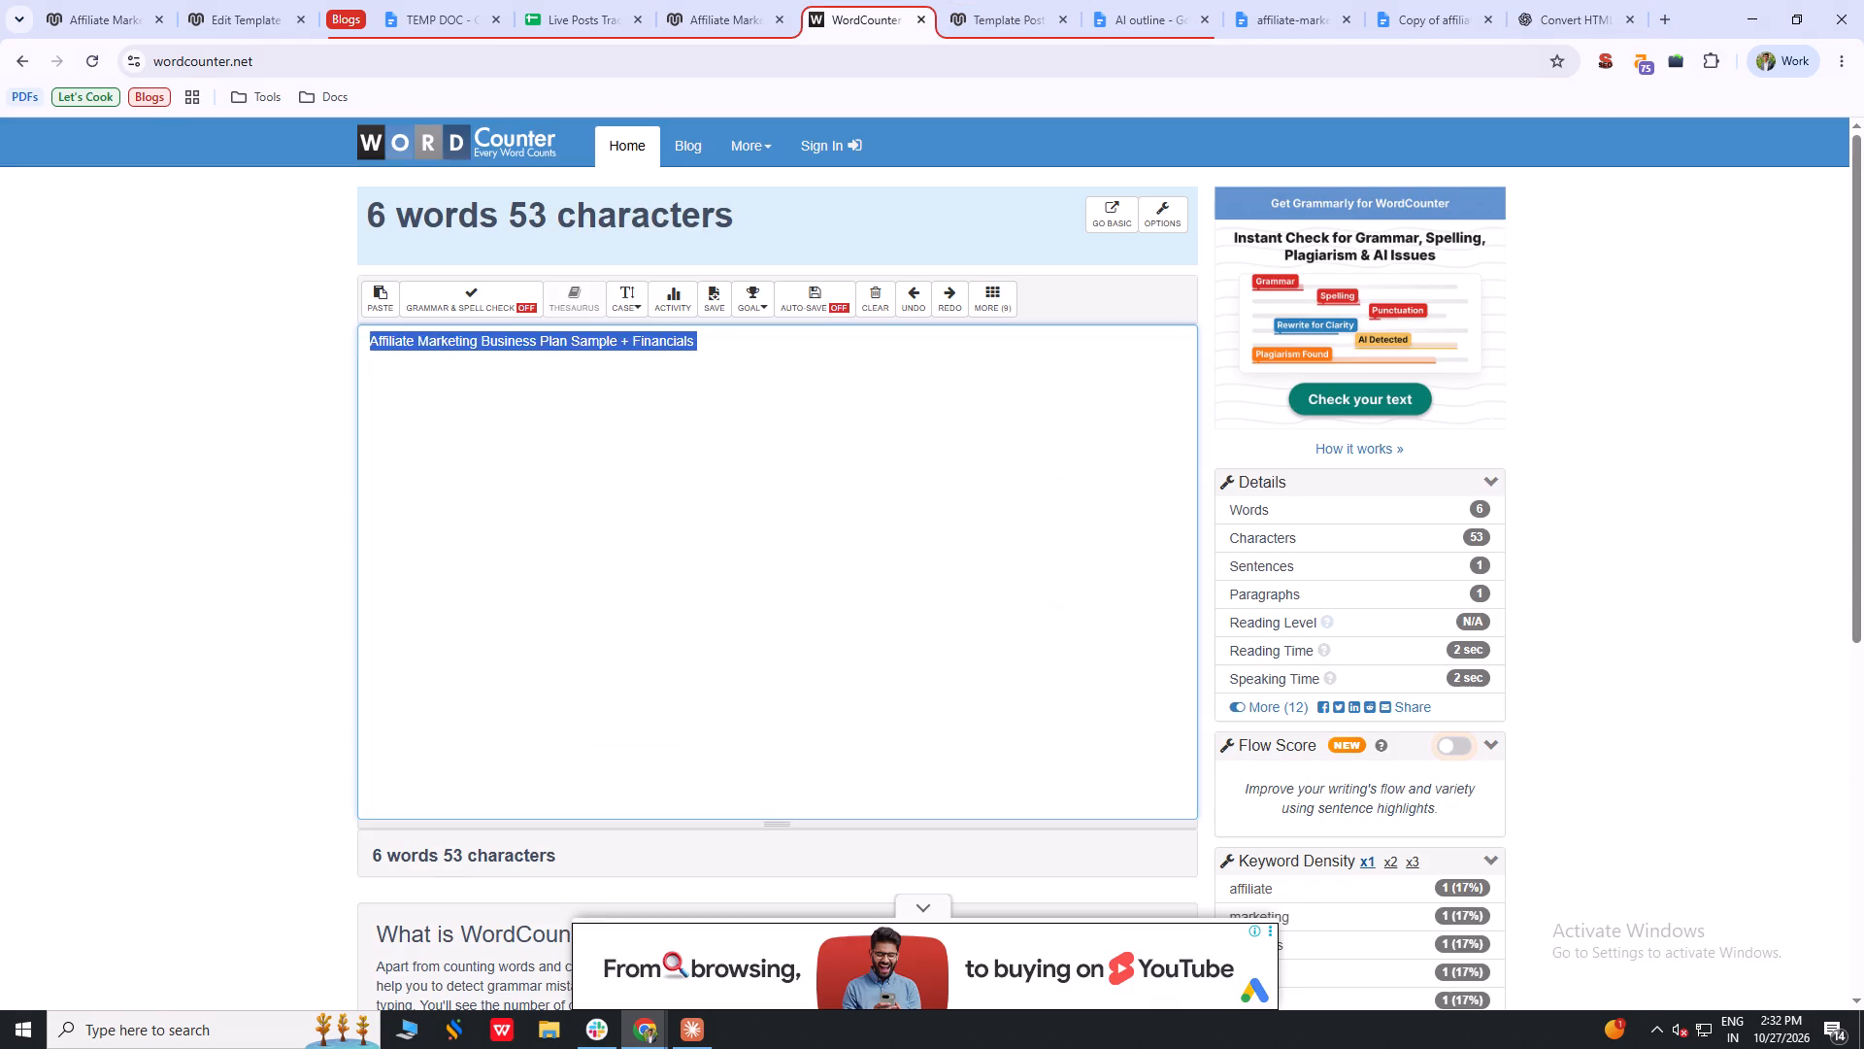
key(ctrl+a)
click(627, 306)
click(689, 370)
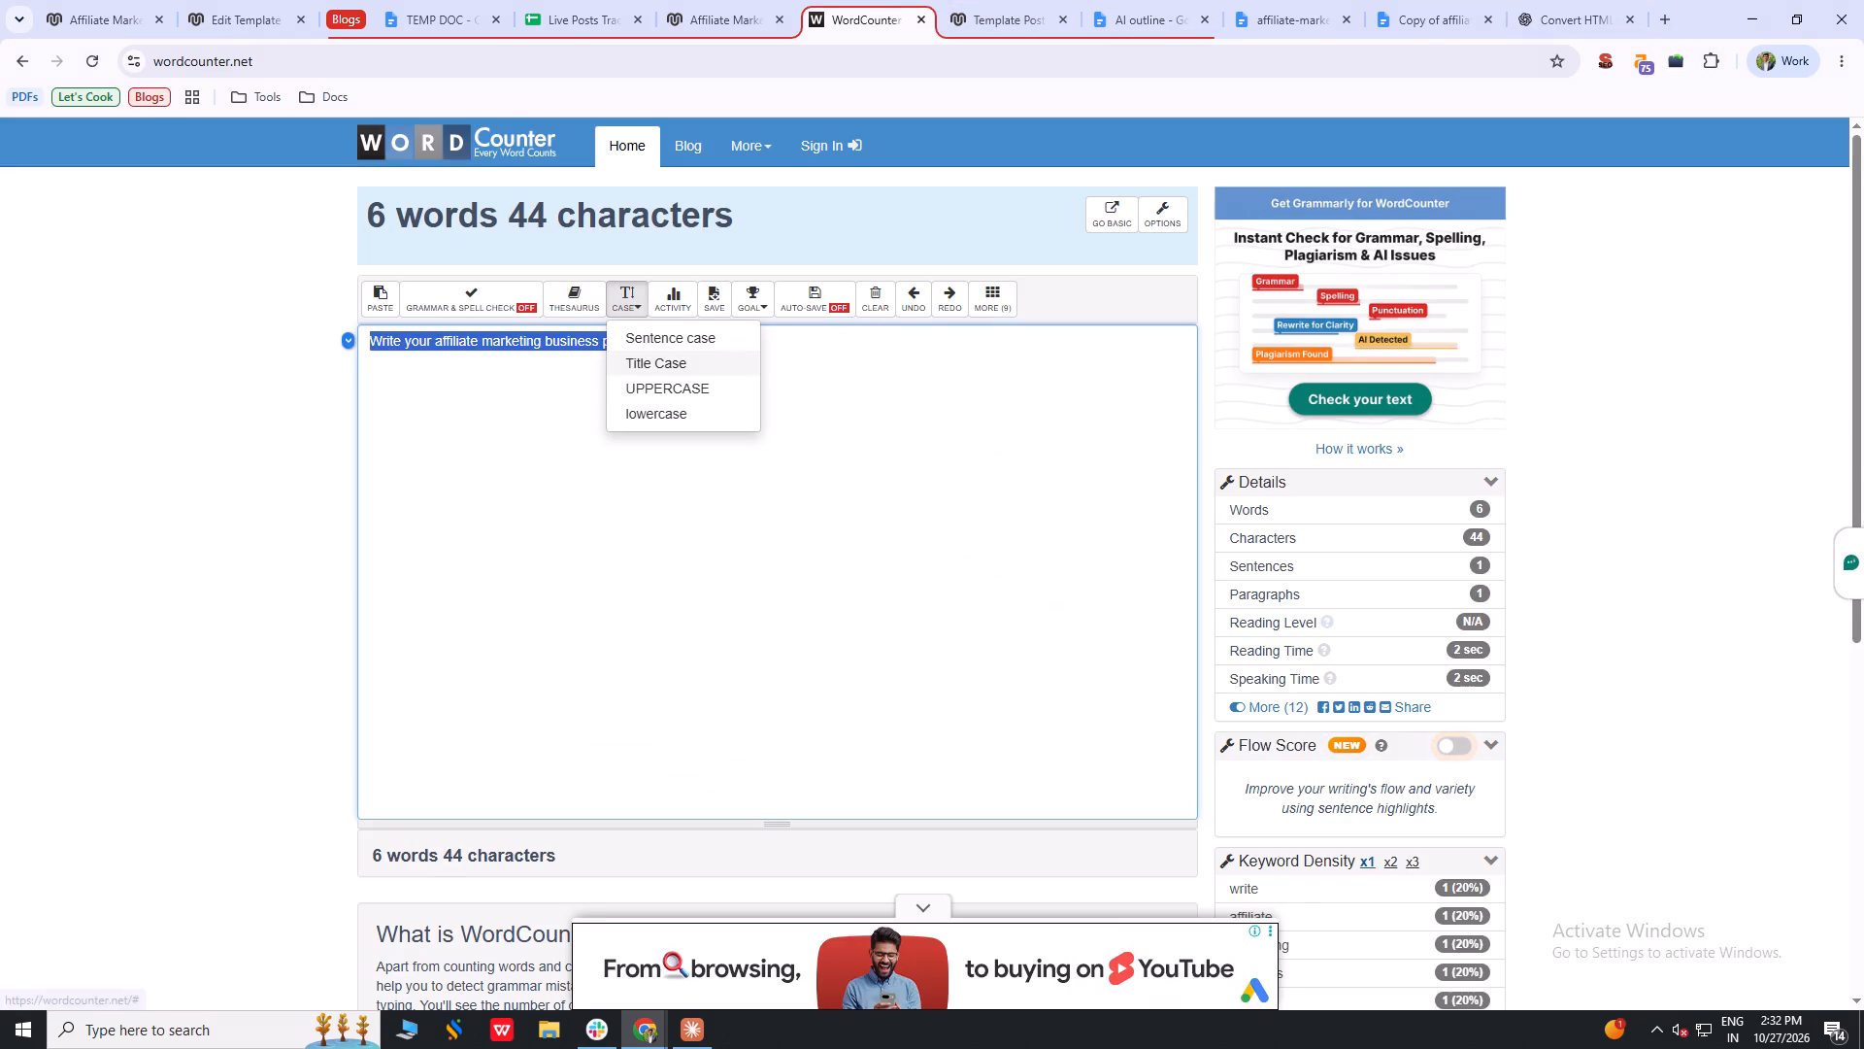
click(747, 379)
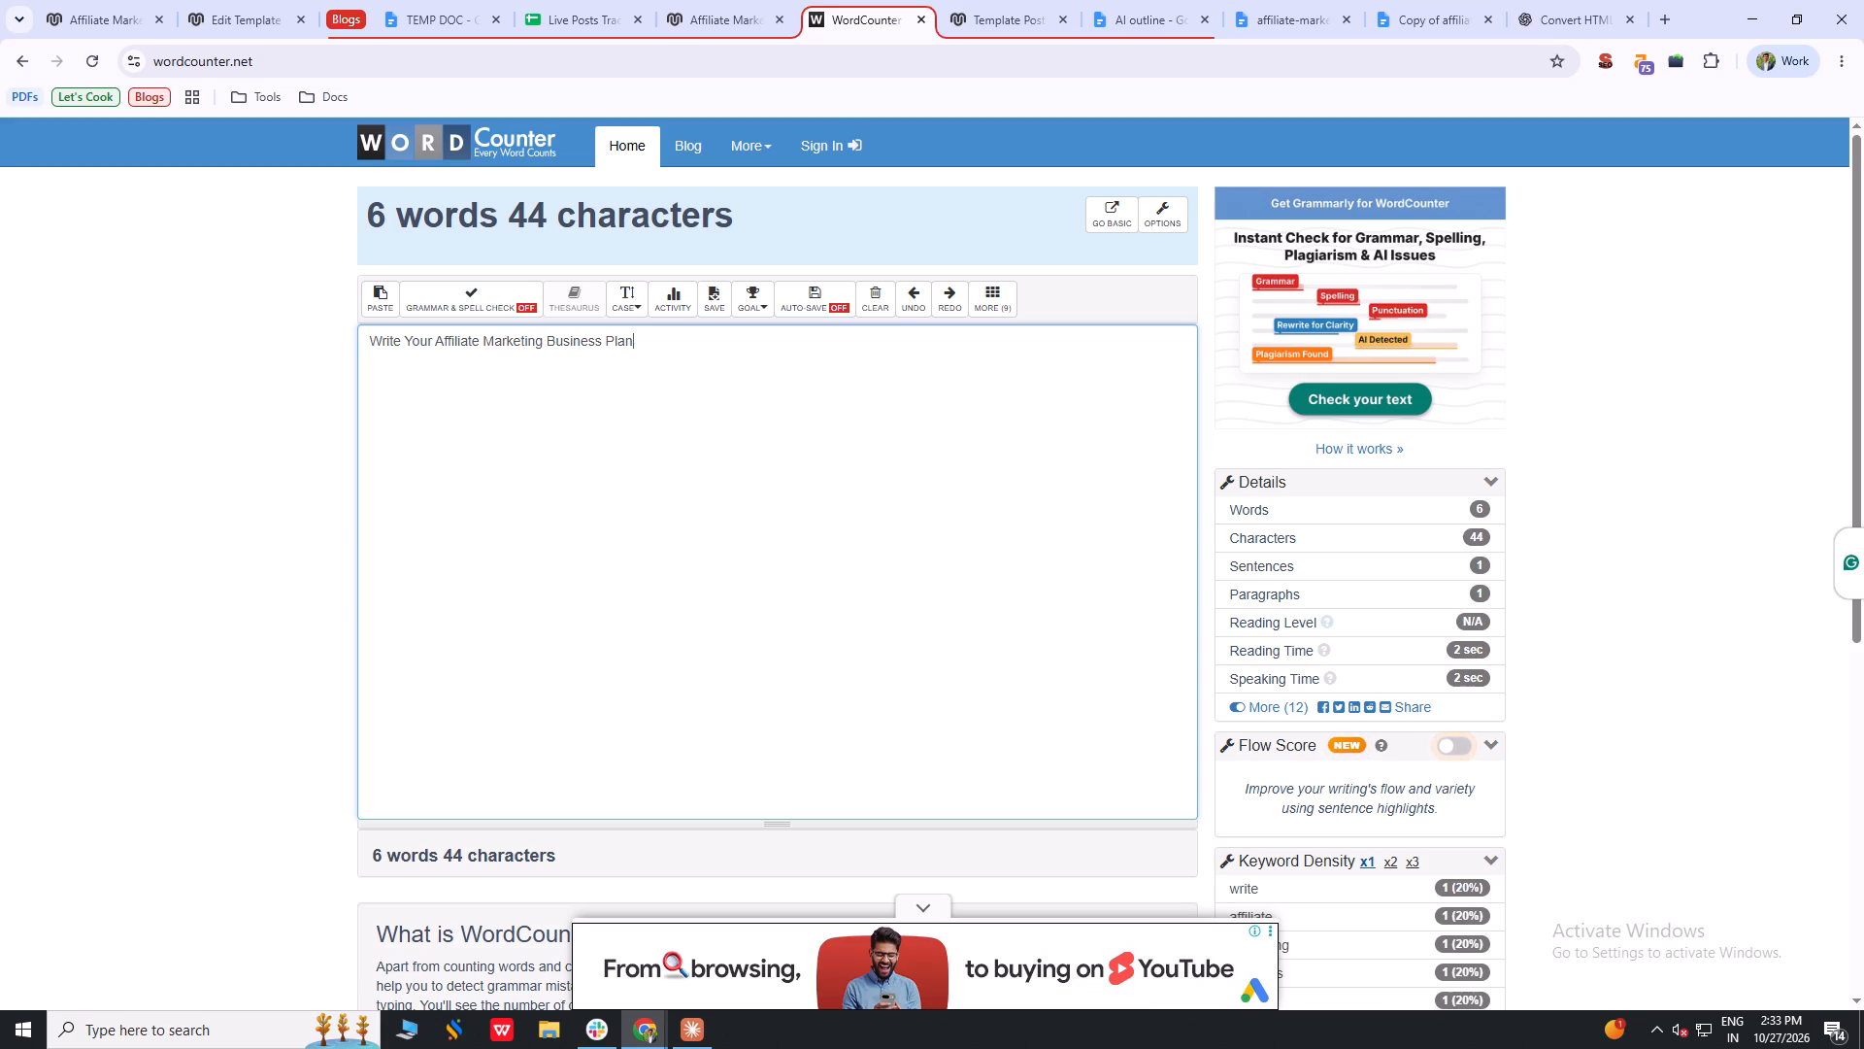
click(722, 361)
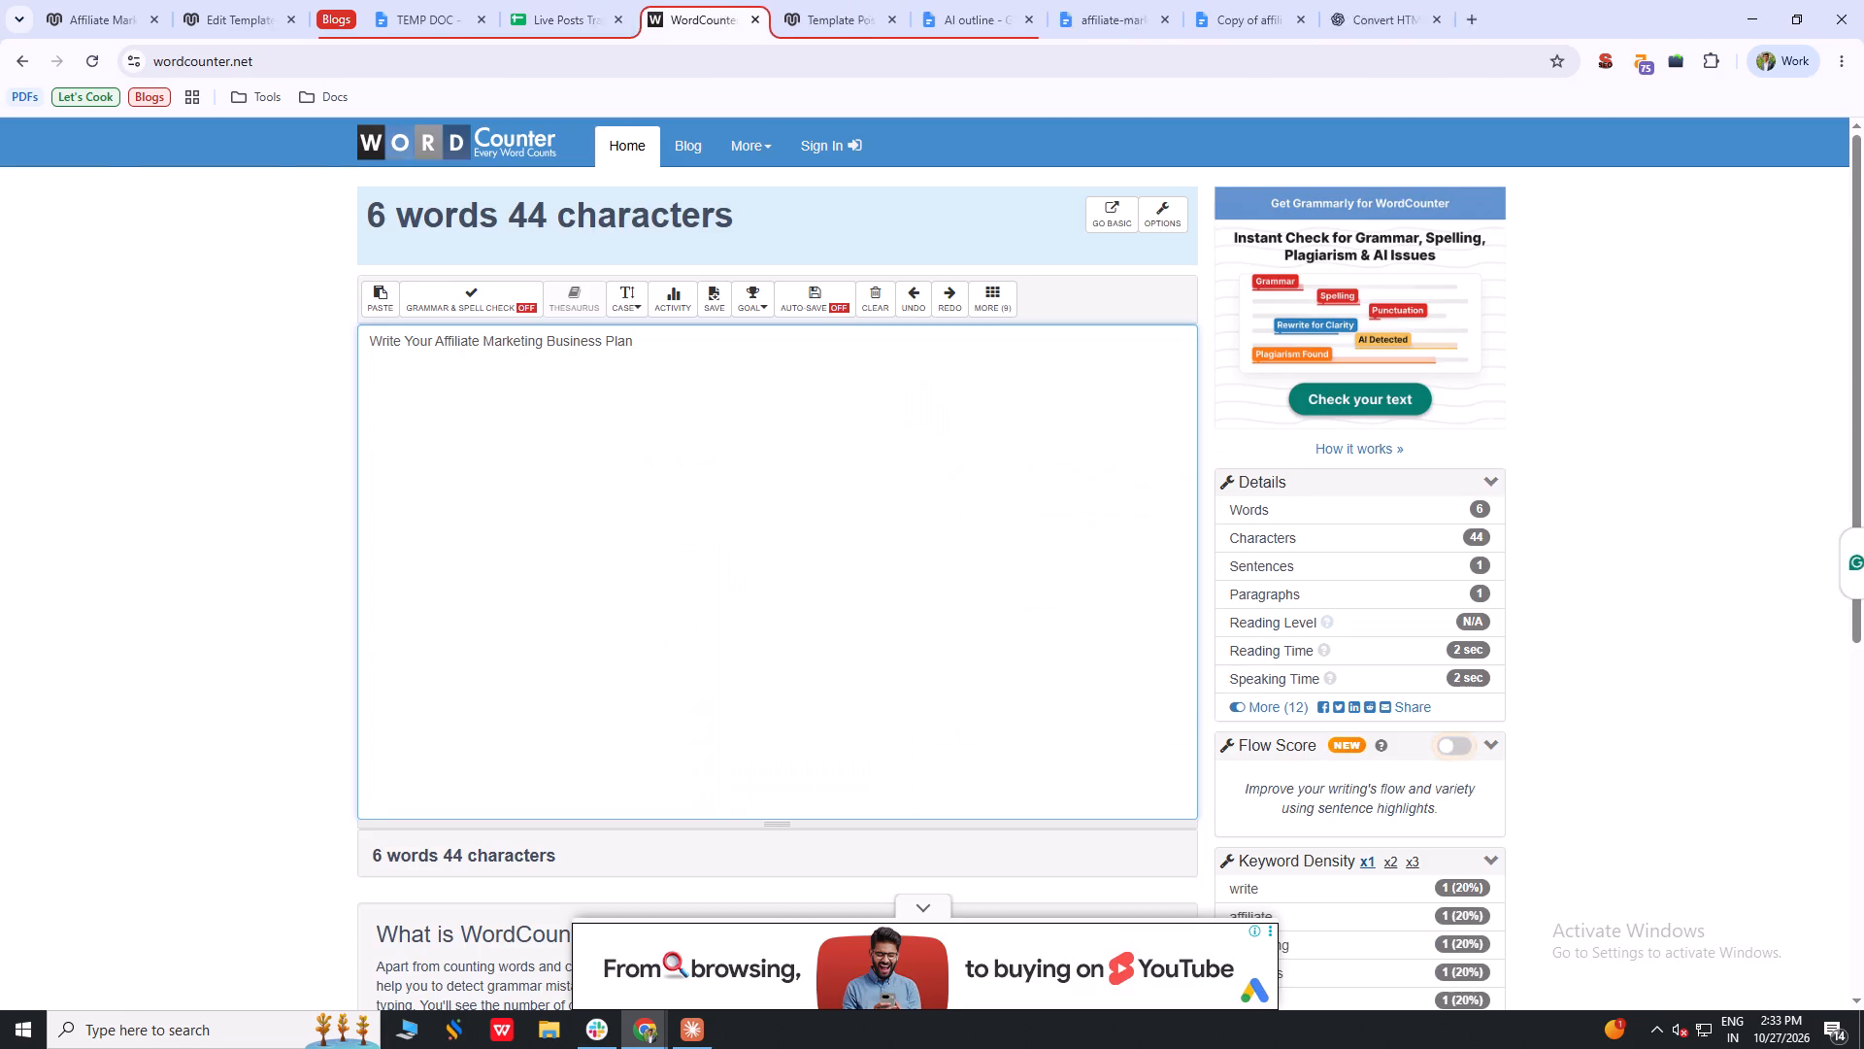
click(552, 0)
click(611, 0)
click(1059, 683)
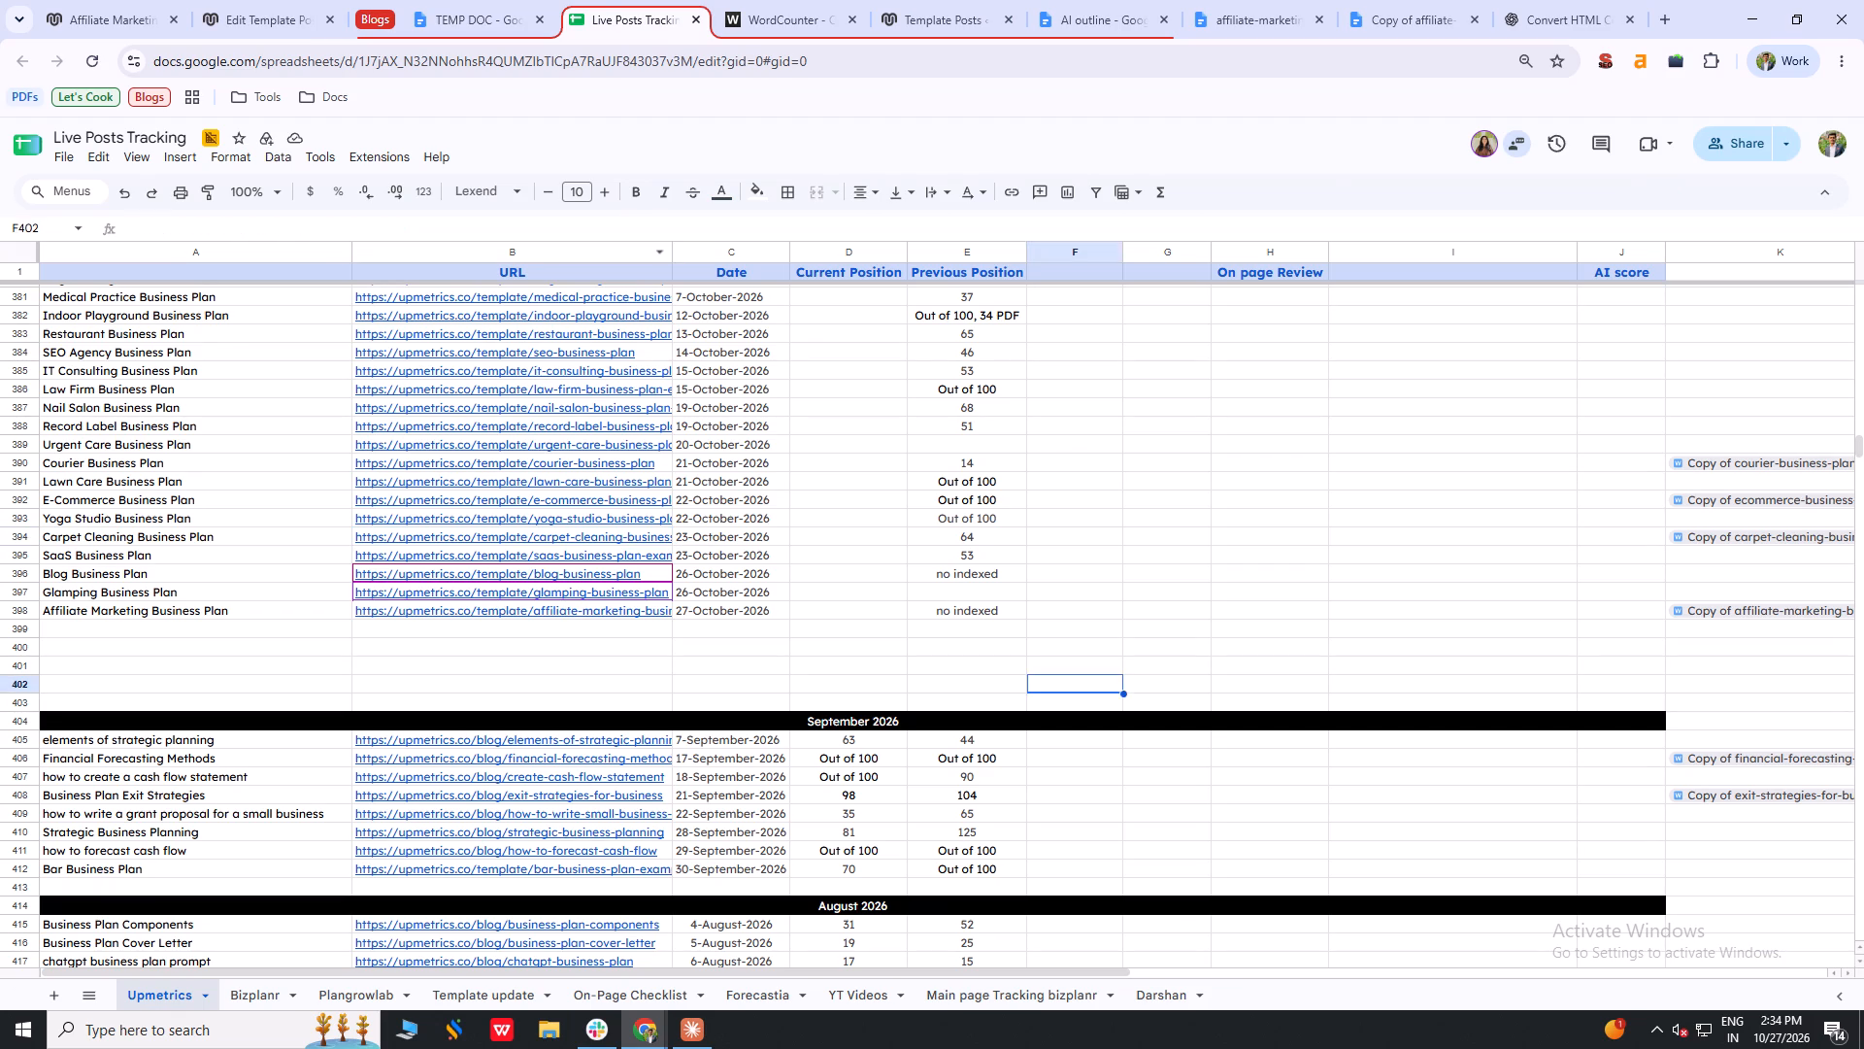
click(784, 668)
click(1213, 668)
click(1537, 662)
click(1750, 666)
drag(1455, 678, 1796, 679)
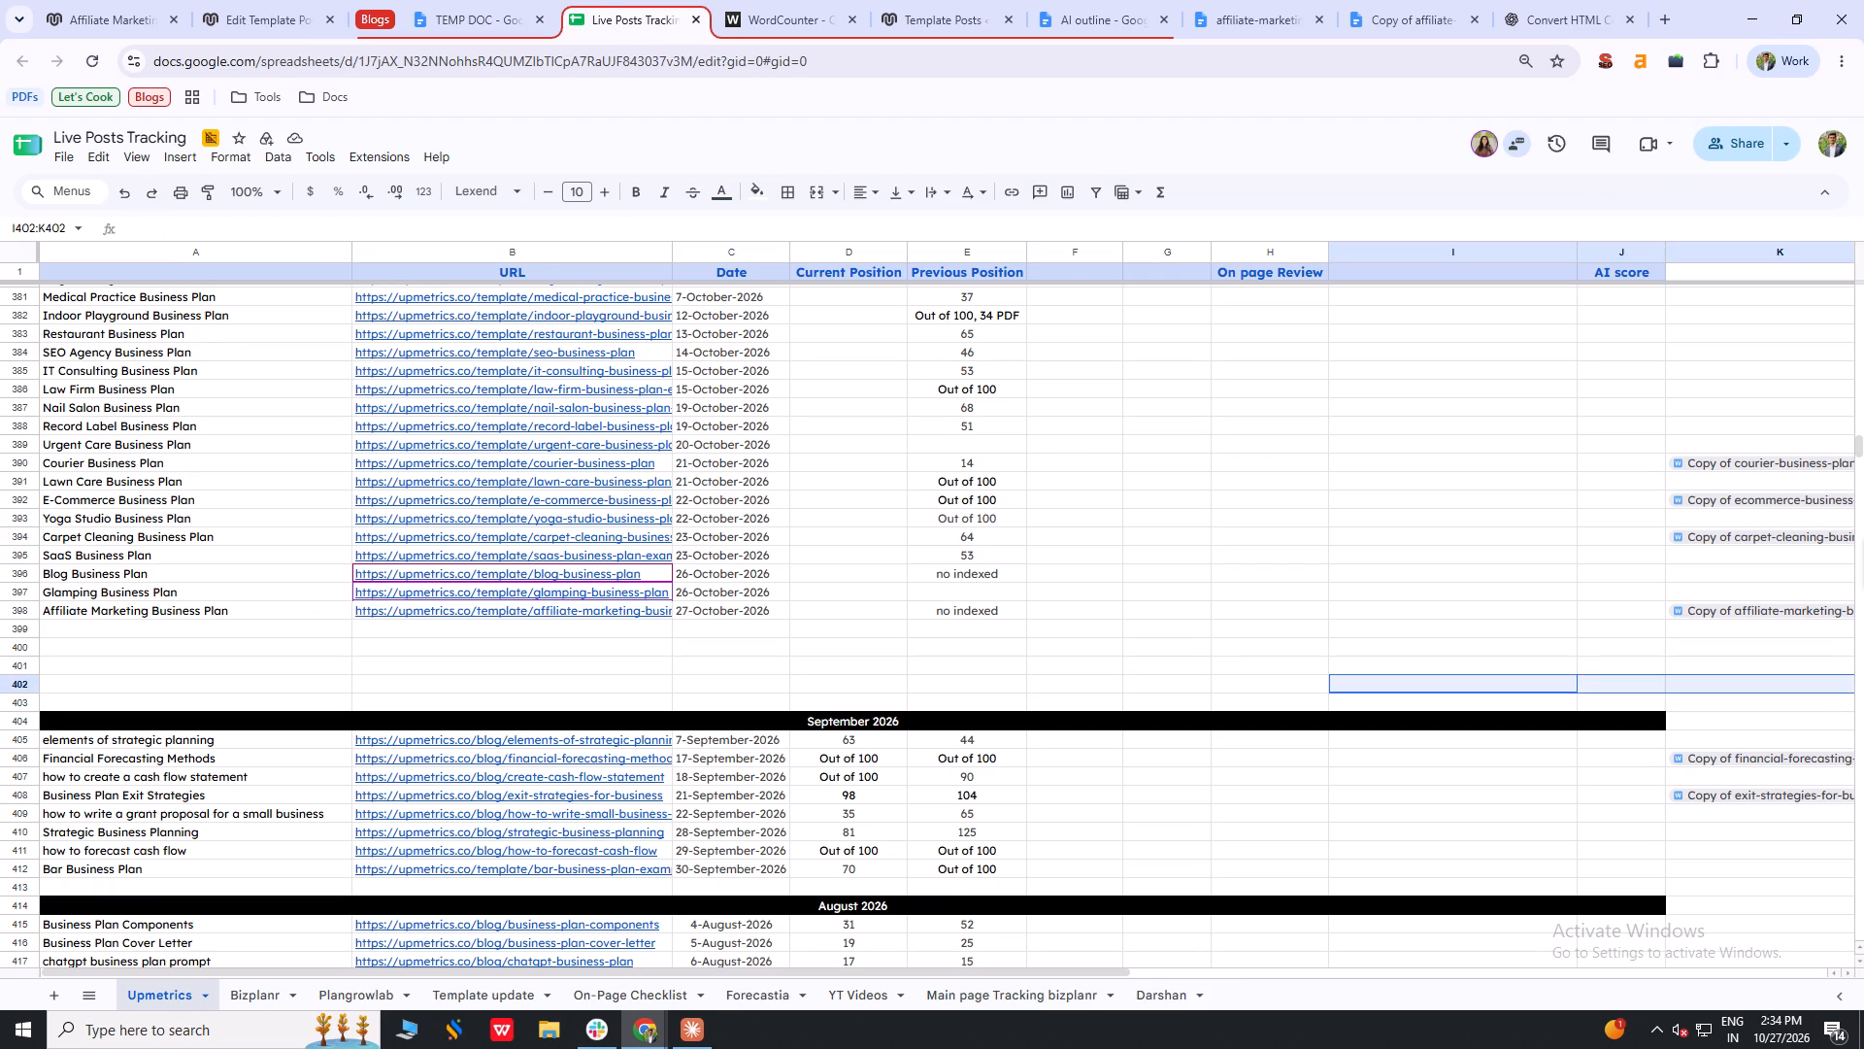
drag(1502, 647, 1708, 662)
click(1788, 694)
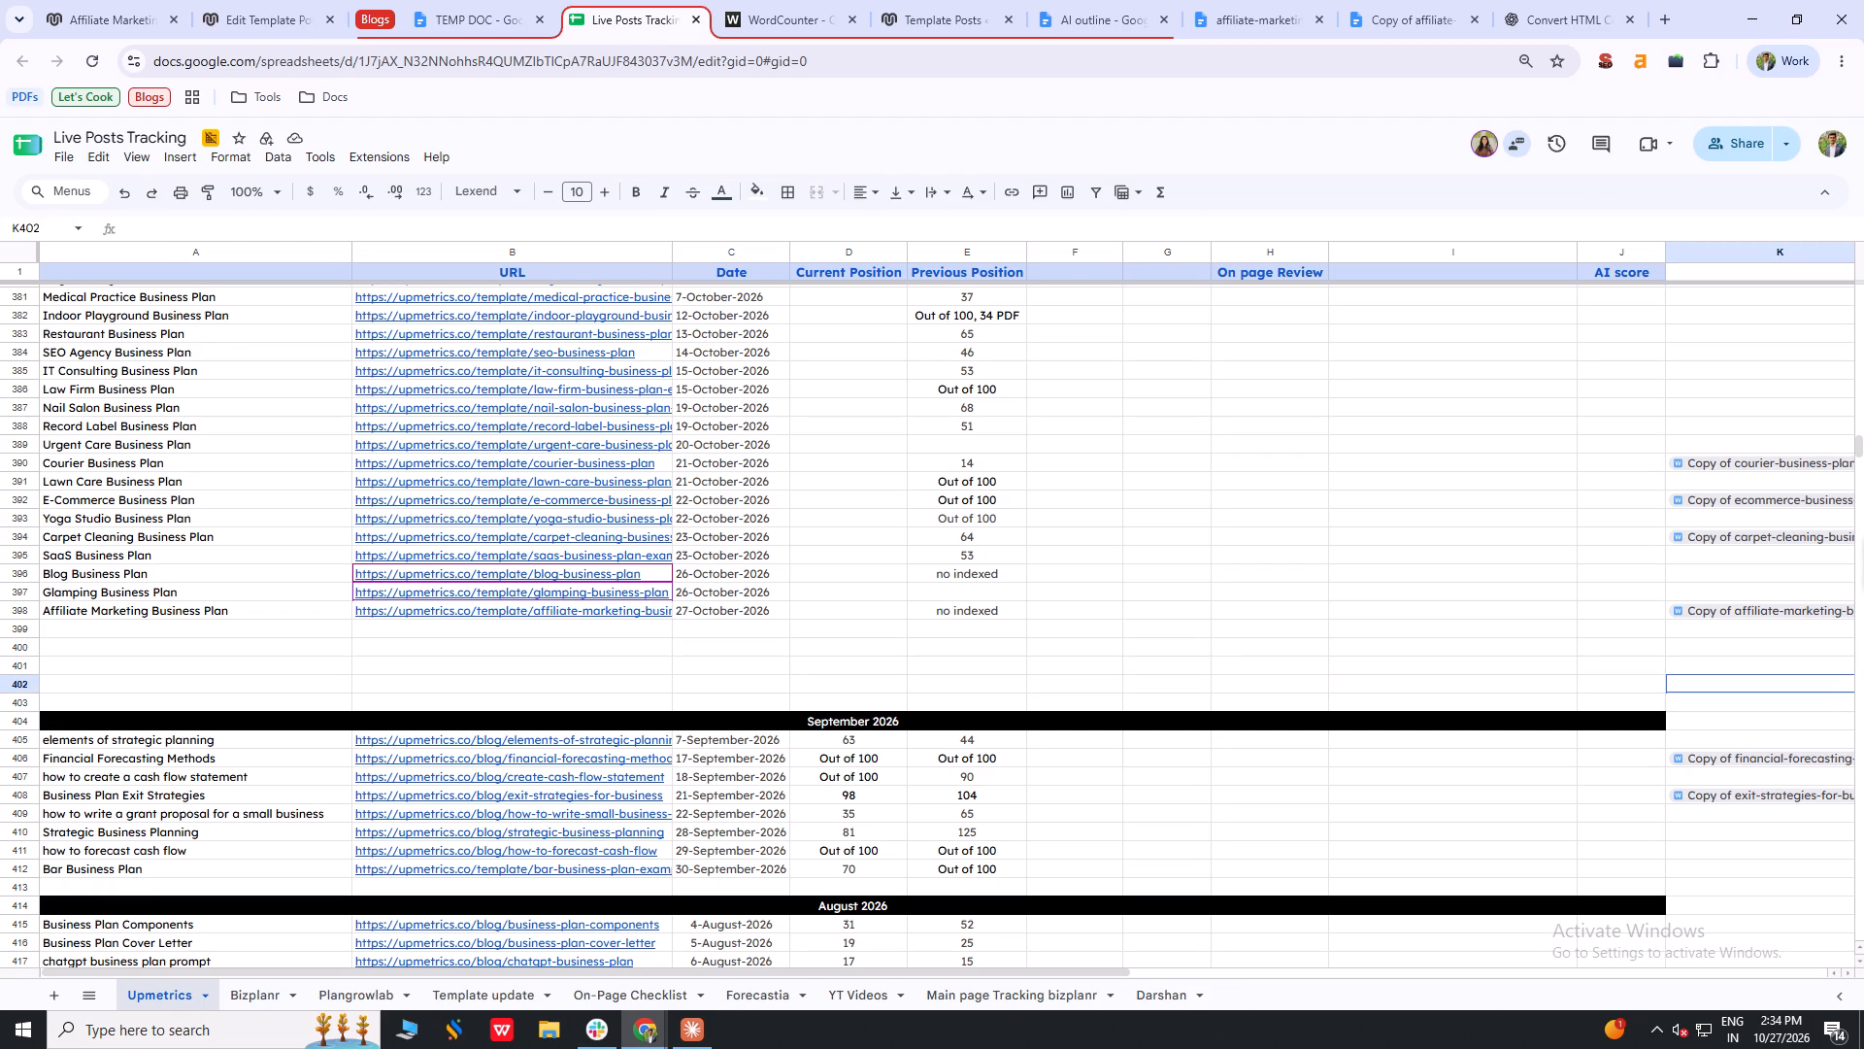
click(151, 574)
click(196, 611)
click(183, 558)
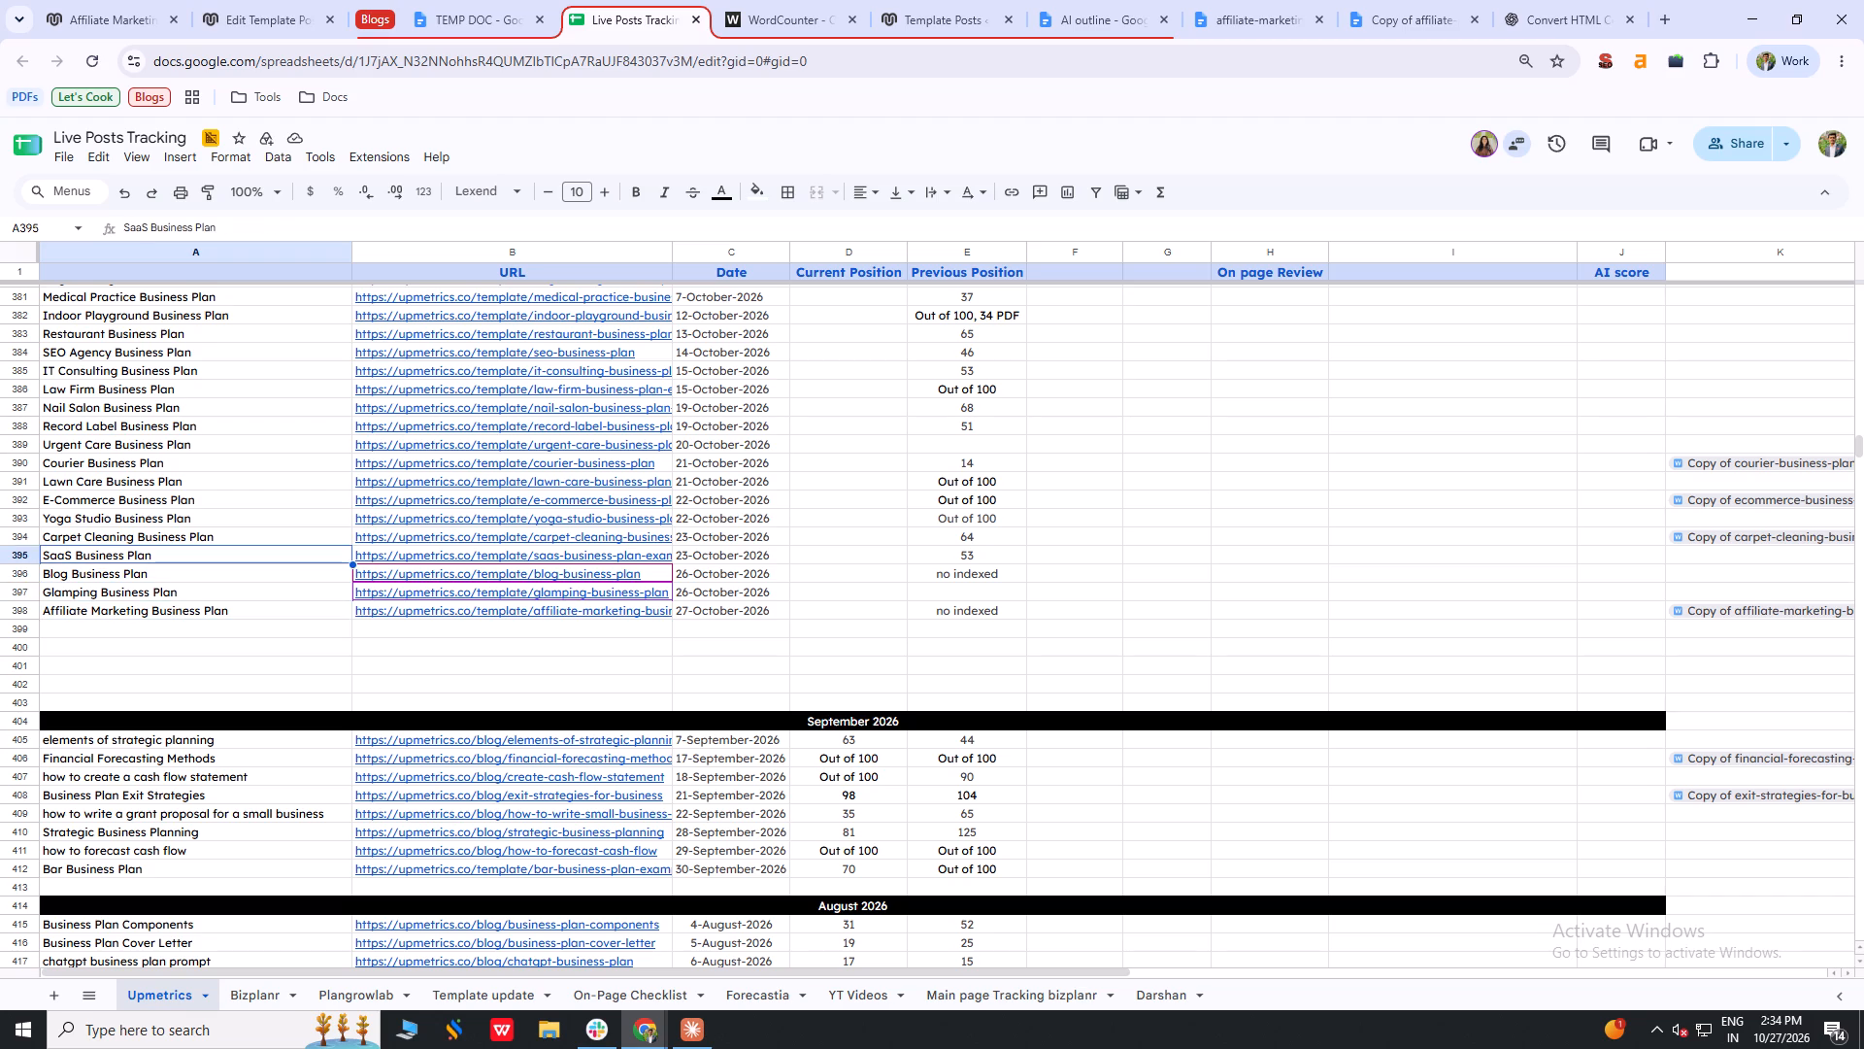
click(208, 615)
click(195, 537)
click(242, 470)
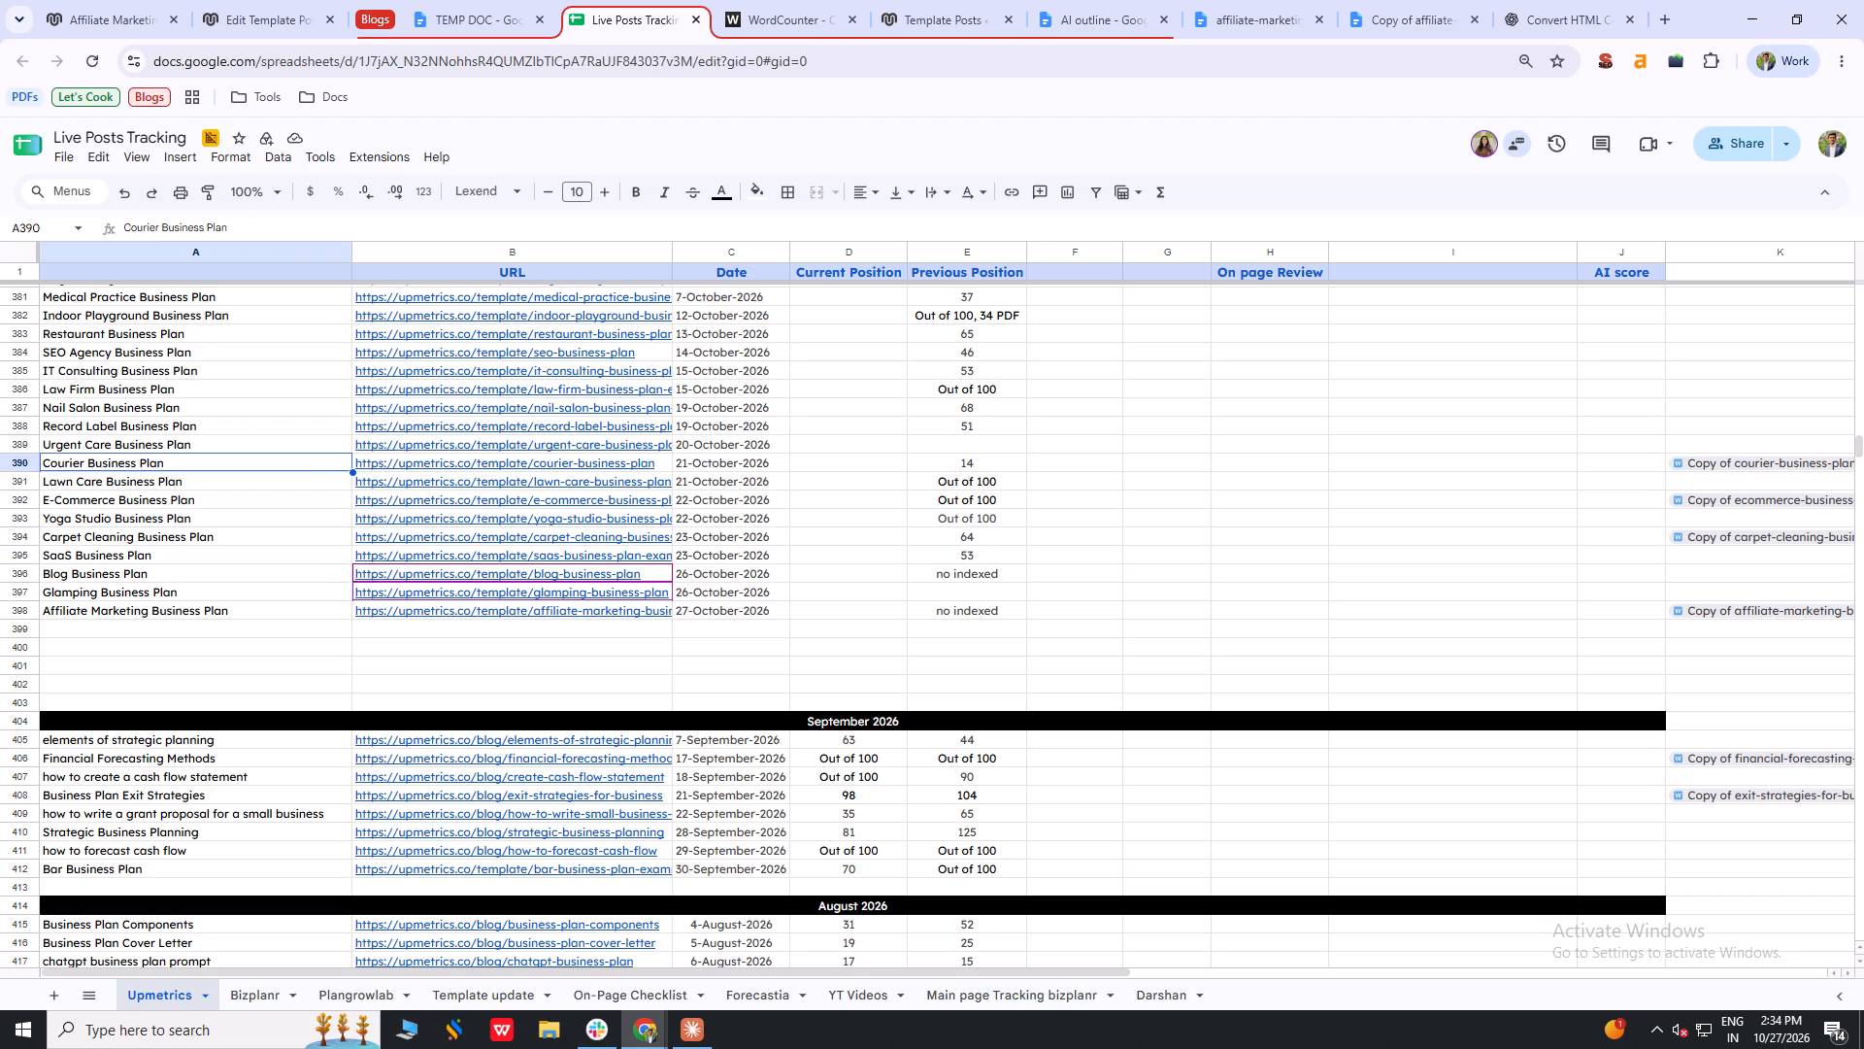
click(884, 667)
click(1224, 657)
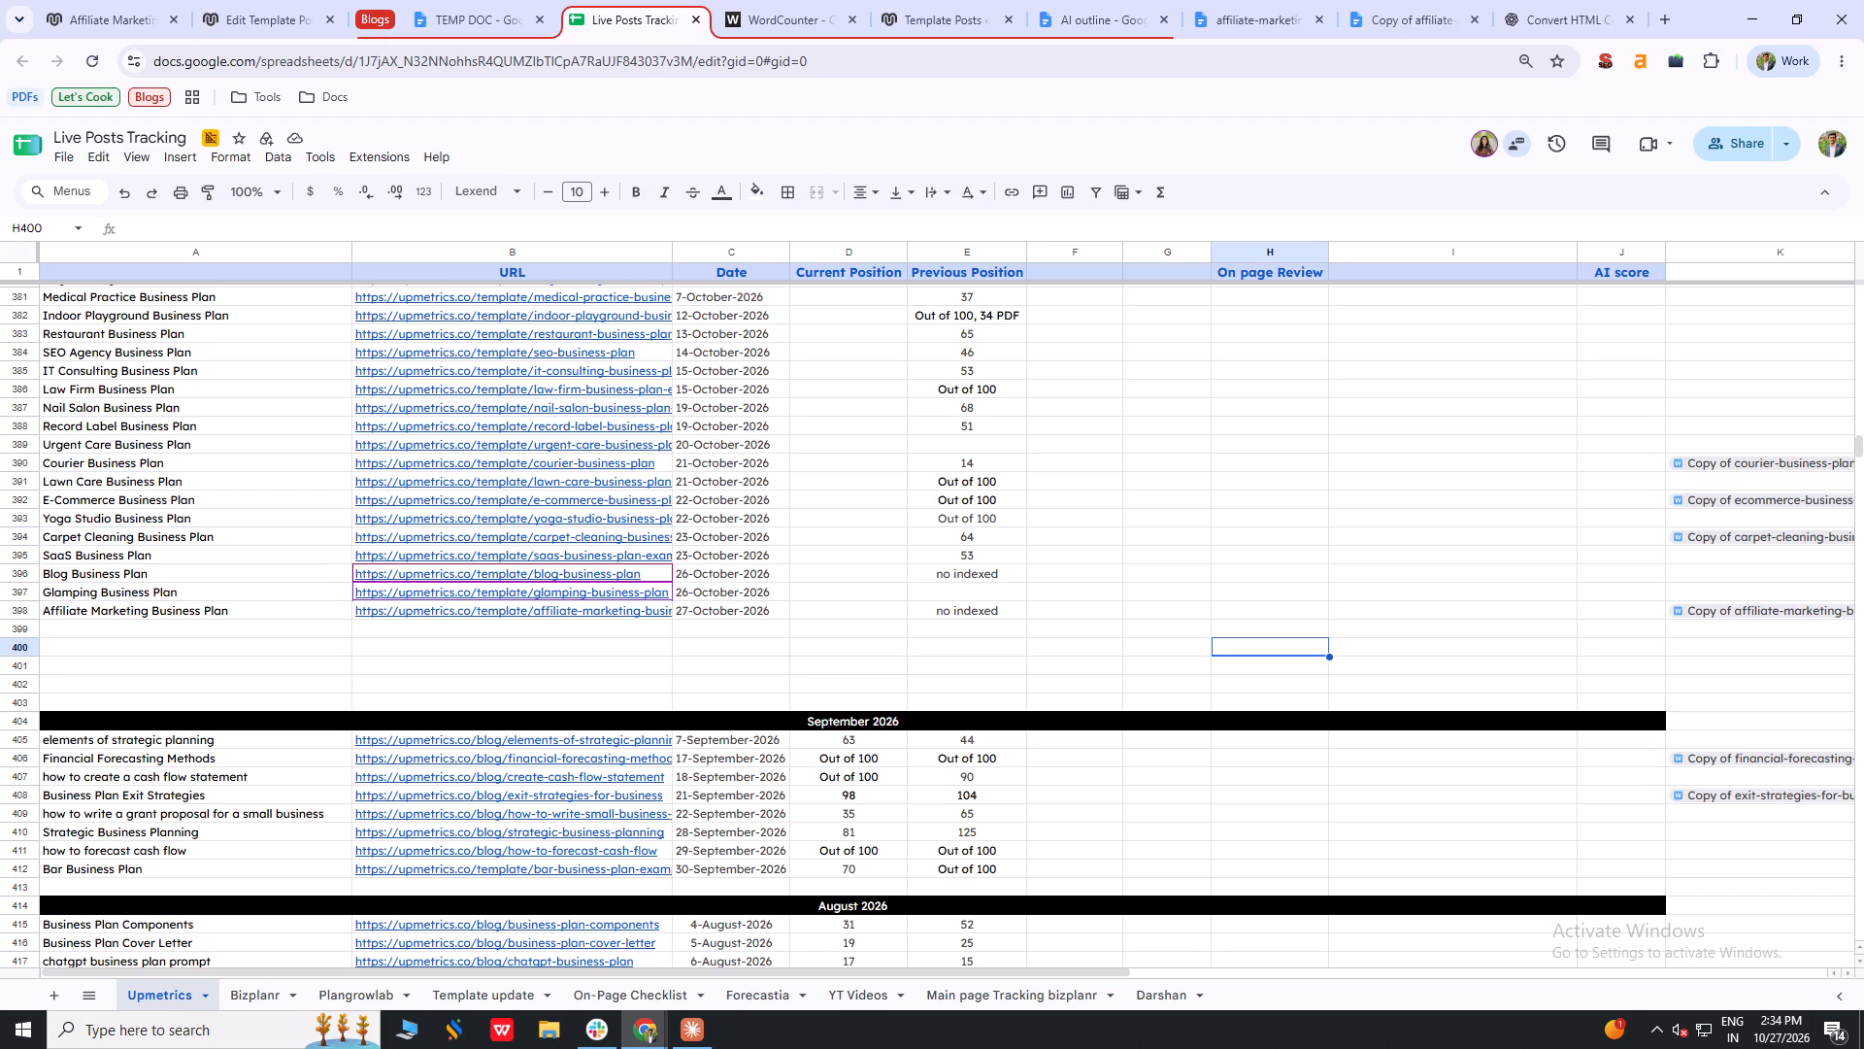
click(484, 610)
key(ctrl+c)
key(ctrl+c)
key(ctrl+c)
key(ctrl+c)
key(ctrl+c)
key(ctrl+c)
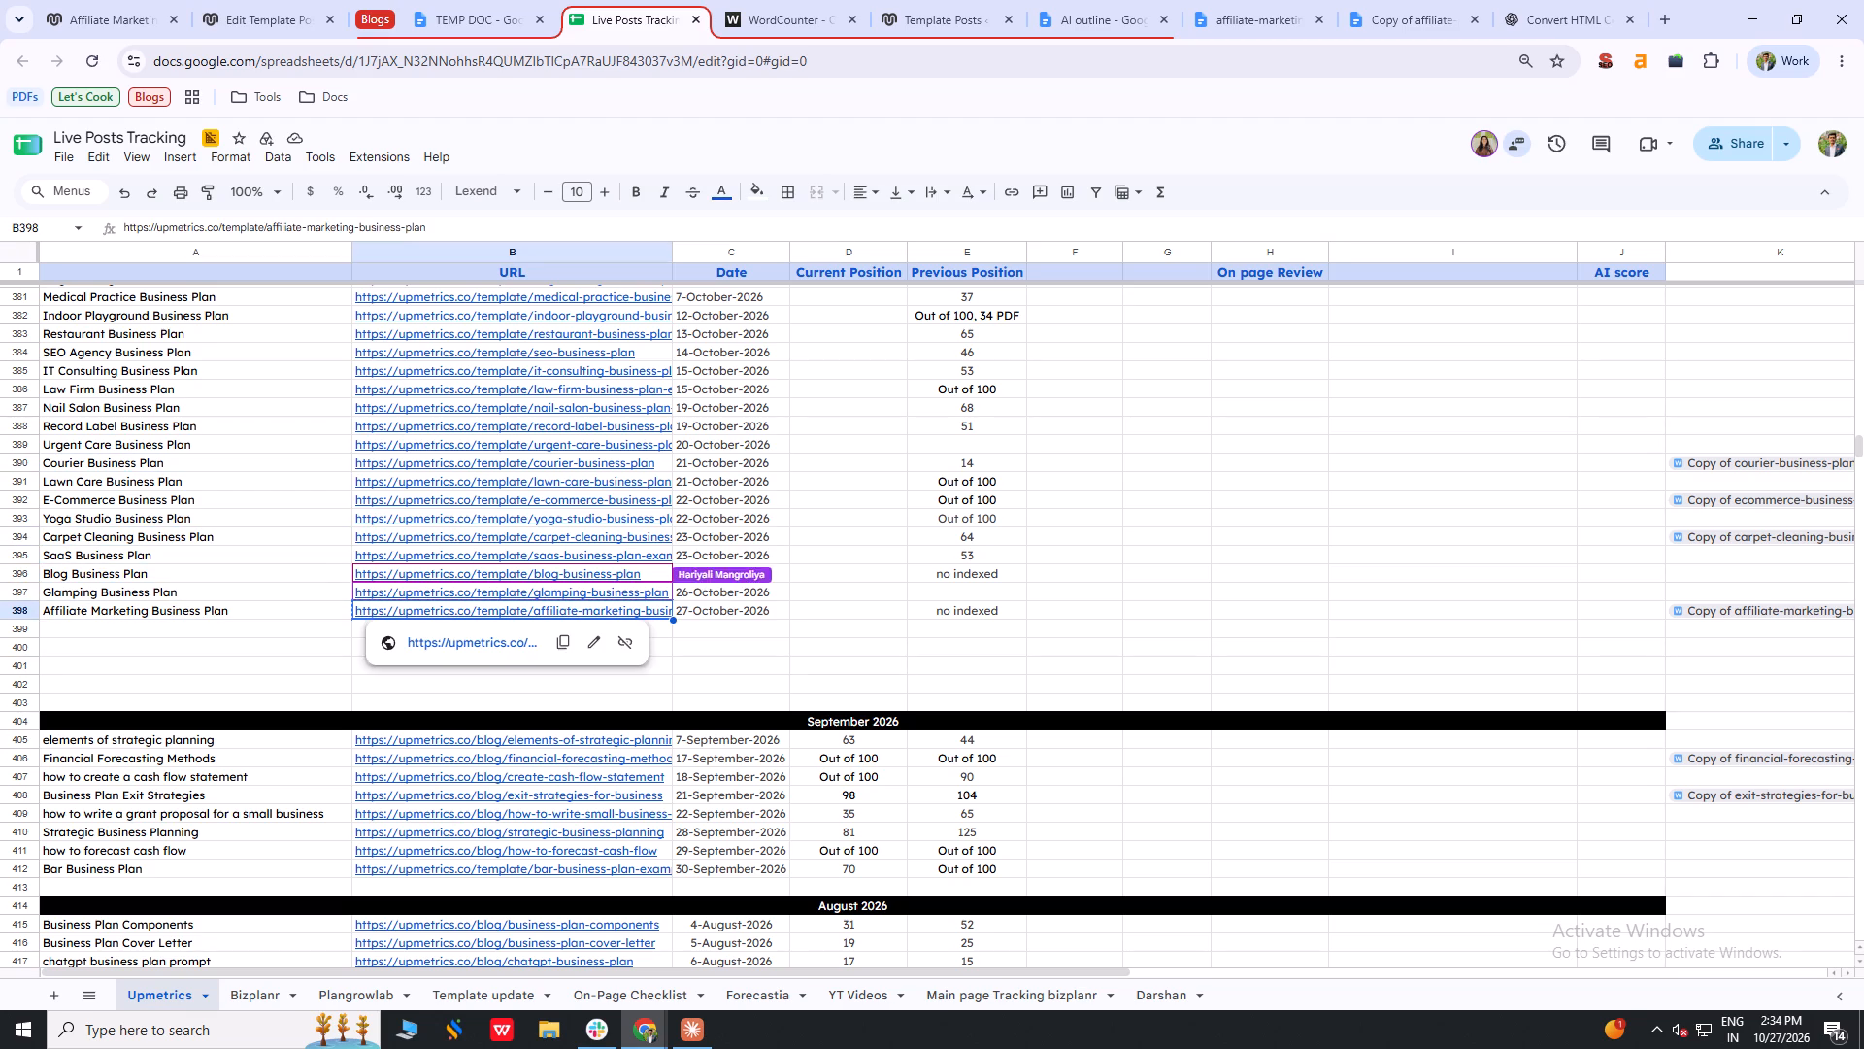
key(alt+Tab)
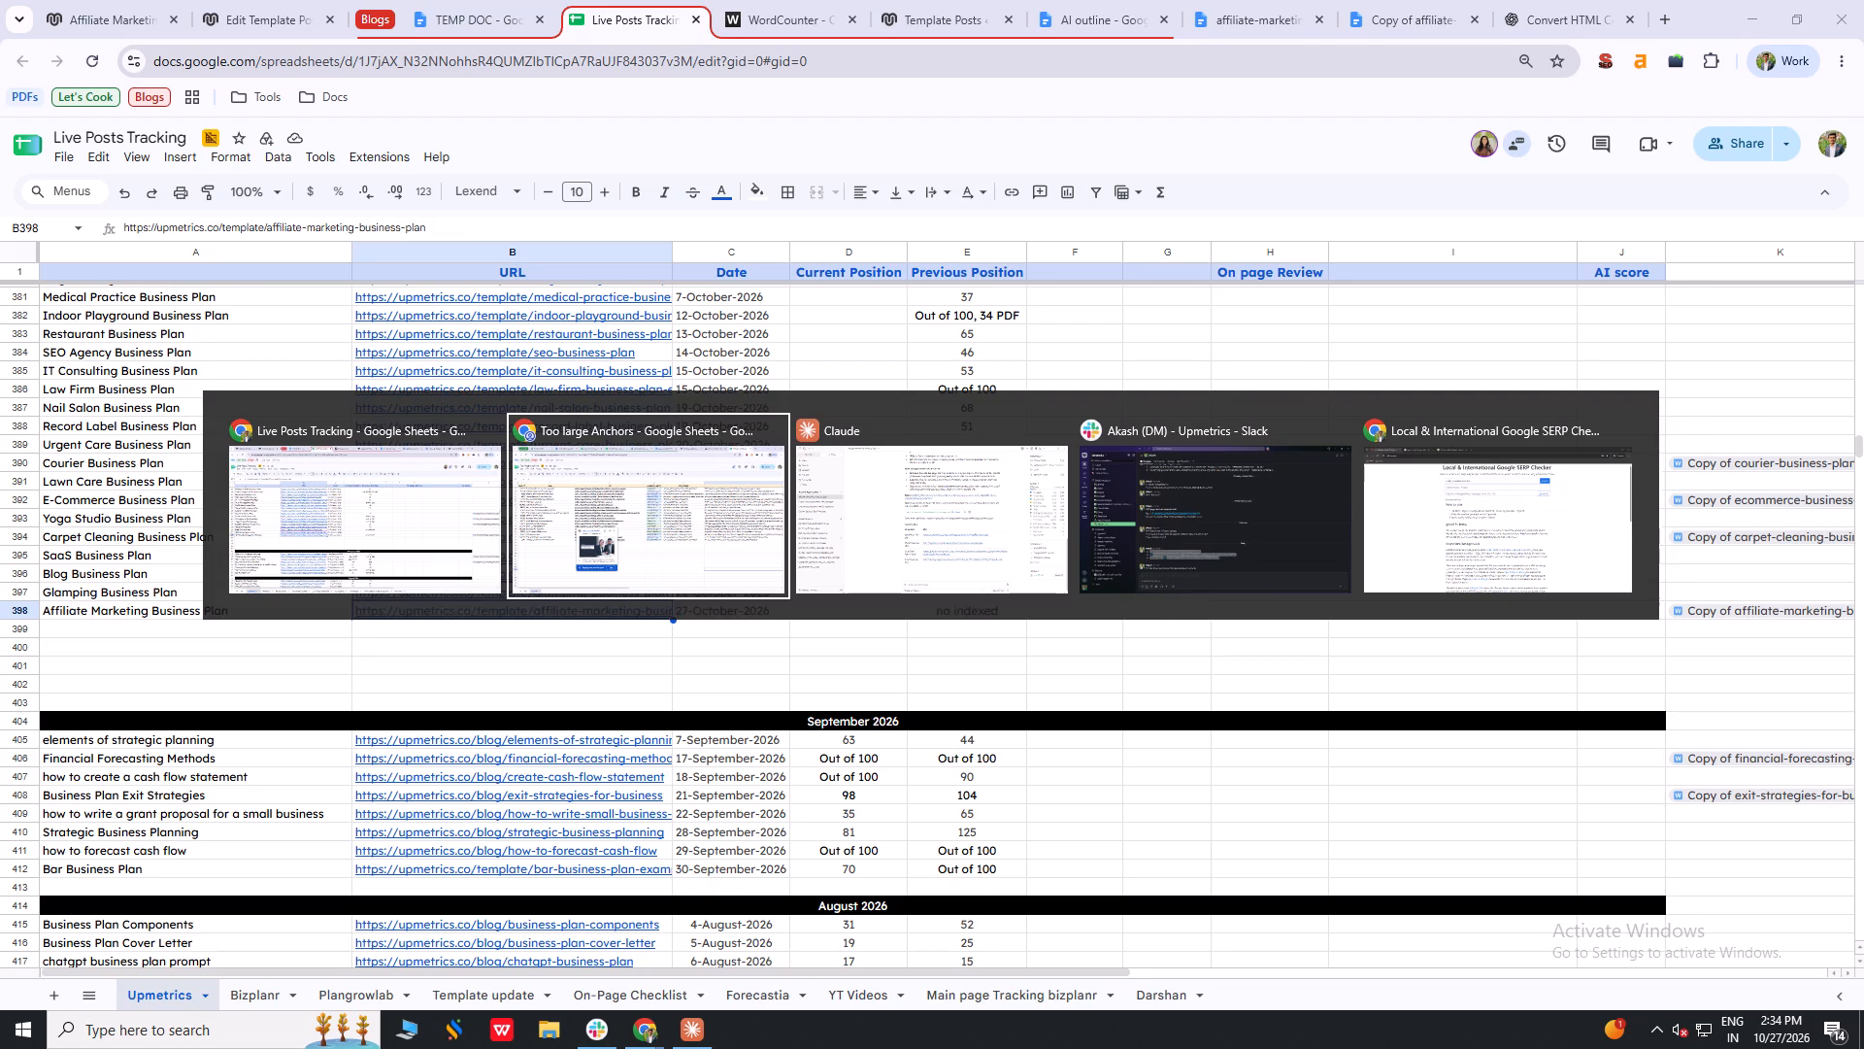
click(523, 0)
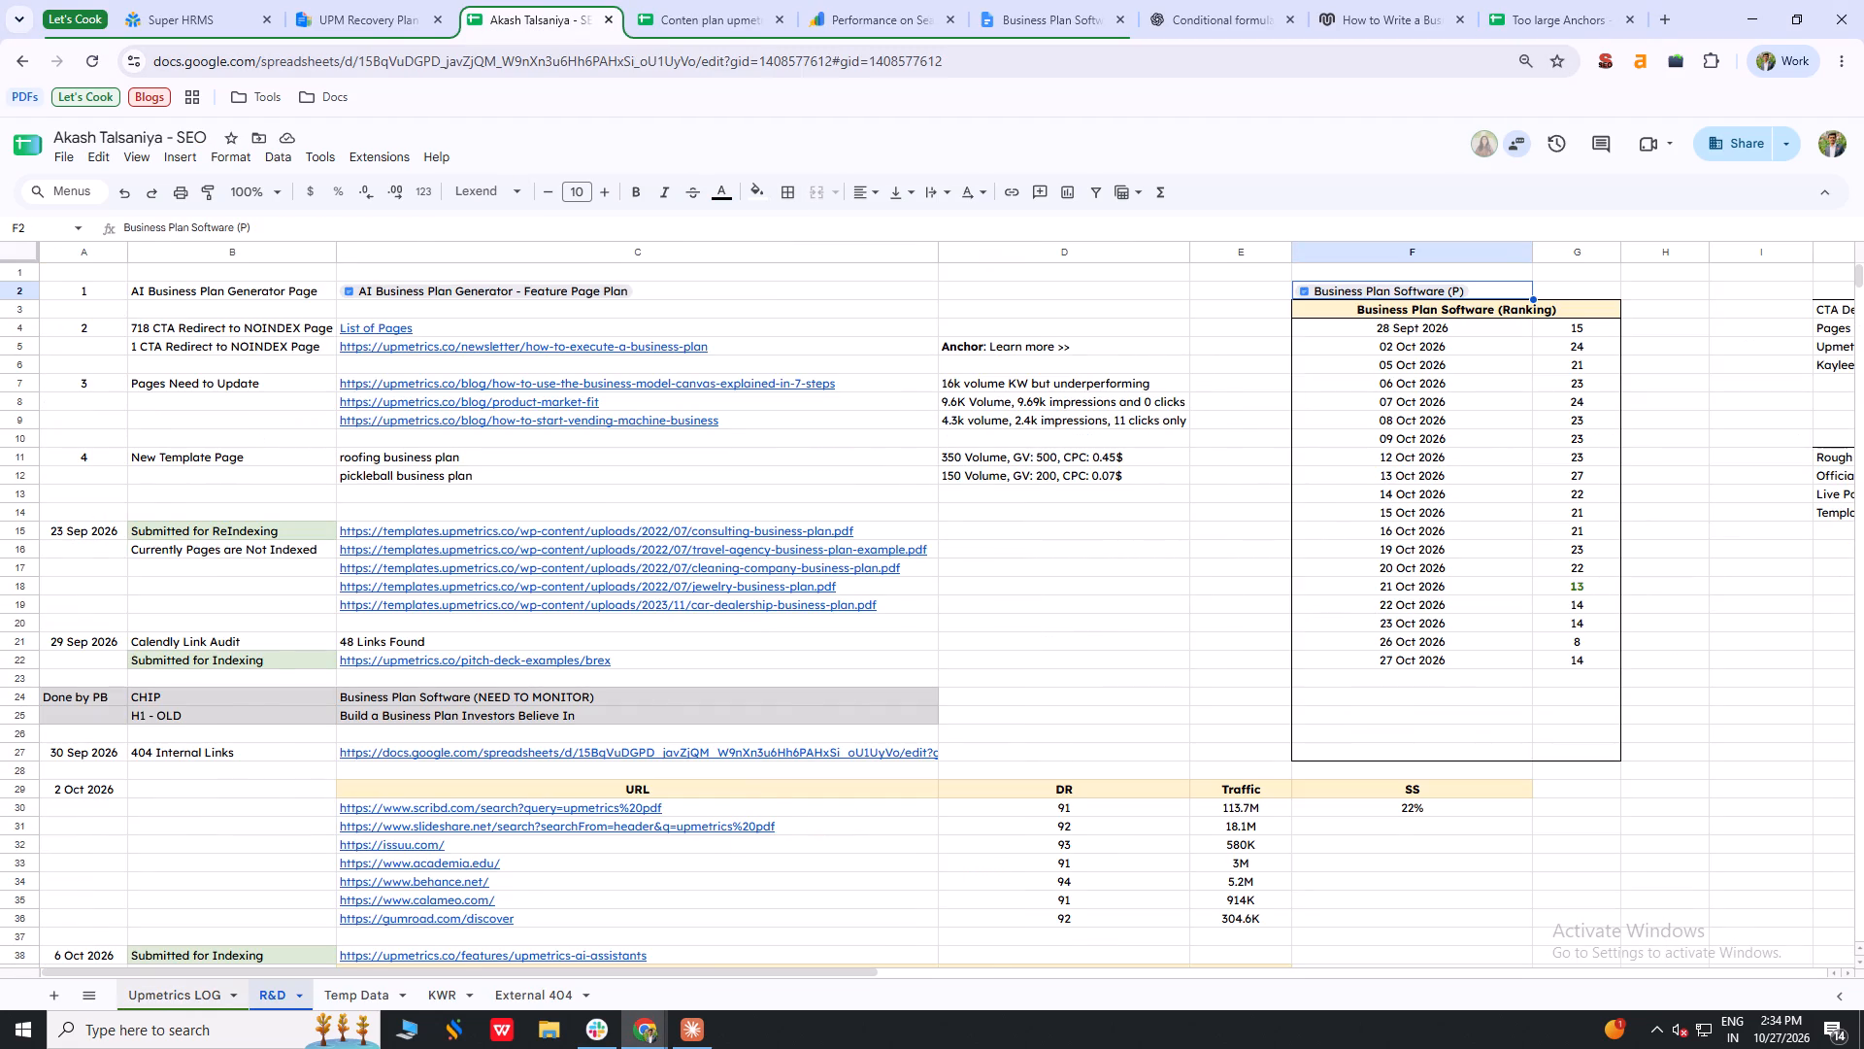
click(158, 981)
scroll(440, 569, down, 15)
scroll(624, 552, up, 2)
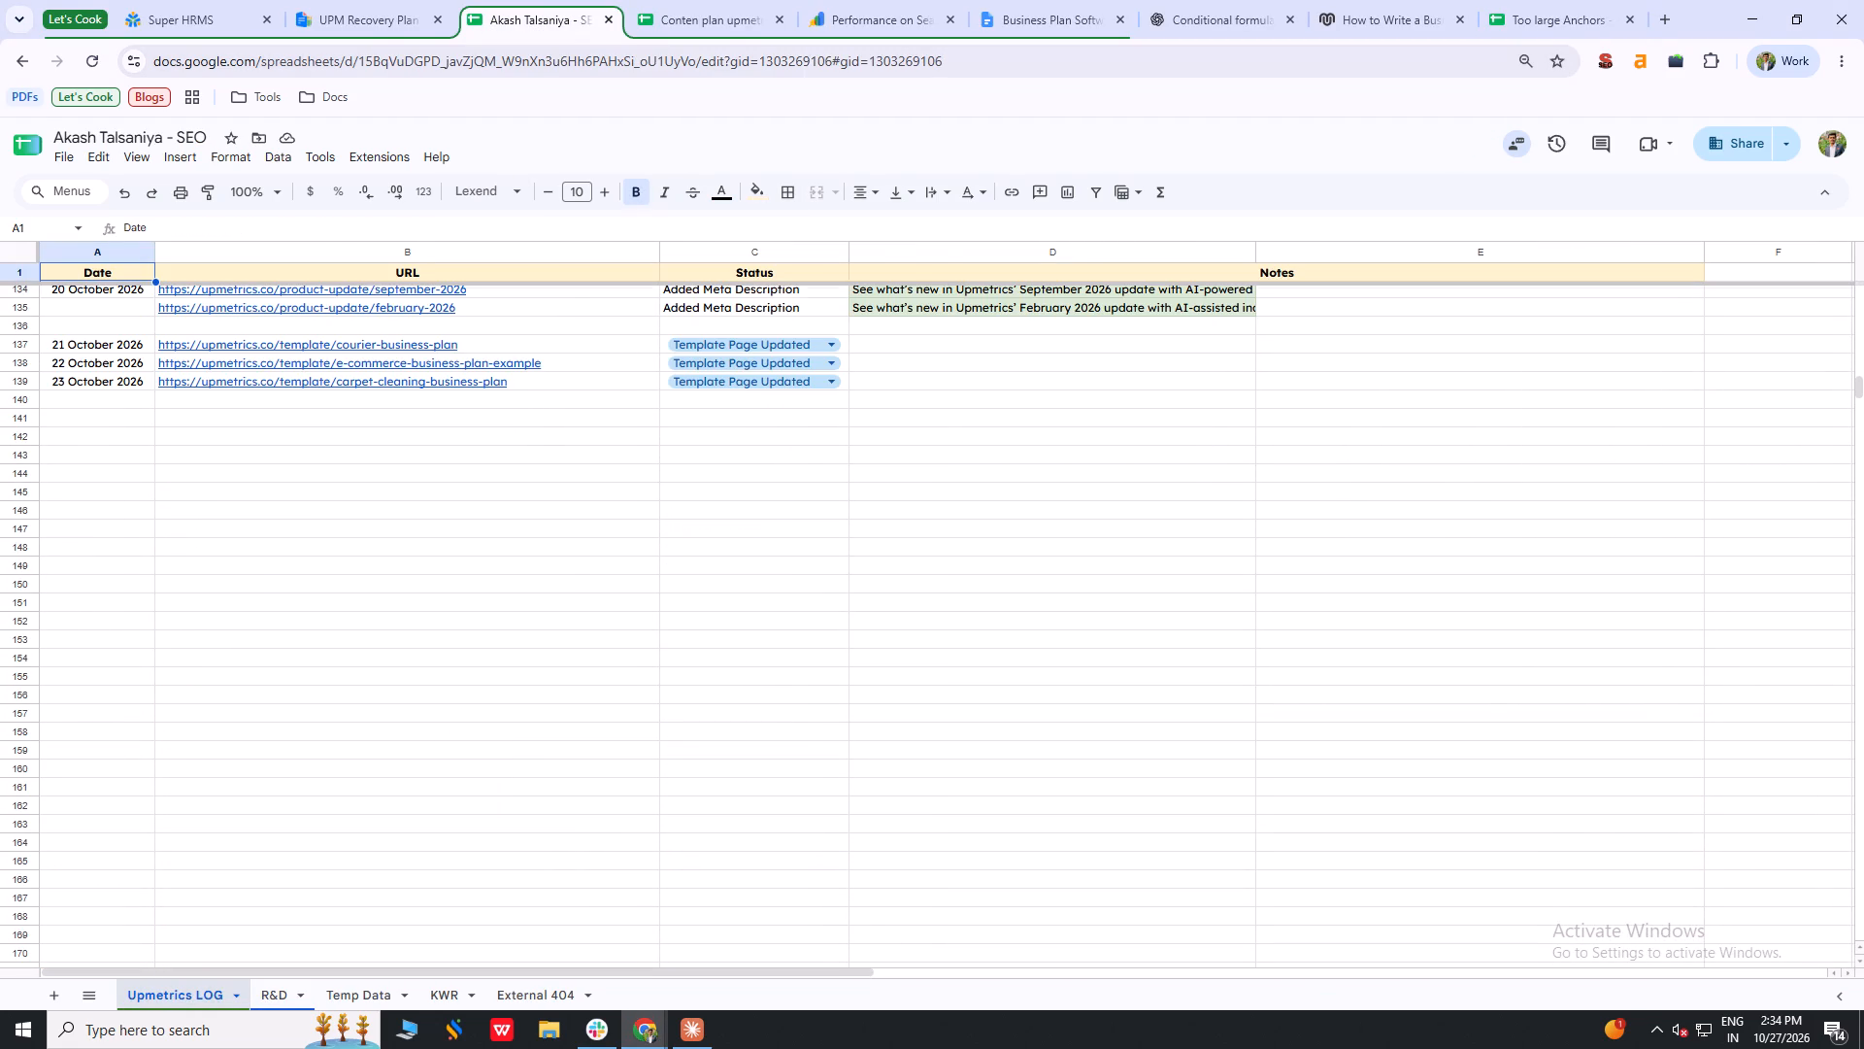
click(349, 396)
key(ctrl+v)
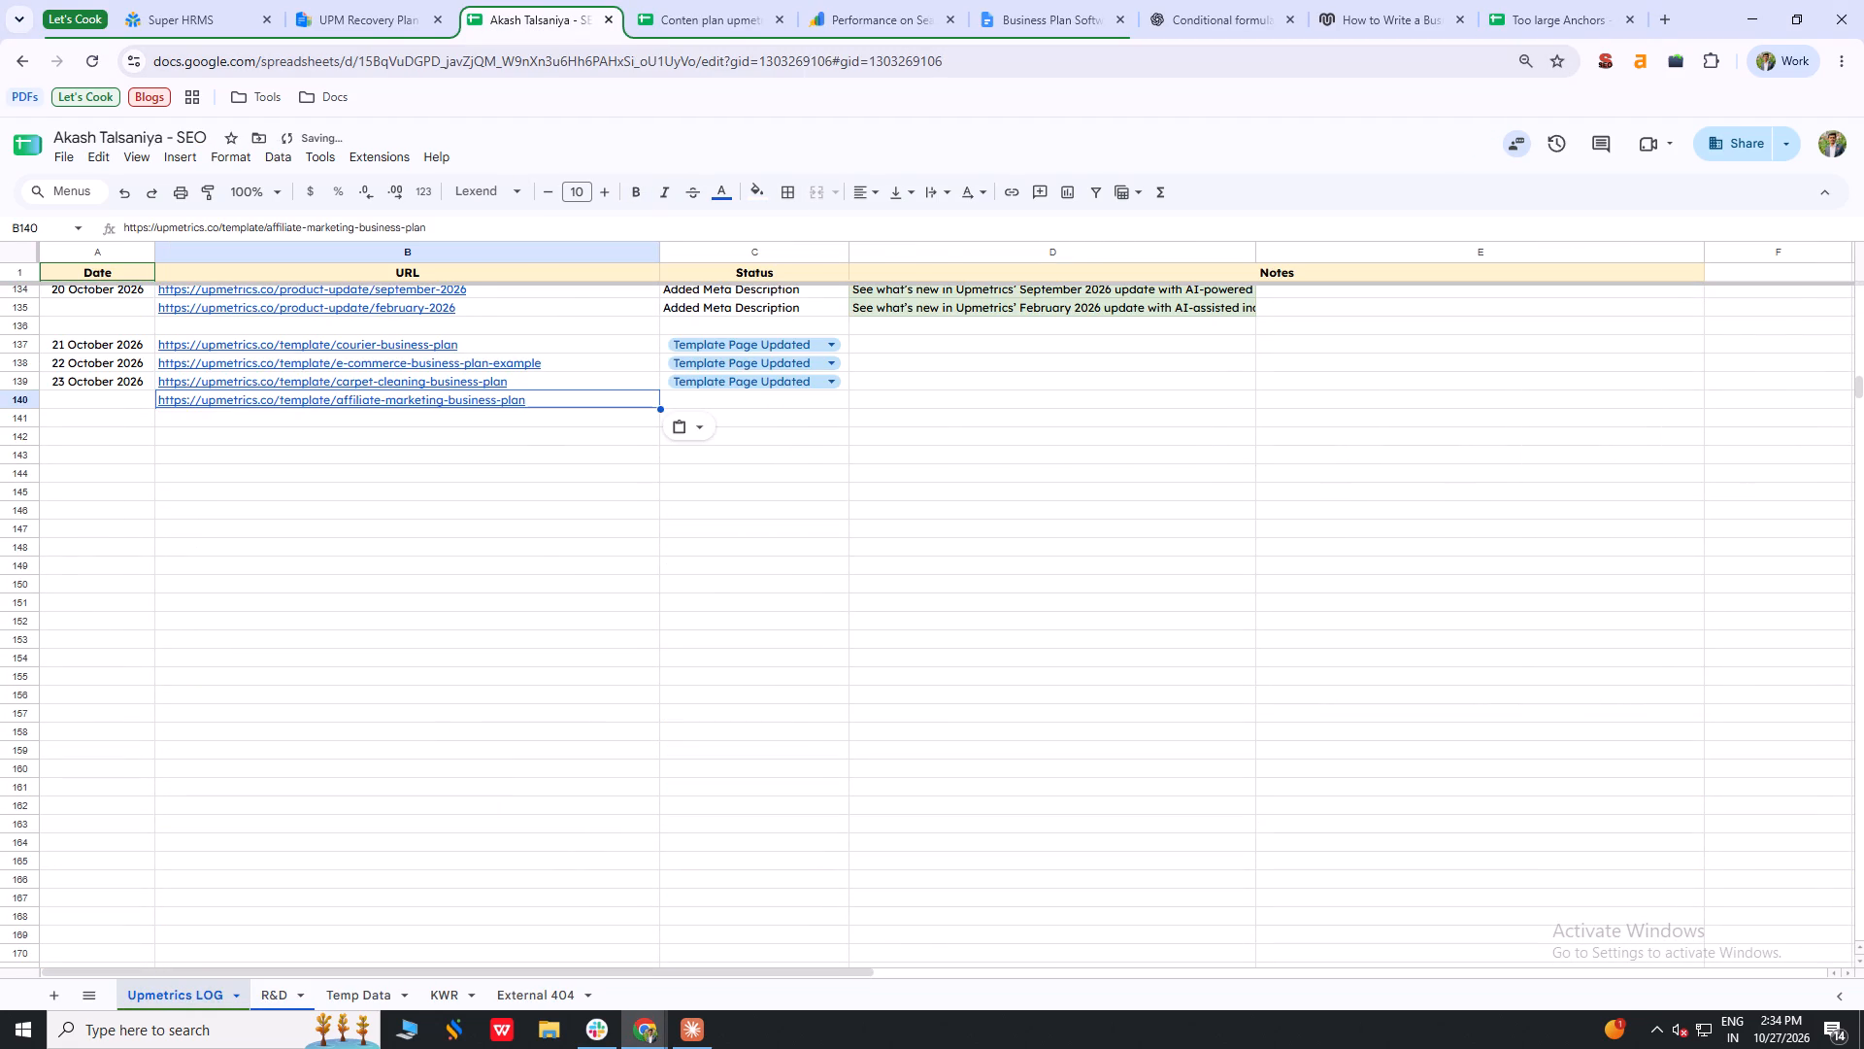
Copy the "Template Page Updated" status from the carpet cleaning row to the new affiliate marketing row.
scroll(500, 552, up, 1)
click(846, 574)
key(ctrl+c)
click(803, 602)
key(ctrl+v)
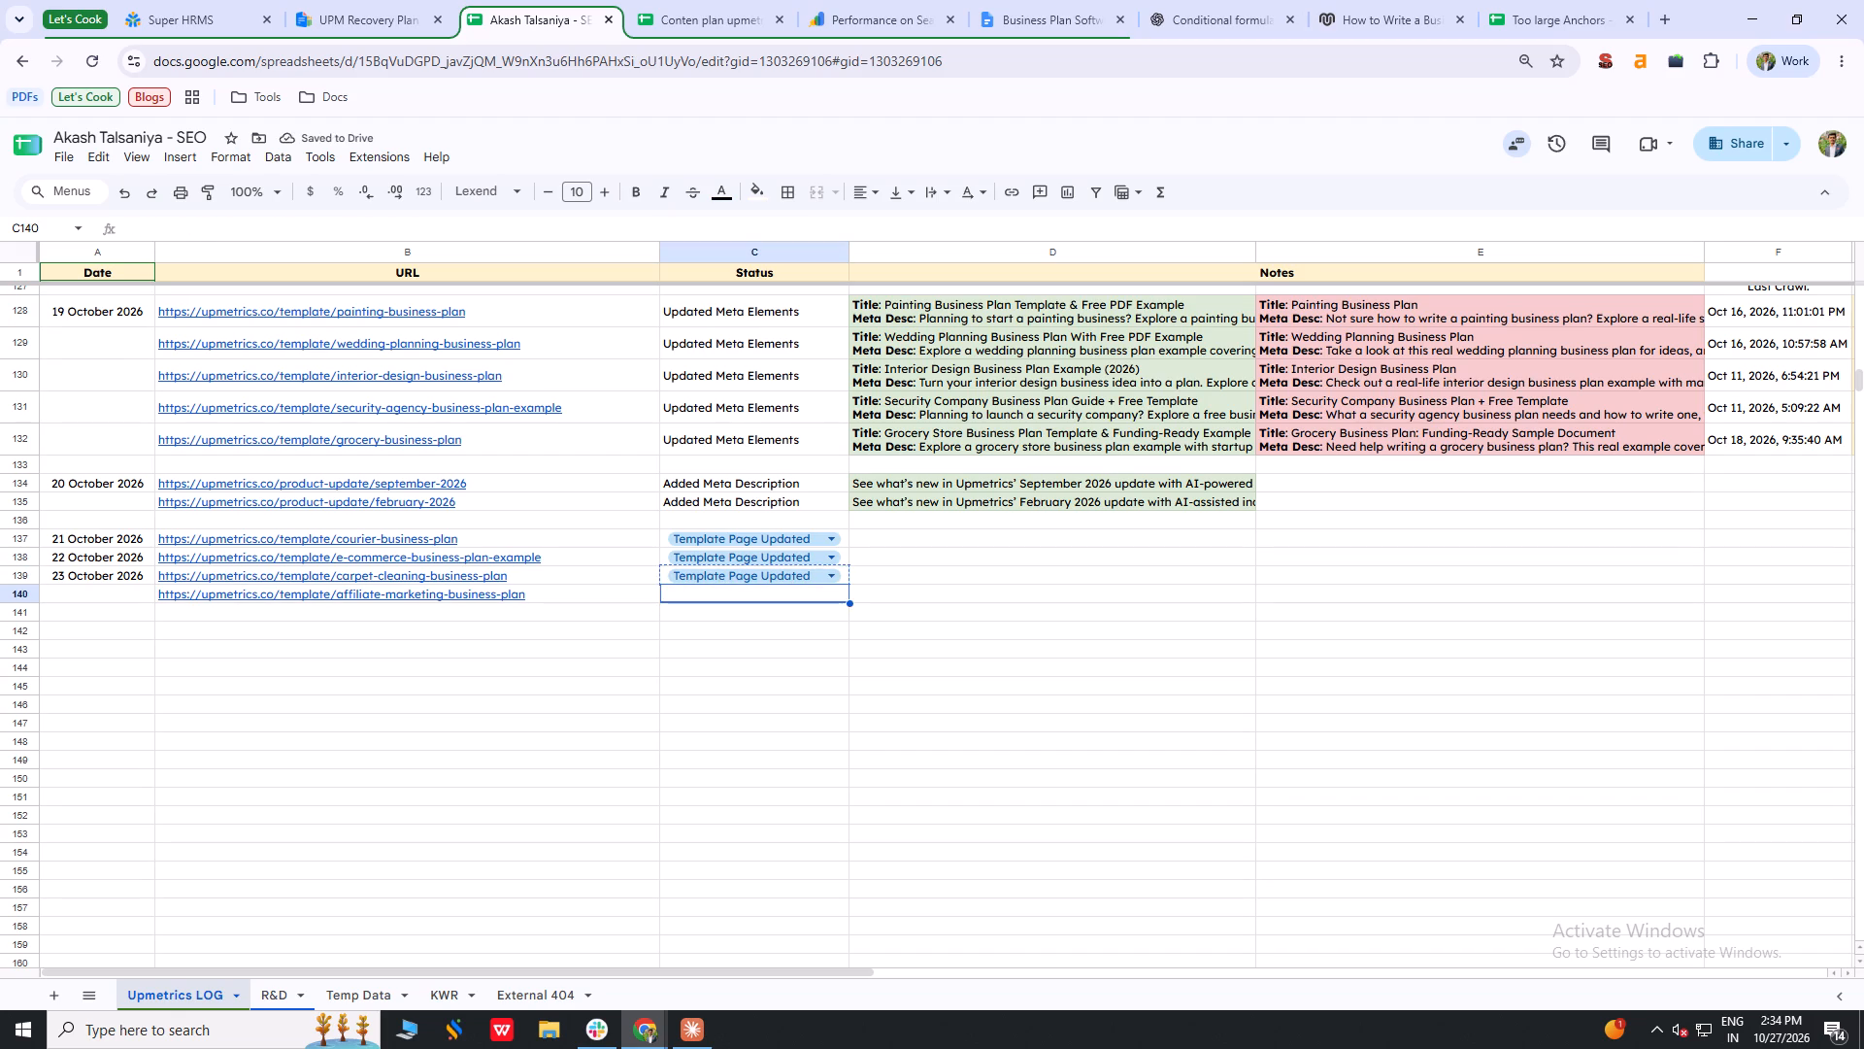
click(430, 673)
Copy the carpet cleaning row's date into the affiliate marketing row and change it to 27 October 2026.
click(101, 579)
key(ctrl+c)
click(107, 592)
key(ctrl+v)
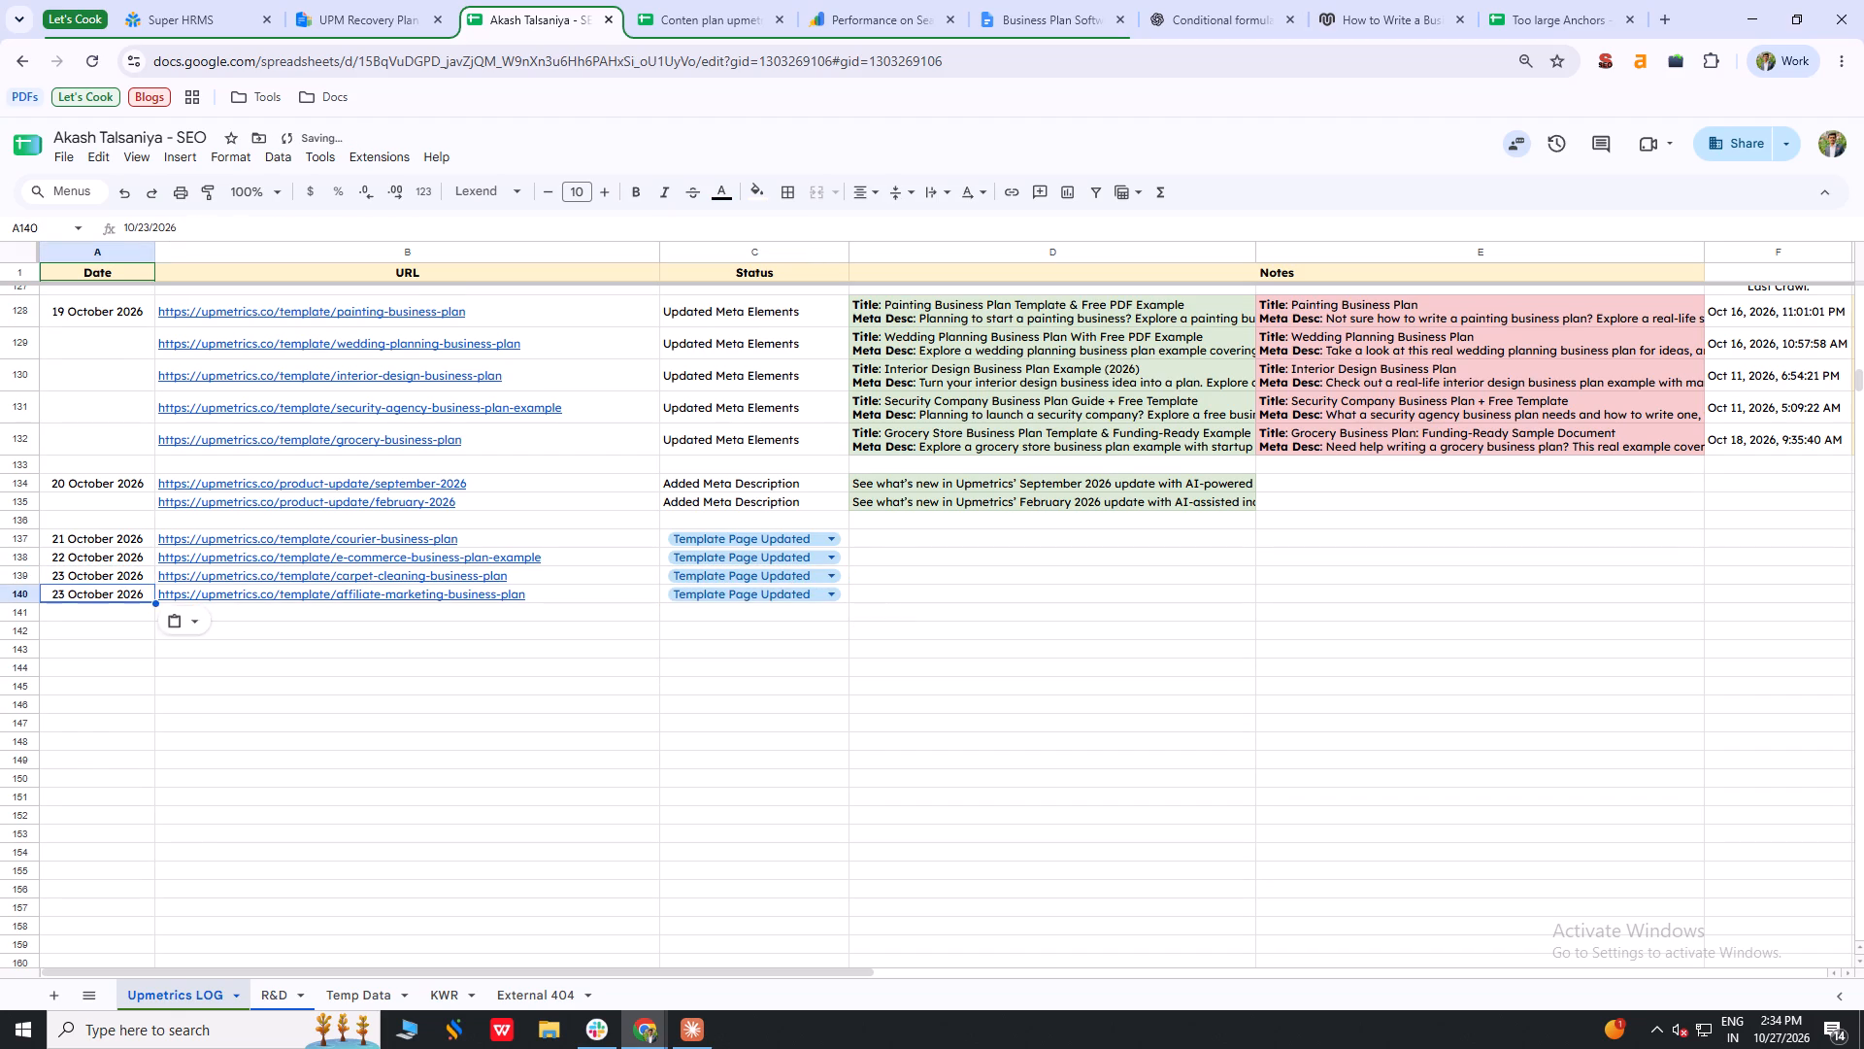
double_click(91, 588)
click(29, 821)
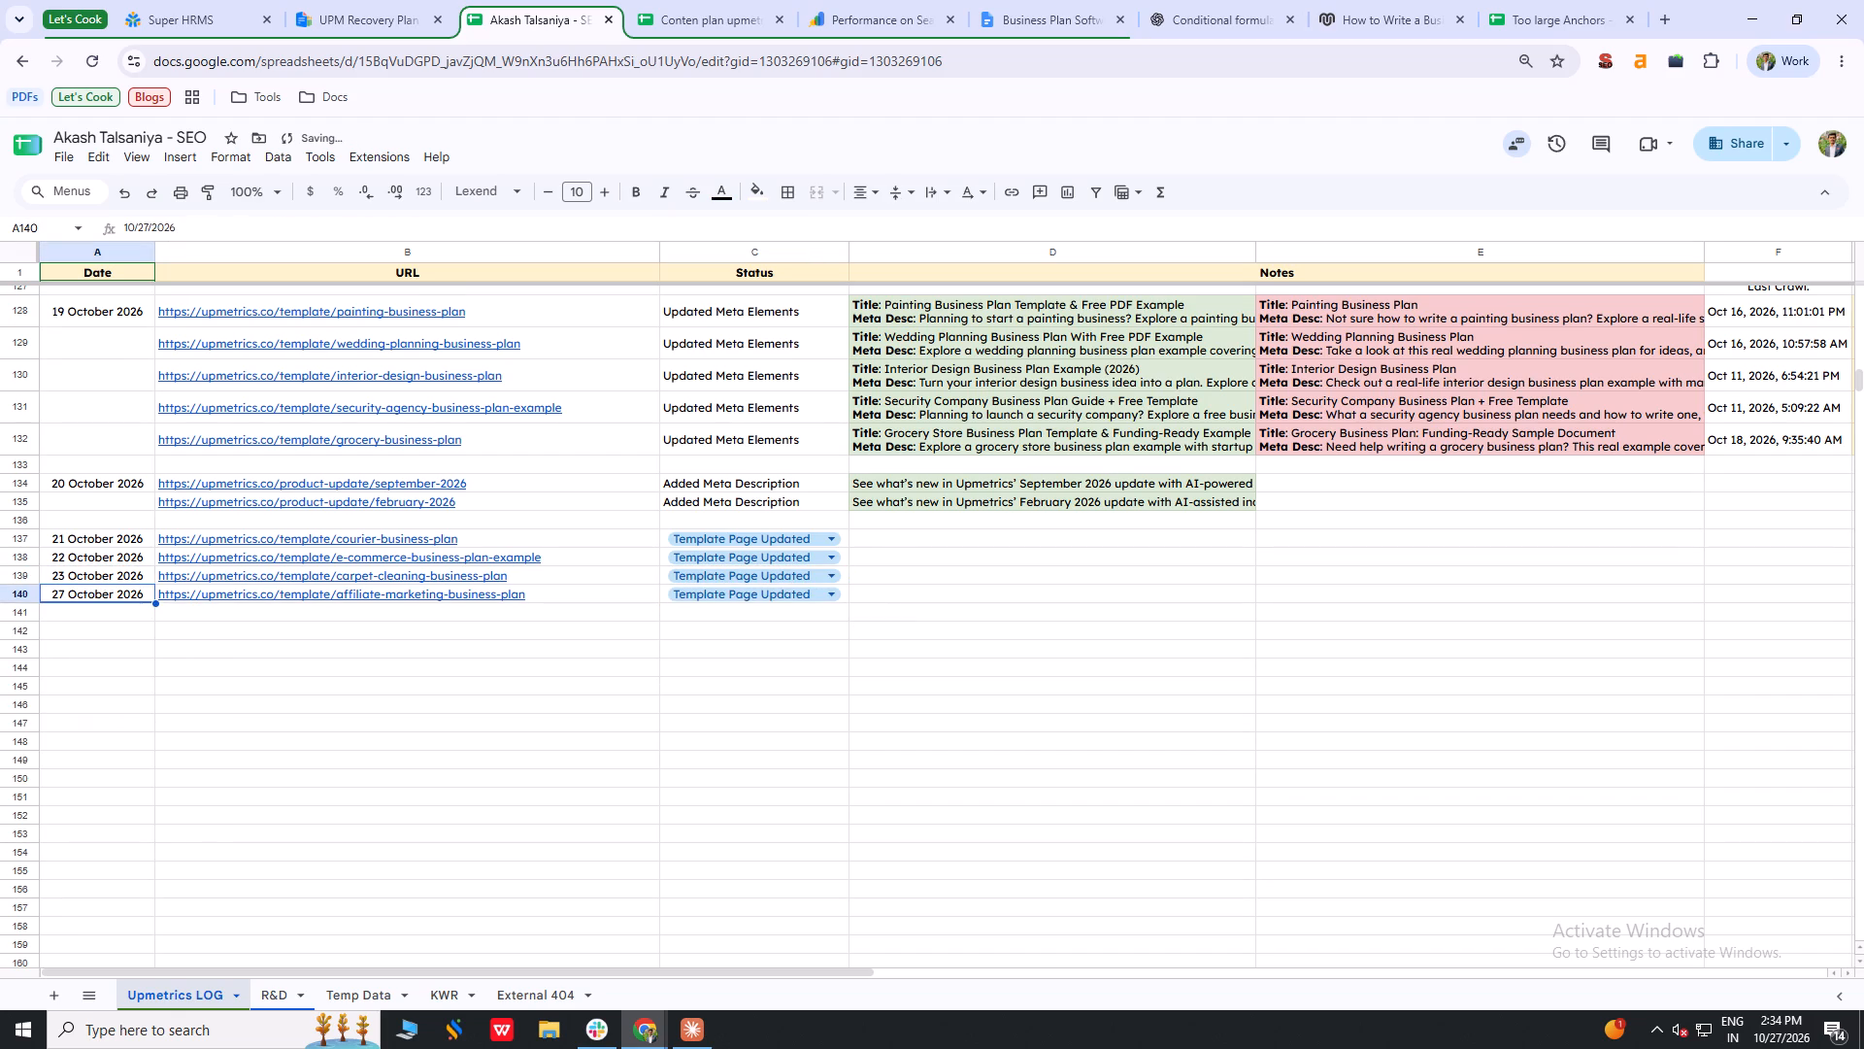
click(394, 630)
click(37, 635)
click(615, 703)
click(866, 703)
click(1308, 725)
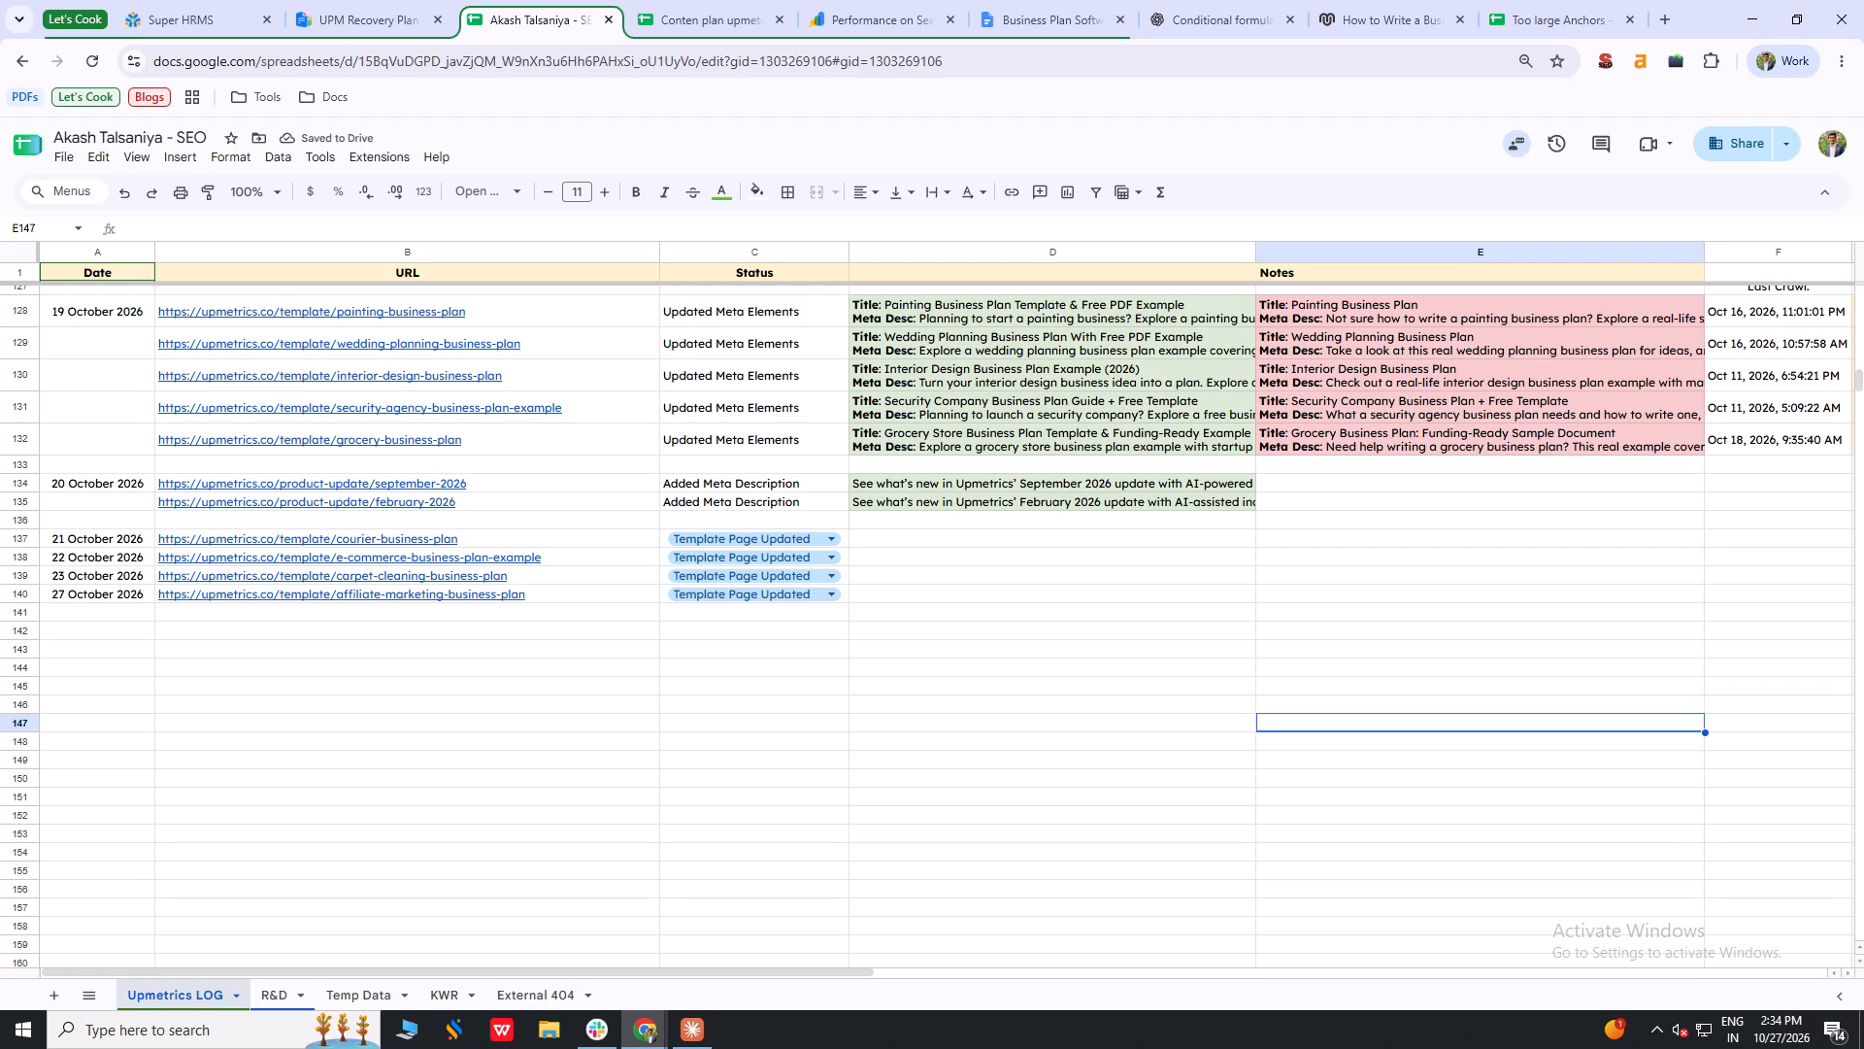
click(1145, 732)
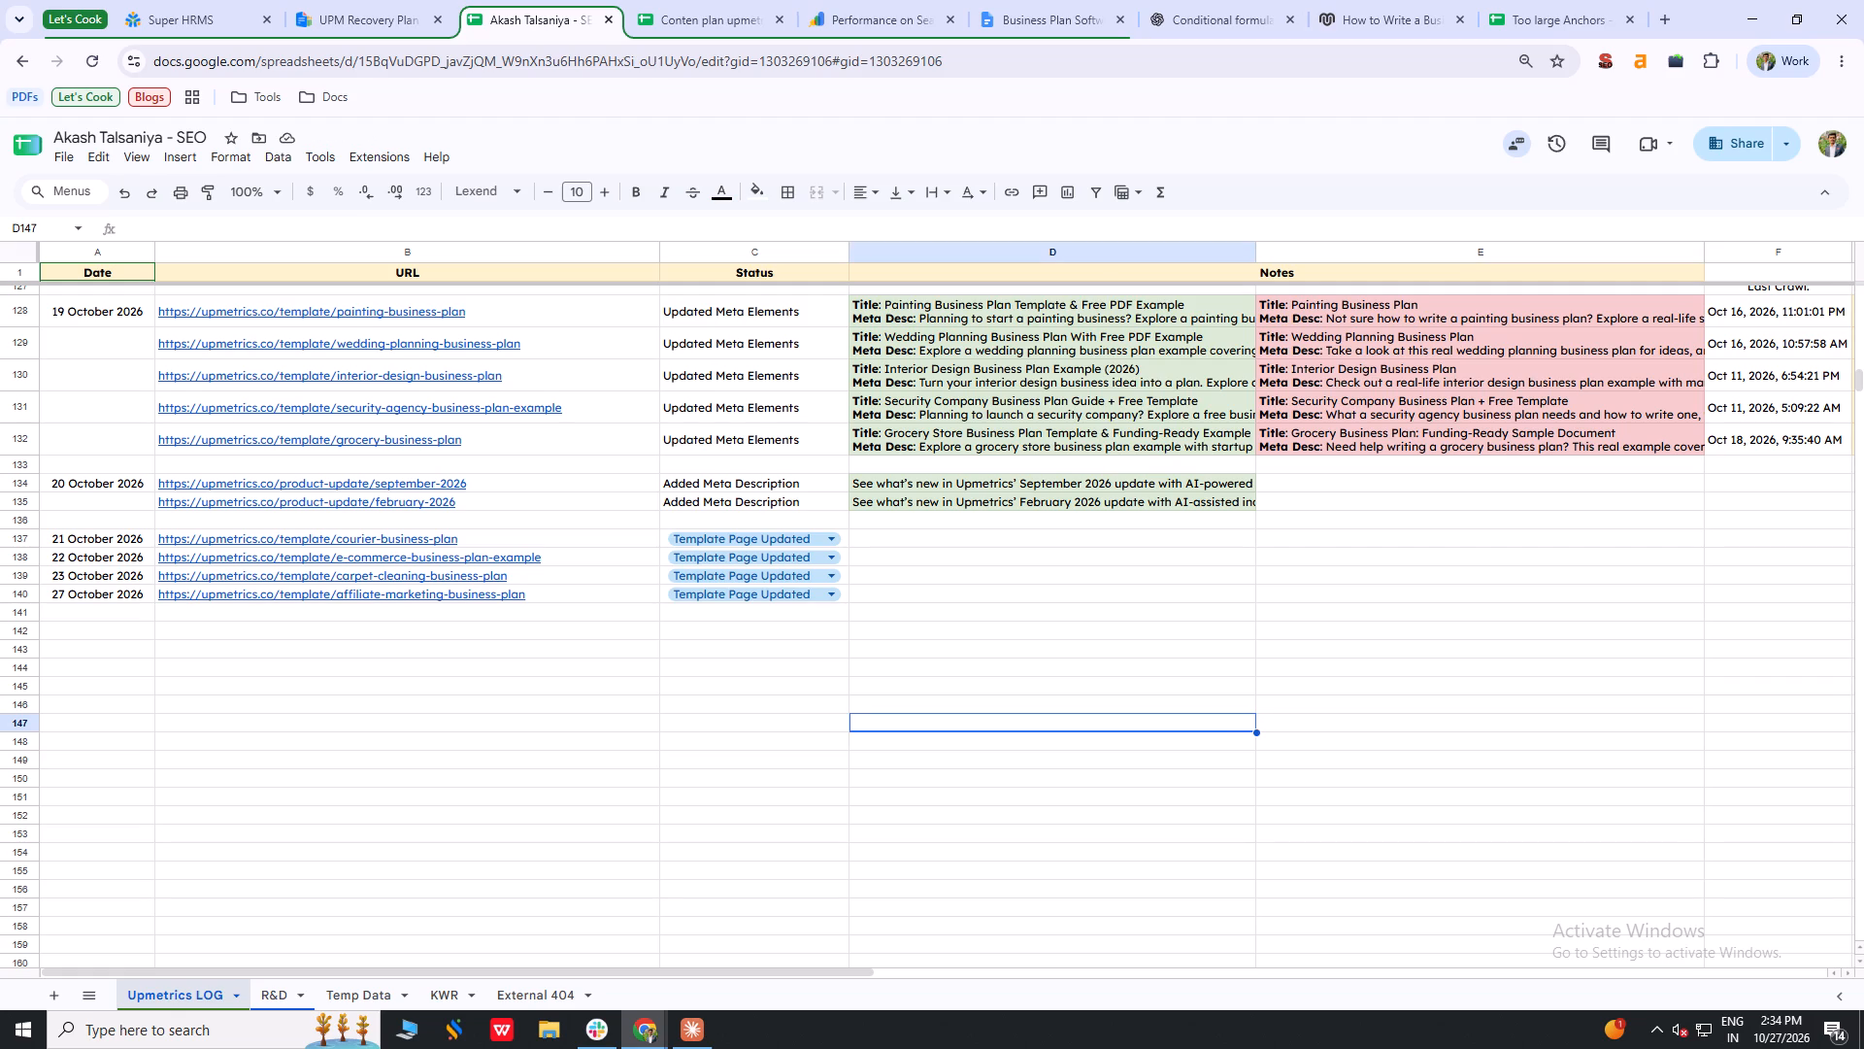
Switch back to the browser window with the Live Posts Tracking sheet.
key(alt+Tab)
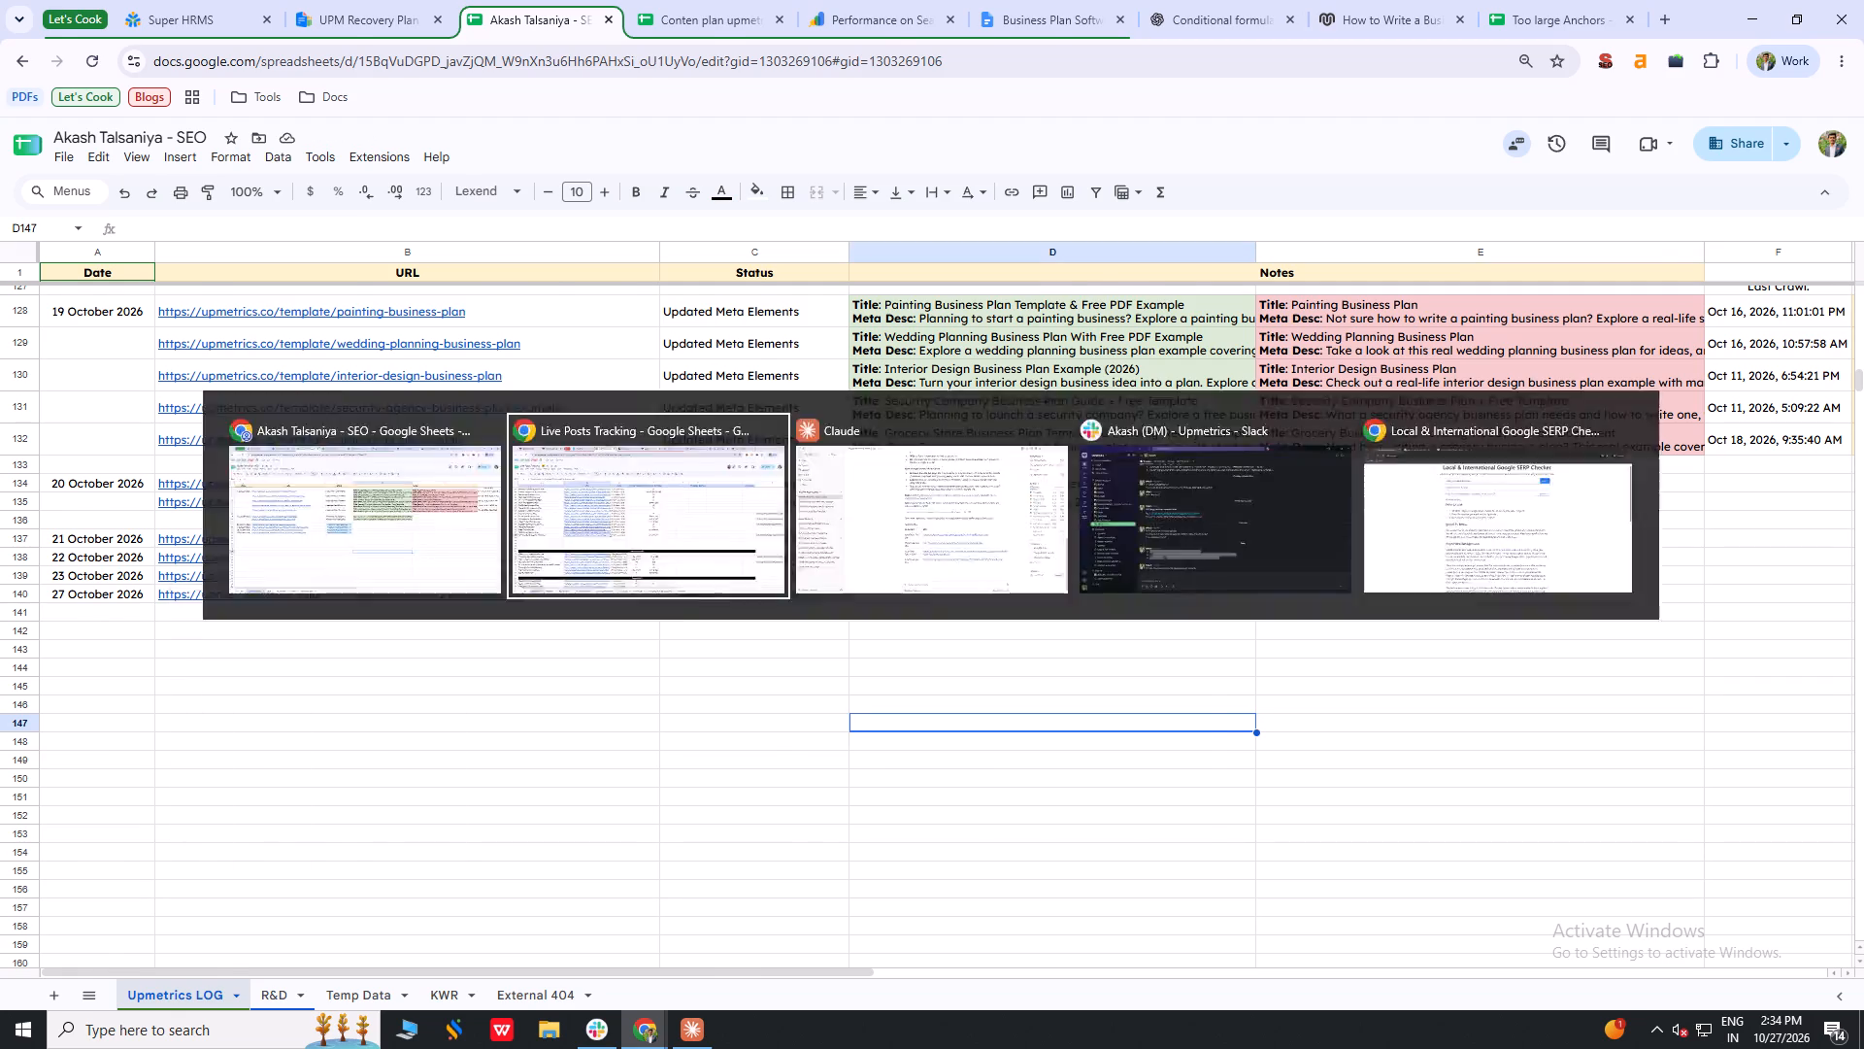
click(643, 643)
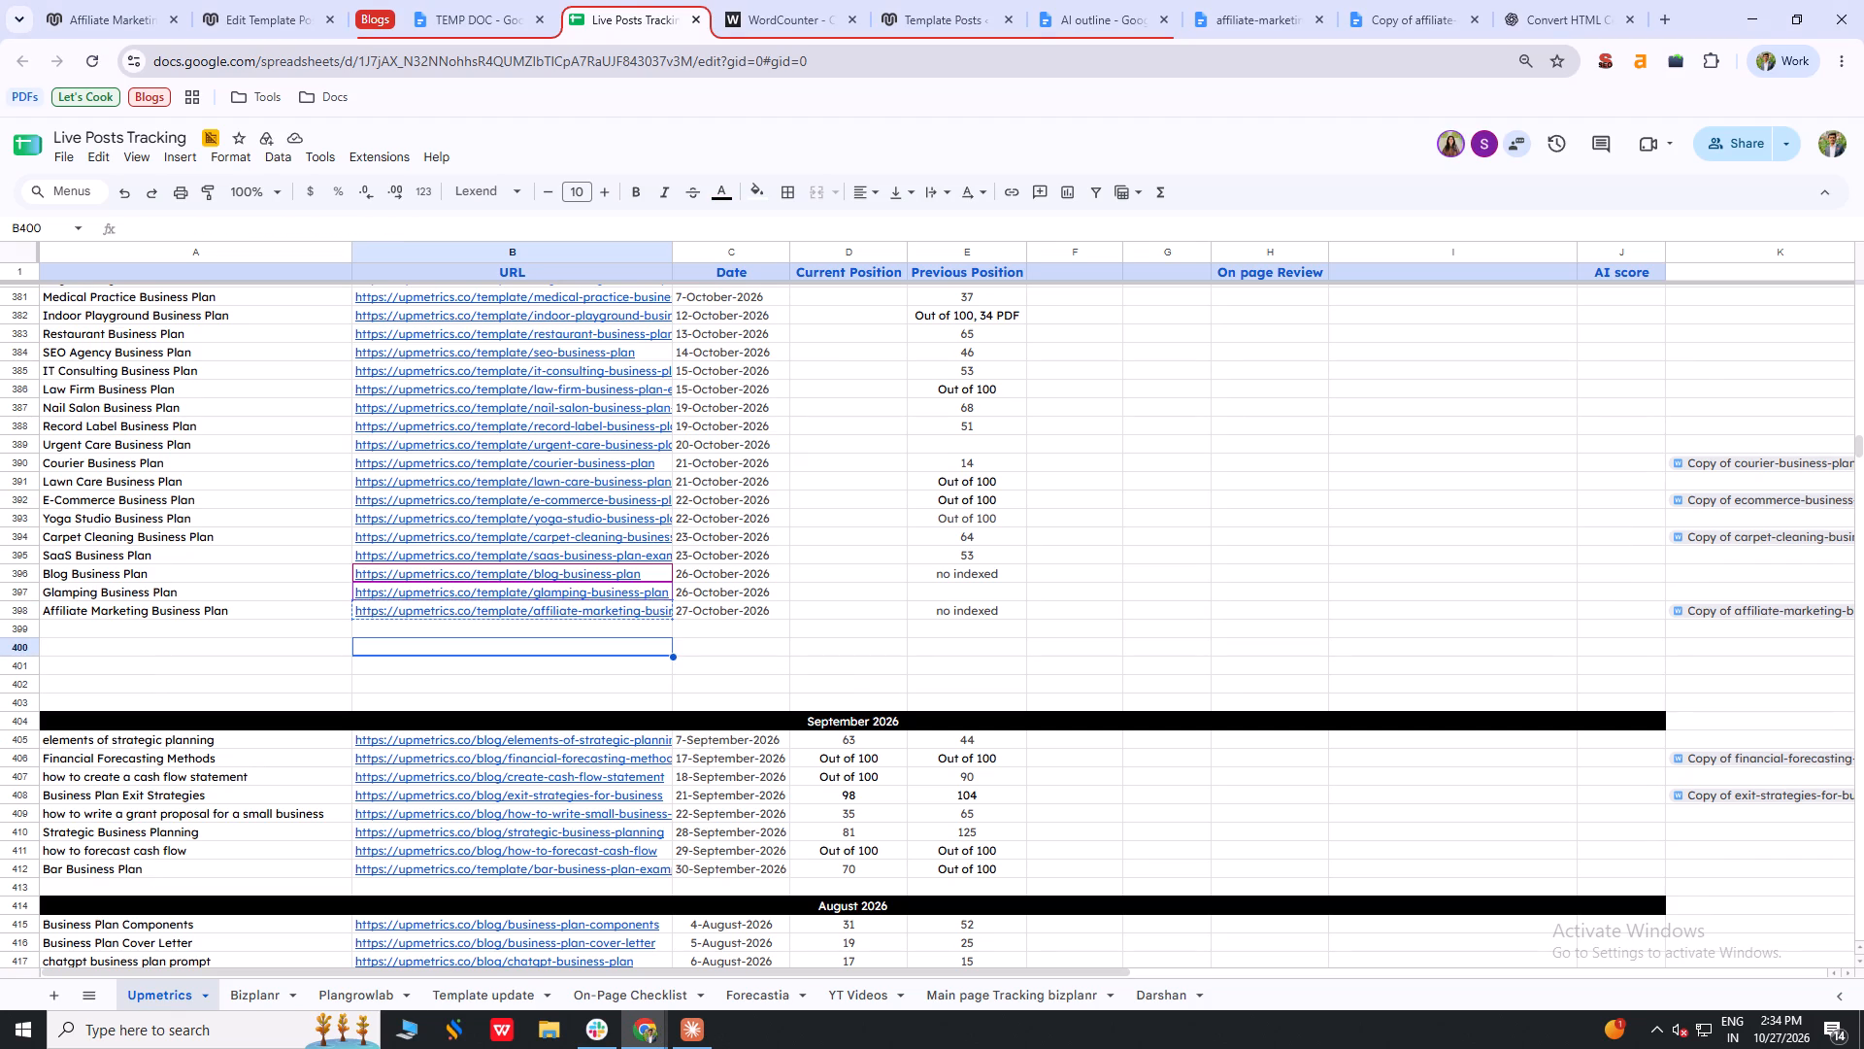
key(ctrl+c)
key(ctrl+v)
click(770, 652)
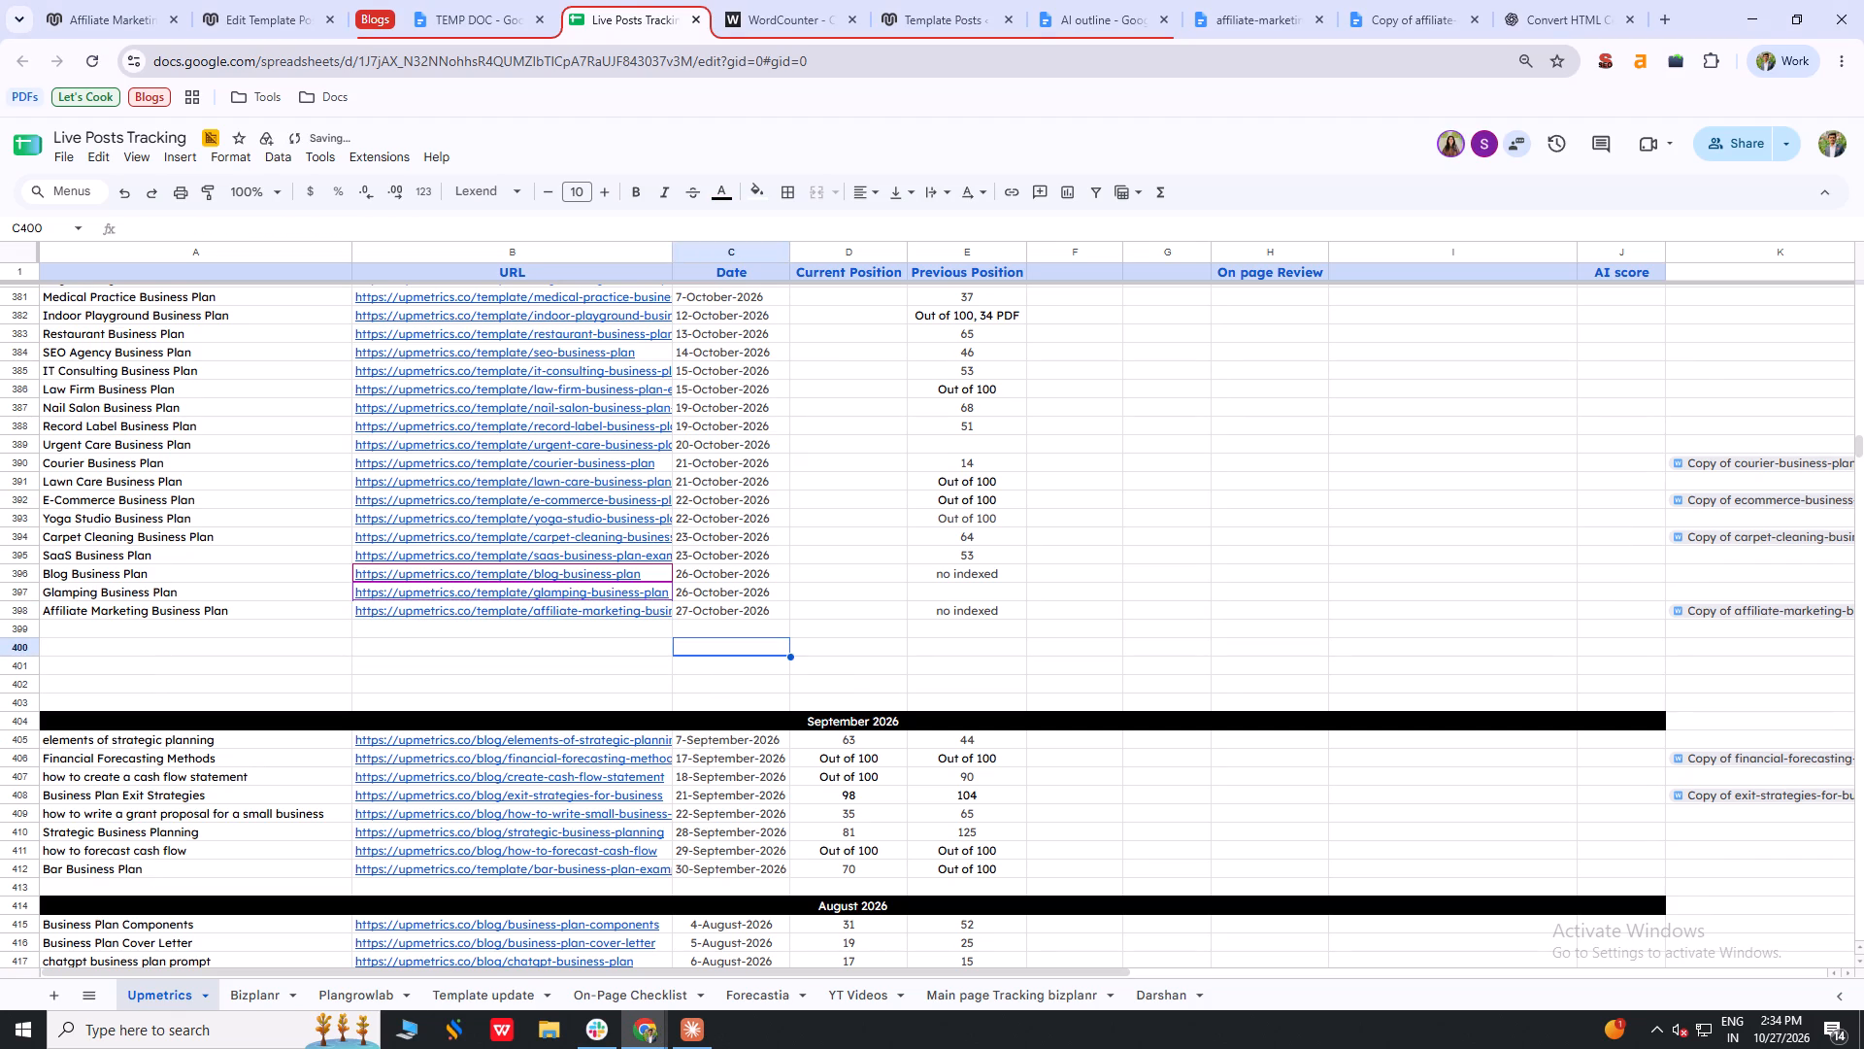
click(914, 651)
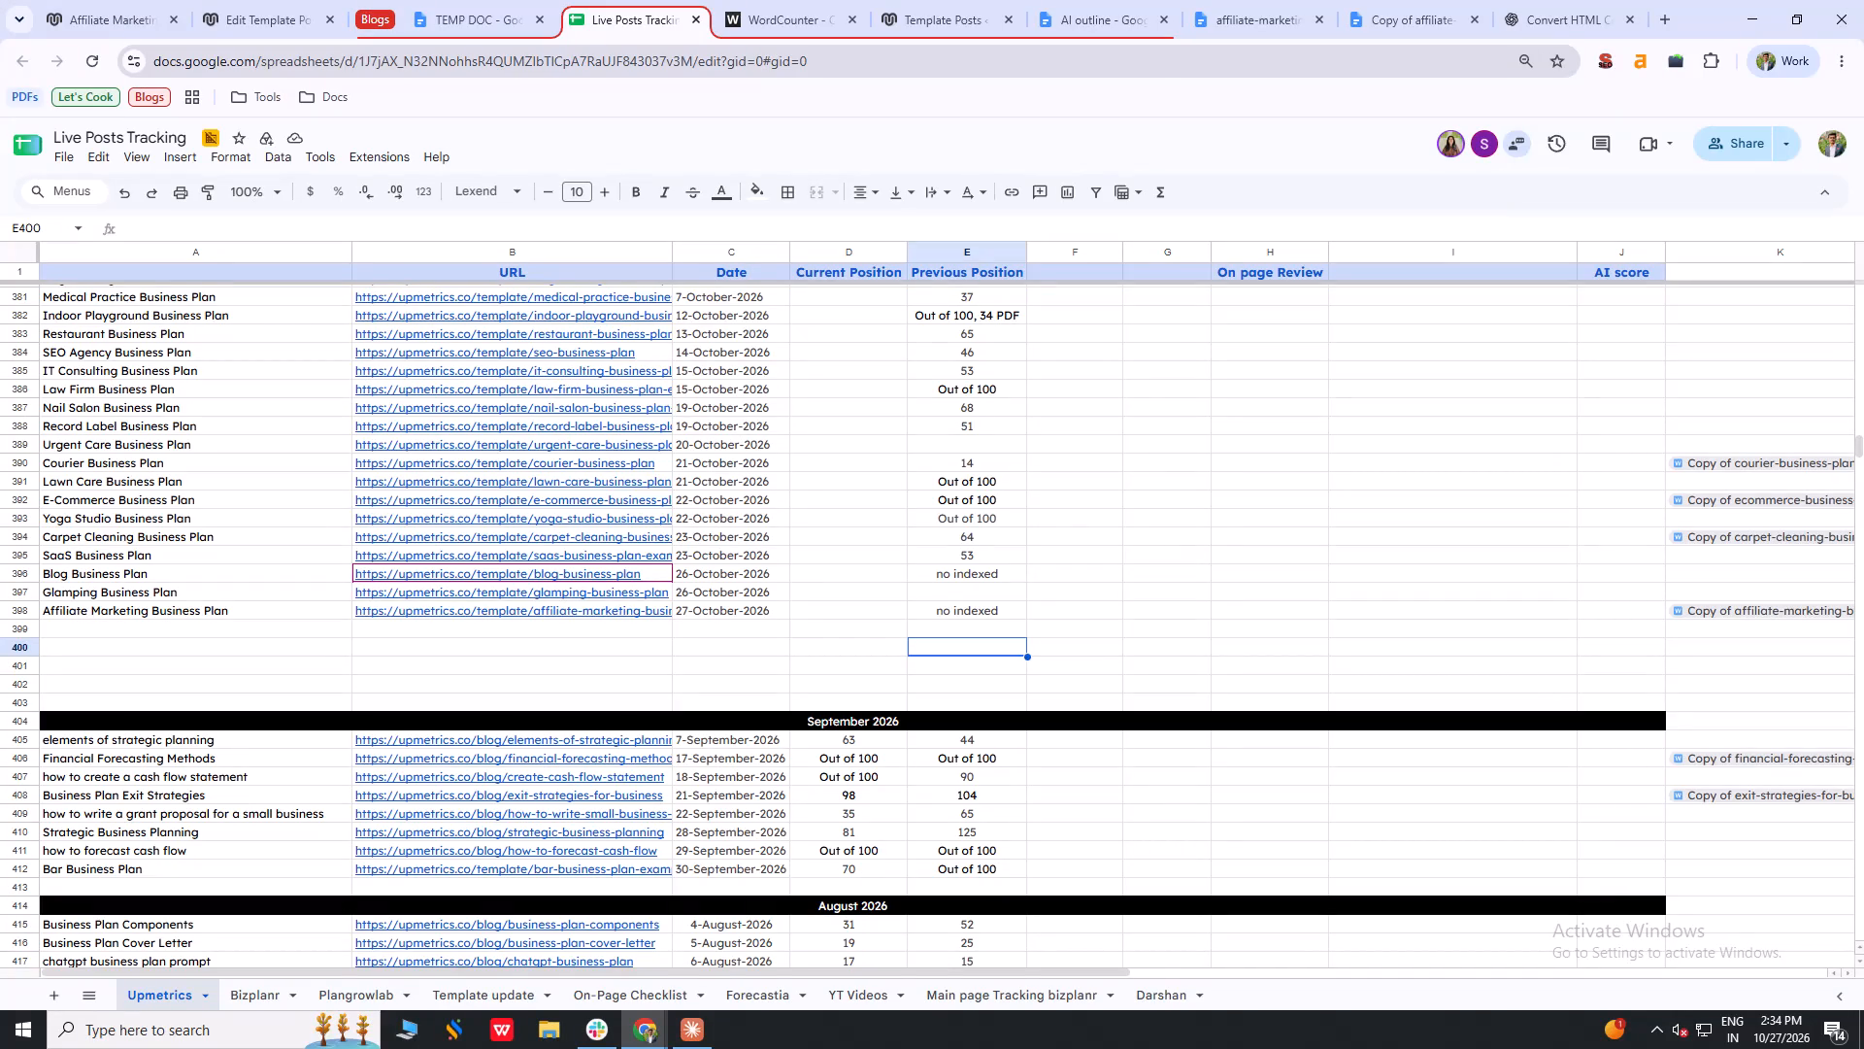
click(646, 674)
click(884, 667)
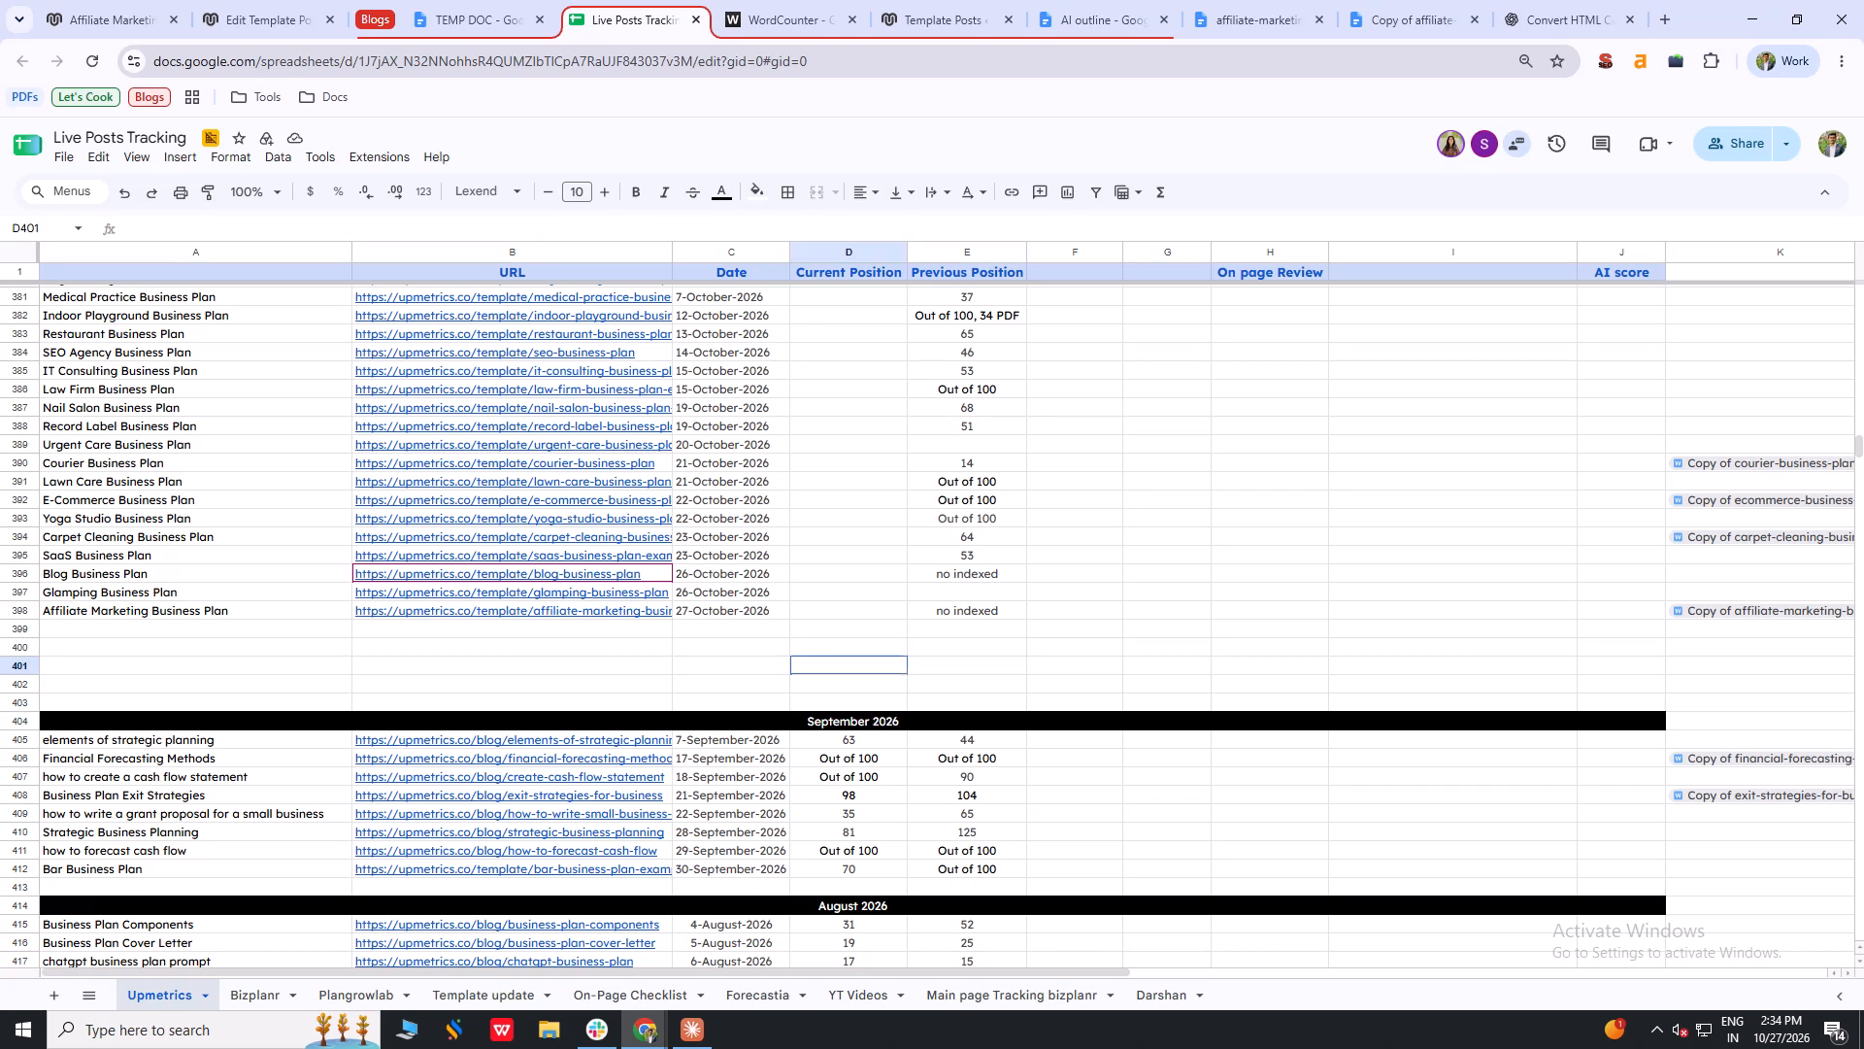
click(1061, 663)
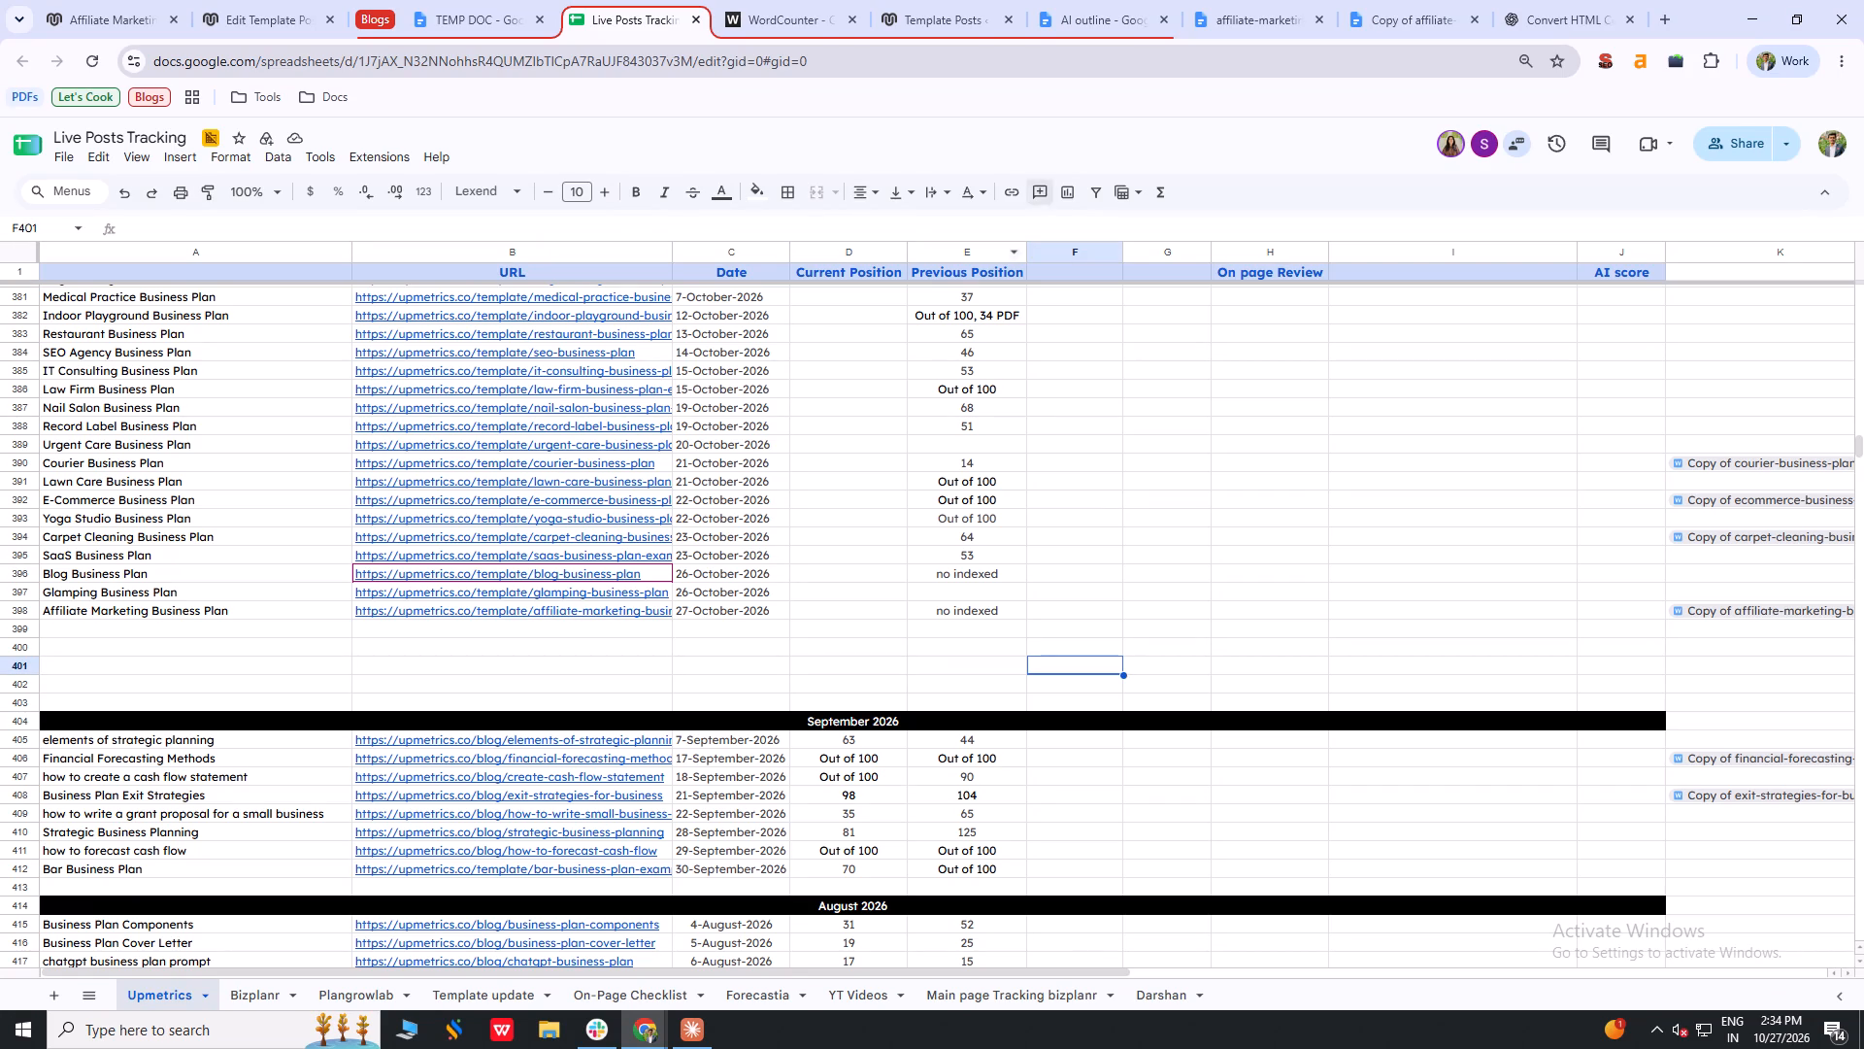
Close the AI outline document and the whole Blogs tab group.
click(1090, 0)
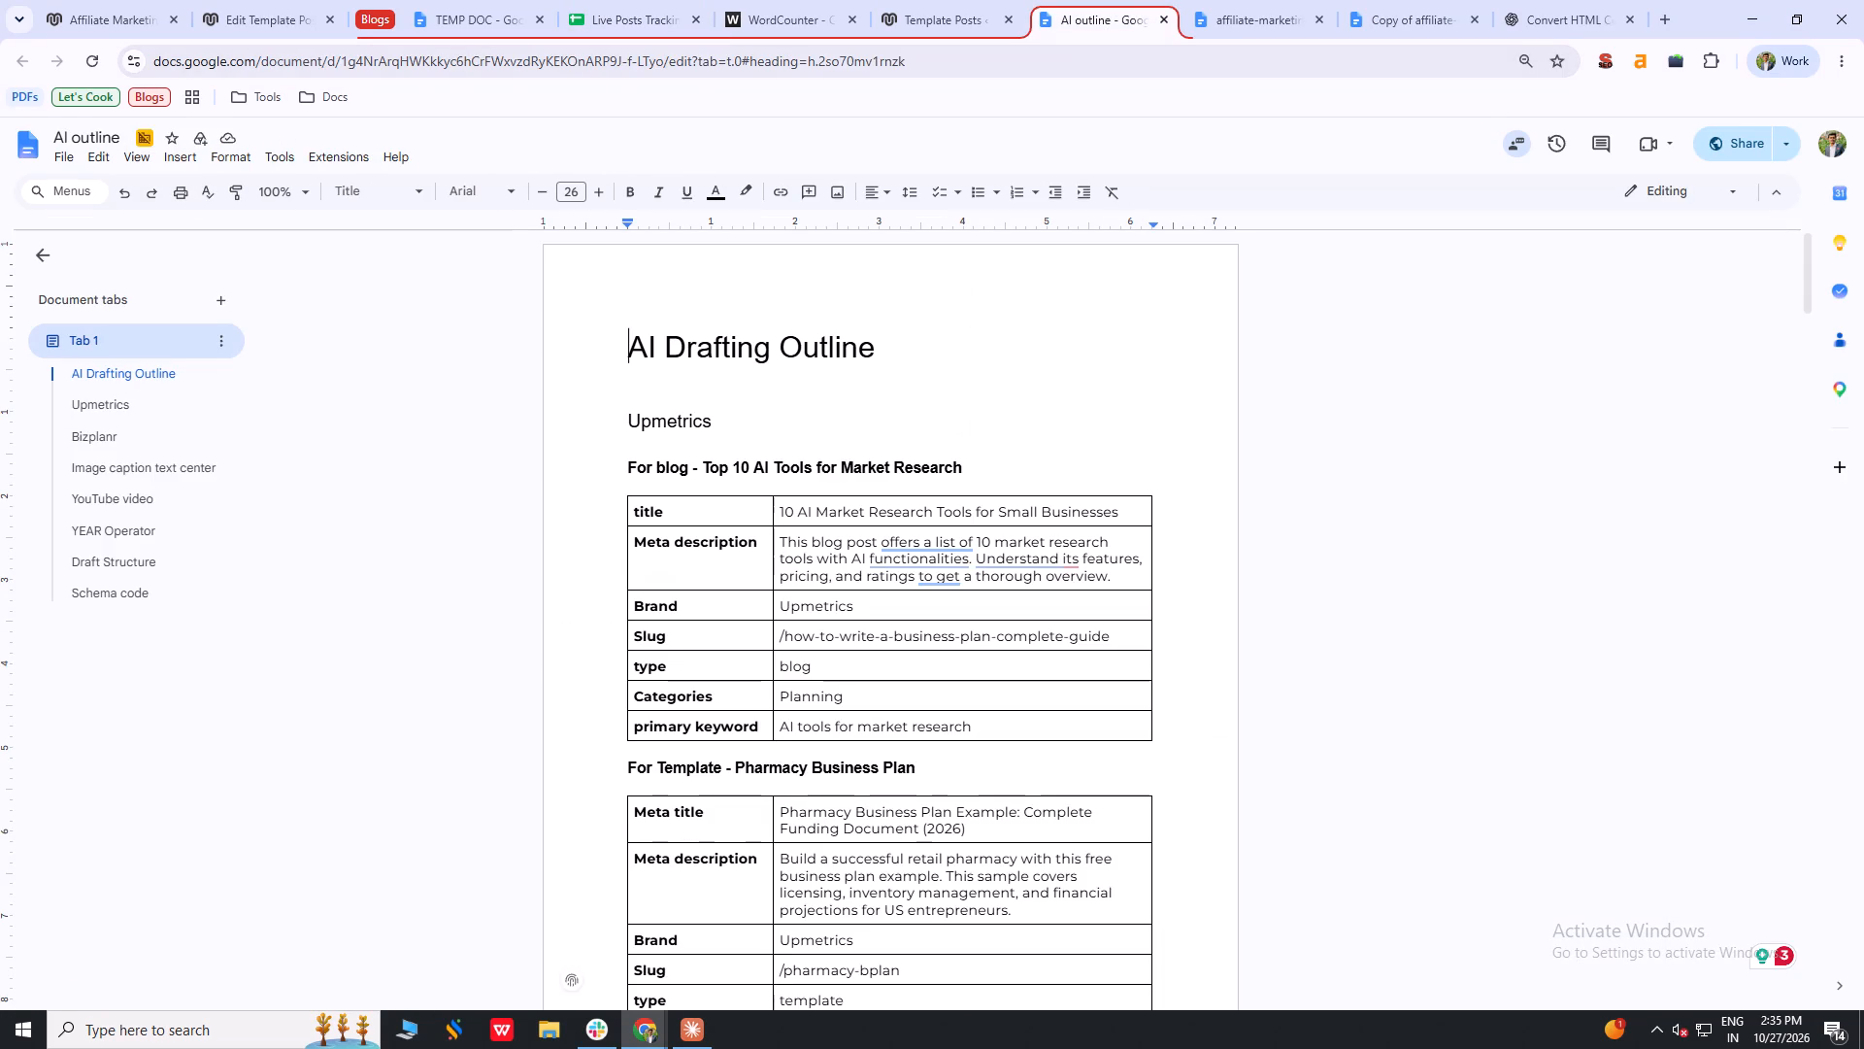
middle_click(1085, 0)
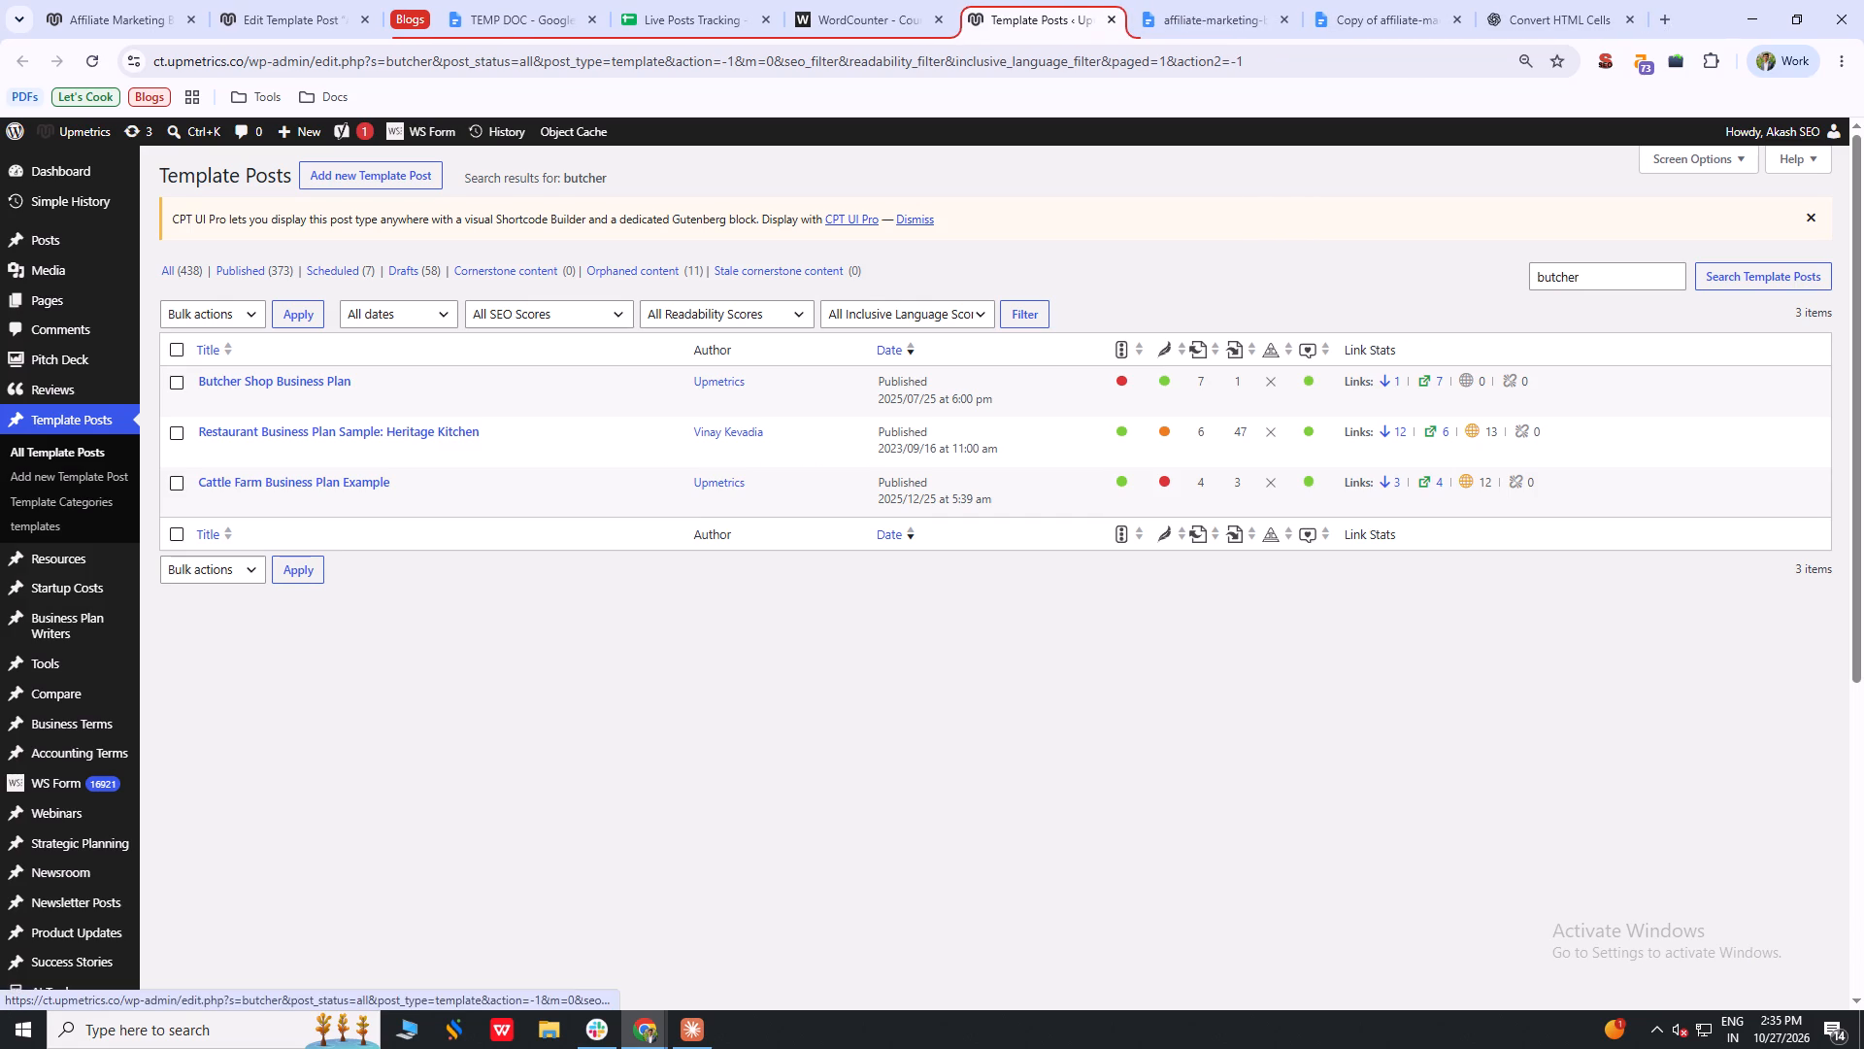
click(406, 18)
right_click(406, 18)
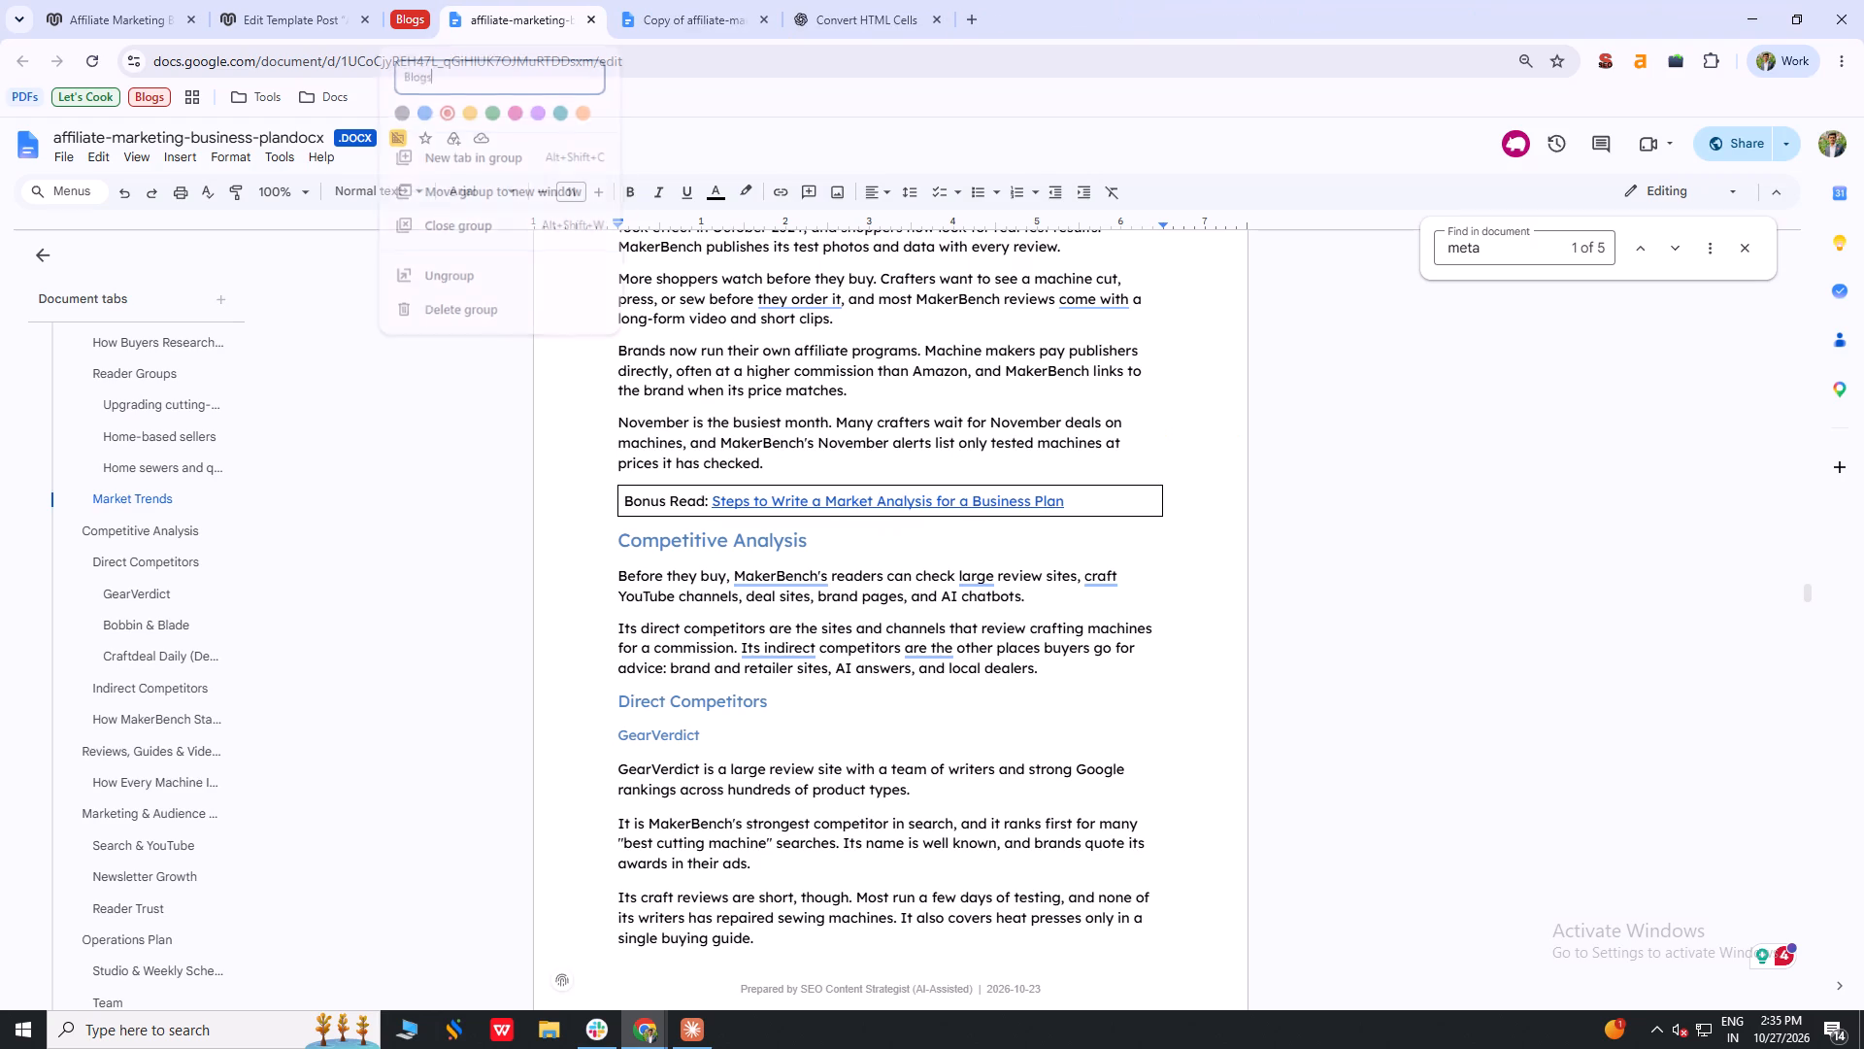
click(486, 233)
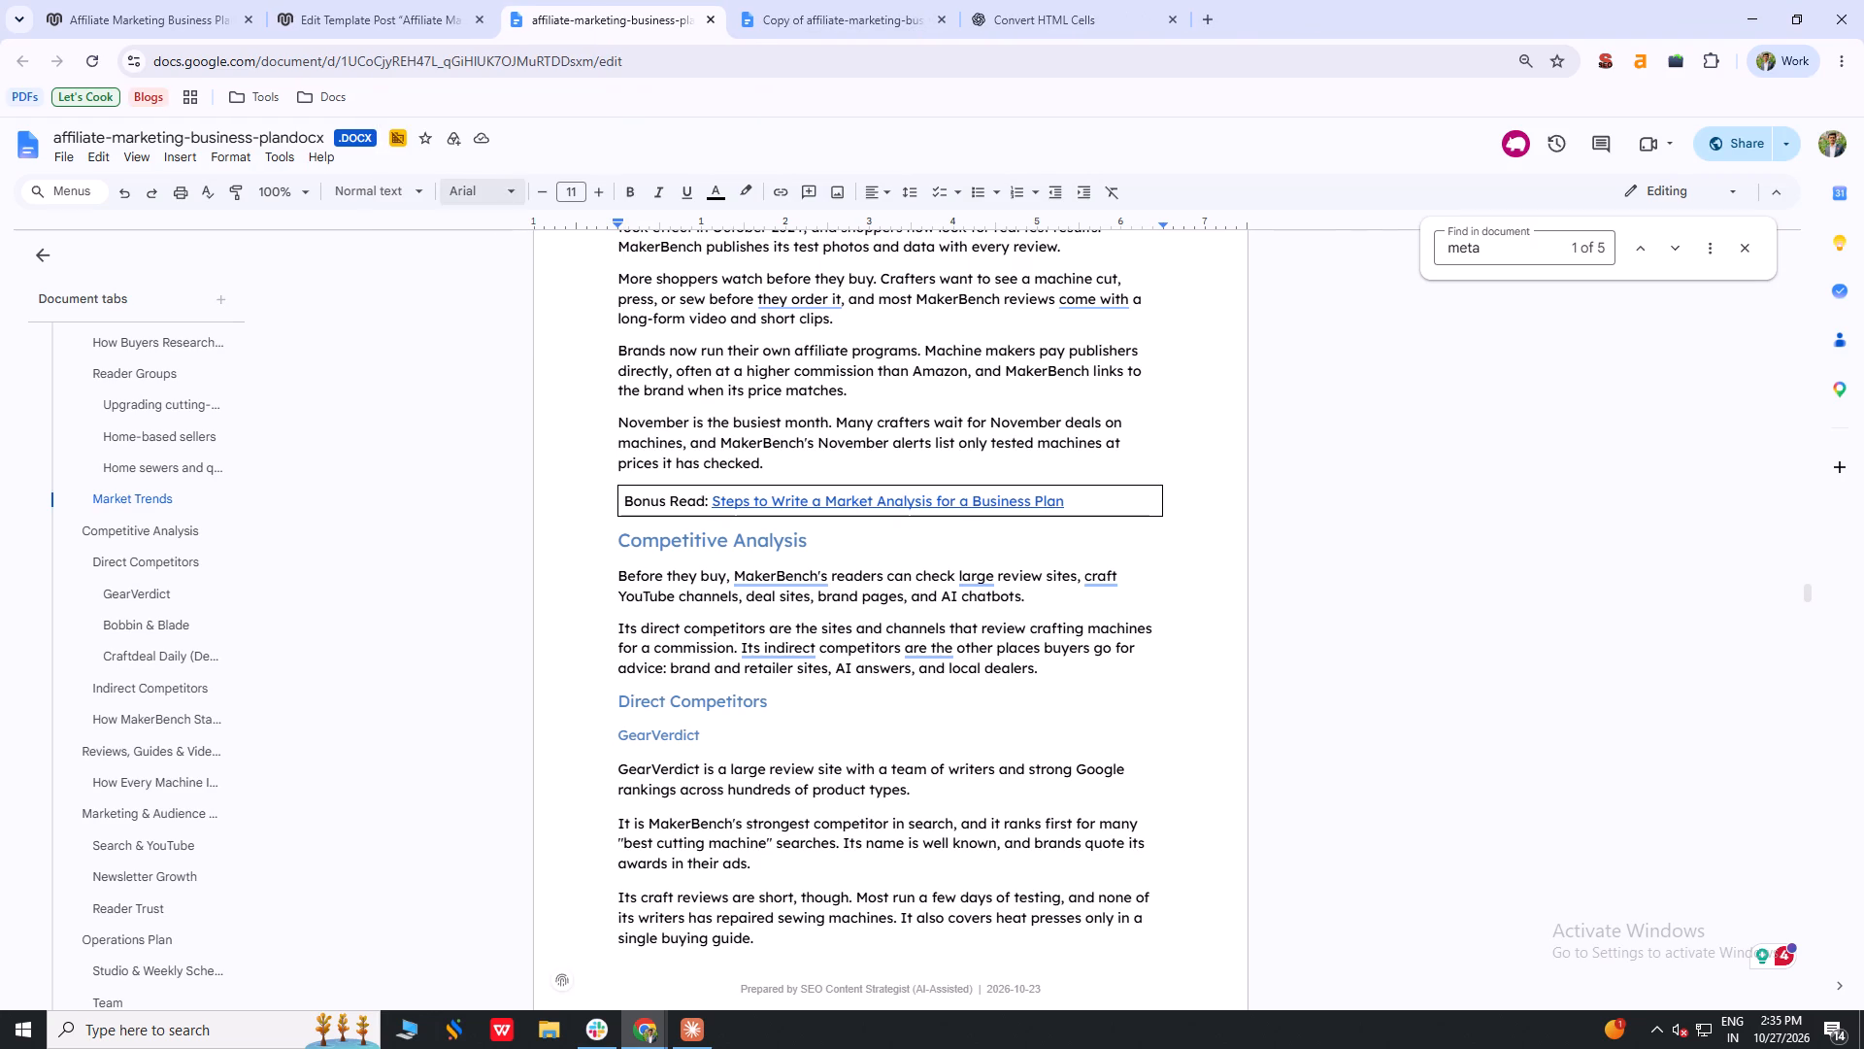
middle_click(630, 3)
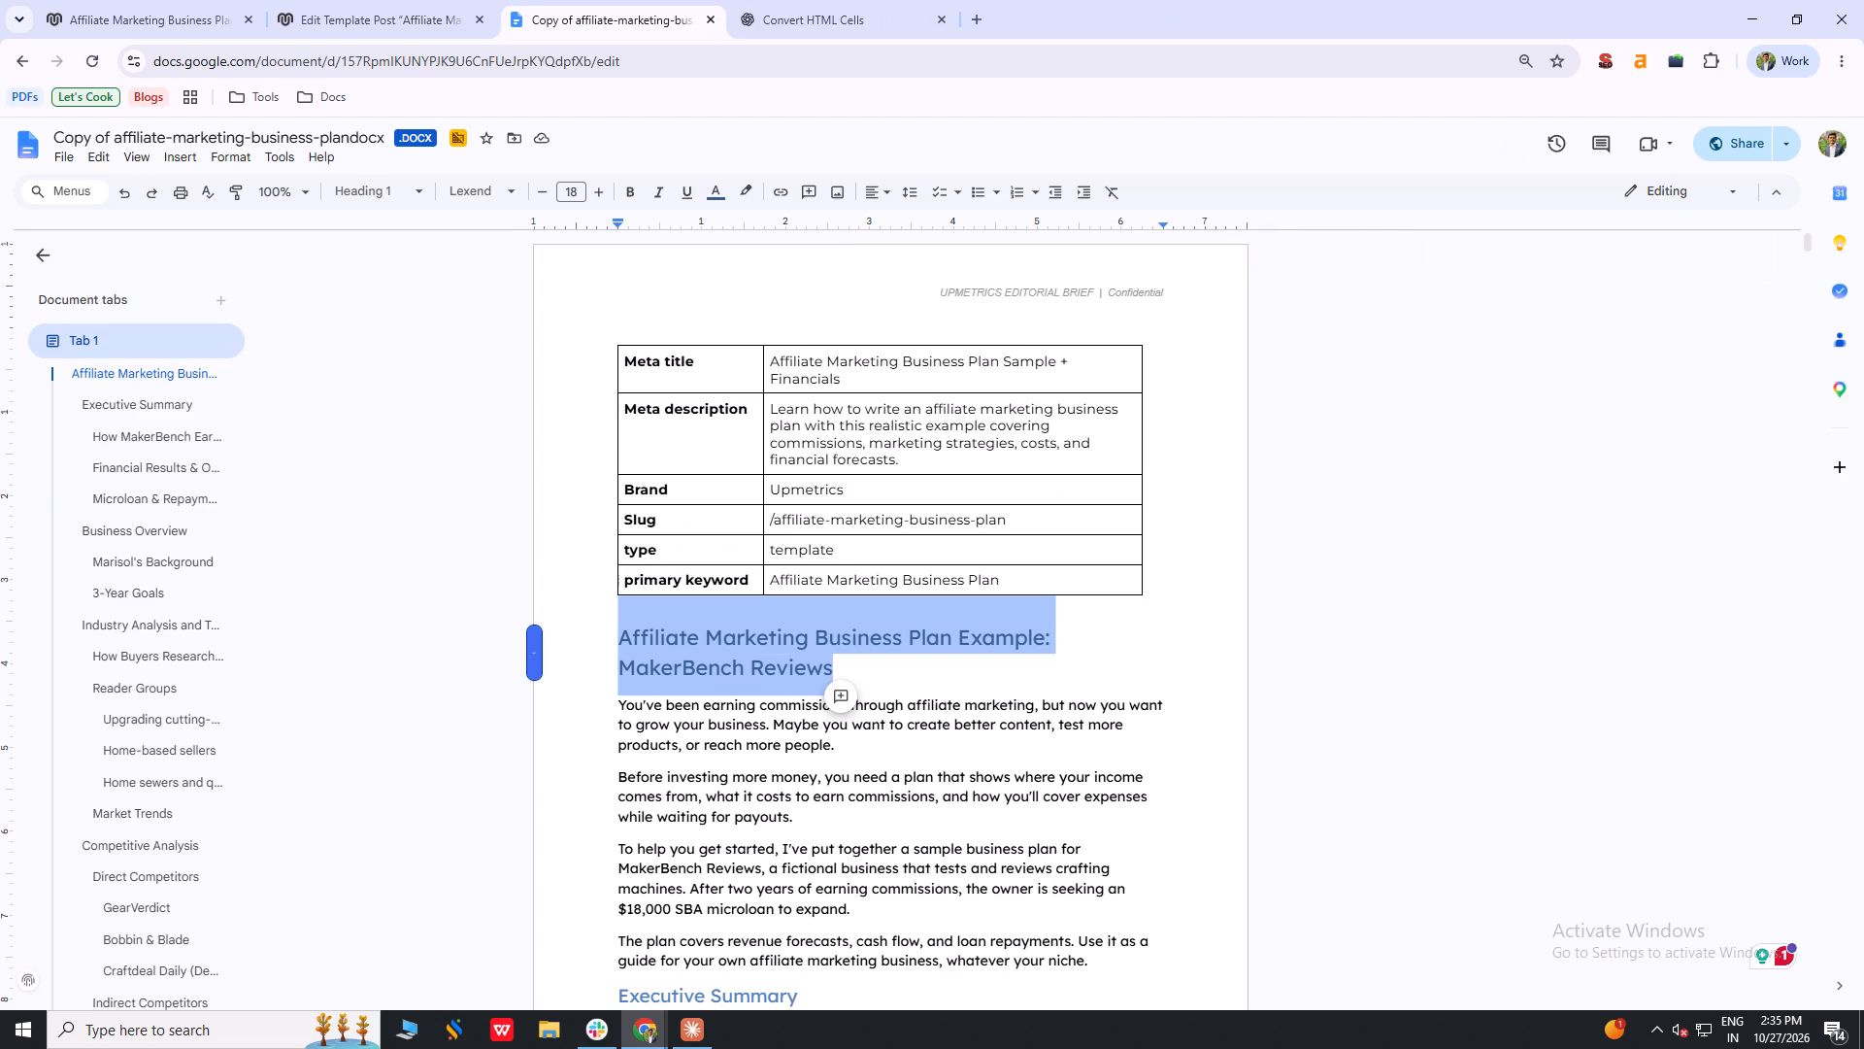
click(1039, 672)
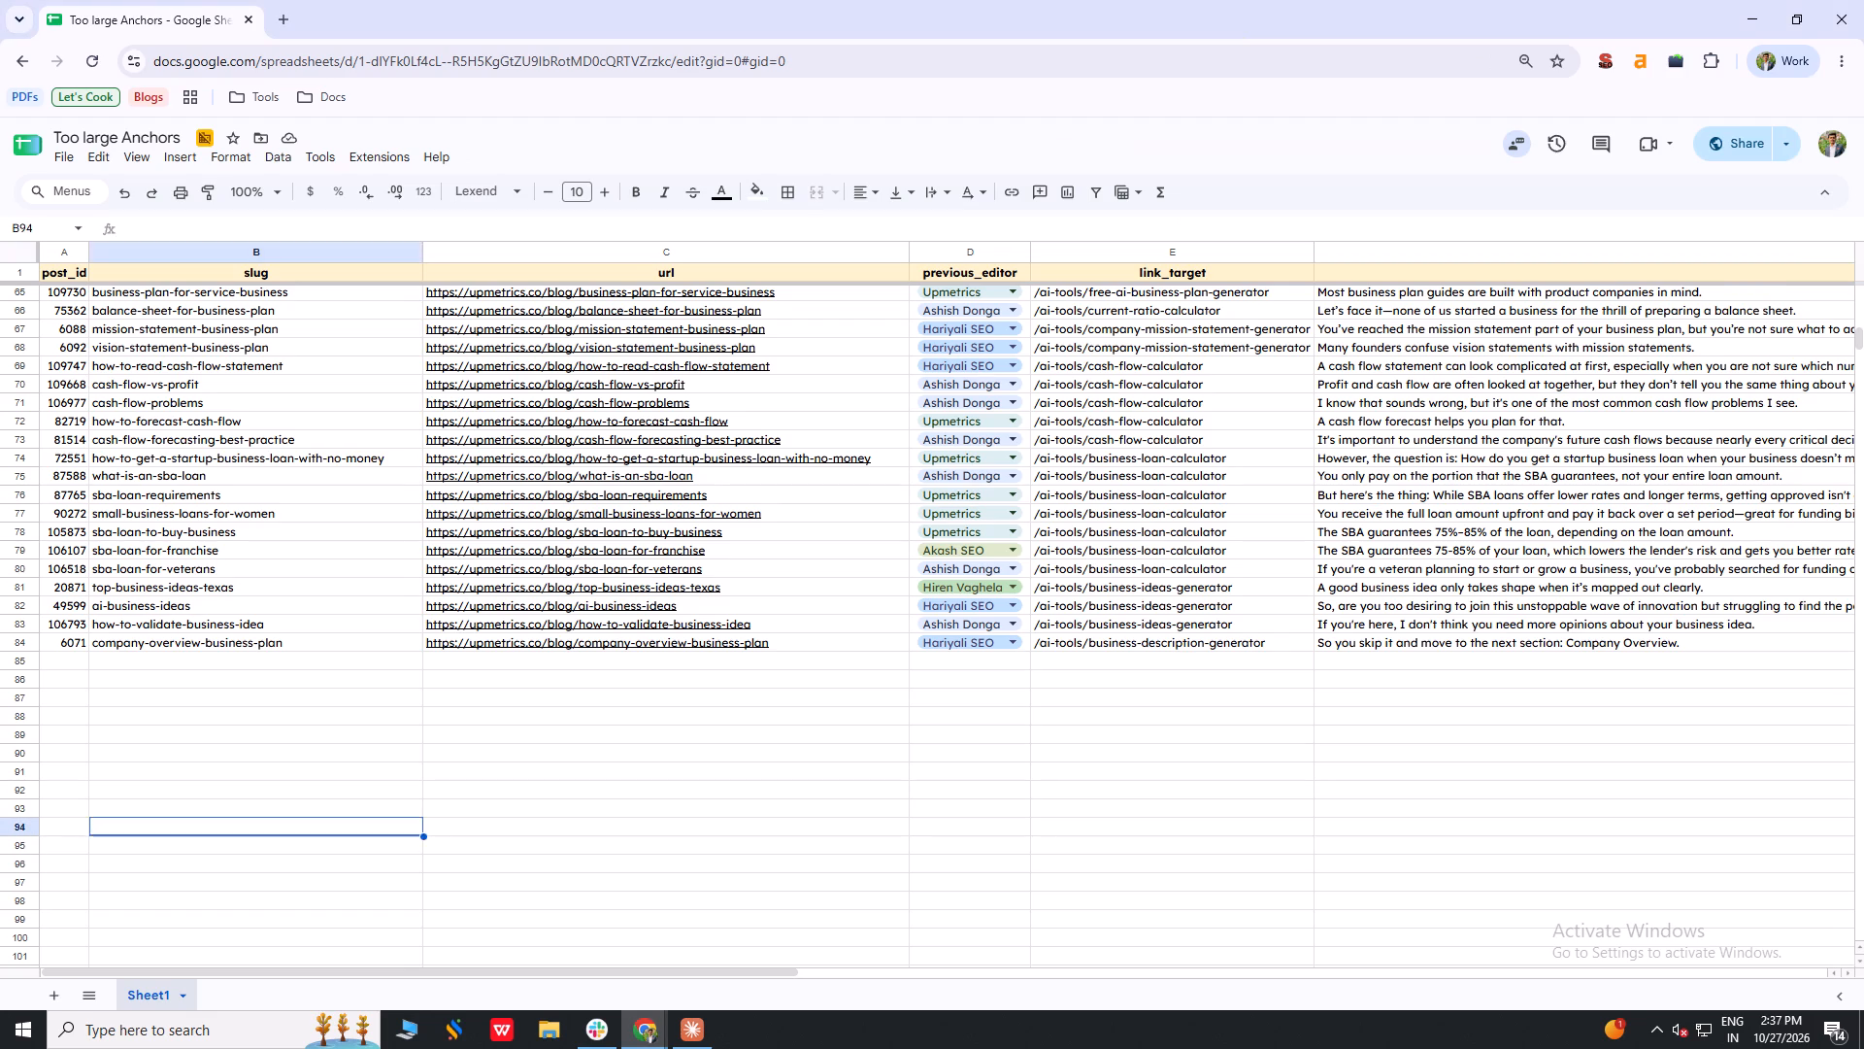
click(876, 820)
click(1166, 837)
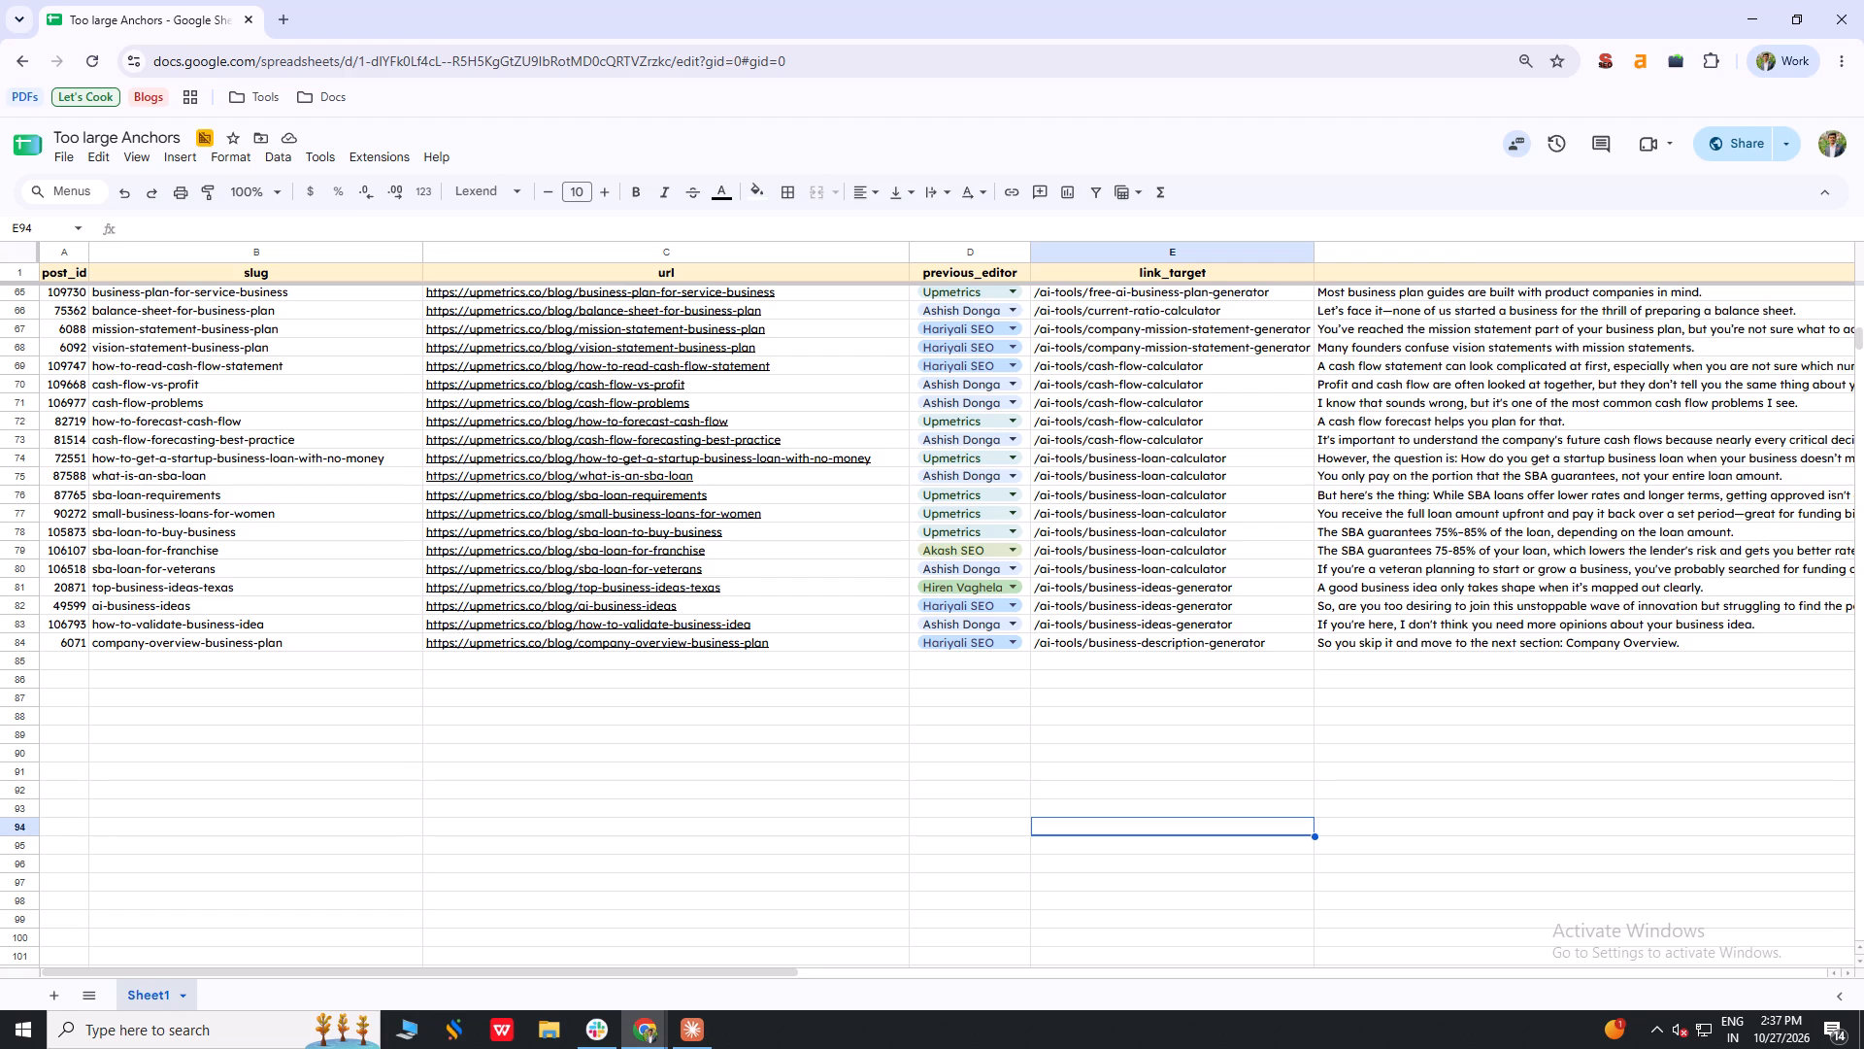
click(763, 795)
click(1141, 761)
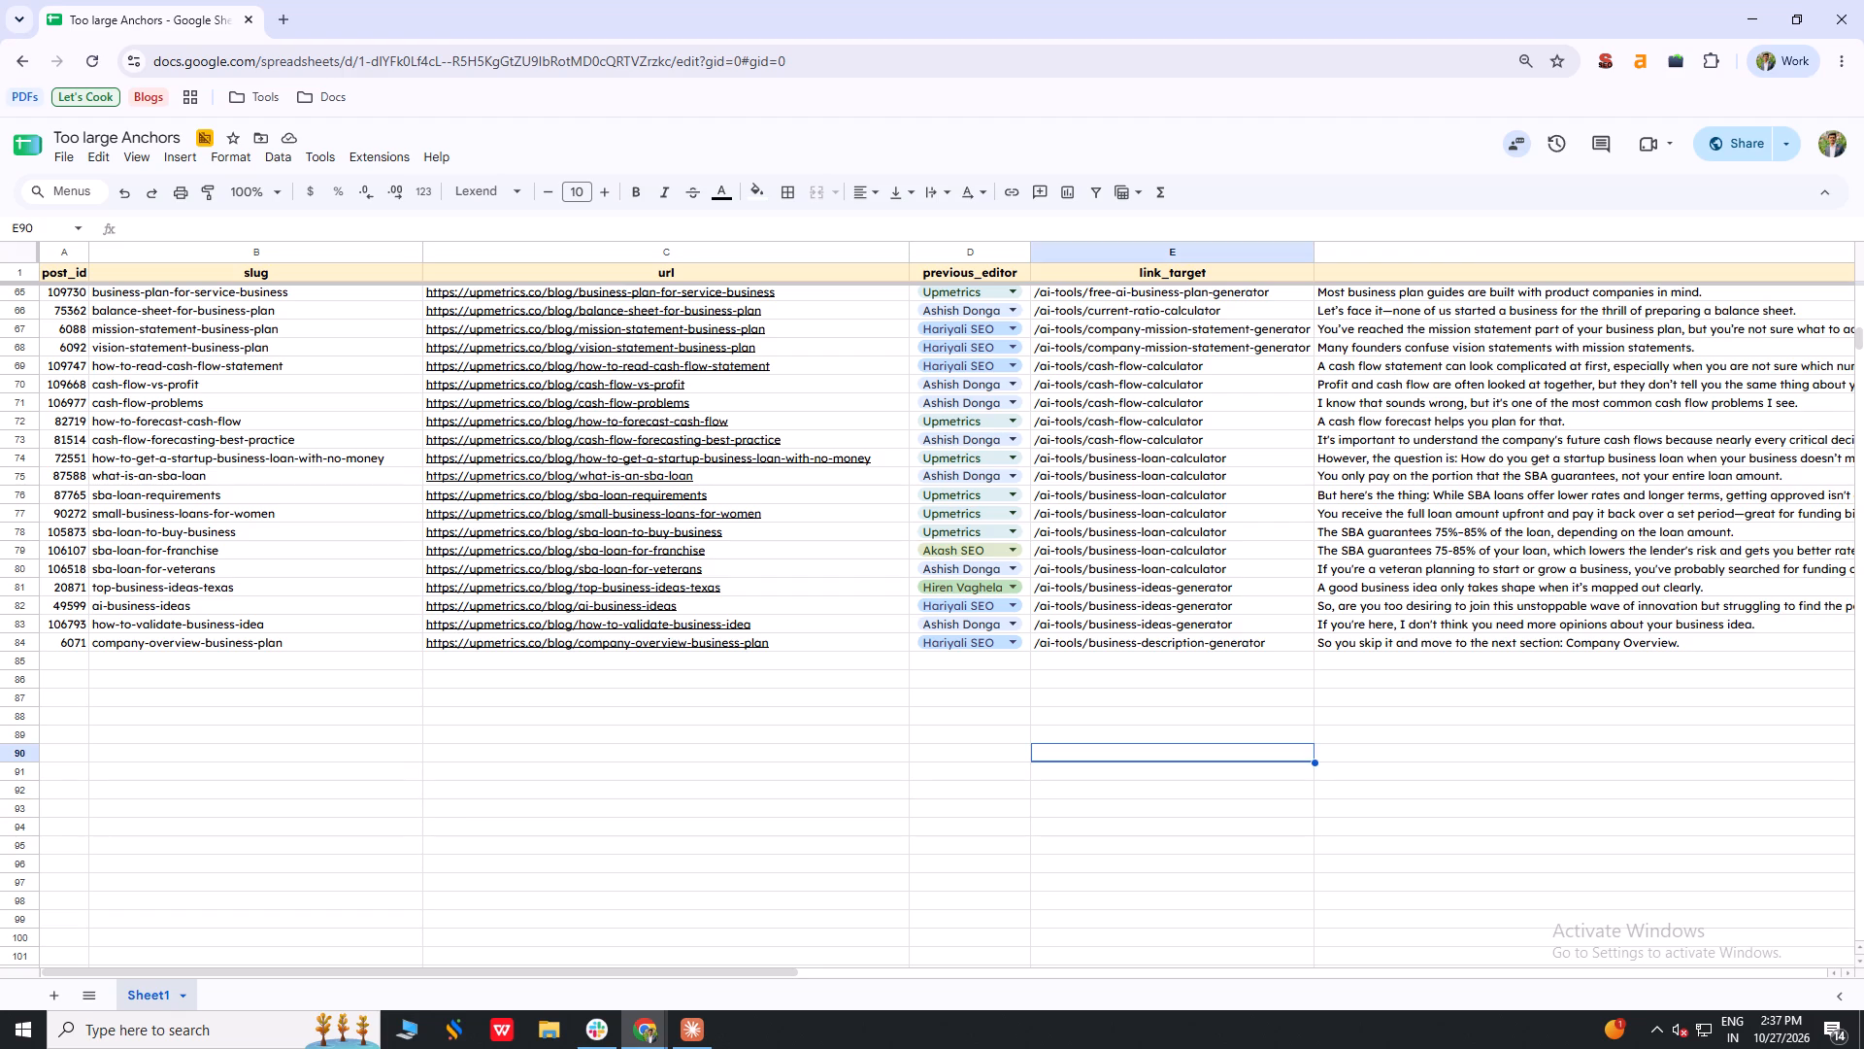